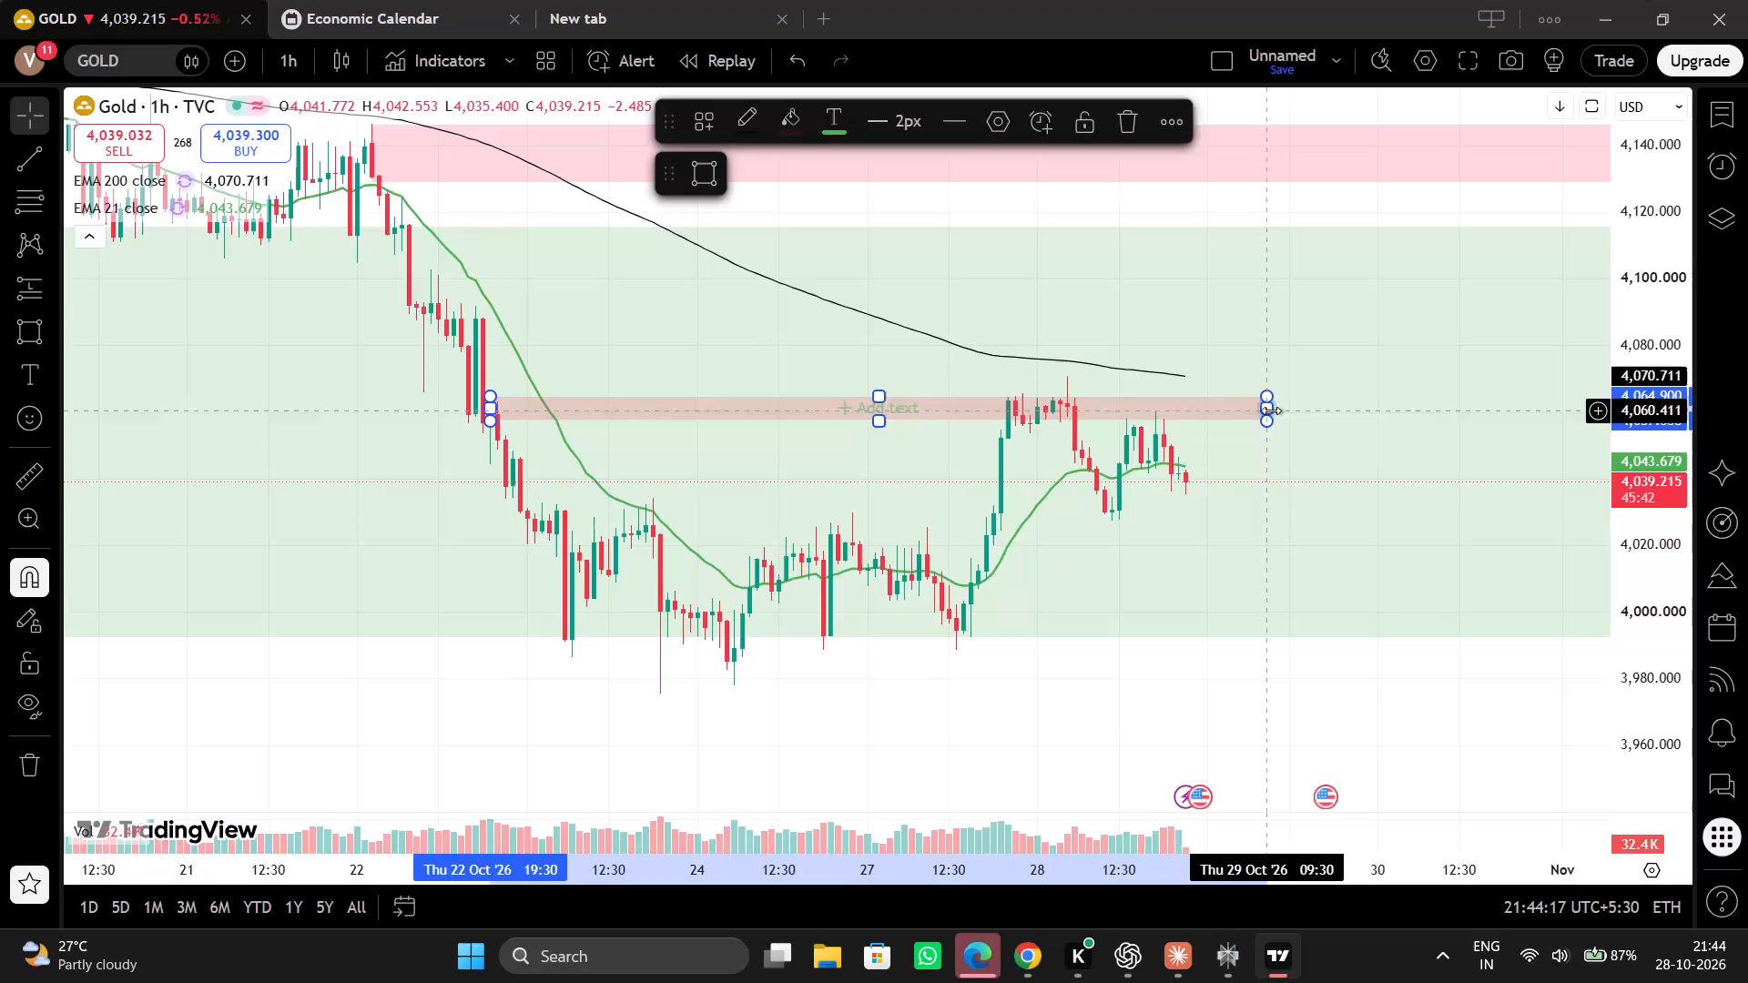
Switch the gold chart to the 15-minute interval.
{"action": "left_click_drag", "start_coordinate": [1637, 532], "coordinate": [1617, 382]}
{"action": "left_click", "coordinate": [1420, 576]}
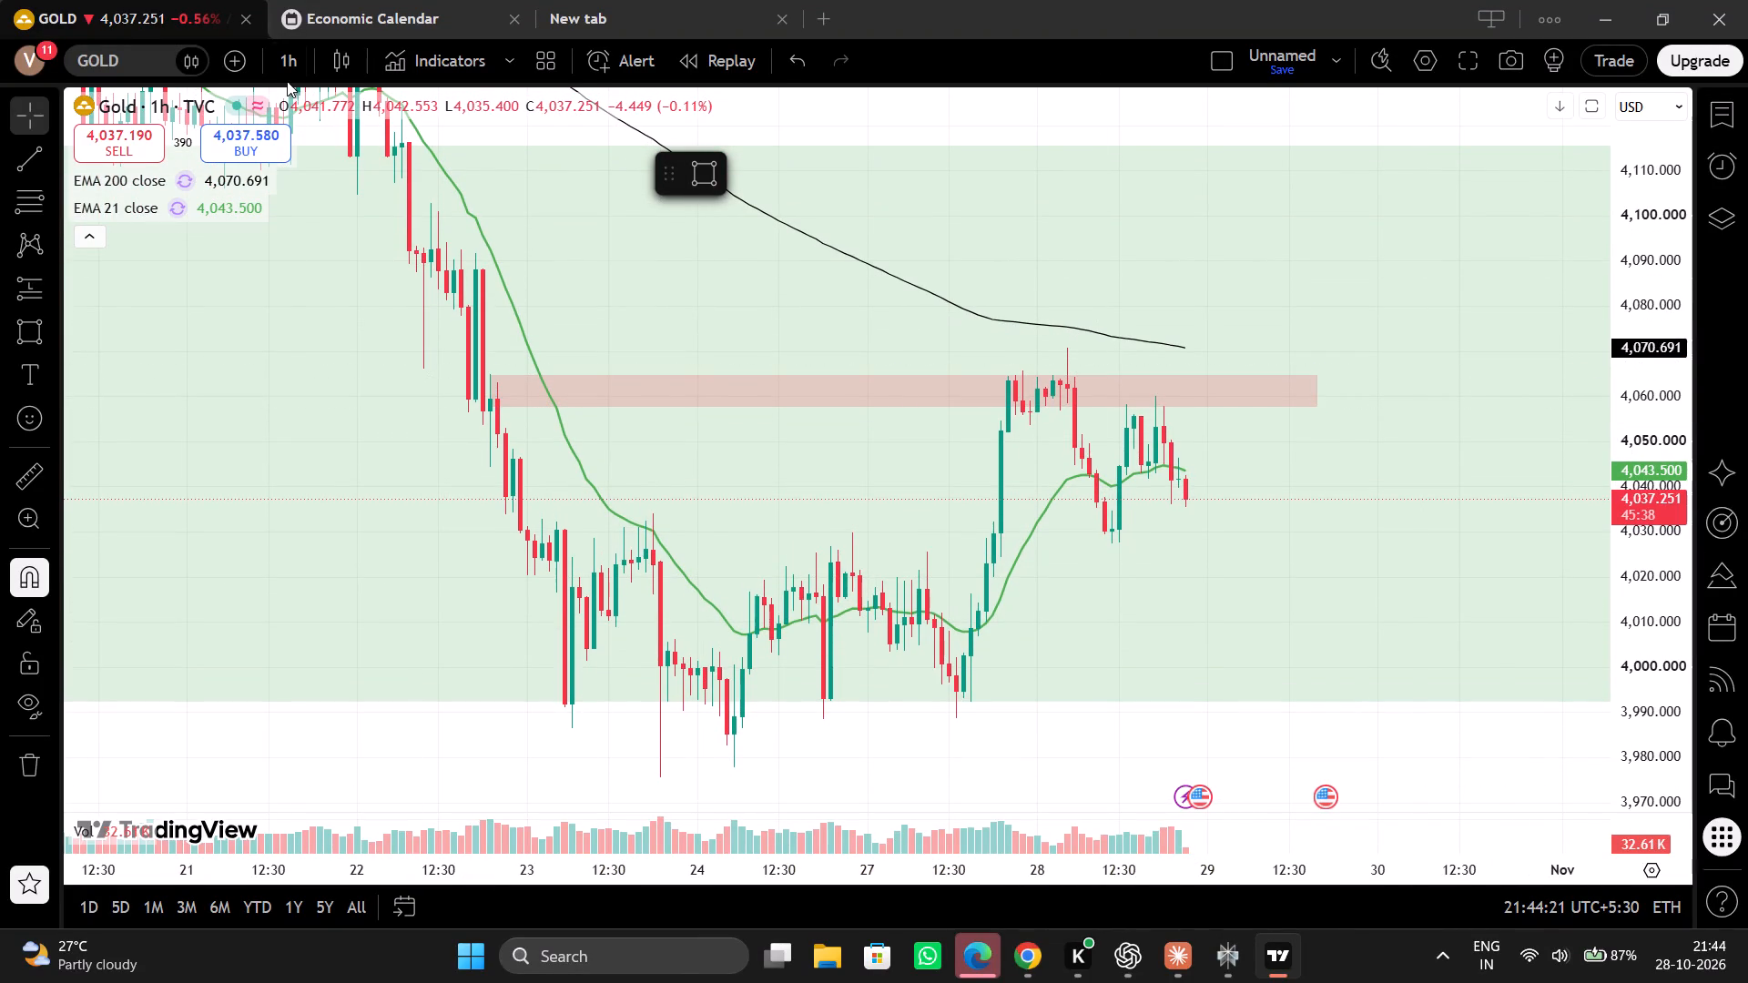
{"action": "left_click", "coordinate": [287, 56]}
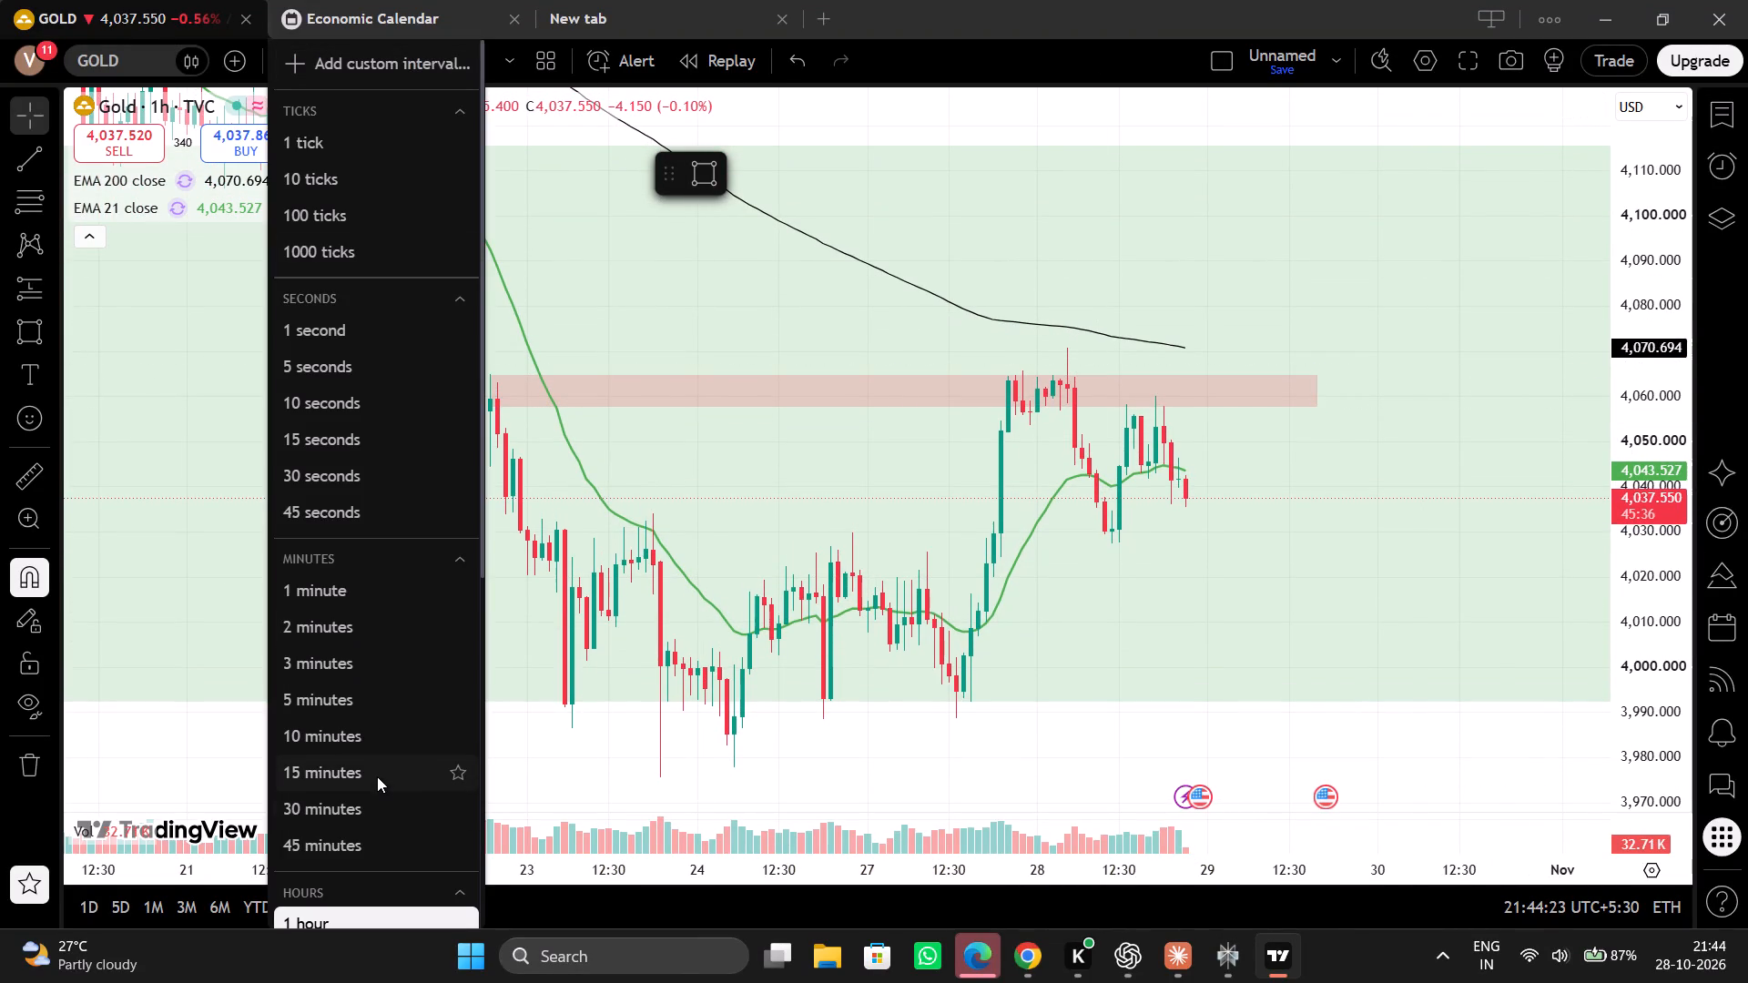
{"action": "left_click", "coordinate": [378, 769]}
Extend the start of the red zone near 4,060 back to about 22 Oct 14:45.
{"action": "left_click_drag", "start_coordinate": [630, 865], "coordinate": [971, 861]}
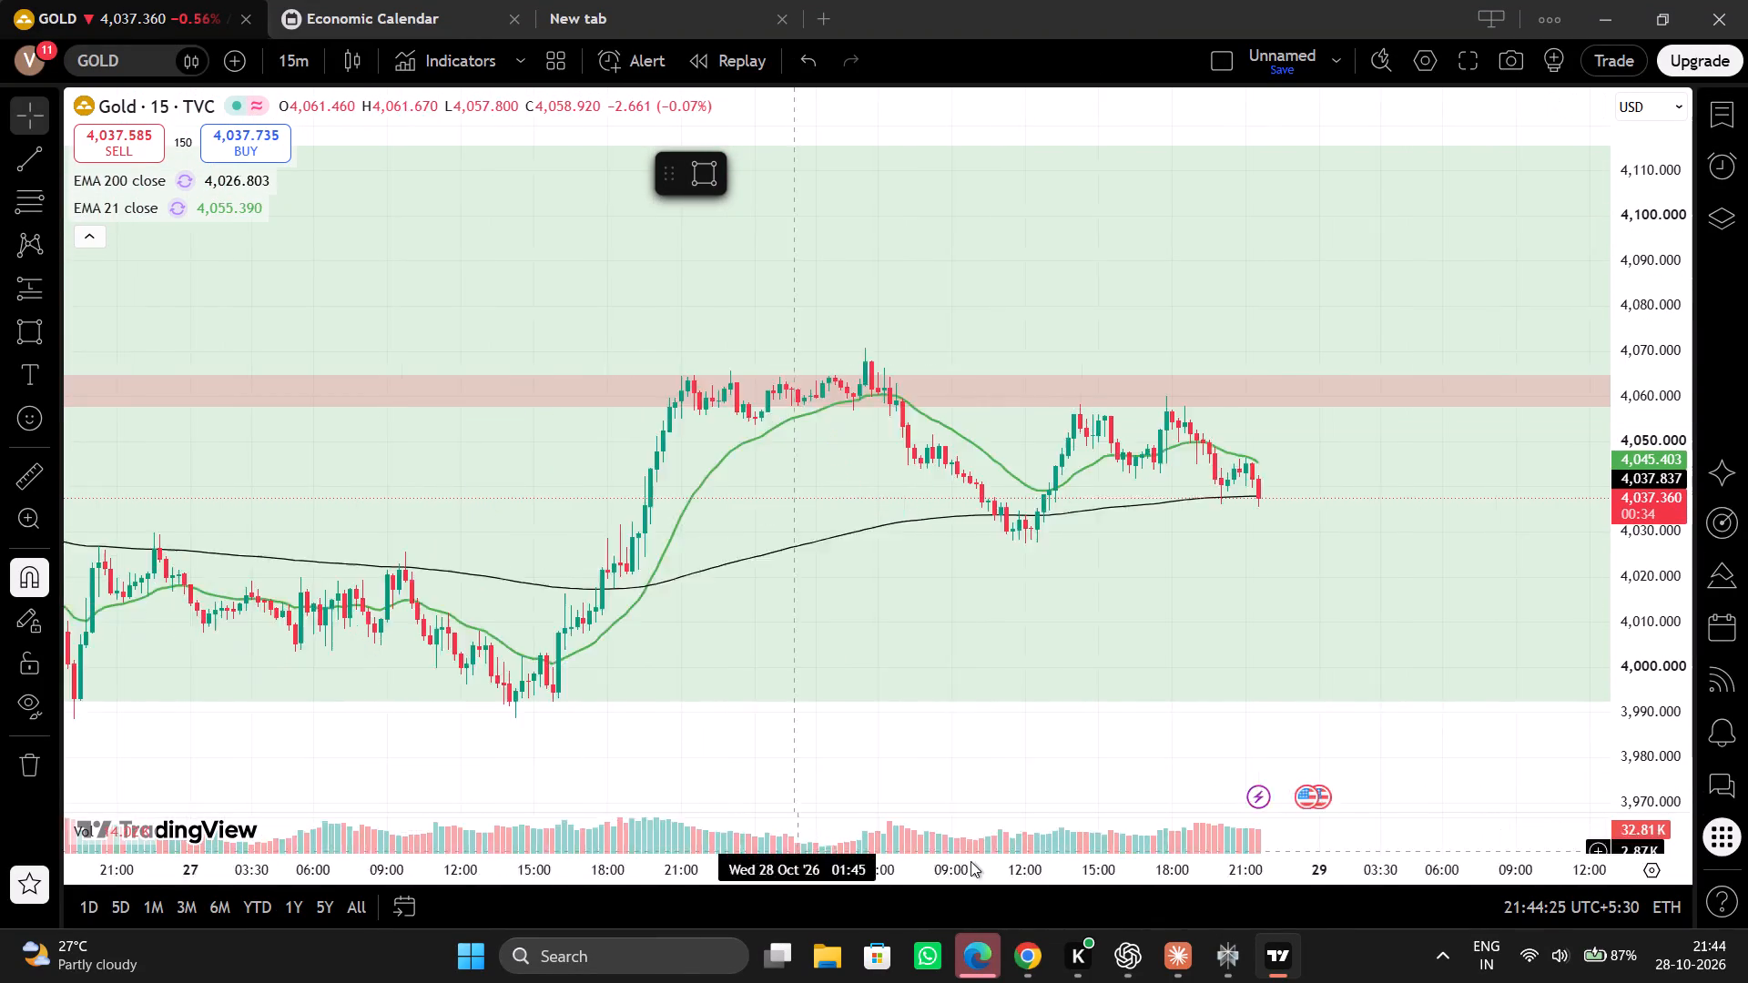
{"action": "left_click_drag", "start_coordinate": [971, 861], "coordinate": [1226, 806]}
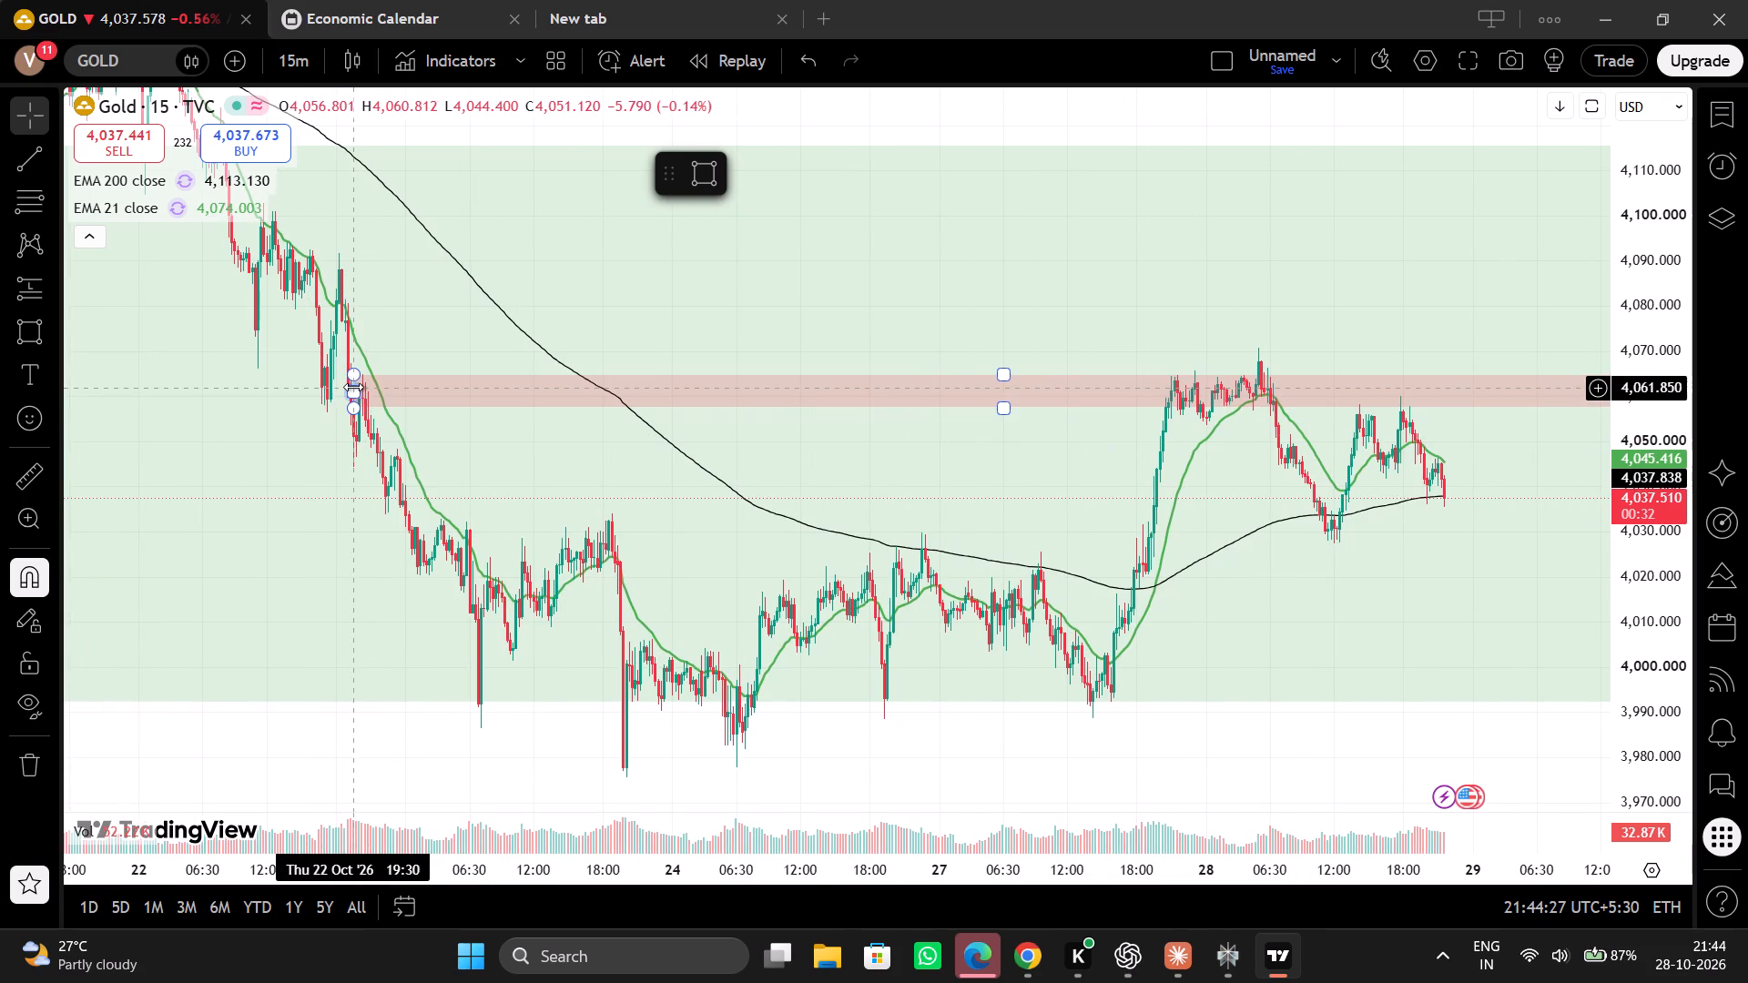
{"action": "left_click_drag", "start_coordinate": [353, 387], "coordinate": [298, 392]}
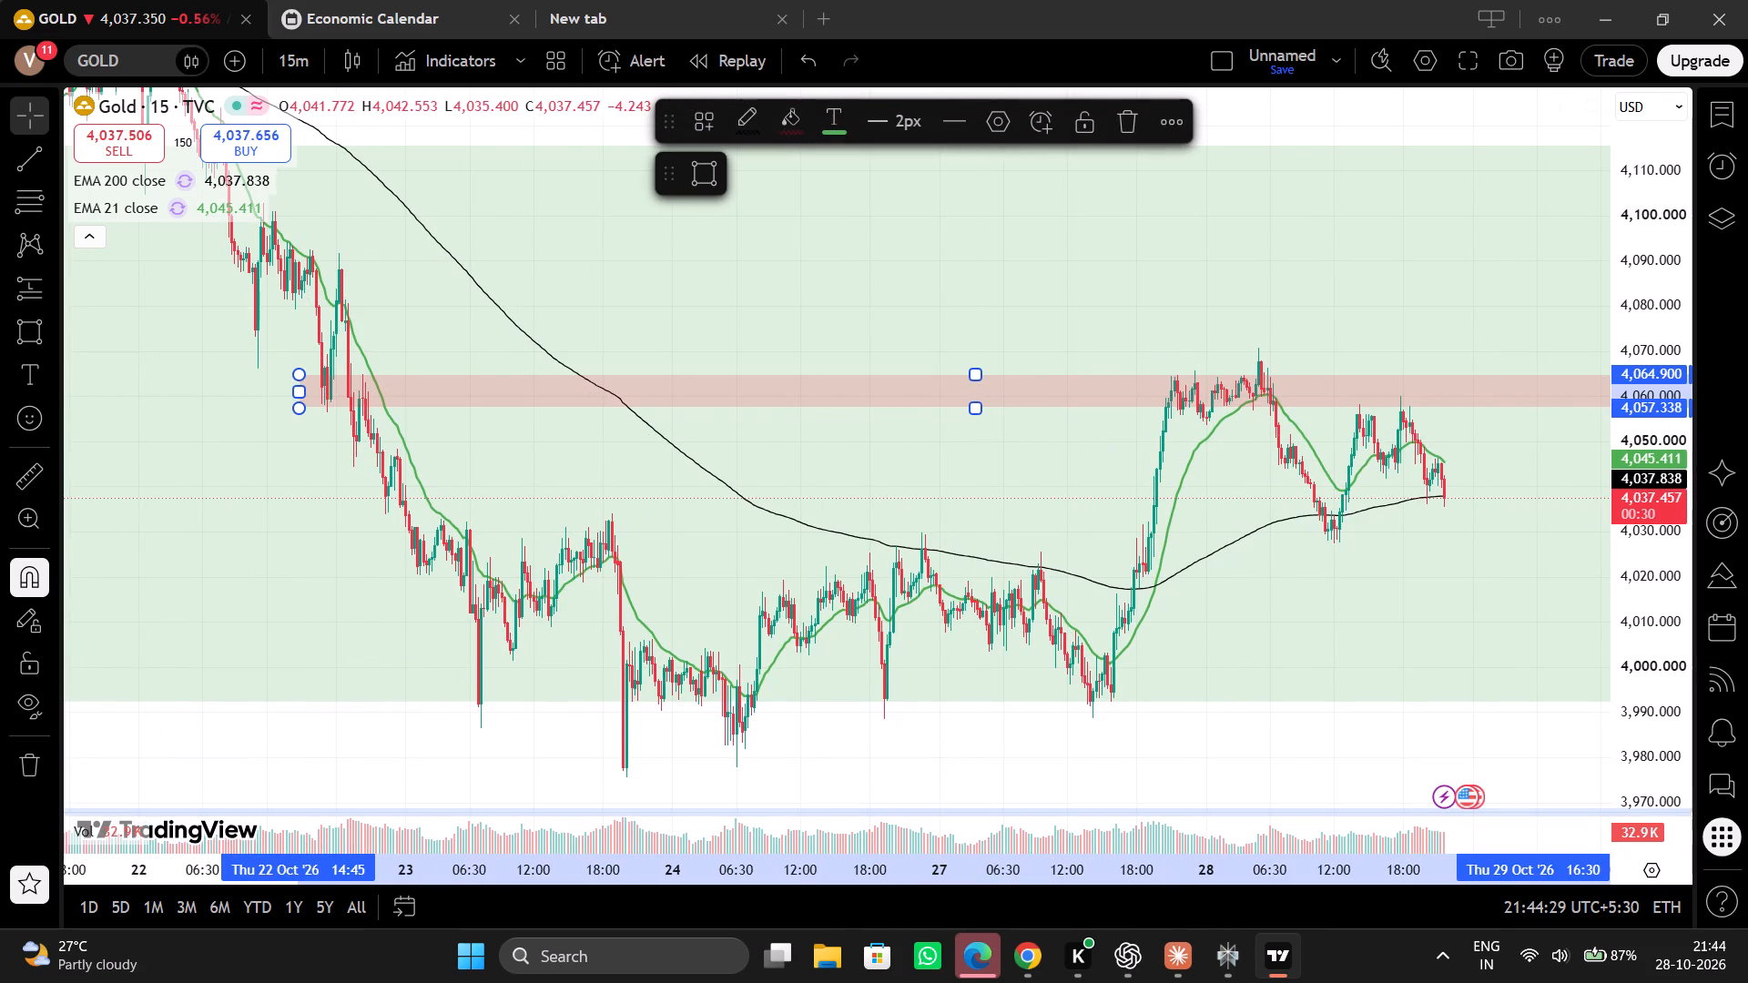
Examine the 15-minute price action from 27 to 28 Oct around the red zone and the two EMA lines.
{"action": "left_click_drag", "start_coordinate": [1111, 775], "coordinate": [952, 681]}
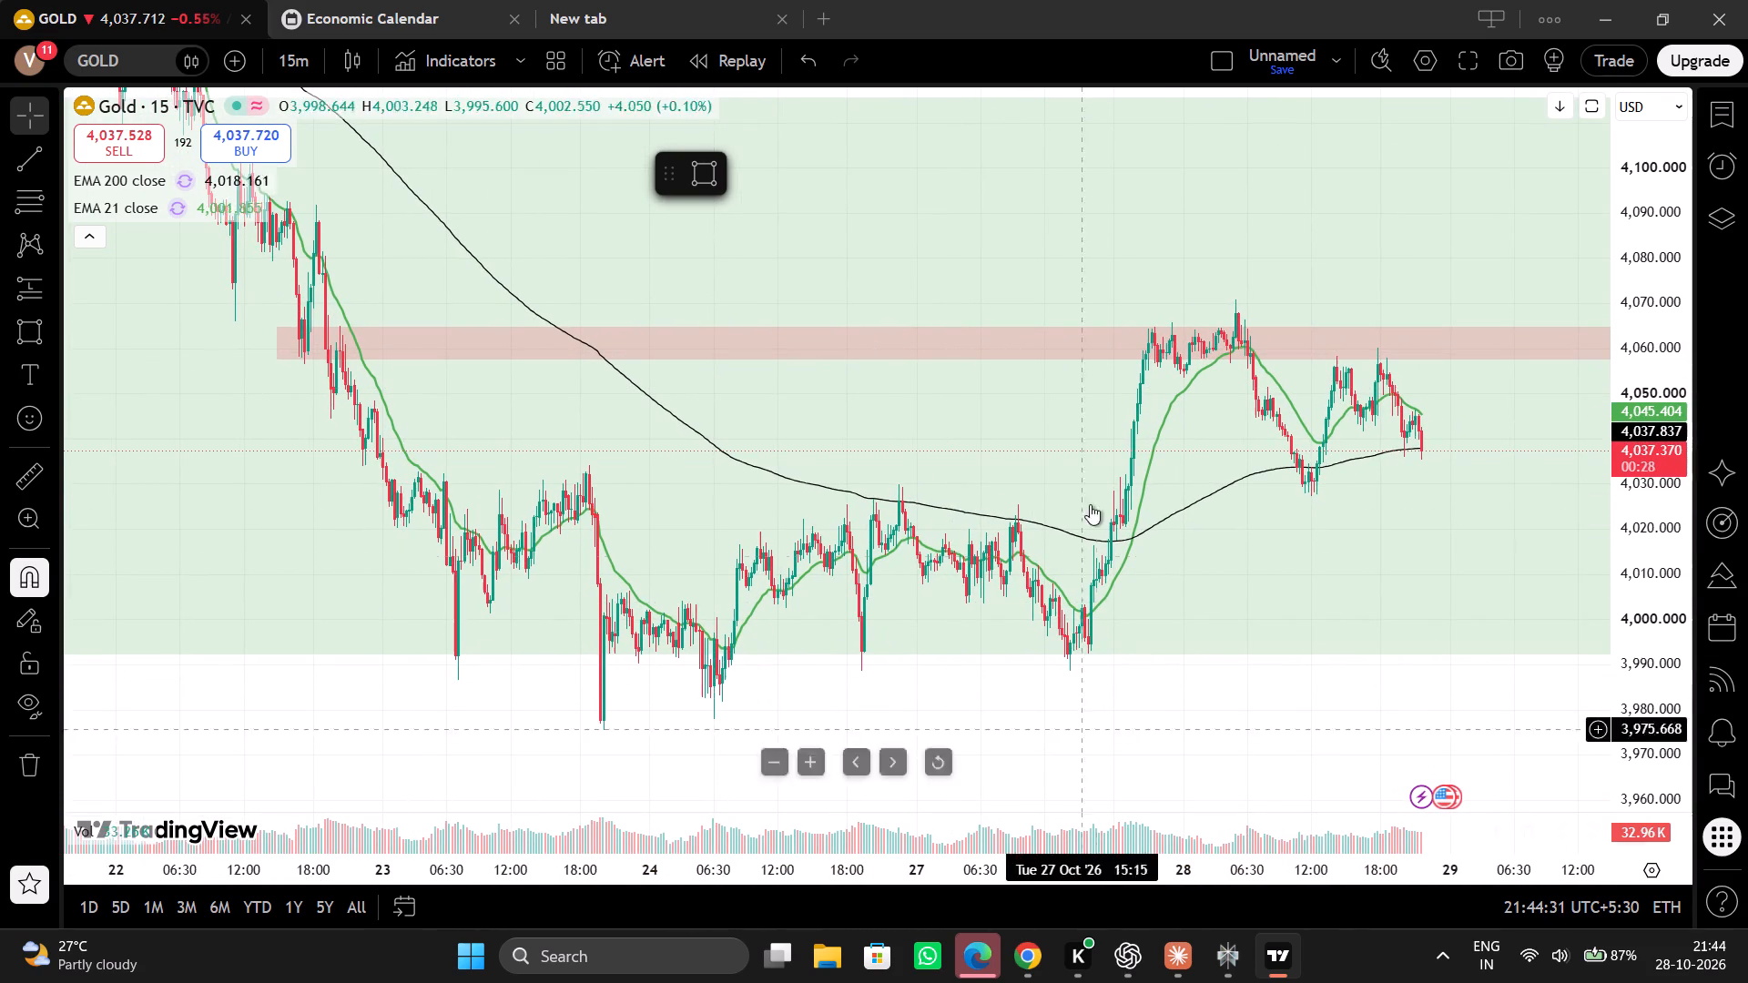
{"action": "left_click_drag", "start_coordinate": [1243, 818], "coordinate": [1258, 796]}
{"action": "left_click_drag", "start_coordinate": [1258, 796], "coordinate": [697, 821]}
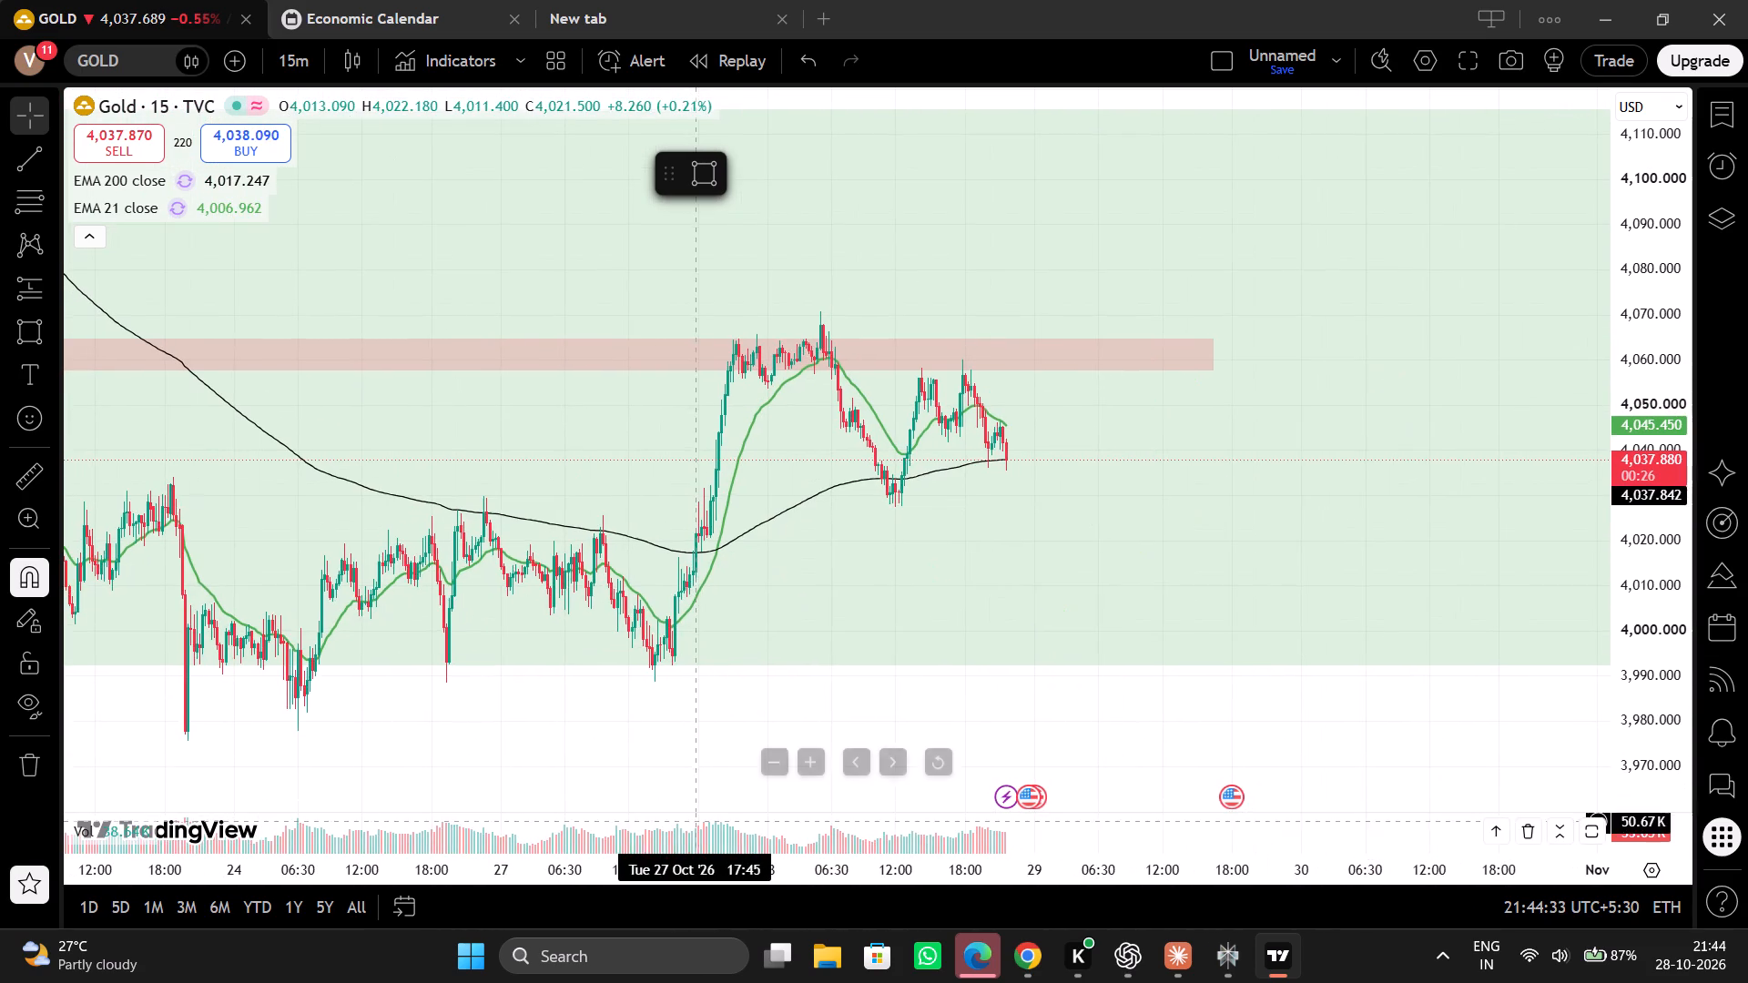
{"action": "left_click_drag", "start_coordinate": [1673, 669], "coordinate": [1630, 410]}
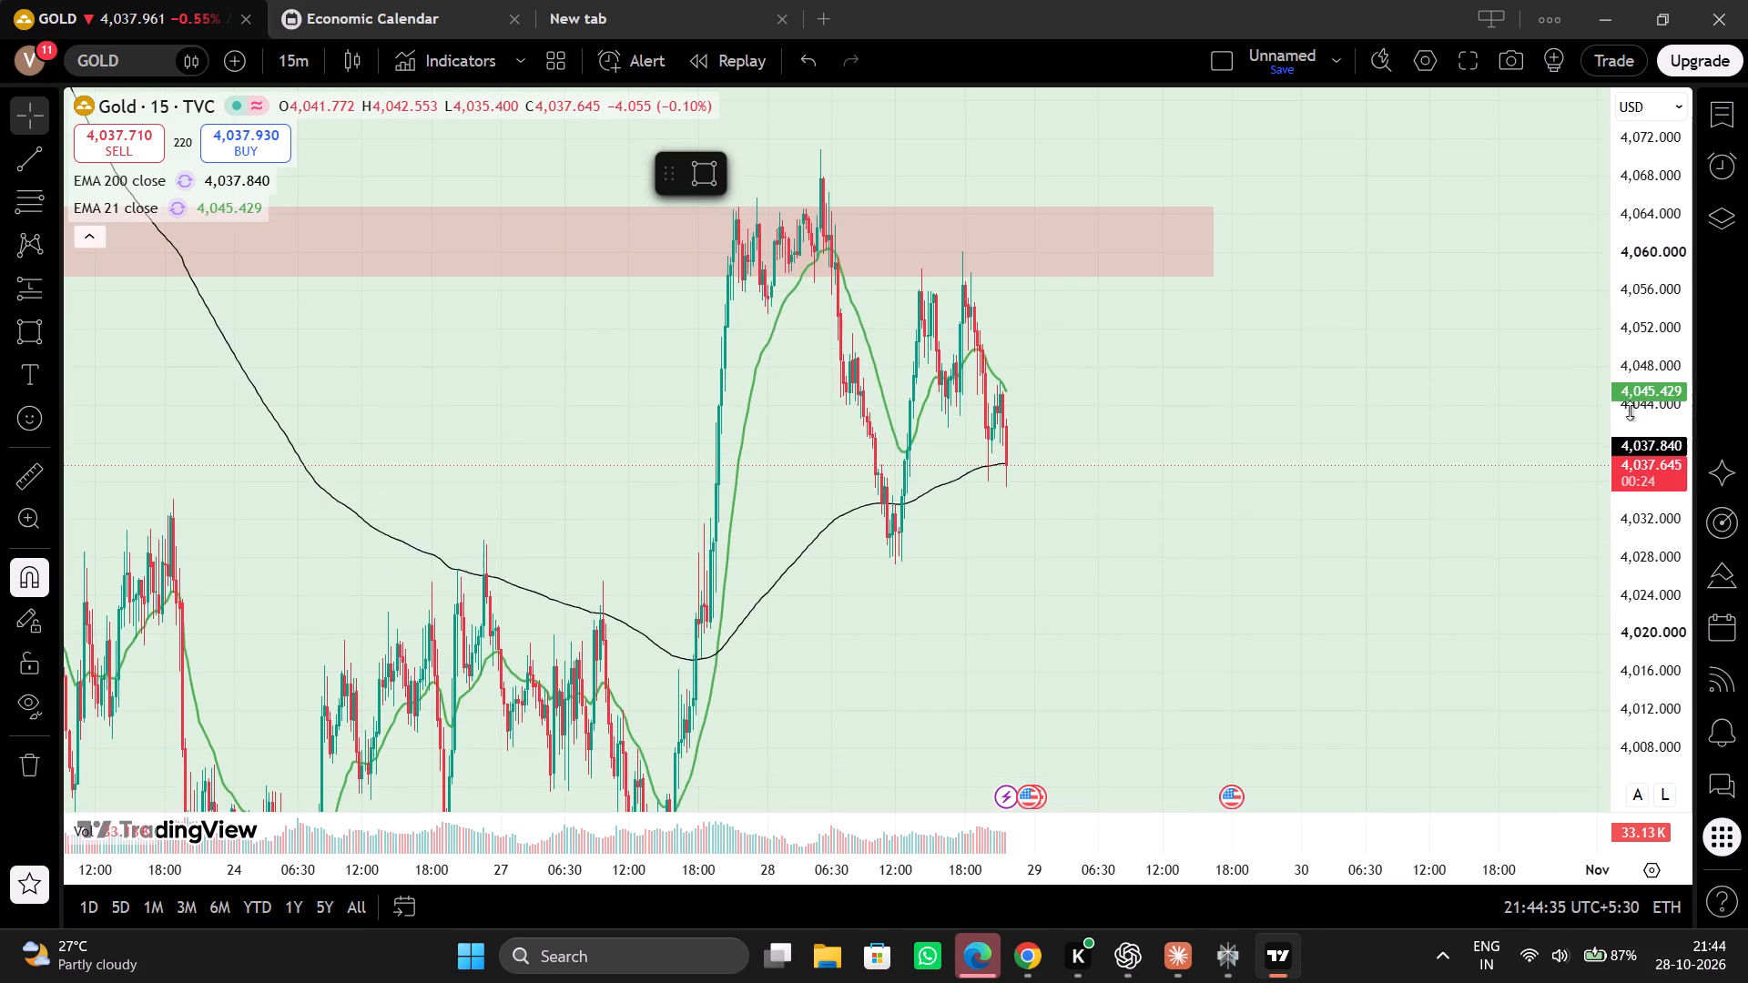
{"action": "left_click_drag", "start_coordinate": [1630, 410], "coordinate": [1590, 520]}
{"action": "left_click_drag", "start_coordinate": [1272, 869], "coordinate": [1080, 872]}
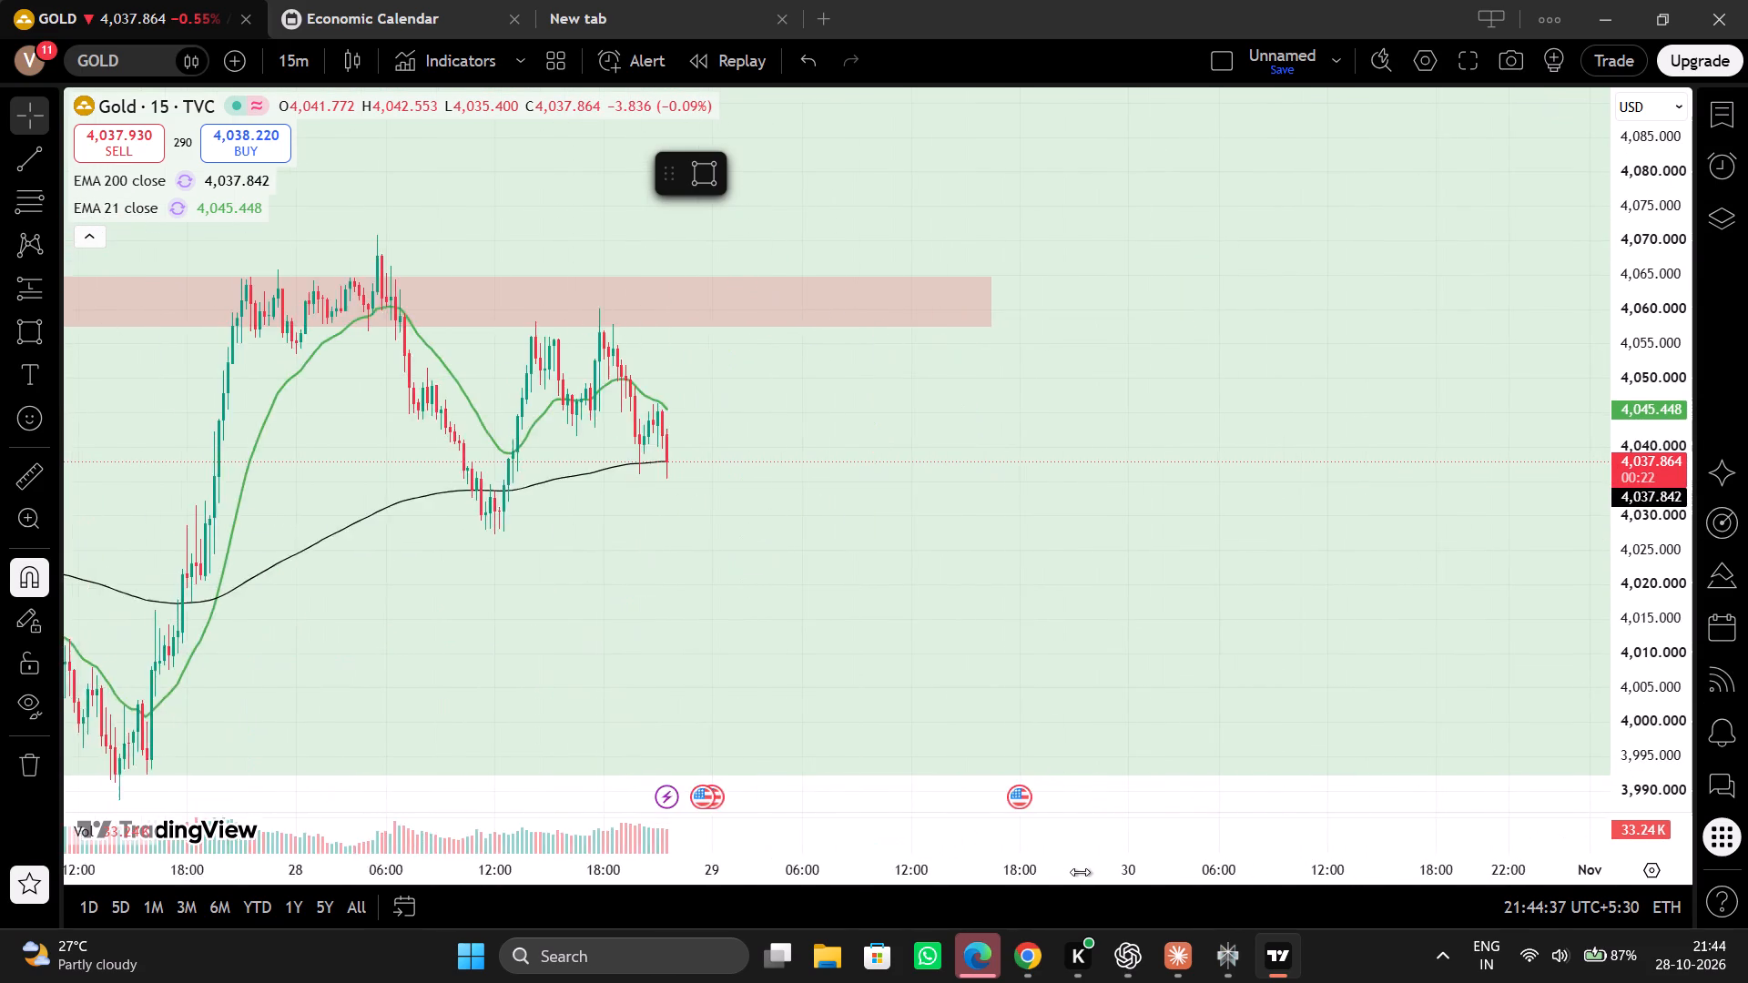
{"action": "left_click_drag", "start_coordinate": [1080, 872], "coordinate": [977, 875]}
{"action": "left_click_drag", "start_coordinate": [652, 580], "coordinate": [1229, 614]}
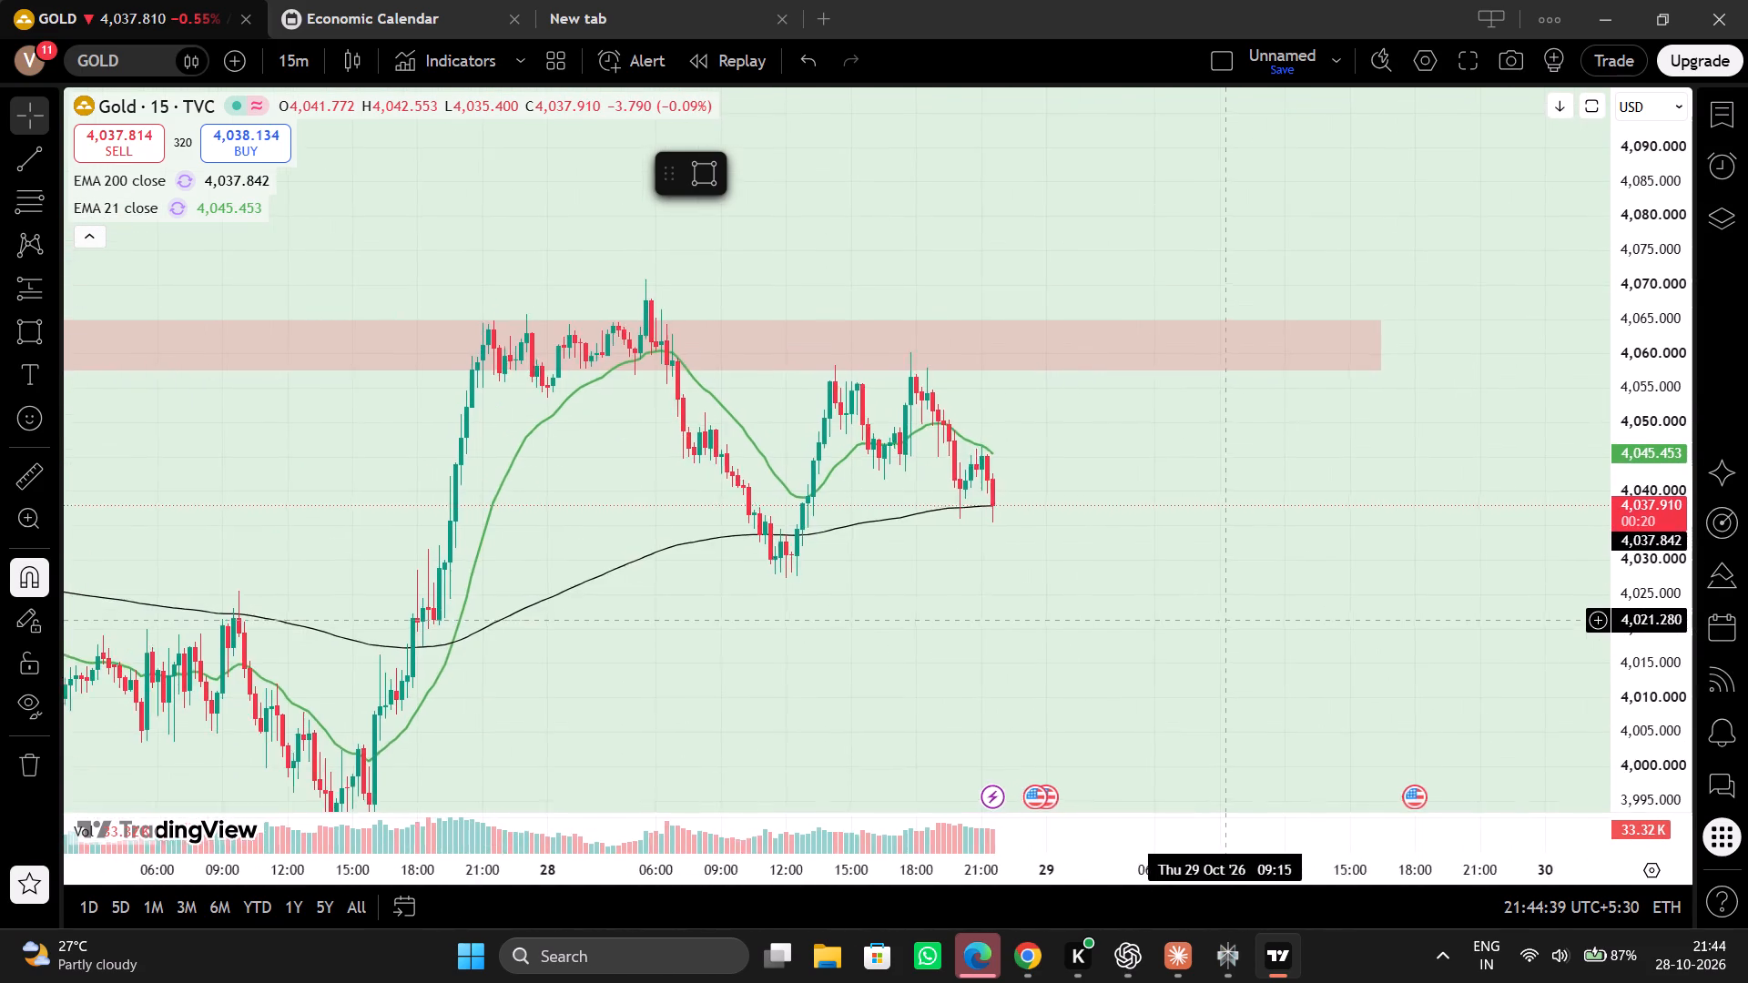
{"action": "left_click_drag", "start_coordinate": [1229, 614], "coordinate": [1266, 553]}
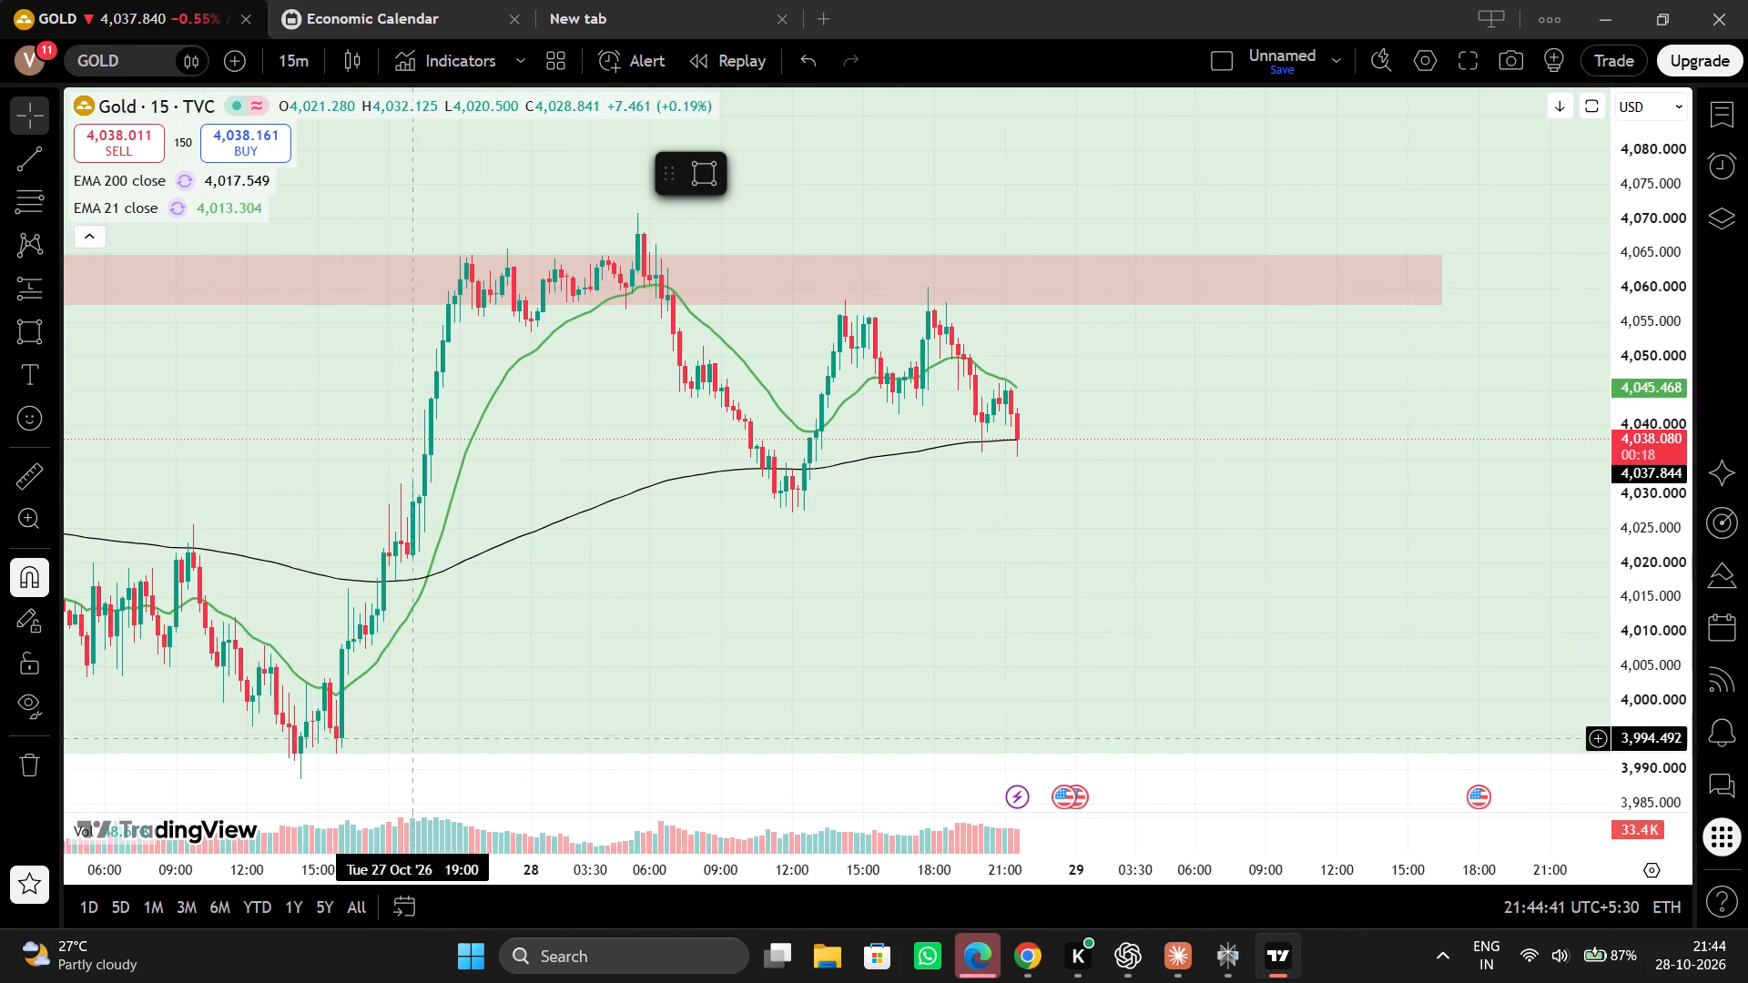
{"action": "left_click_drag", "start_coordinate": [553, 734], "coordinate": [724, 431]}
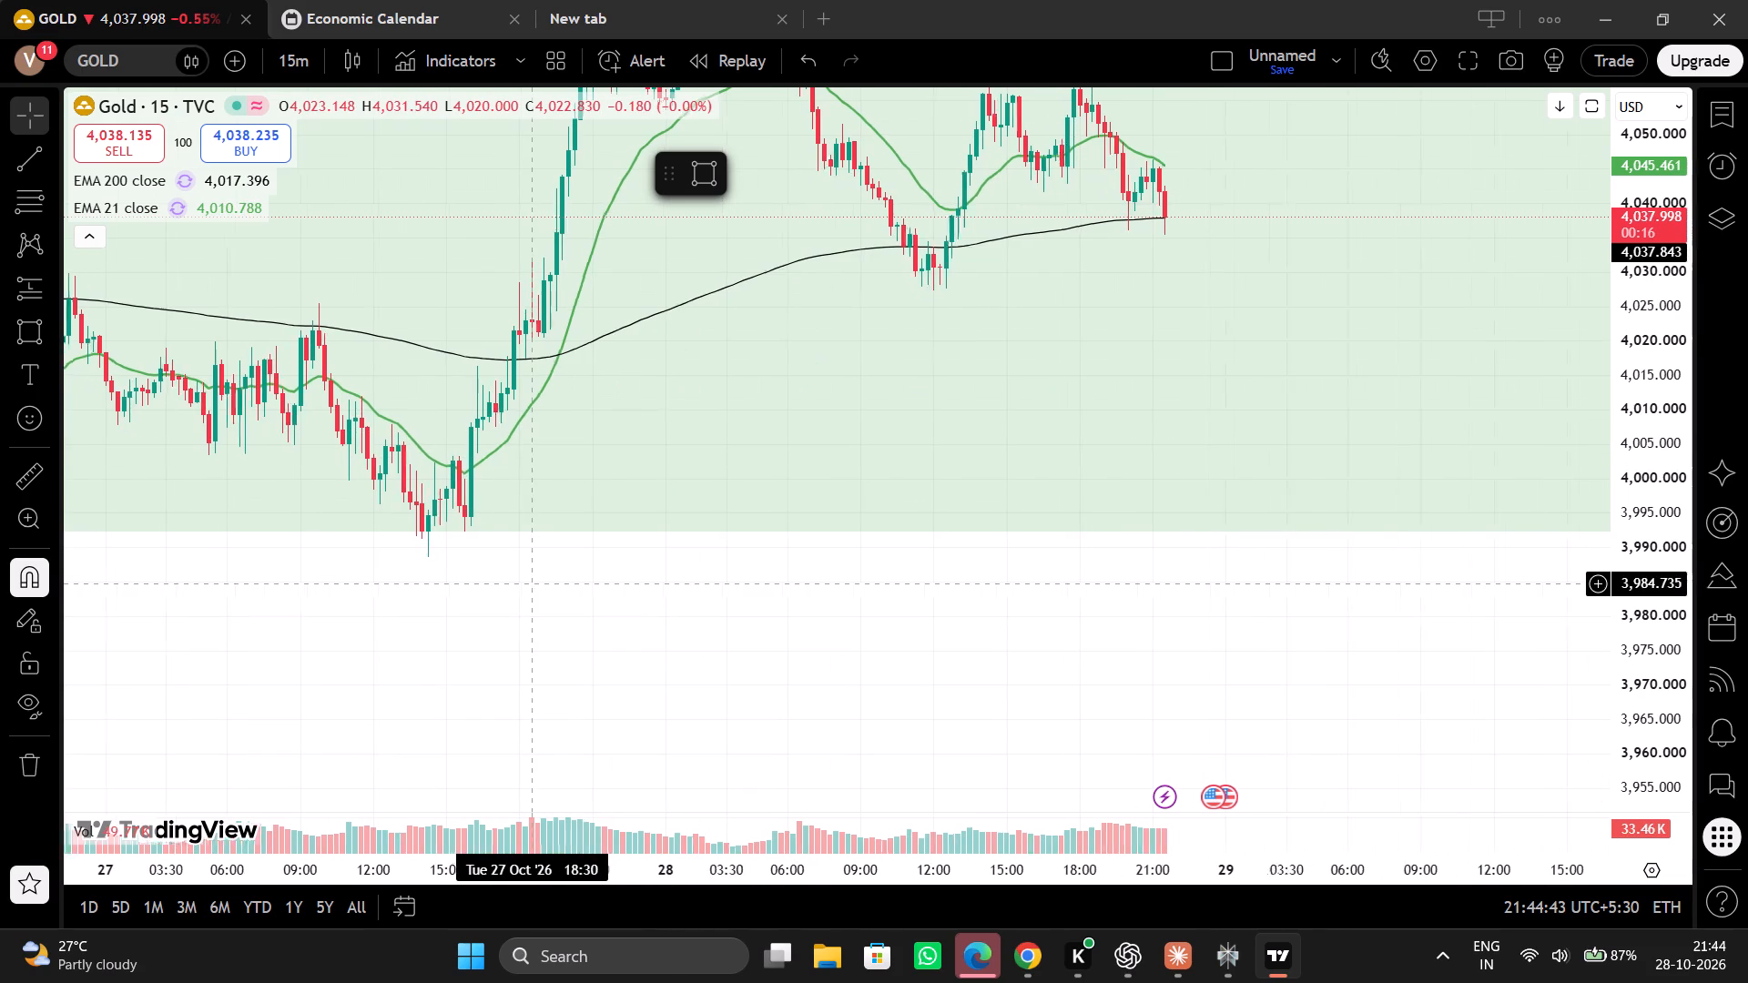
{"action": "left_click_drag", "start_coordinate": [516, 398], "coordinate": [398, 527]}
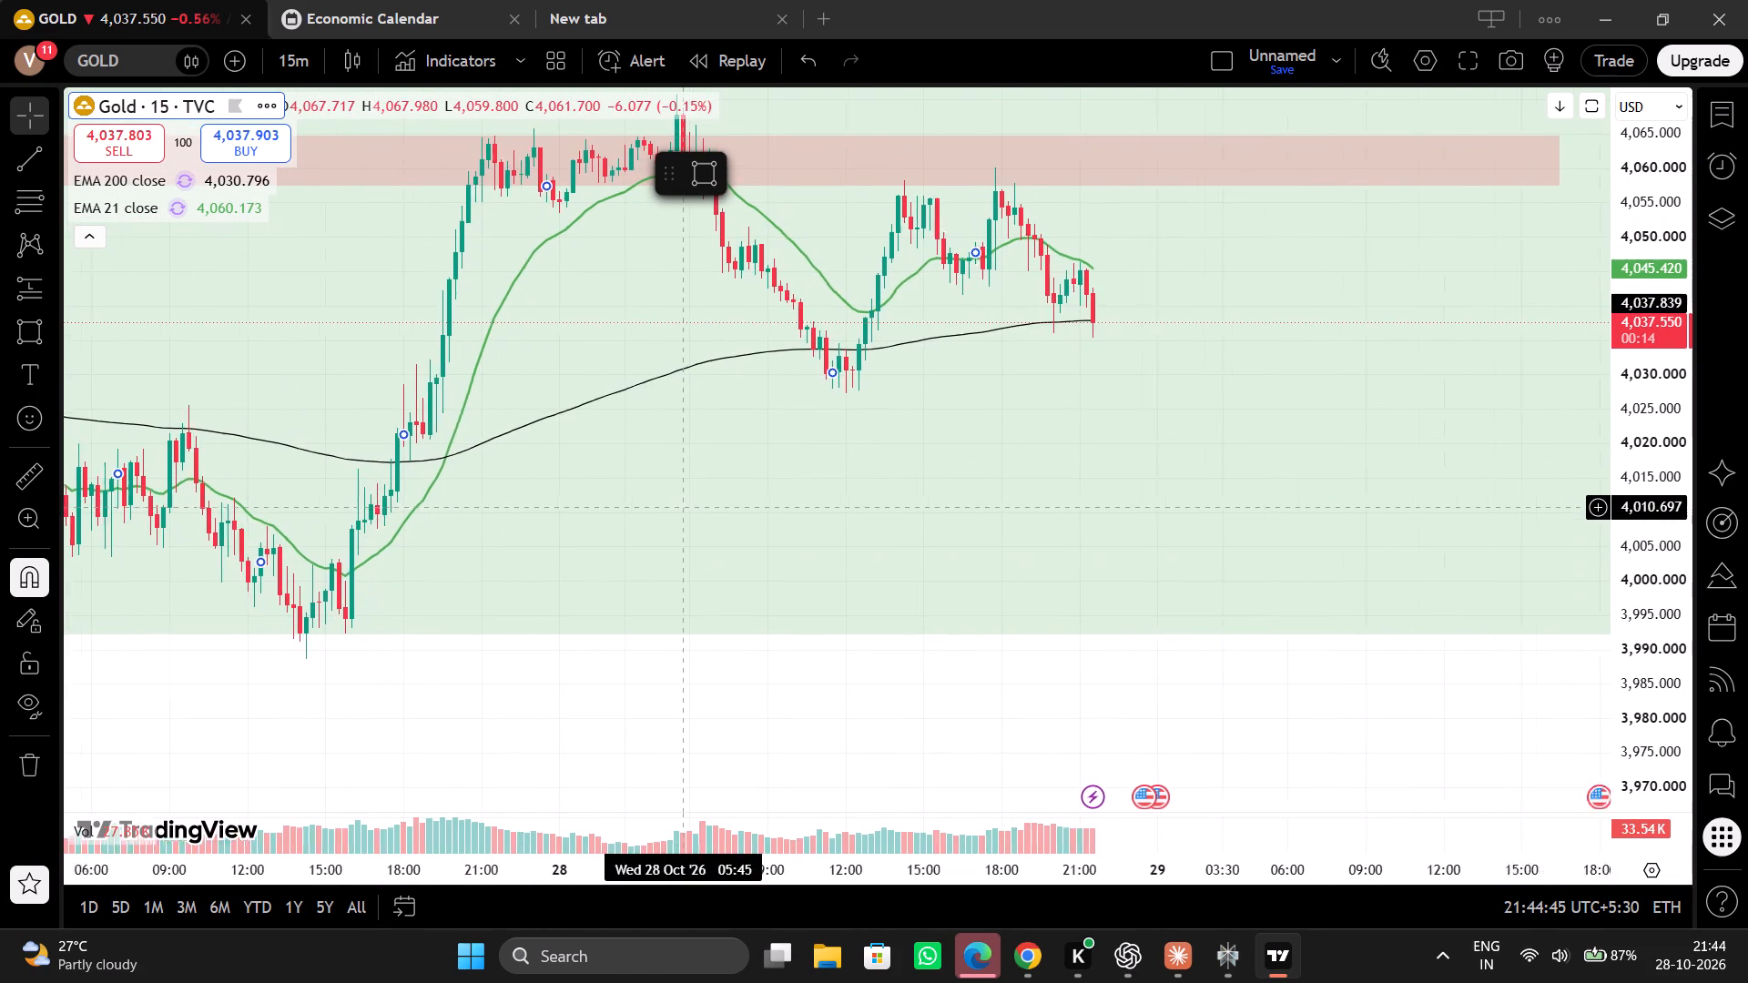
{"action": "left_click_drag", "start_coordinate": [955, 559], "coordinate": [583, 675]}
{"action": "scroll", "coordinate": [583, 675], "scroll_direction": "right", "scroll_amount": 1}
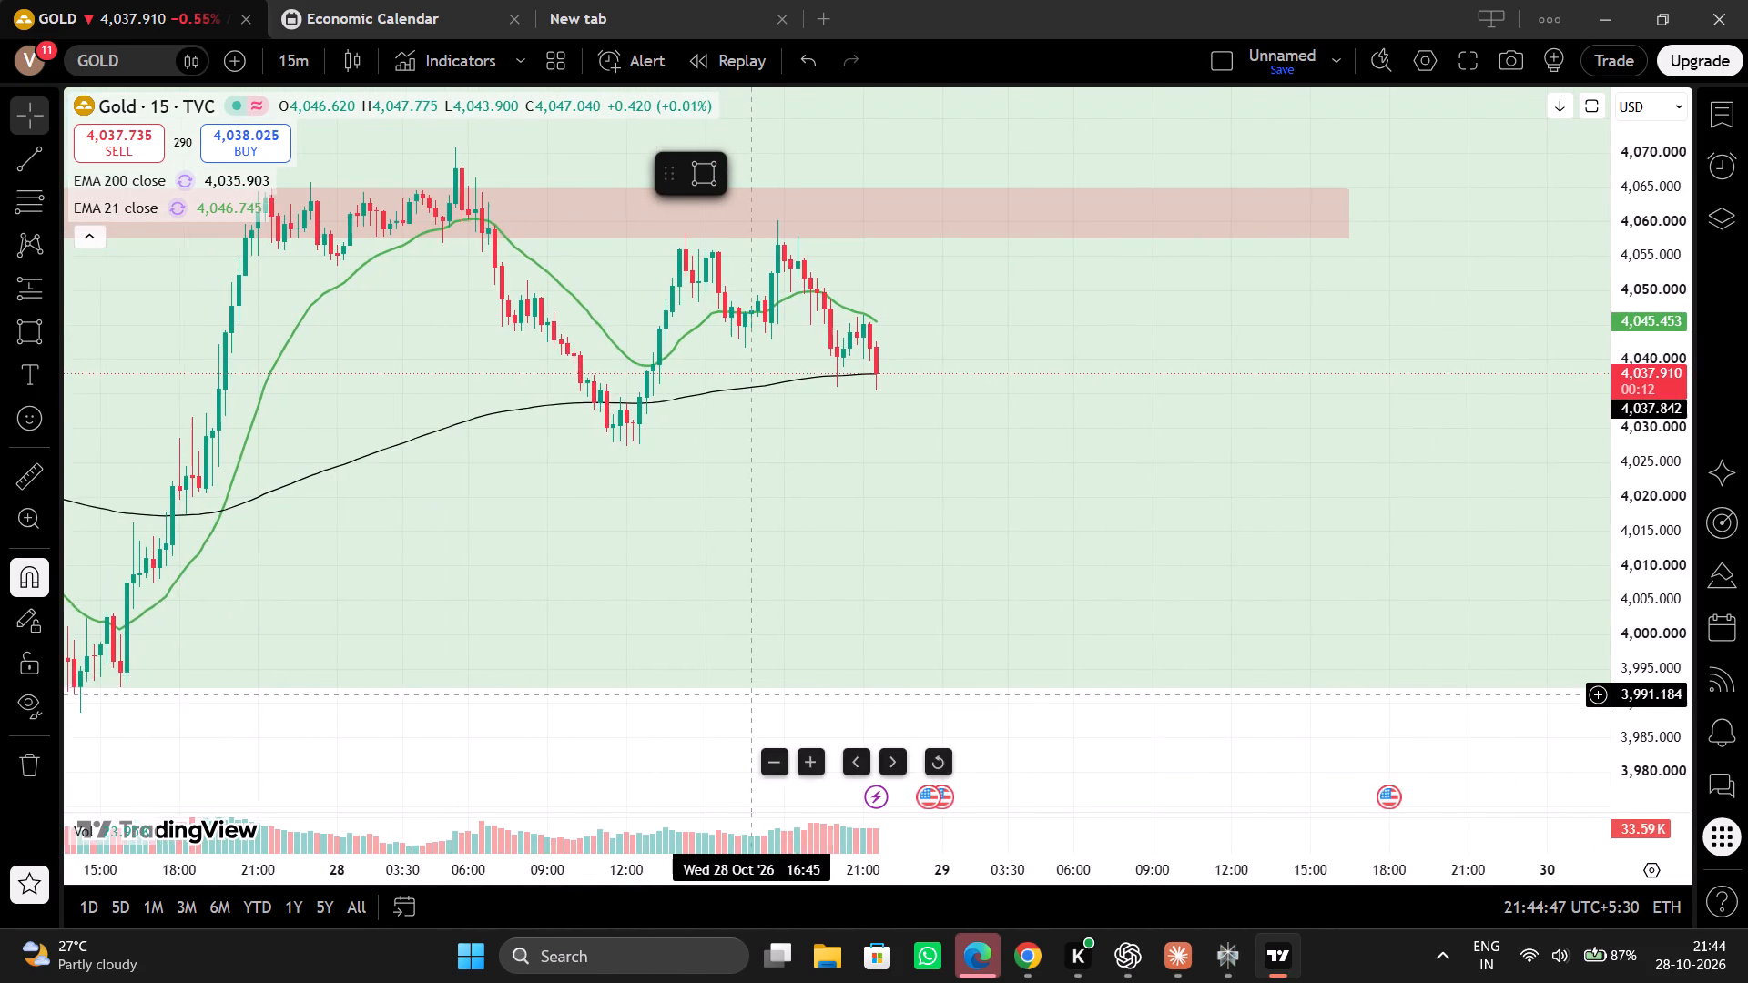
{"action": "left_click_drag", "start_coordinate": [1652, 593], "coordinate": [1640, 439]}
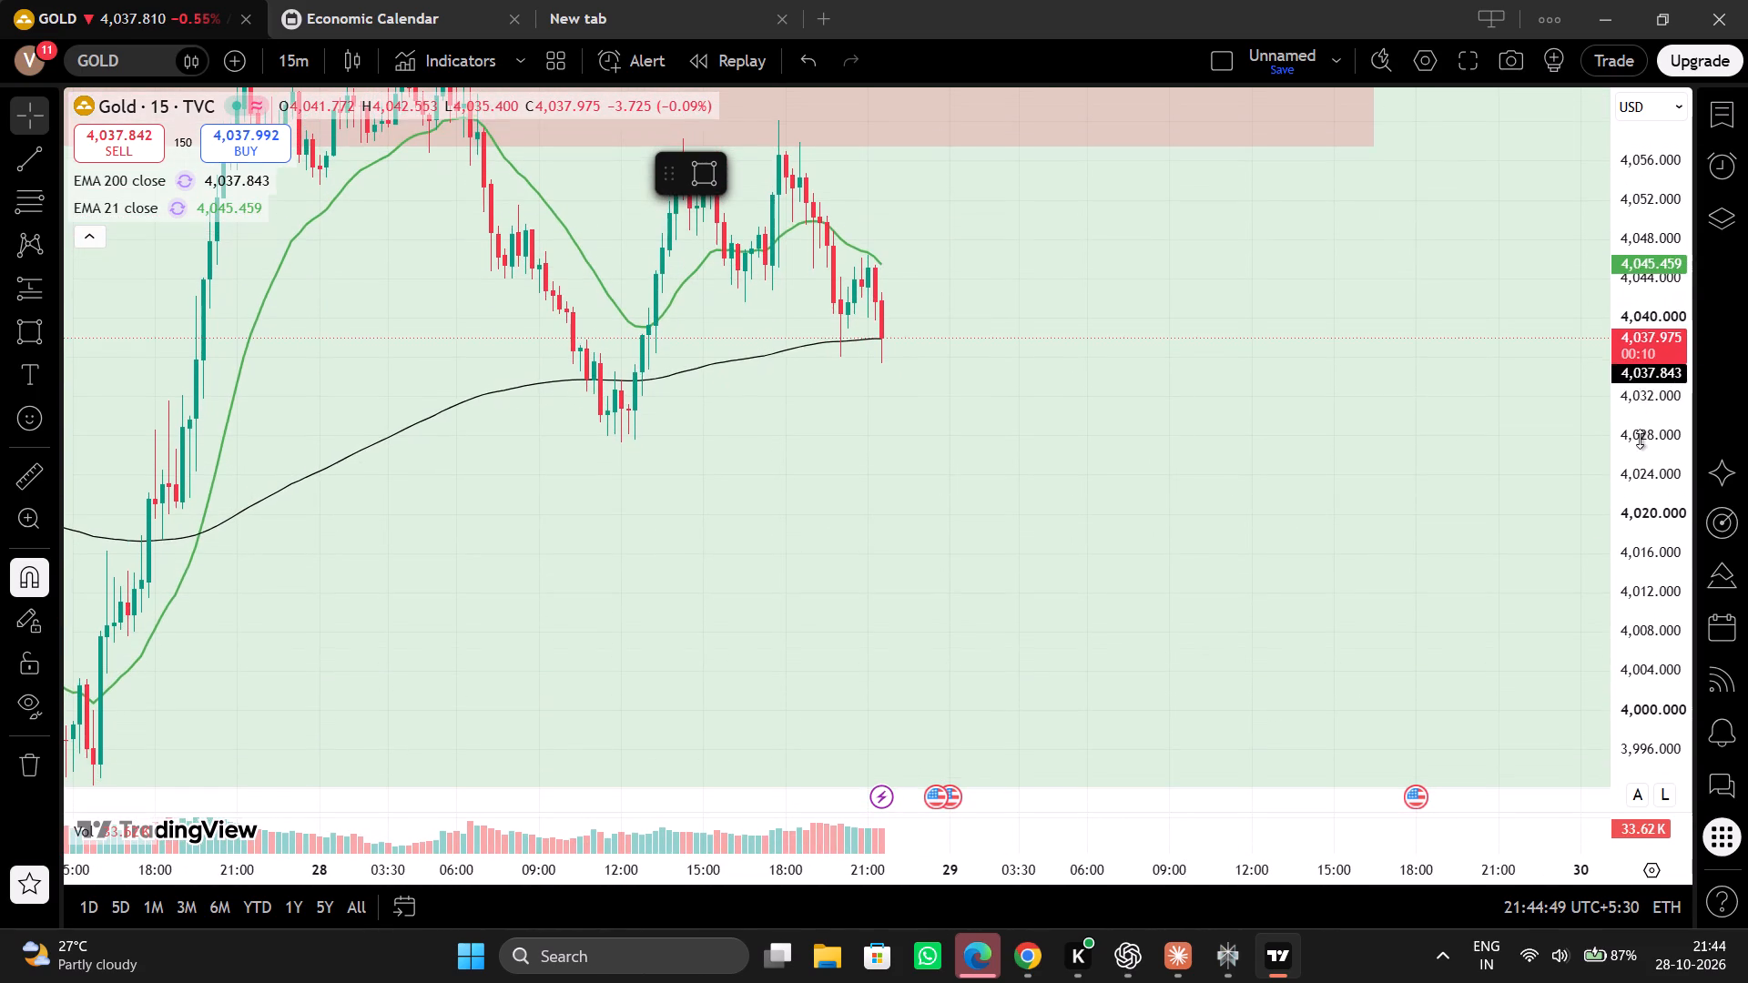
{"action": "left_click_drag", "start_coordinate": [960, 347], "coordinate": [574, 532]}
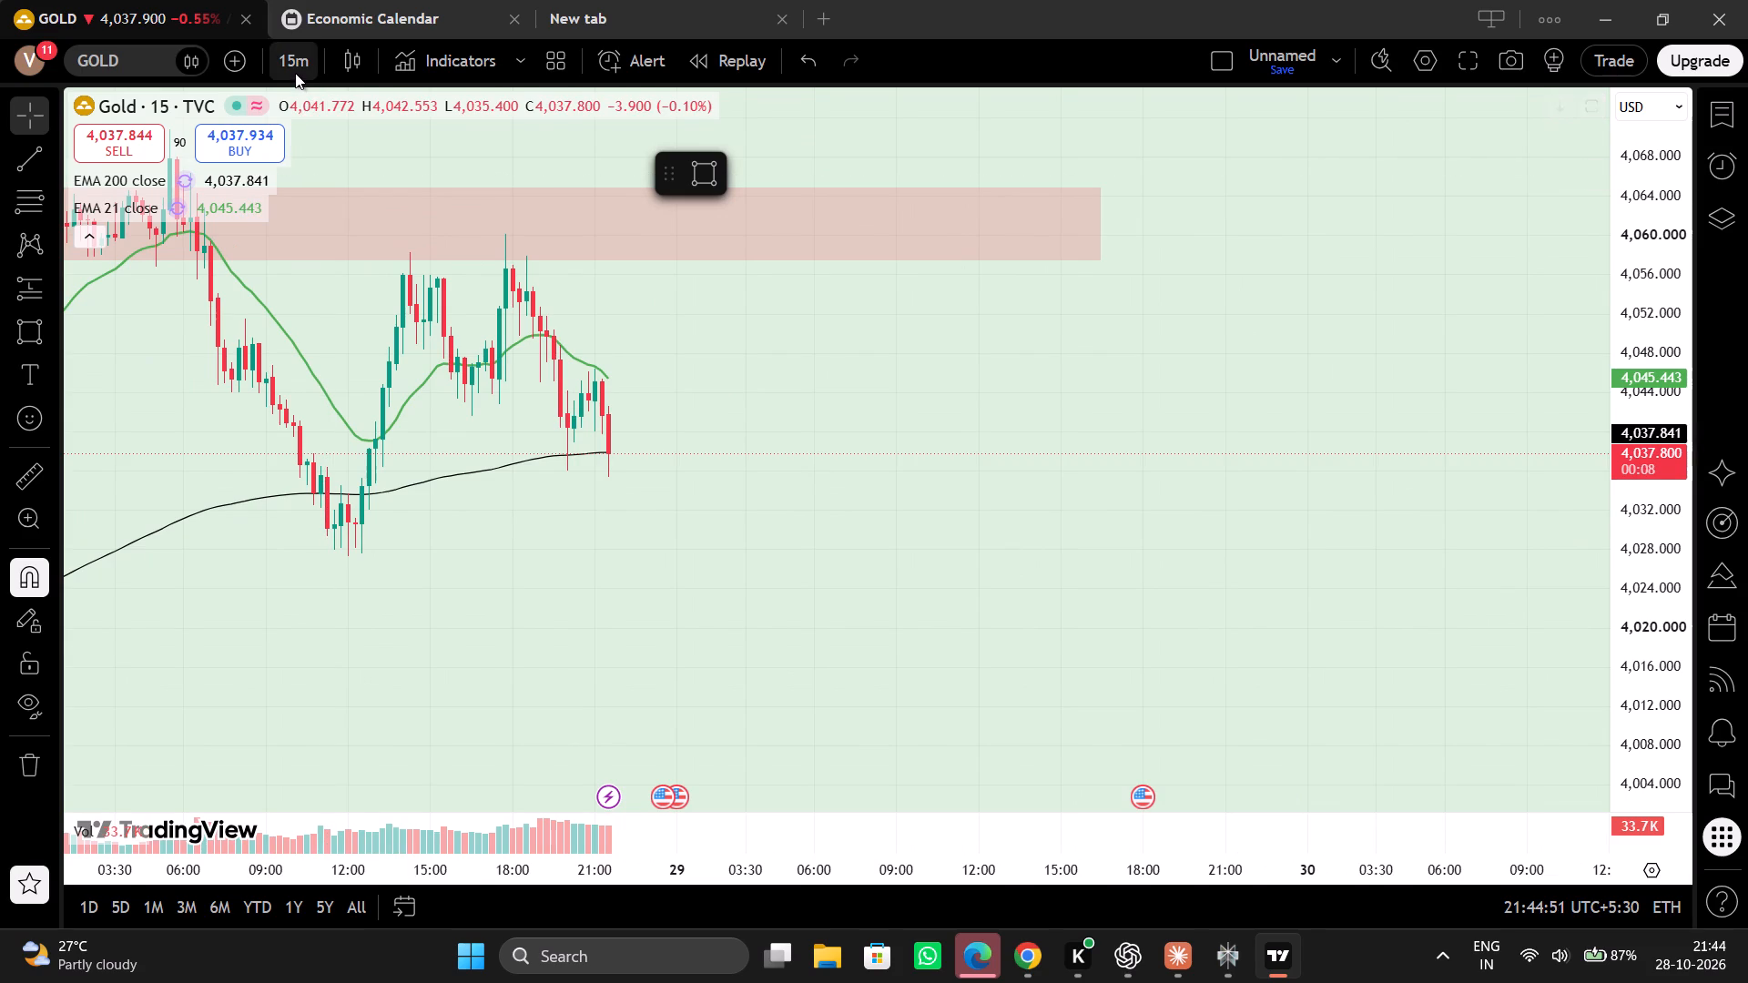
{"action": "left_click_drag", "start_coordinate": [604, 433], "coordinate": [842, 662]}
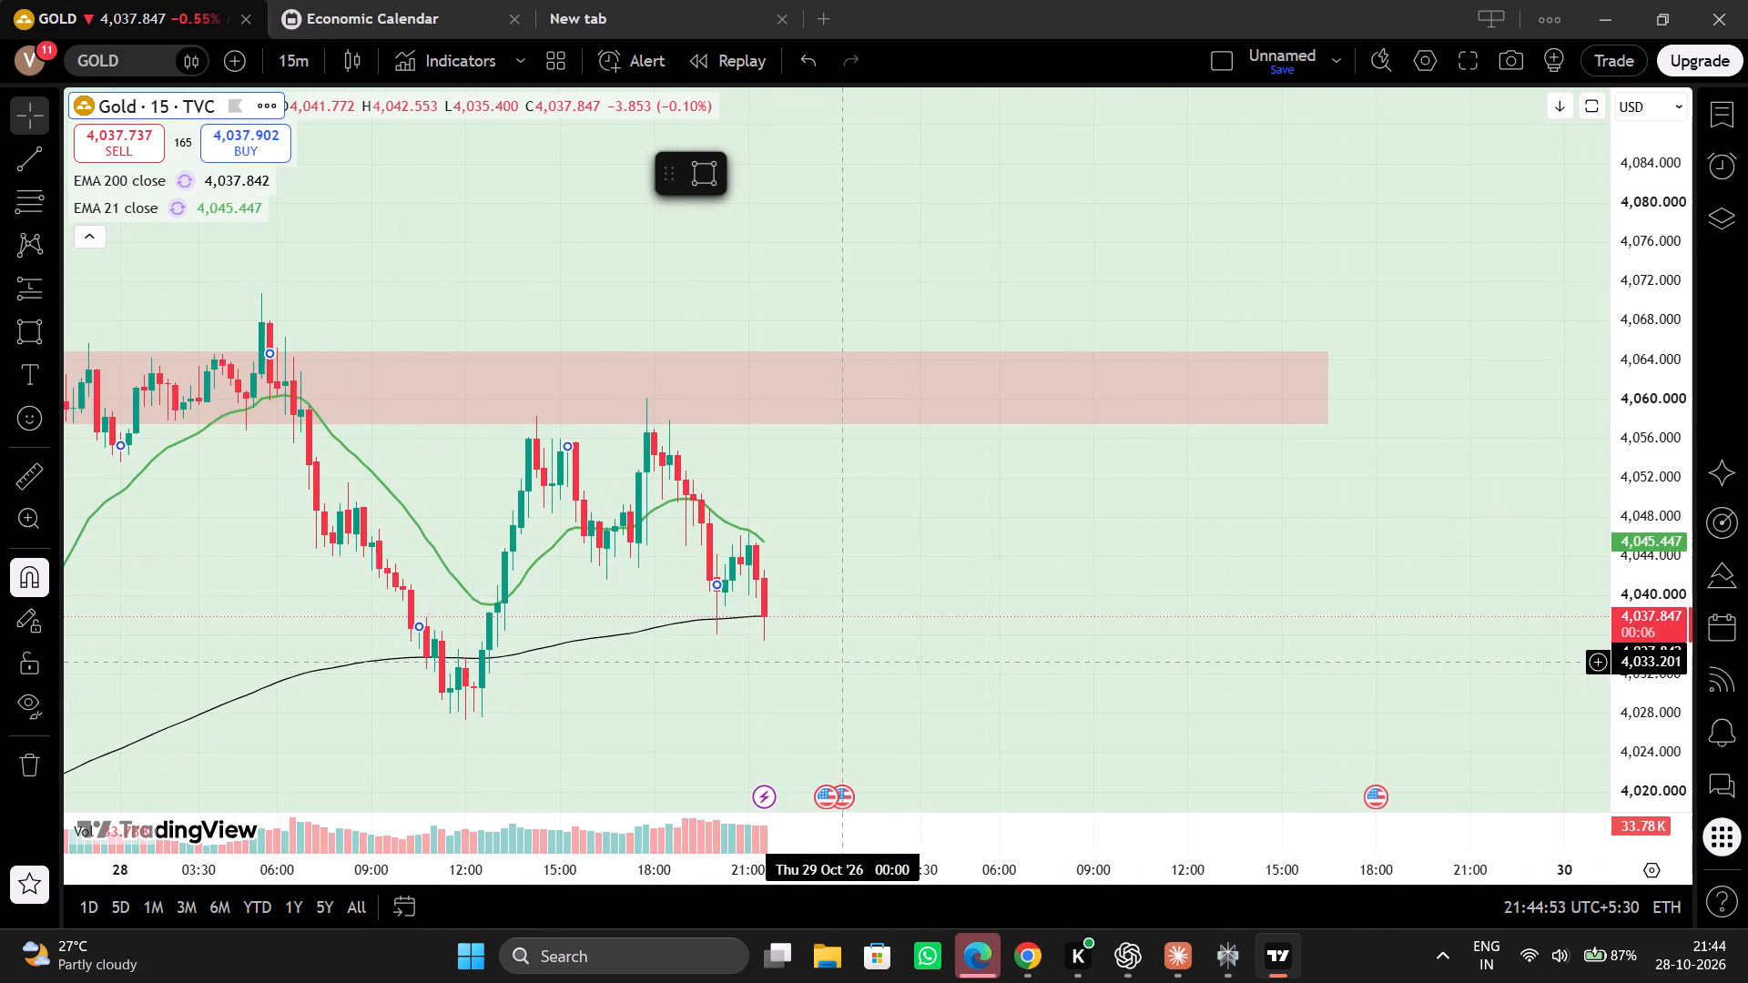
{"action": "left_click_drag", "start_coordinate": [1659, 698], "coordinate": [1646, 611]}
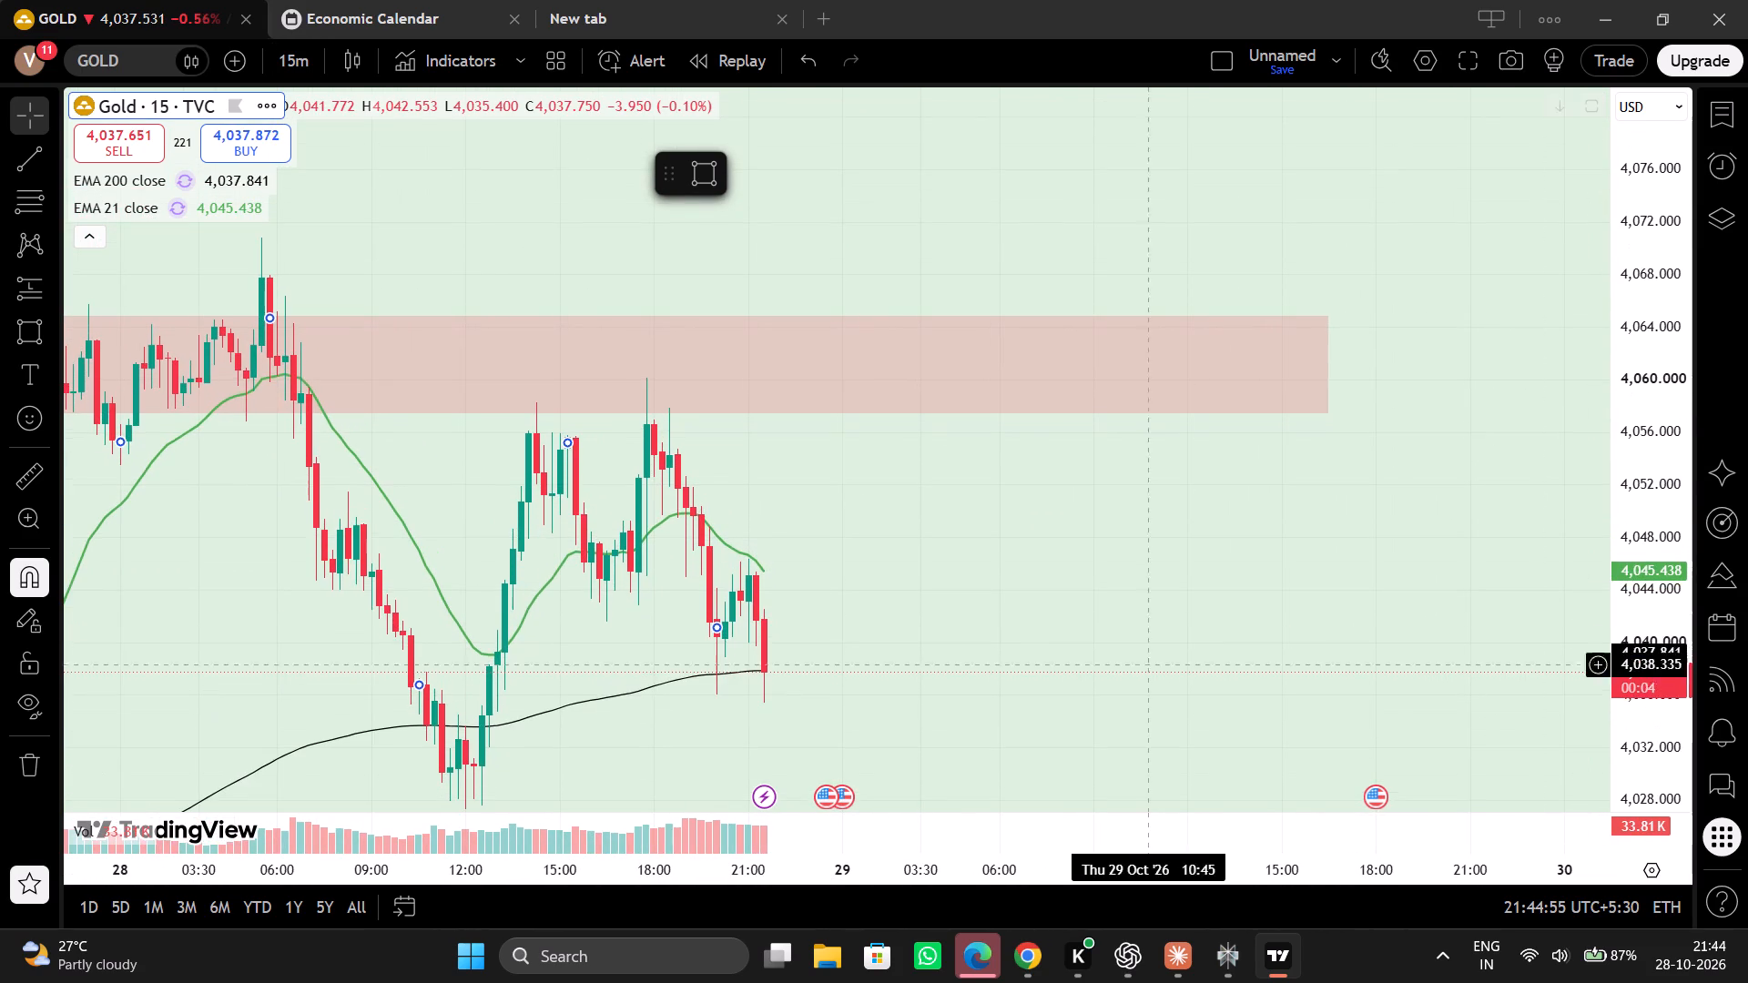
{"action": "left_click_drag", "start_coordinate": [1032, 693], "coordinate": [1113, 491]}
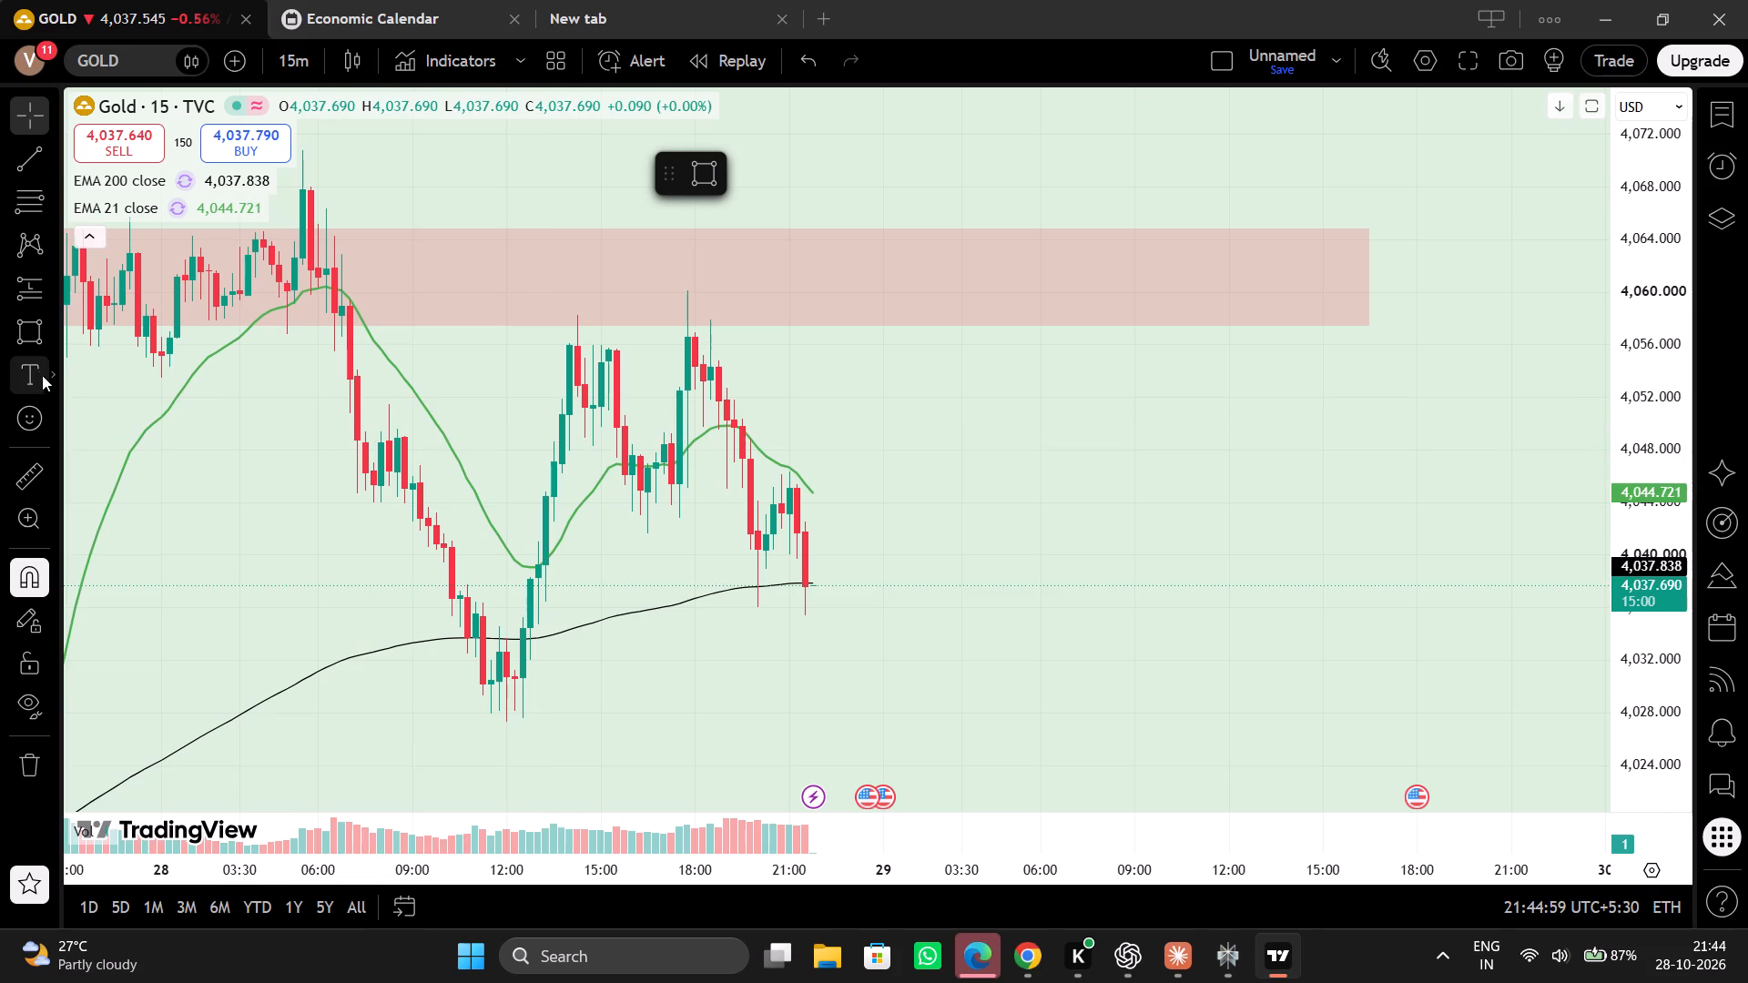
Draw a rectangle zone from 28 Oct 07:15 to about 29 Oct 04:15, with its top at about 4,048.75 and its bottom near 4,047.
{"action": "left_click", "coordinate": [31, 342]}
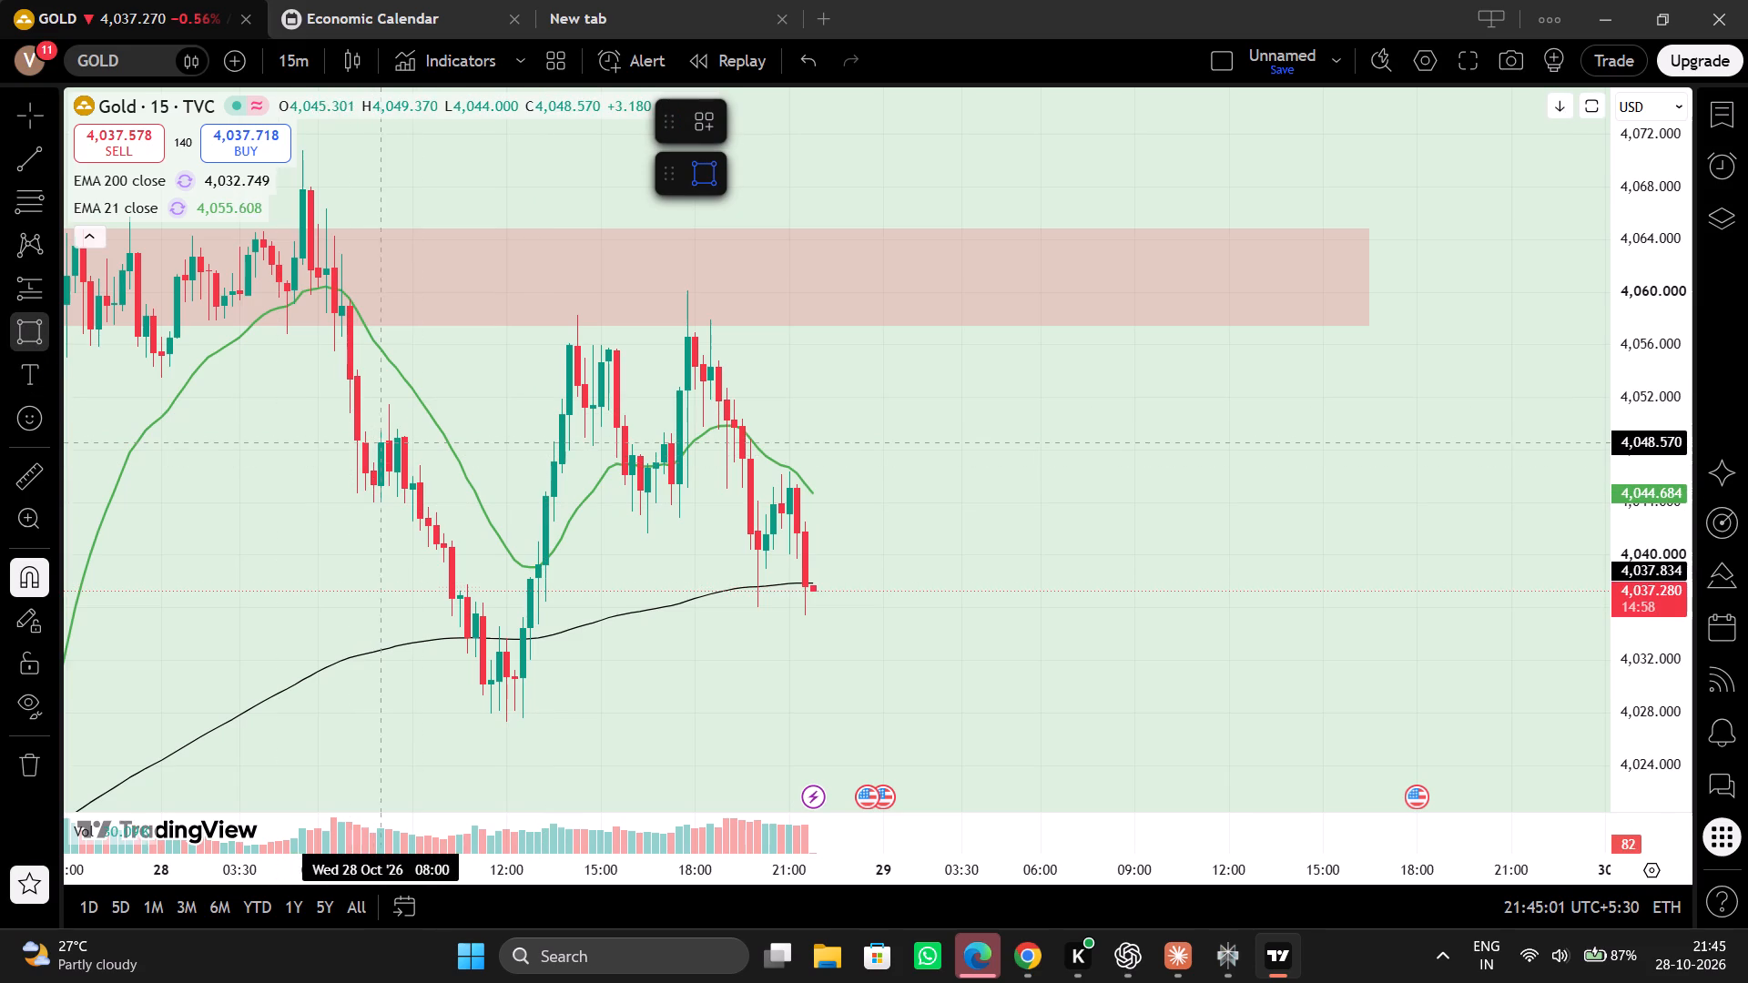
{"action": "left_click_drag", "start_coordinate": [357, 436], "coordinate": [803, 471]}
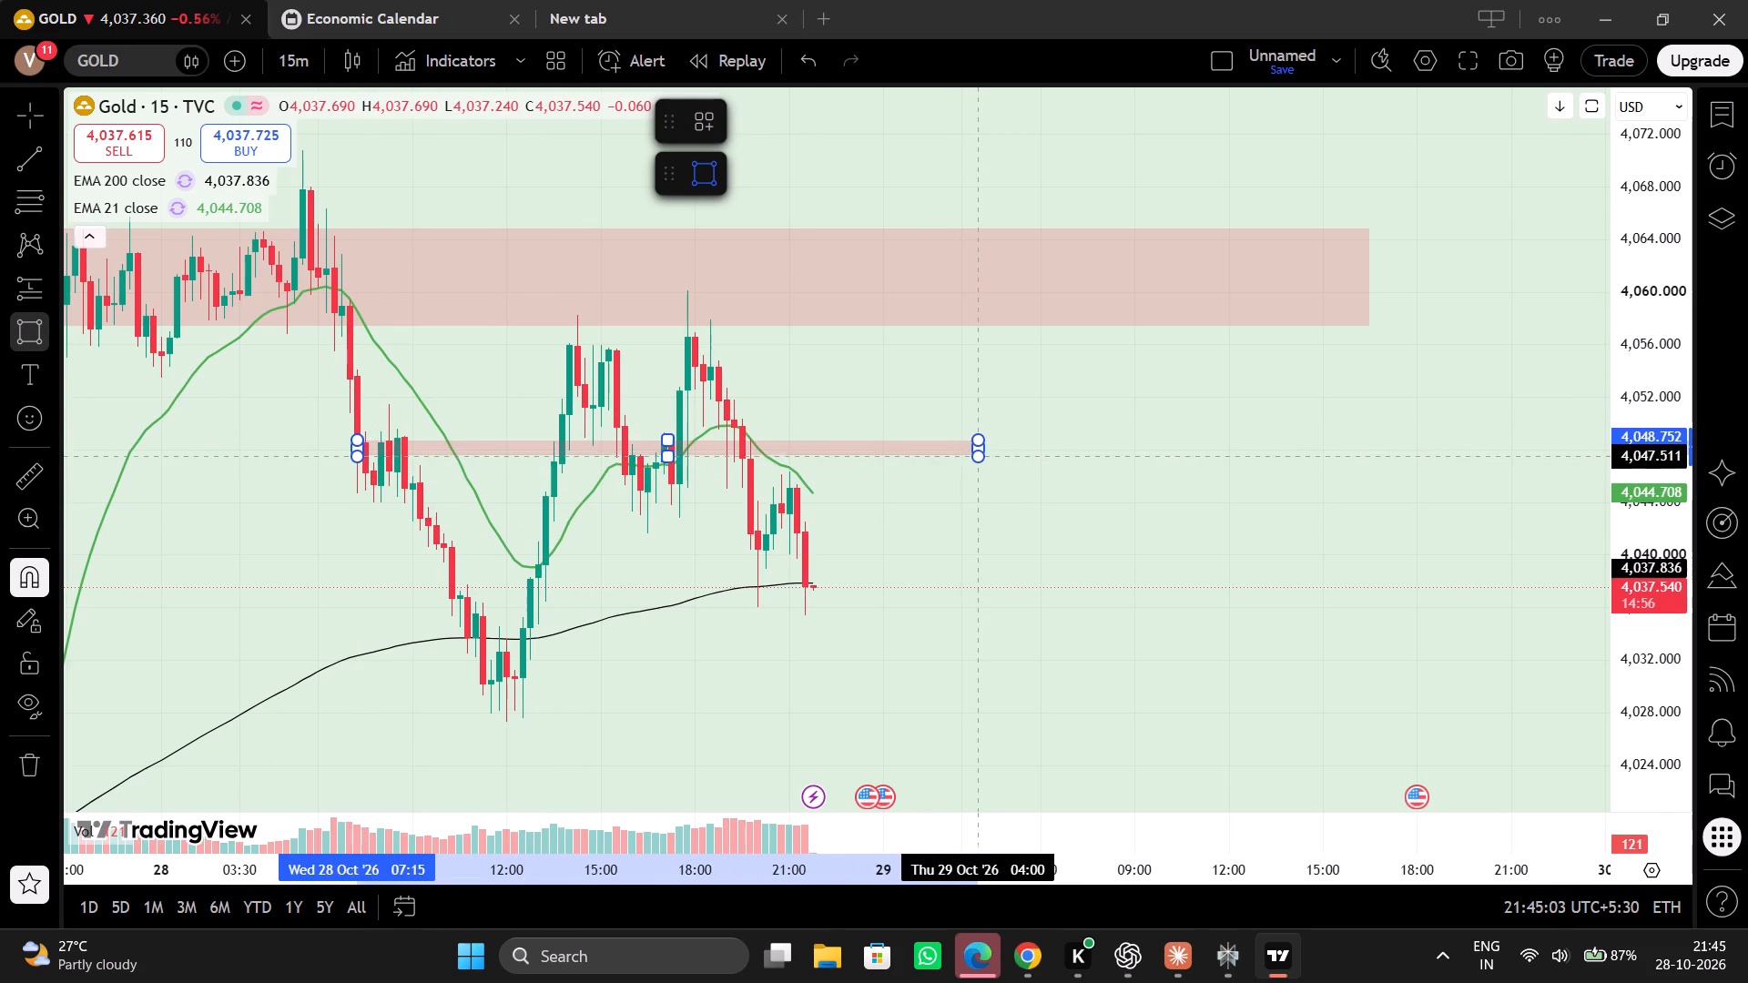
{"action": "left_click", "coordinate": [983, 466]}
Move the start of the new rectangle zone back to about 28 Oct 06:30.
{"action": "left_click_drag", "start_coordinate": [588, 561], "coordinate": [1001, 580]}
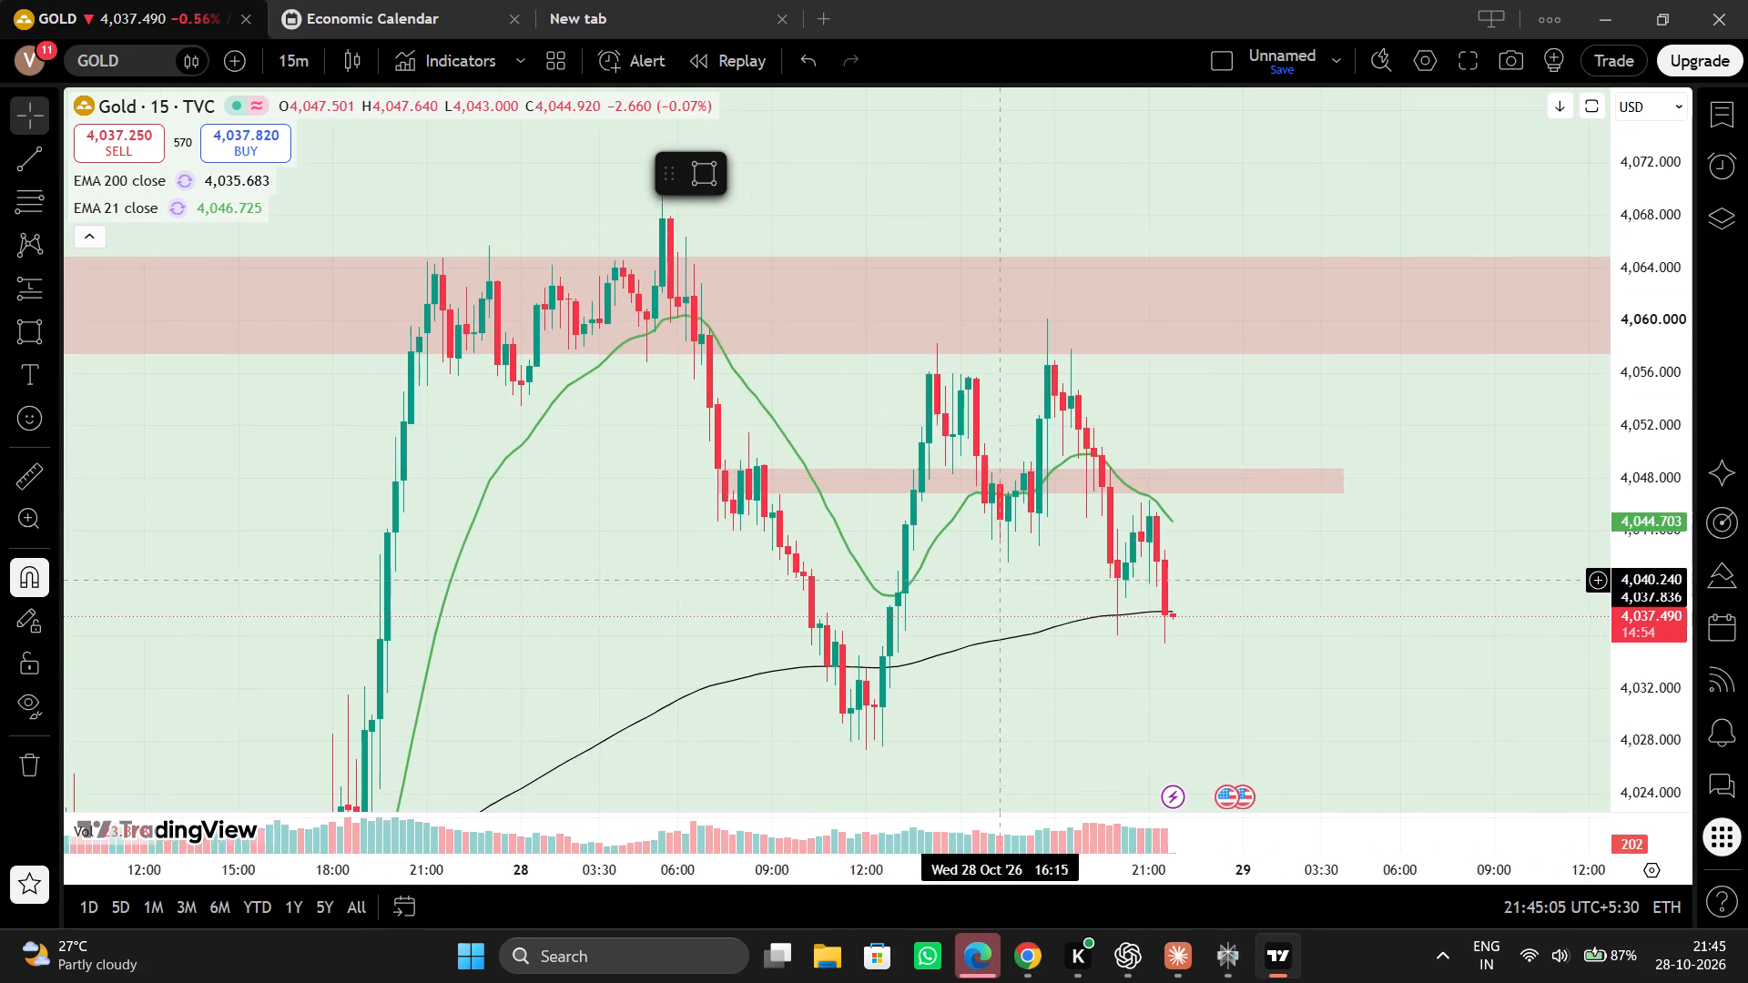
{"action": "left_click_drag", "start_coordinate": [718, 485], "coordinate": [364, 476]}
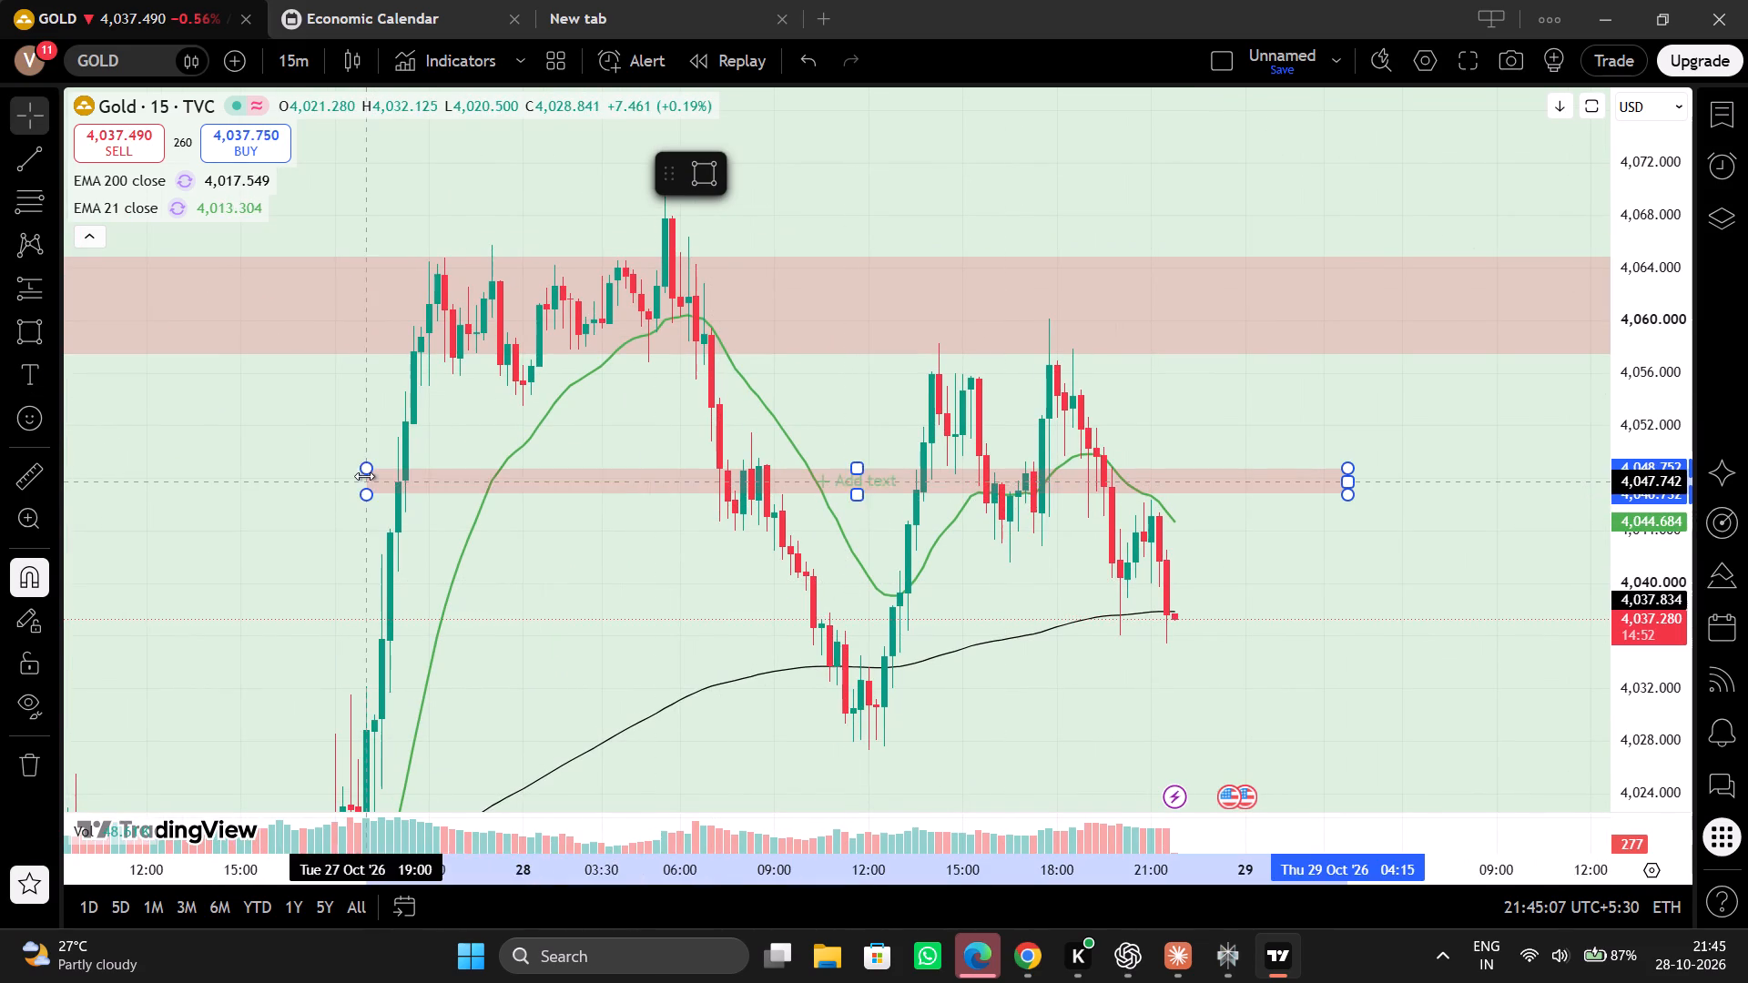
{"action": "left_click_drag", "start_coordinate": [364, 476], "coordinate": [696, 495]}
Resize the new zone by its lower end corner to about 4,046.42 and 29 Oct 05:00.
{"action": "left_click_drag", "start_coordinate": [1044, 655], "coordinate": [858, 650]}
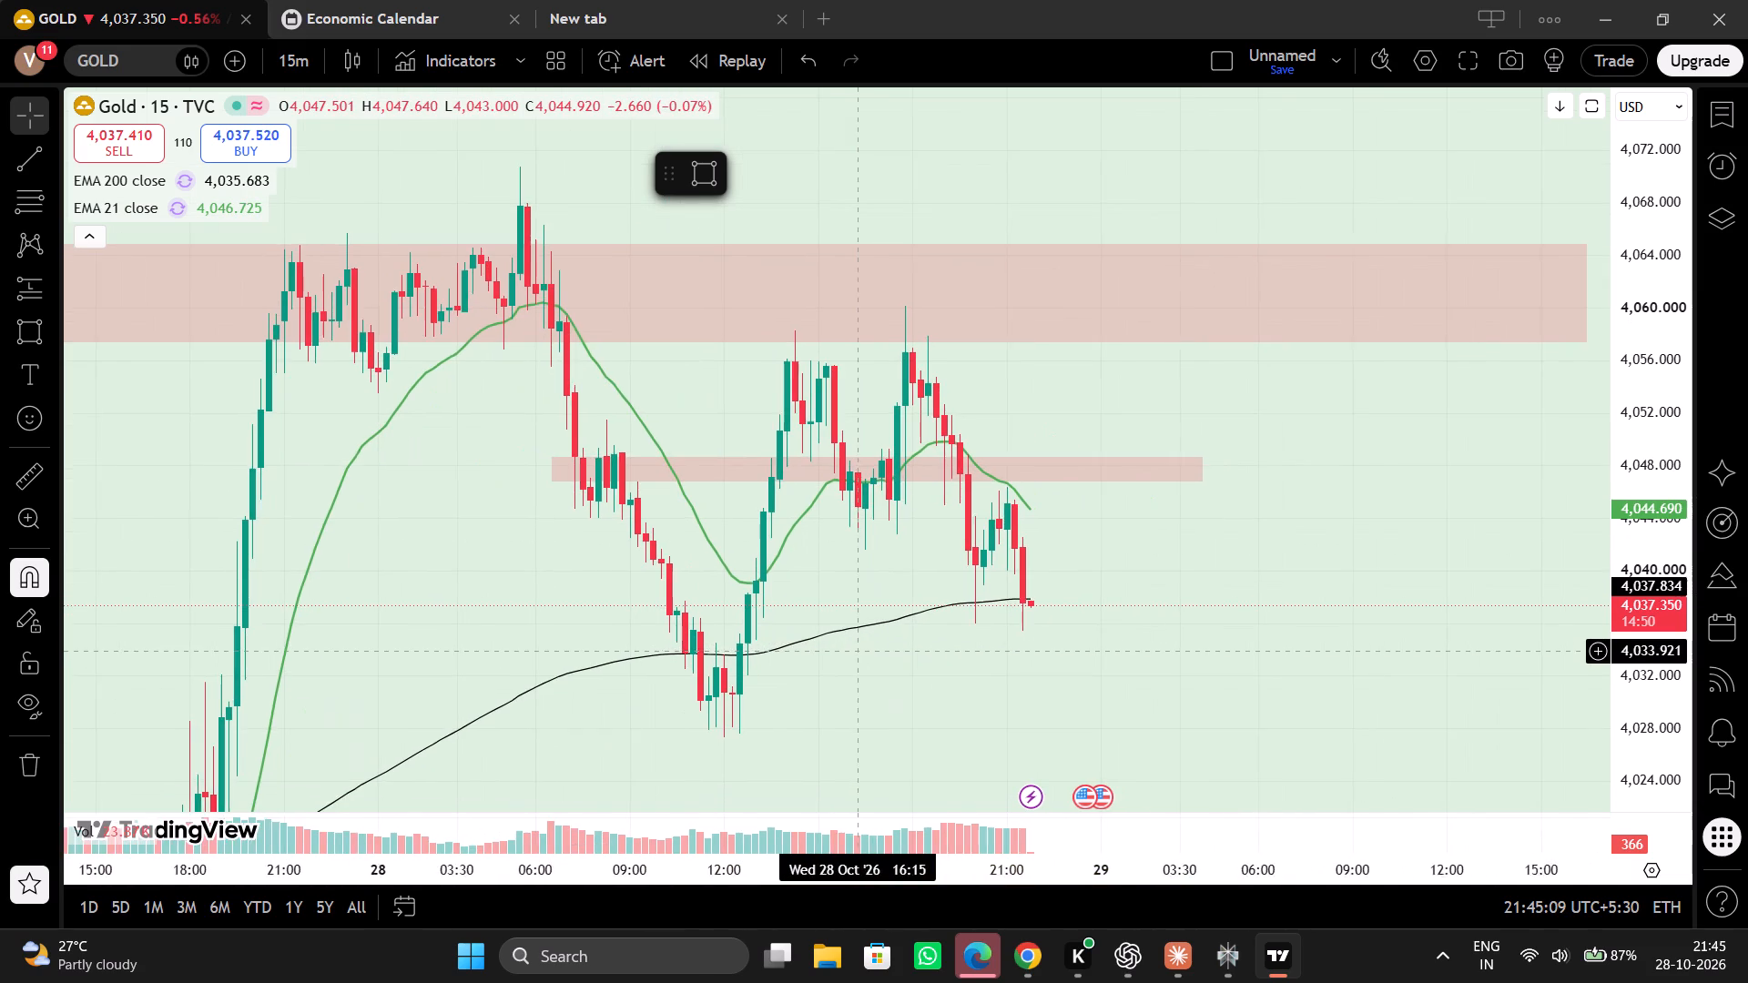
{"action": "left_click_drag", "start_coordinate": [1023, 654], "coordinate": [693, 569]}
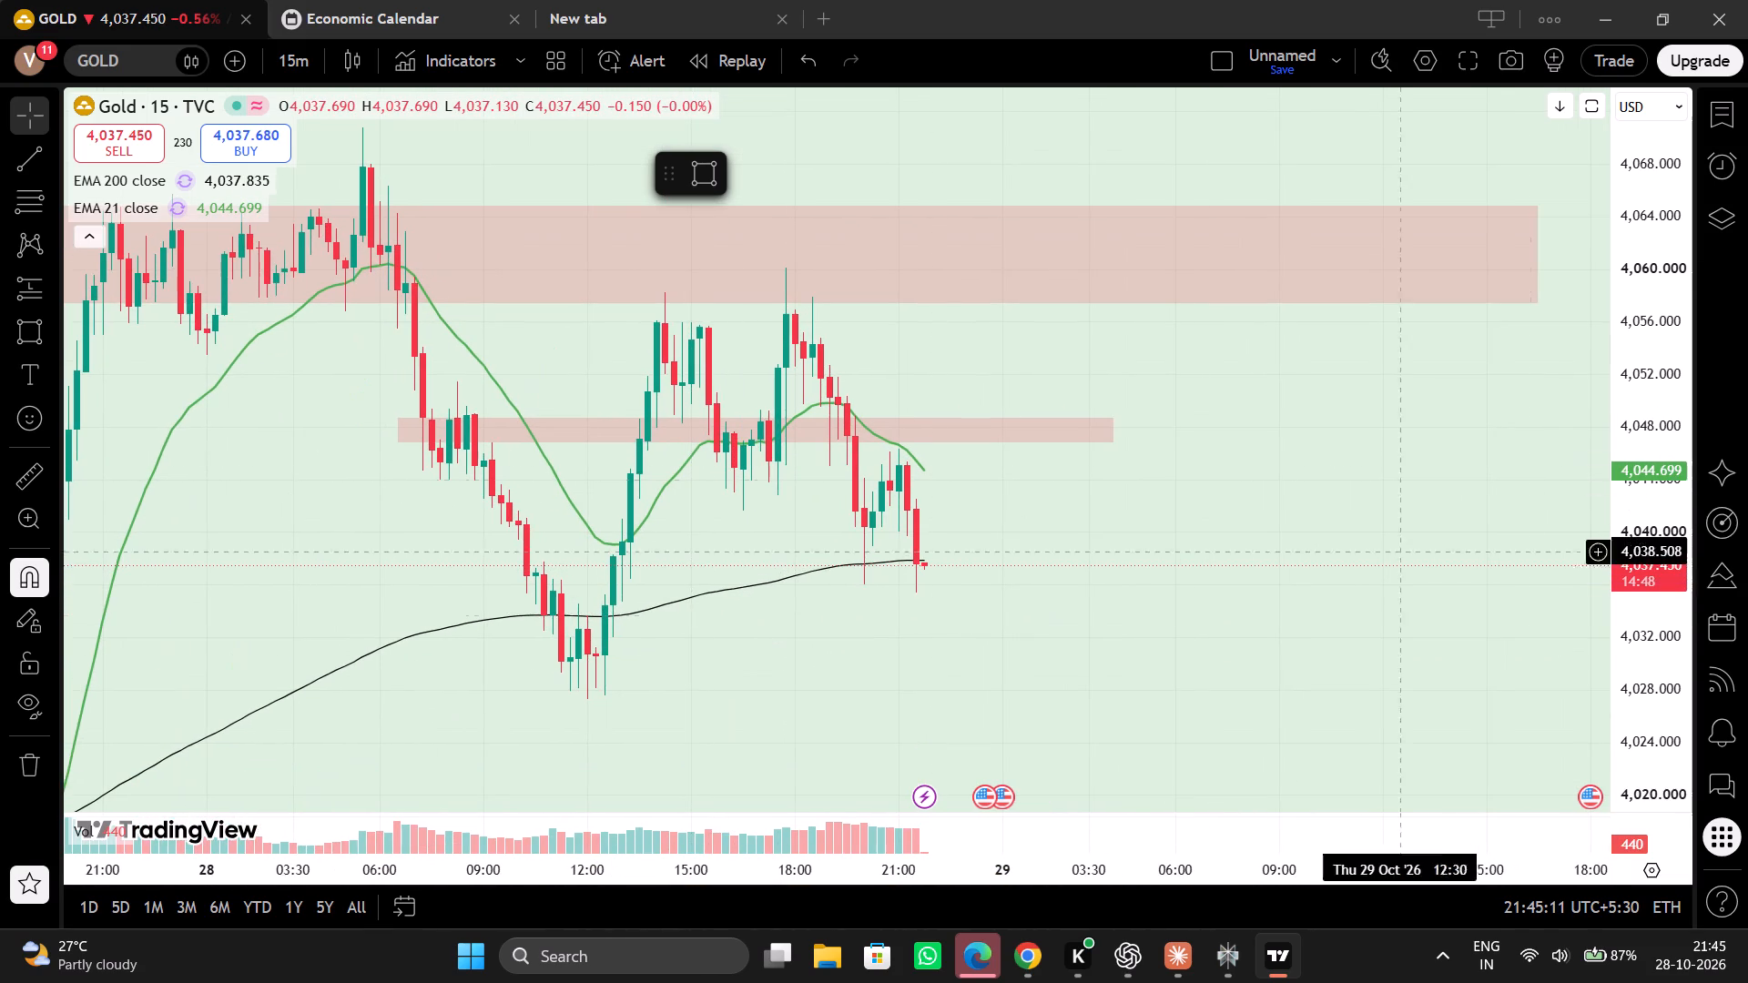
{"action": "left_click_drag", "start_coordinate": [1640, 634], "coordinate": [1599, 443]}
{"action": "left_click_drag", "start_coordinate": [1131, 587], "coordinate": [797, 506]}
{"action": "left_click_drag", "start_coordinate": [940, 388], "coordinate": [961, 405]}
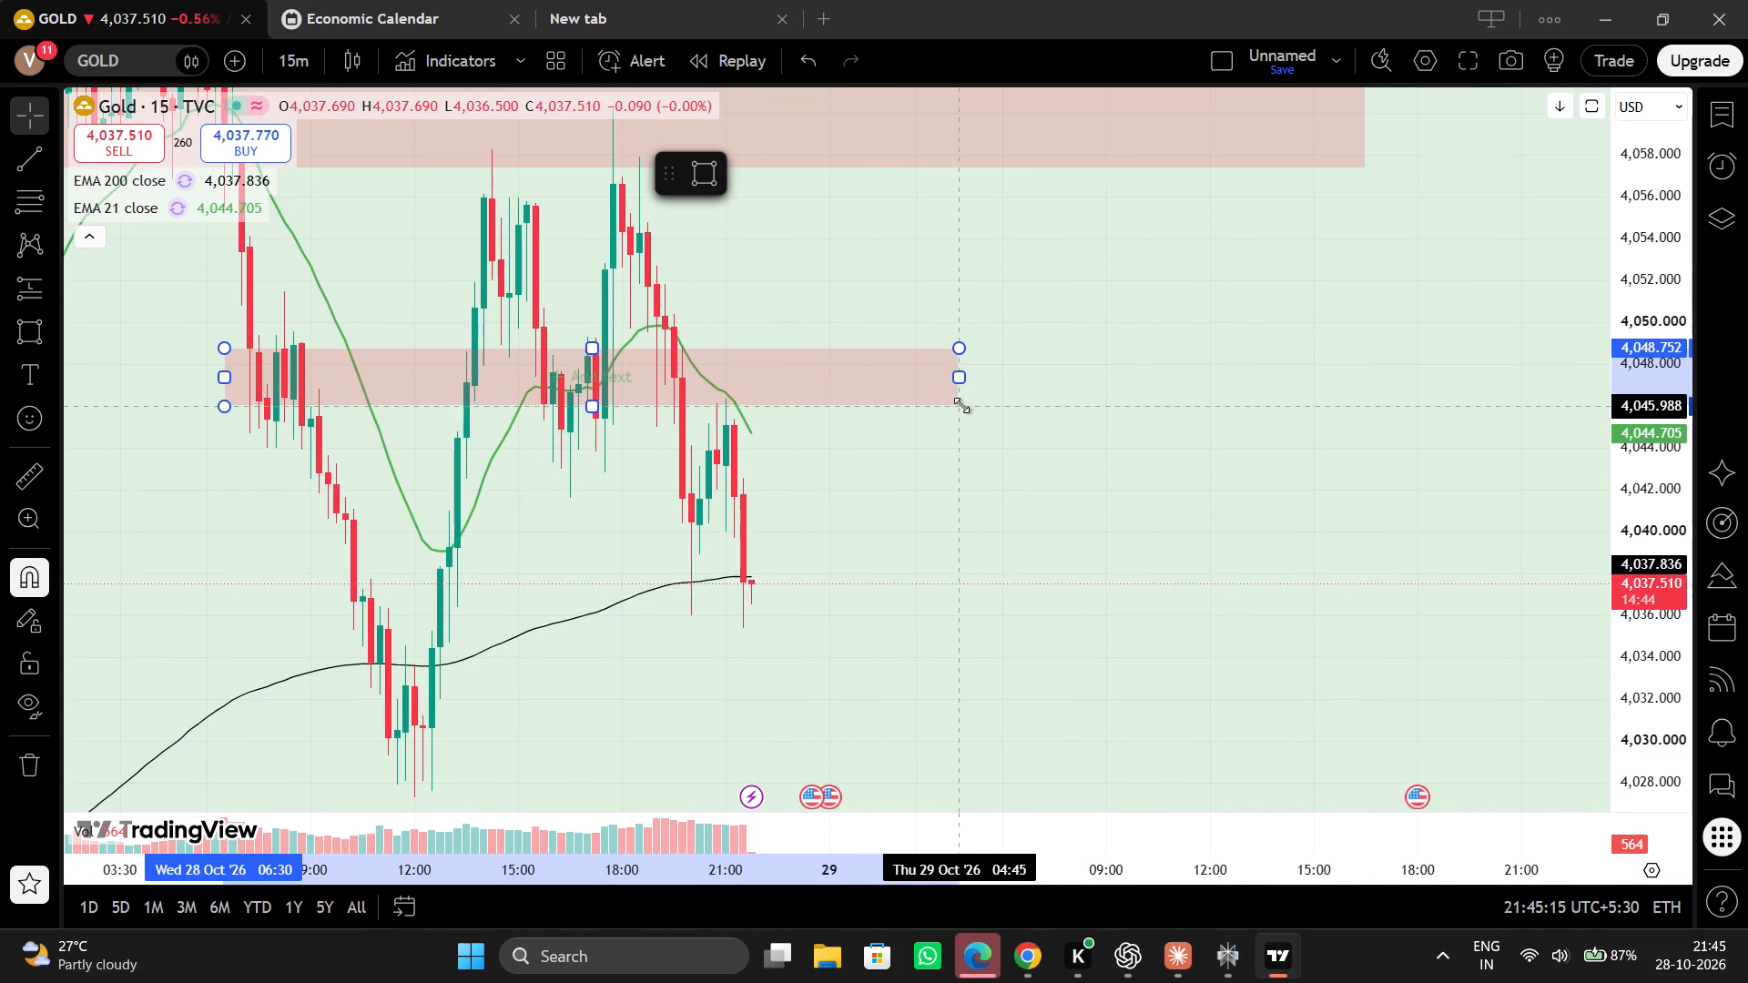
{"action": "left_click_drag", "start_coordinate": [961, 405], "coordinate": [967, 397]}
{"action": "left_click", "coordinate": [967, 397]}
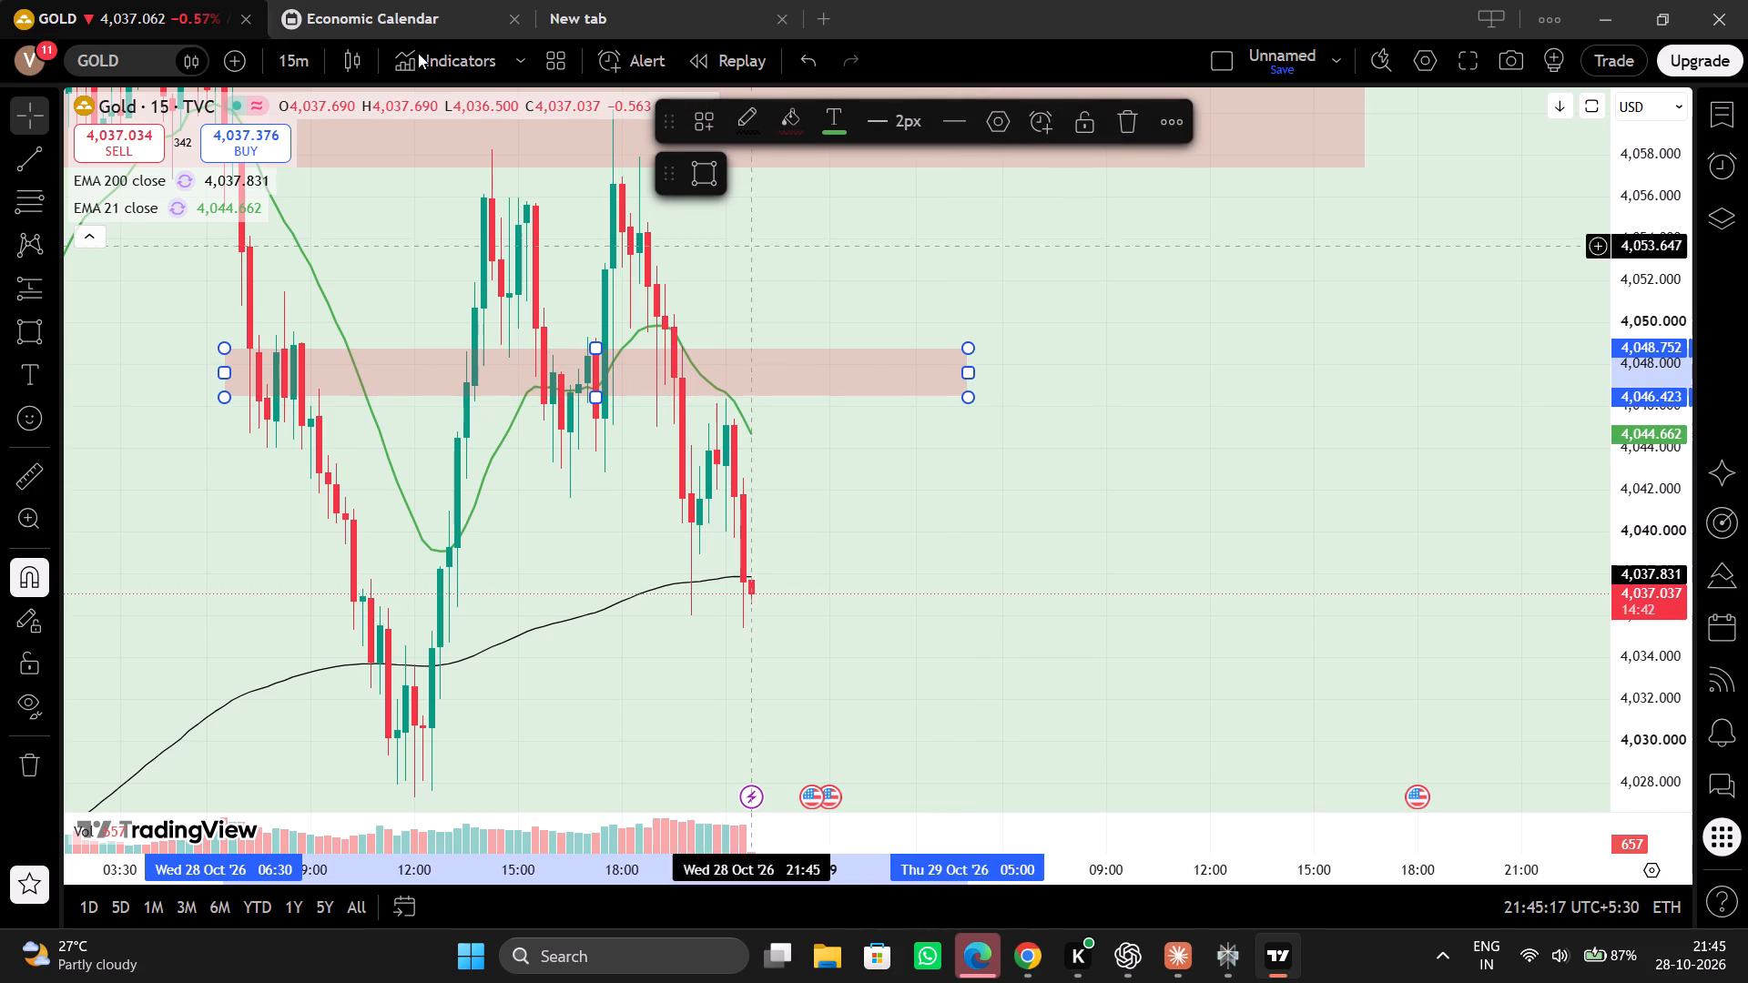
Switch the gold chart to the 5-minute interval.
{"action": "left_click", "coordinate": [289, 52]}
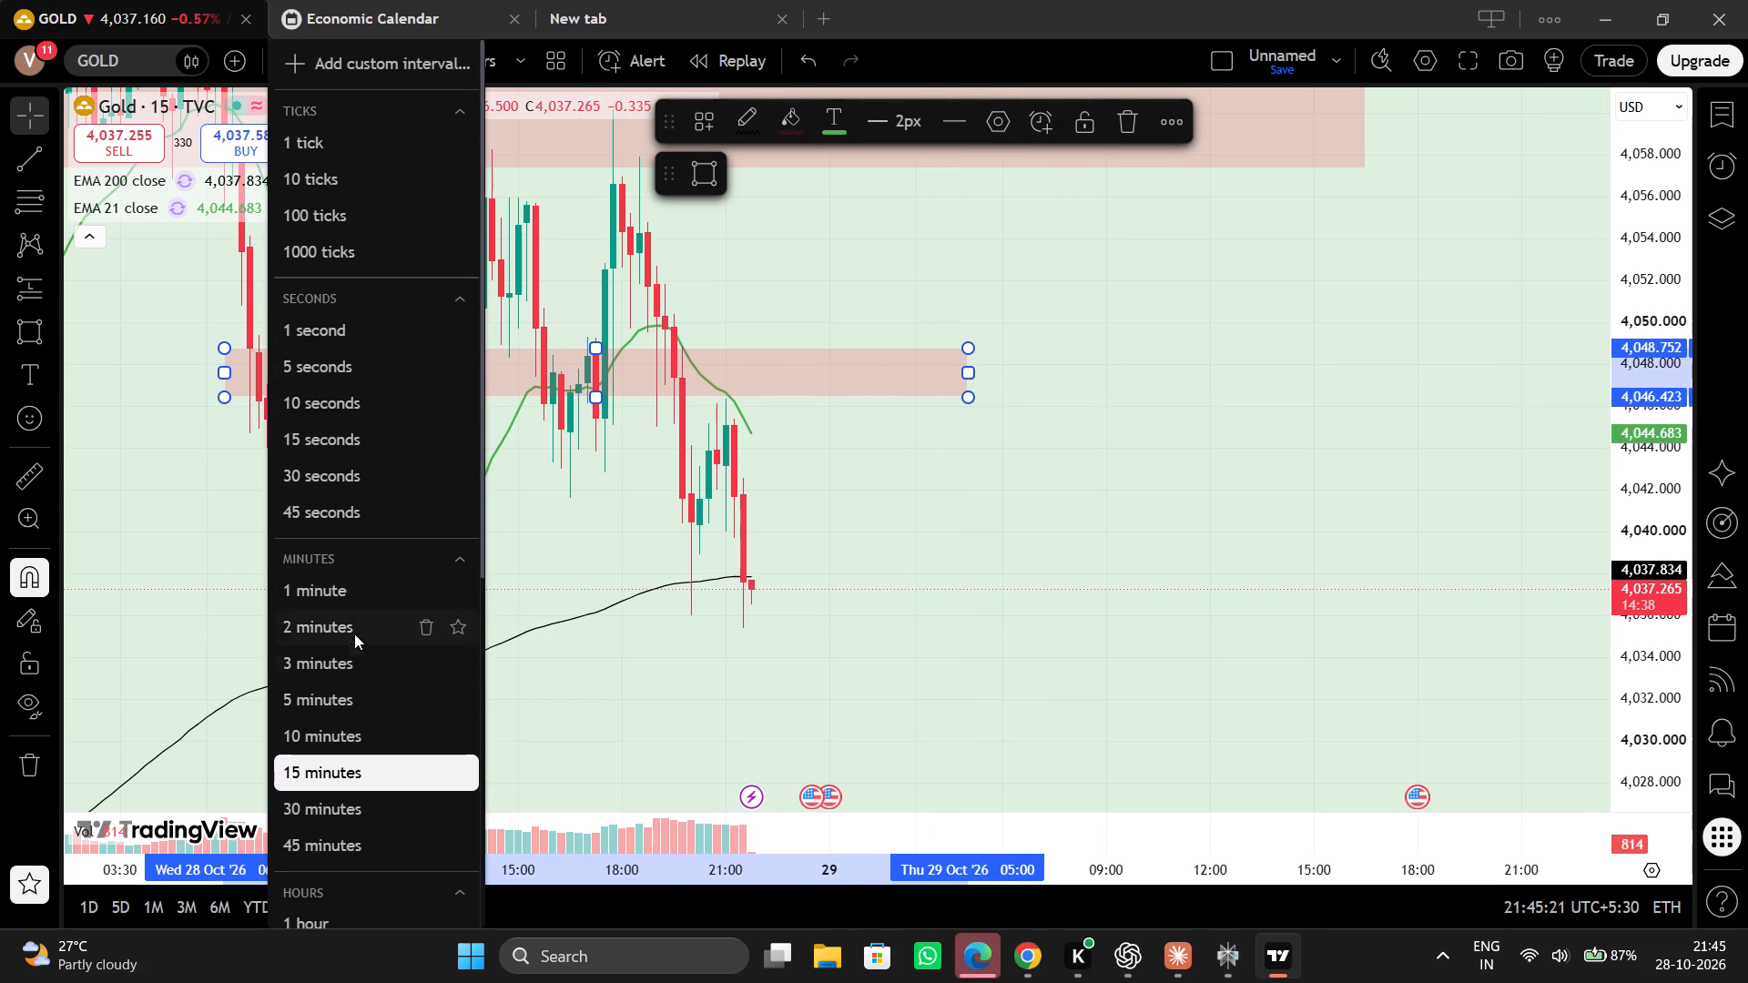
{"action": "left_click", "coordinate": [340, 698]}
Examine the 5-minute price action on 28 Oct below and around the new red zone and the EMA lines.
{"action": "left_click_drag", "start_coordinate": [713, 569], "coordinate": [713, 564]}
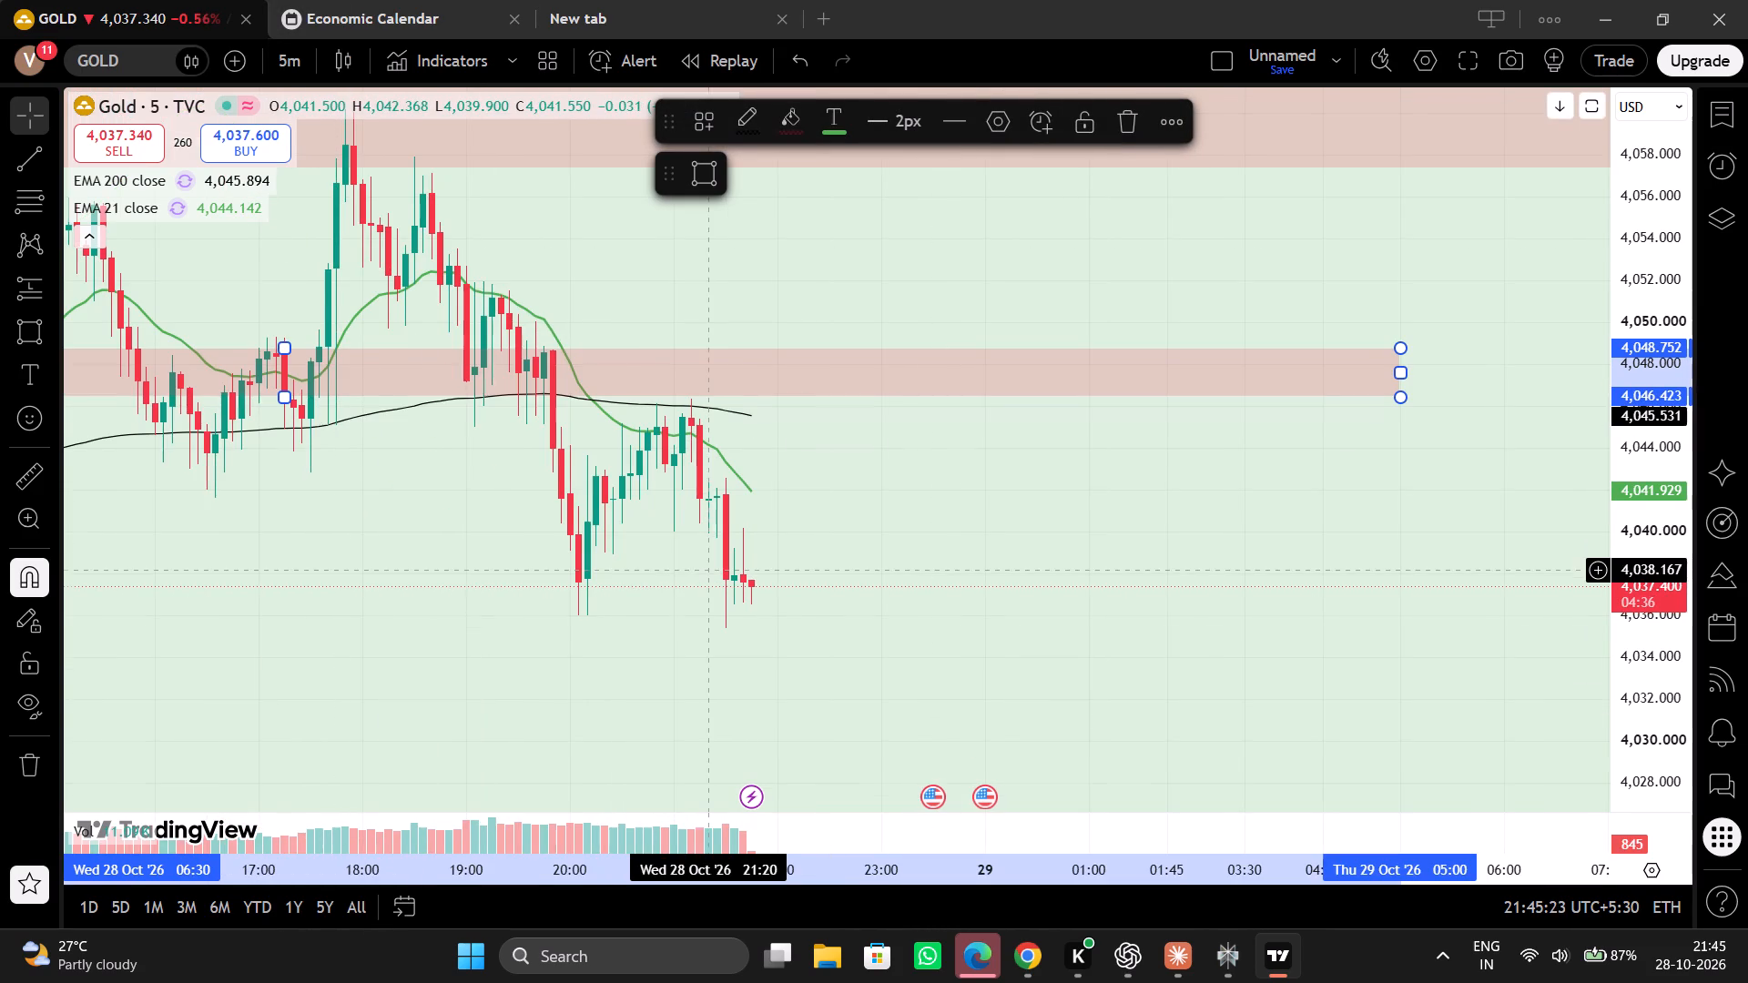
{"action": "left_click_drag", "start_coordinate": [713, 564], "coordinate": [715, 499]}
{"action": "left_click_drag", "start_coordinate": [1671, 567], "coordinate": [1652, 492]}
{"action": "left_click_drag", "start_coordinate": [1128, 561], "coordinate": [1495, 443]}
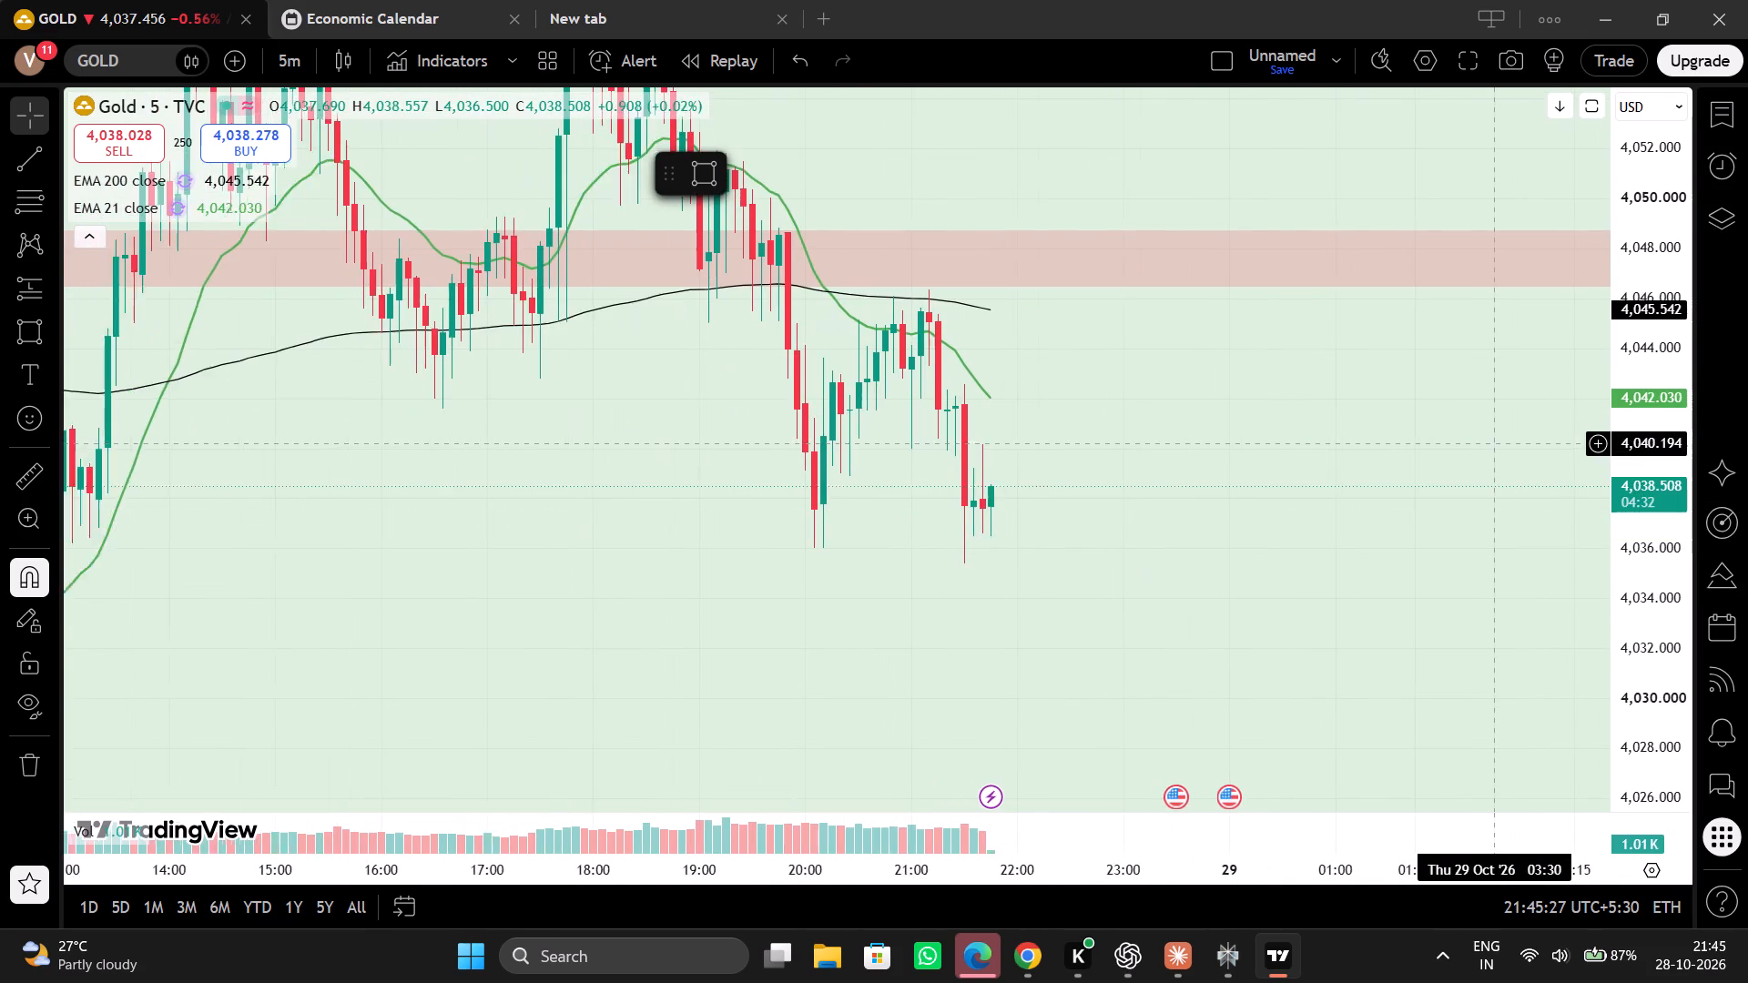
{"action": "left_click_drag", "start_coordinate": [948, 471], "coordinate": [970, 512]}
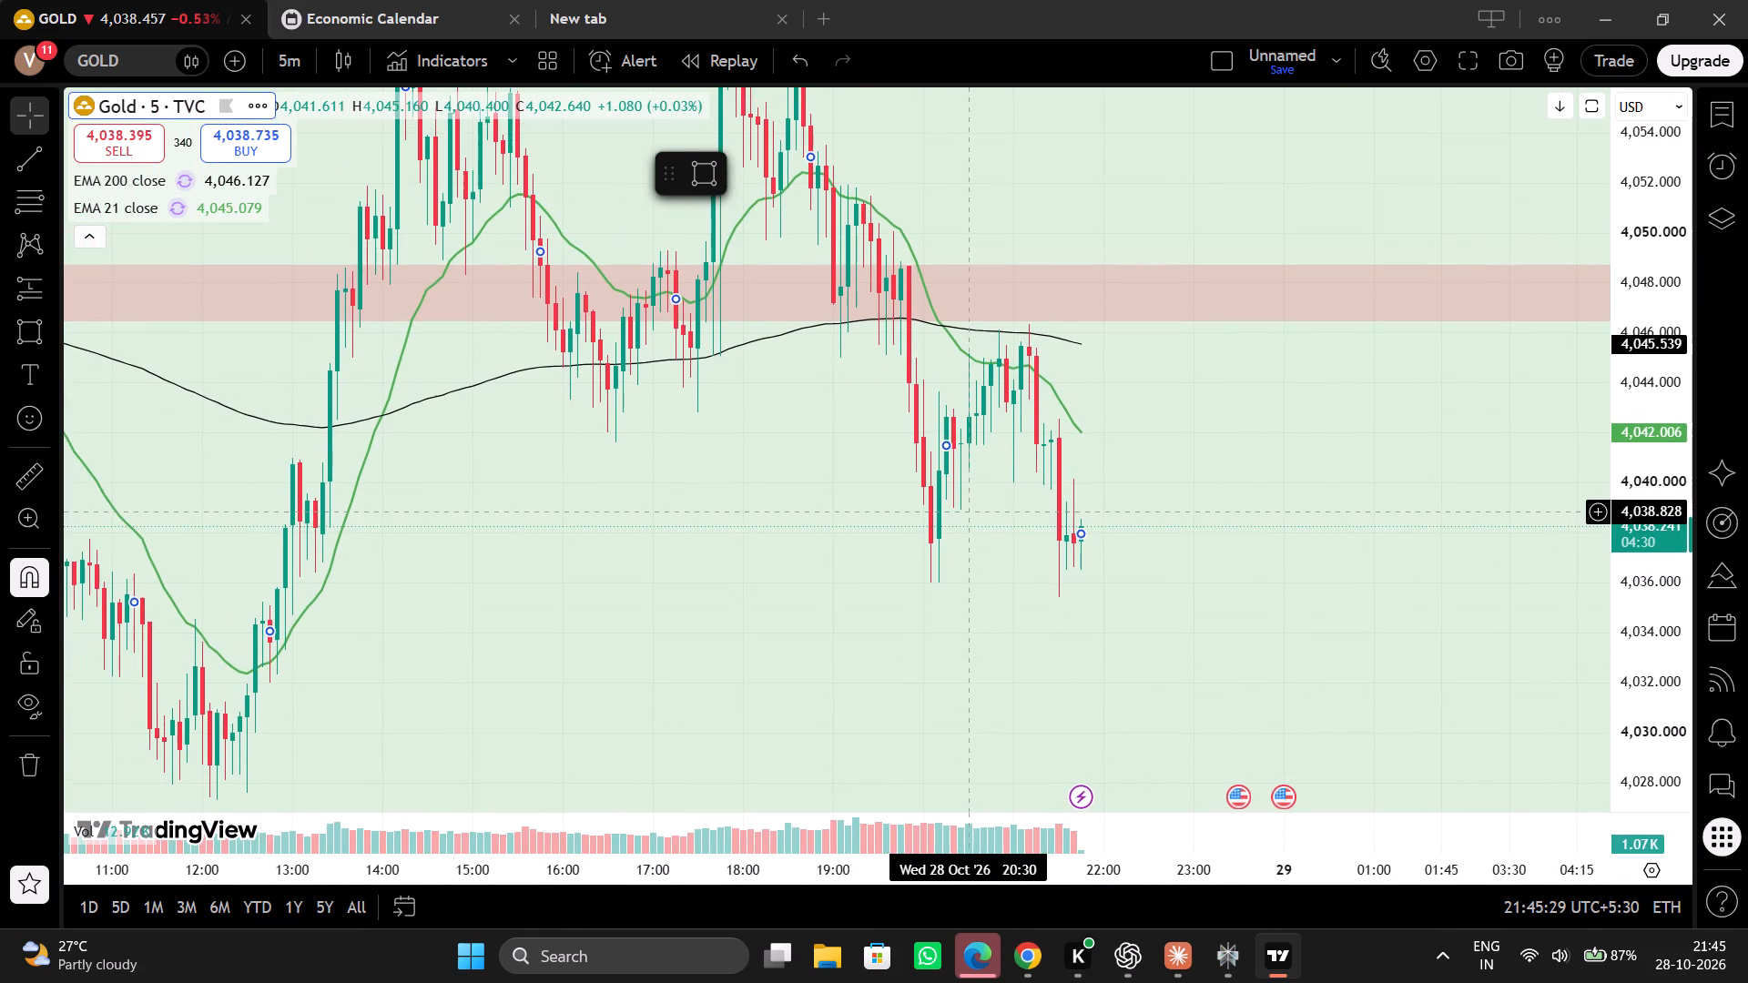
{"action": "left_click_drag", "start_coordinate": [970, 512], "coordinate": [849, 504]}
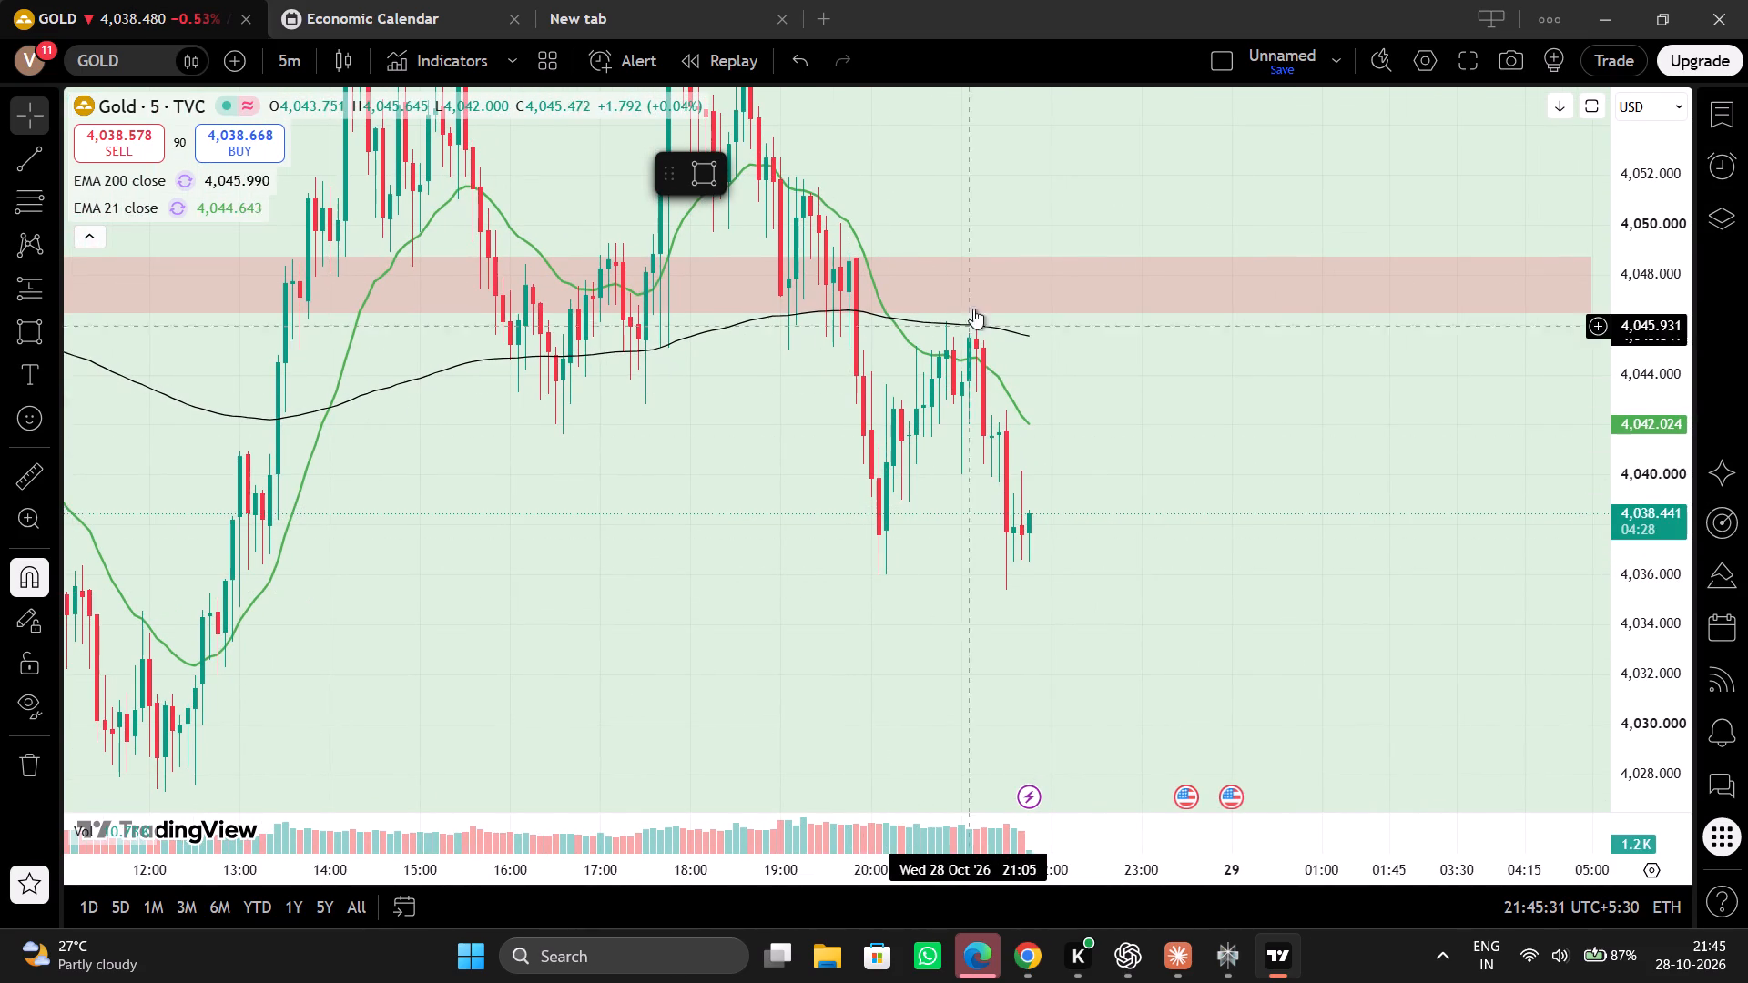
{"action": "left_click_drag", "start_coordinate": [820, 665], "coordinate": [935, 627]}
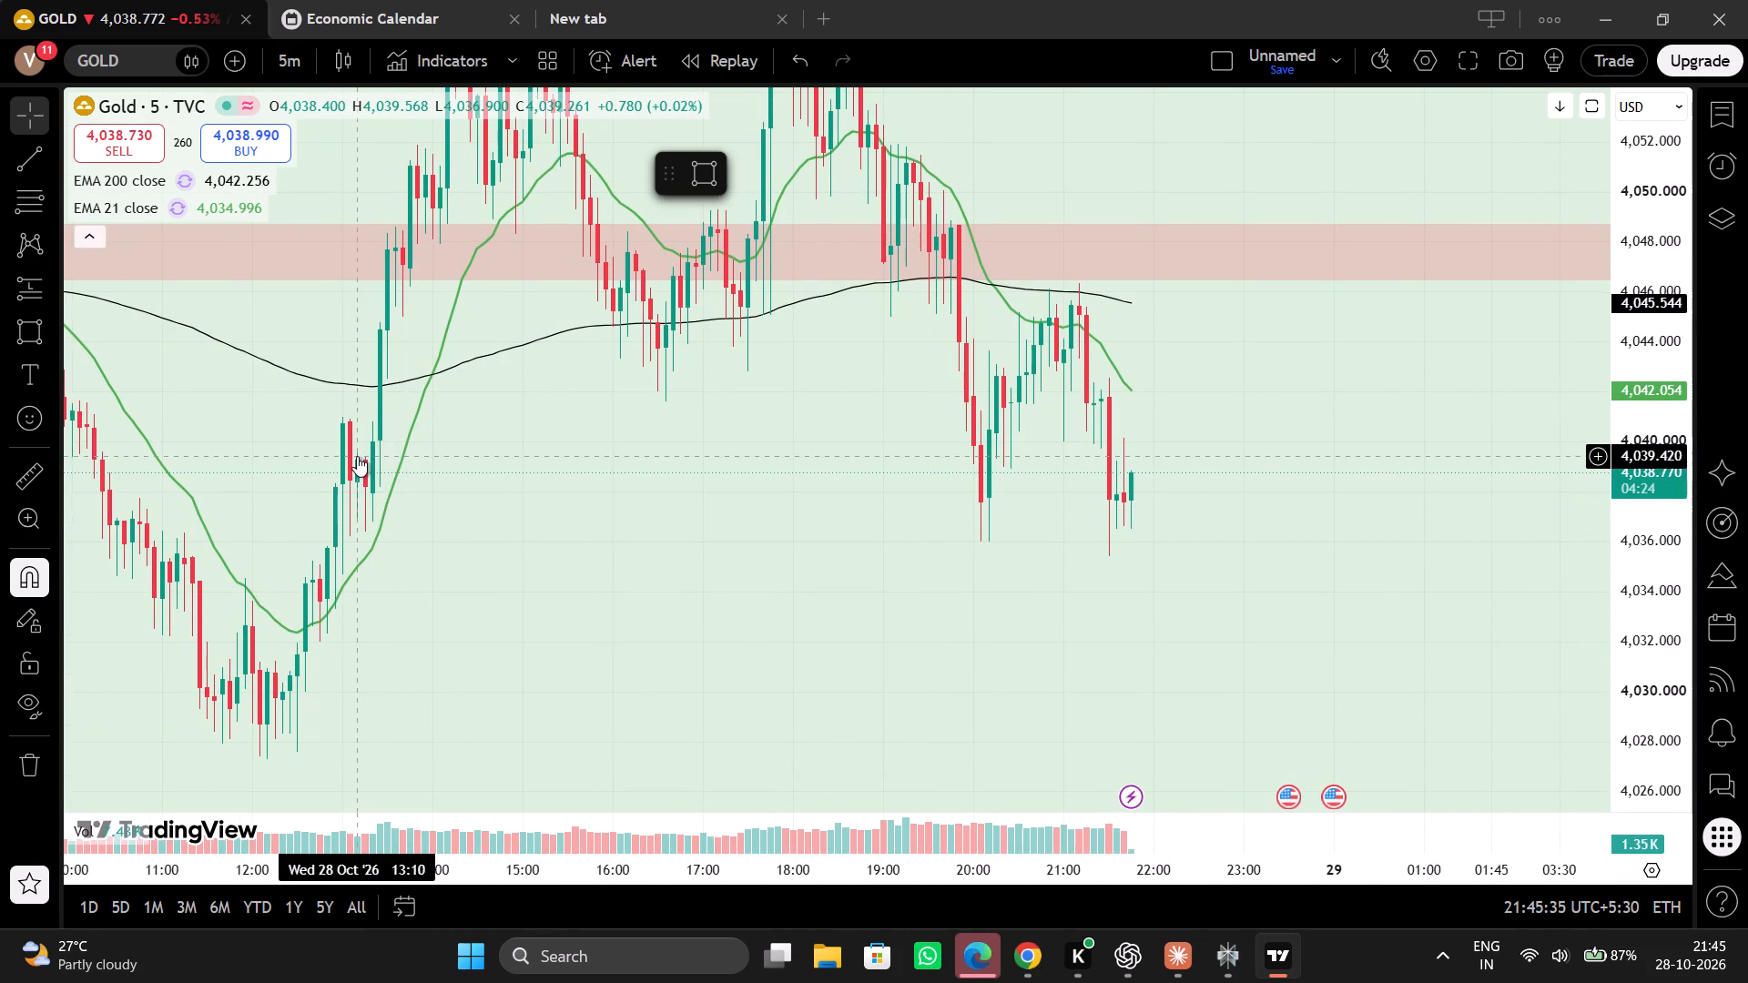
{"action": "left_click_drag", "start_coordinate": [486, 554], "coordinate": [925, 555]}
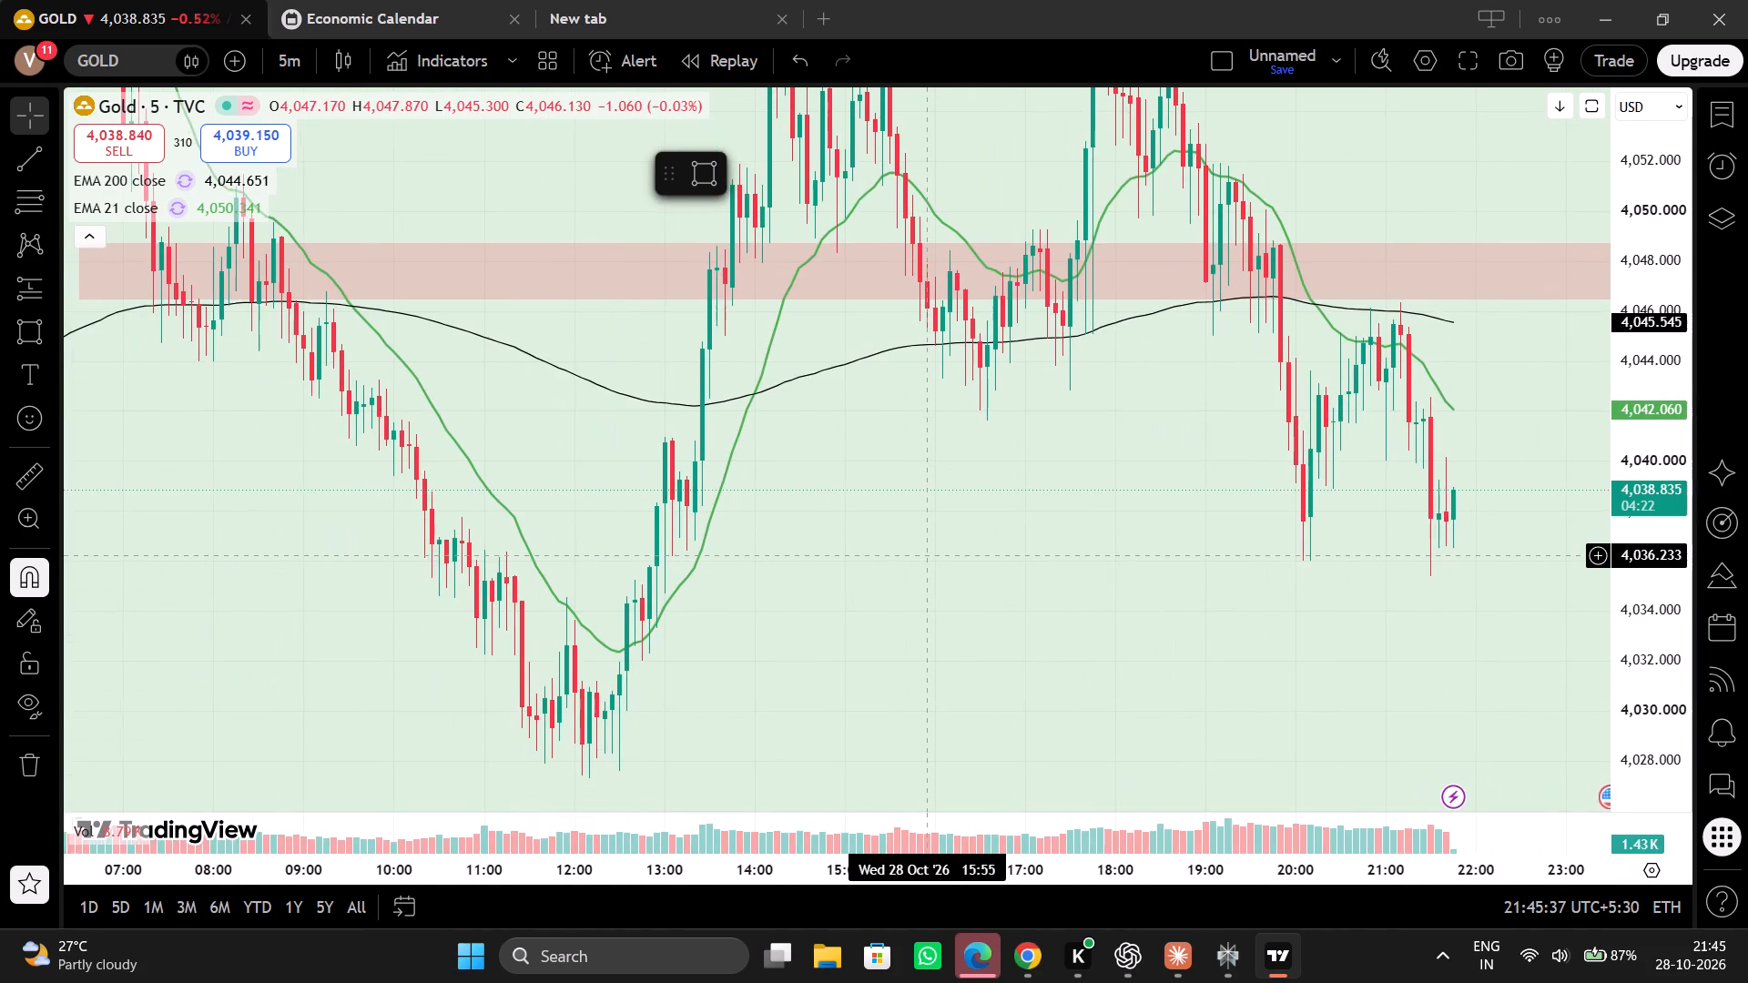
{"action": "left_click_drag", "start_coordinate": [925, 555], "coordinate": [754, 564]}
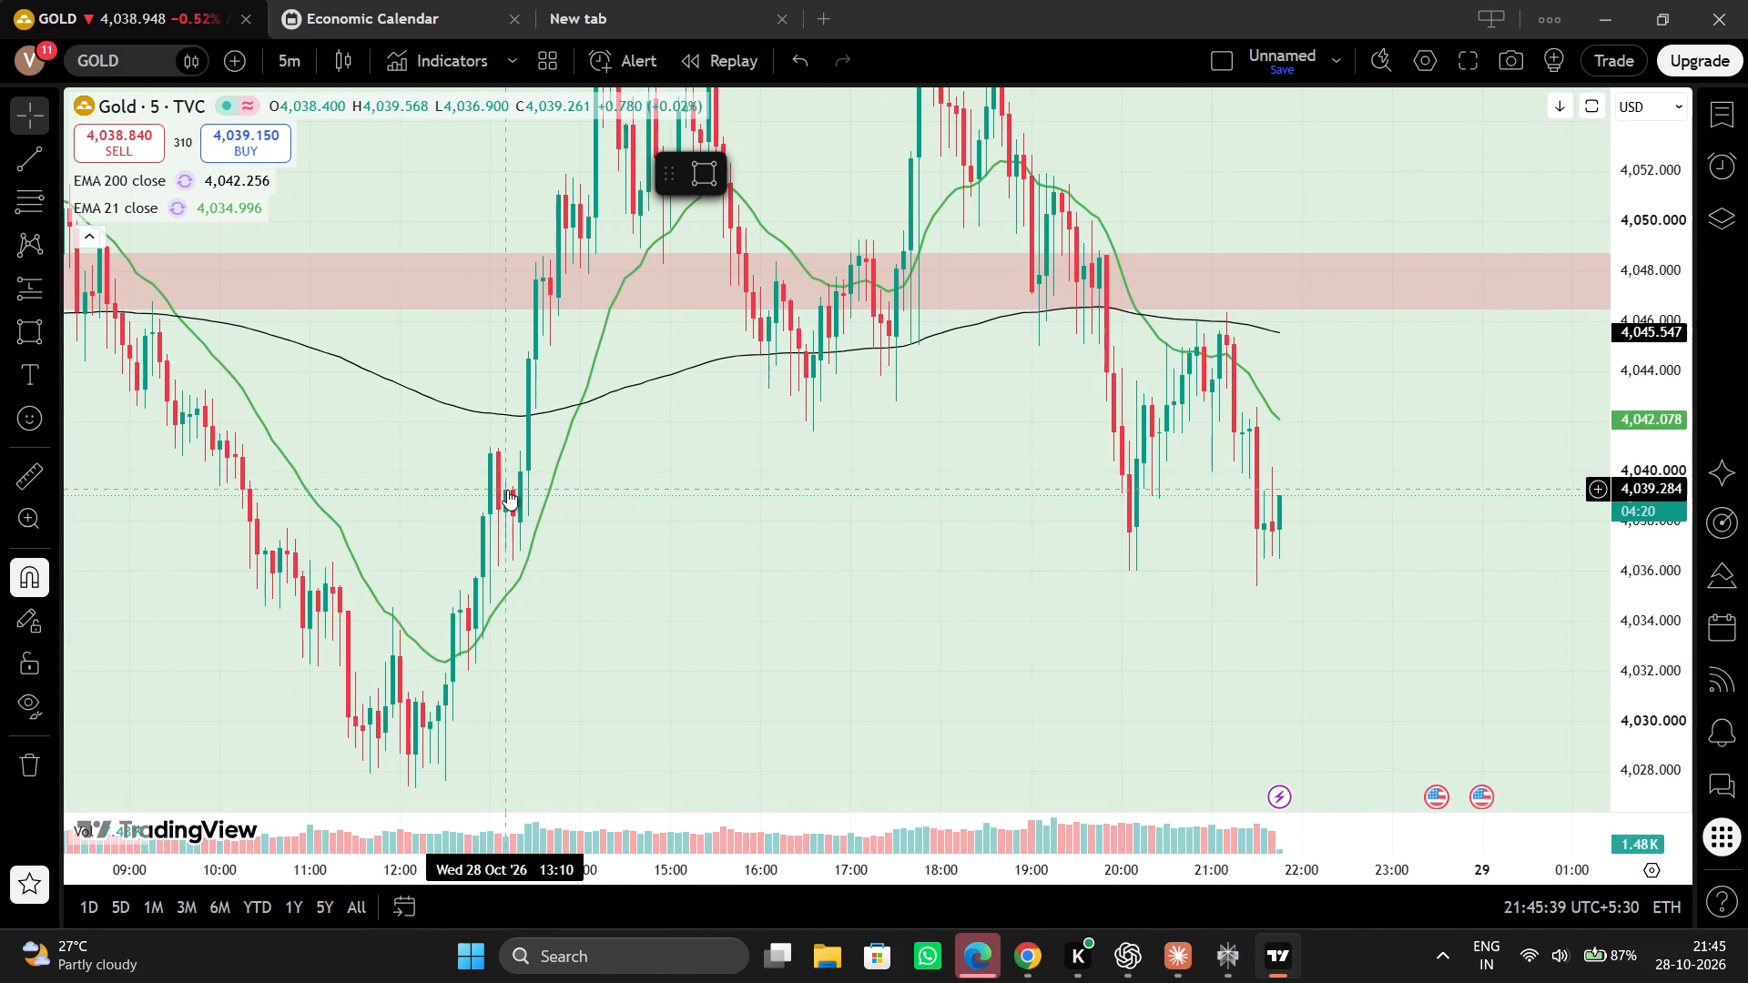
Draw a rectangle zone from about 28 Oct 13:10 at 4,039.261 to 28 Oct 17:20 at 4,036.597.
{"action": "left_click", "coordinate": [22, 344]}
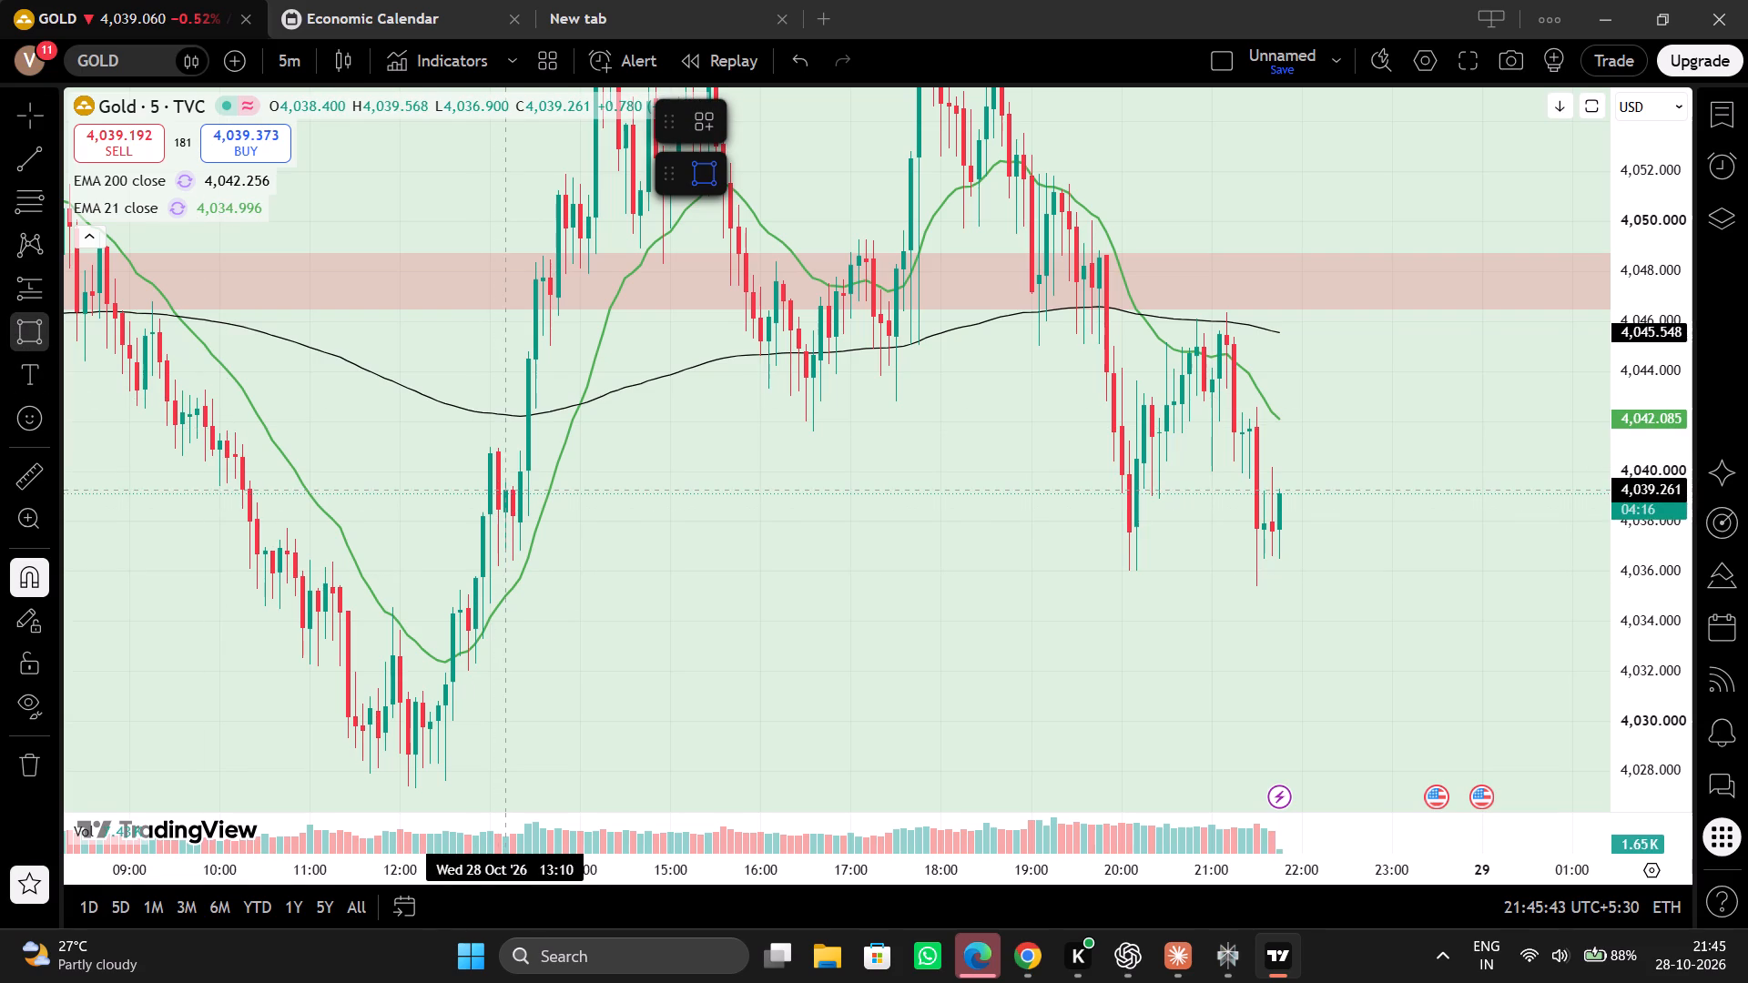
{"action": "left_click", "coordinate": [503, 490]}
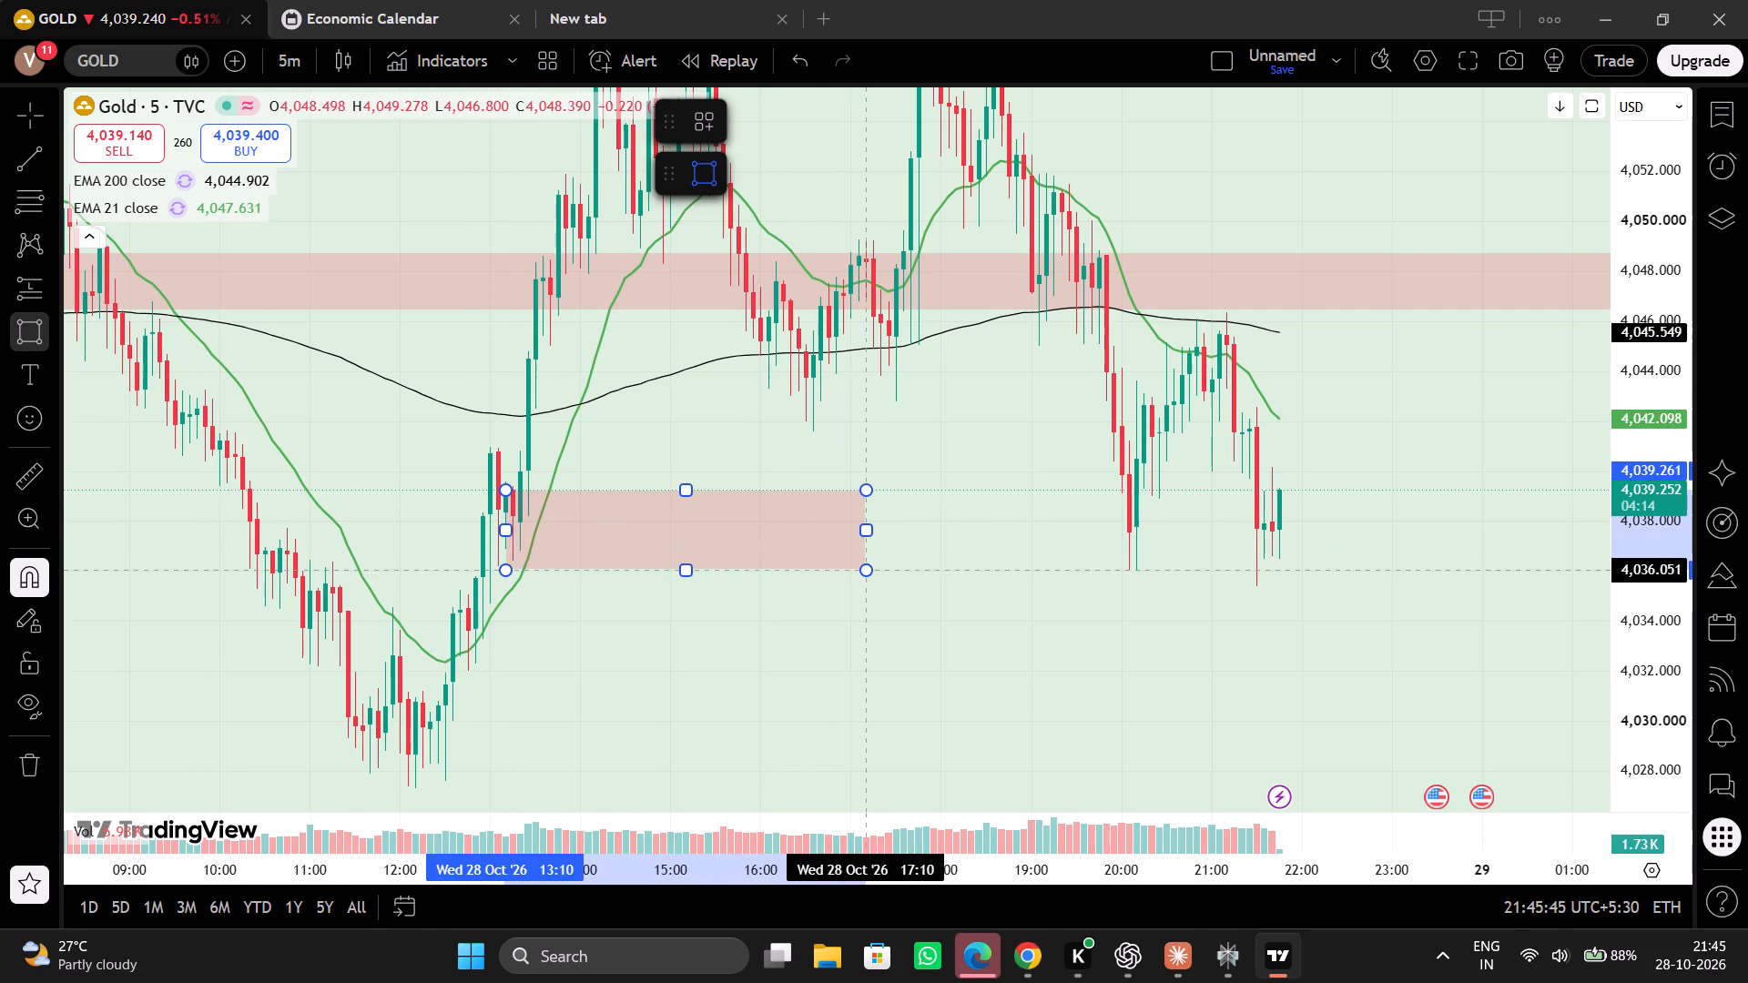
{"action": "left_click", "coordinate": [881, 555]}
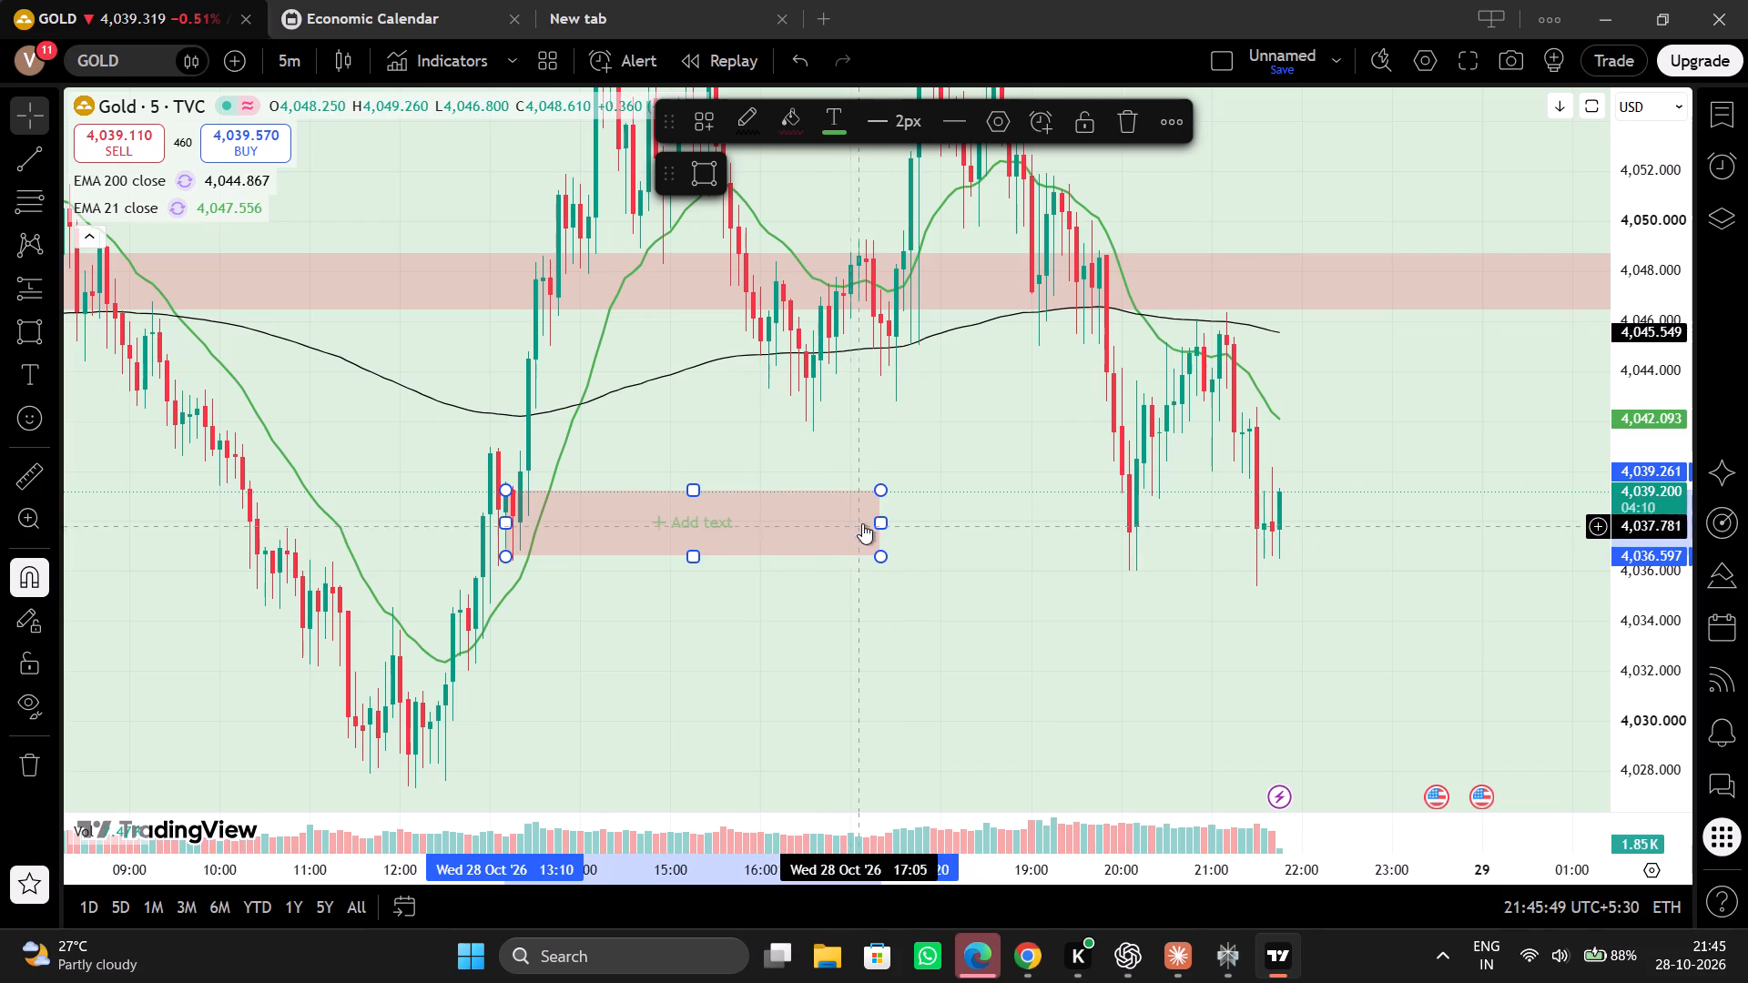
Extend the end of the new lower zone past the latest candle to about 28 Oct 22:15.
{"action": "left_click_drag", "start_coordinate": [880, 518], "coordinate": [1328, 508]}
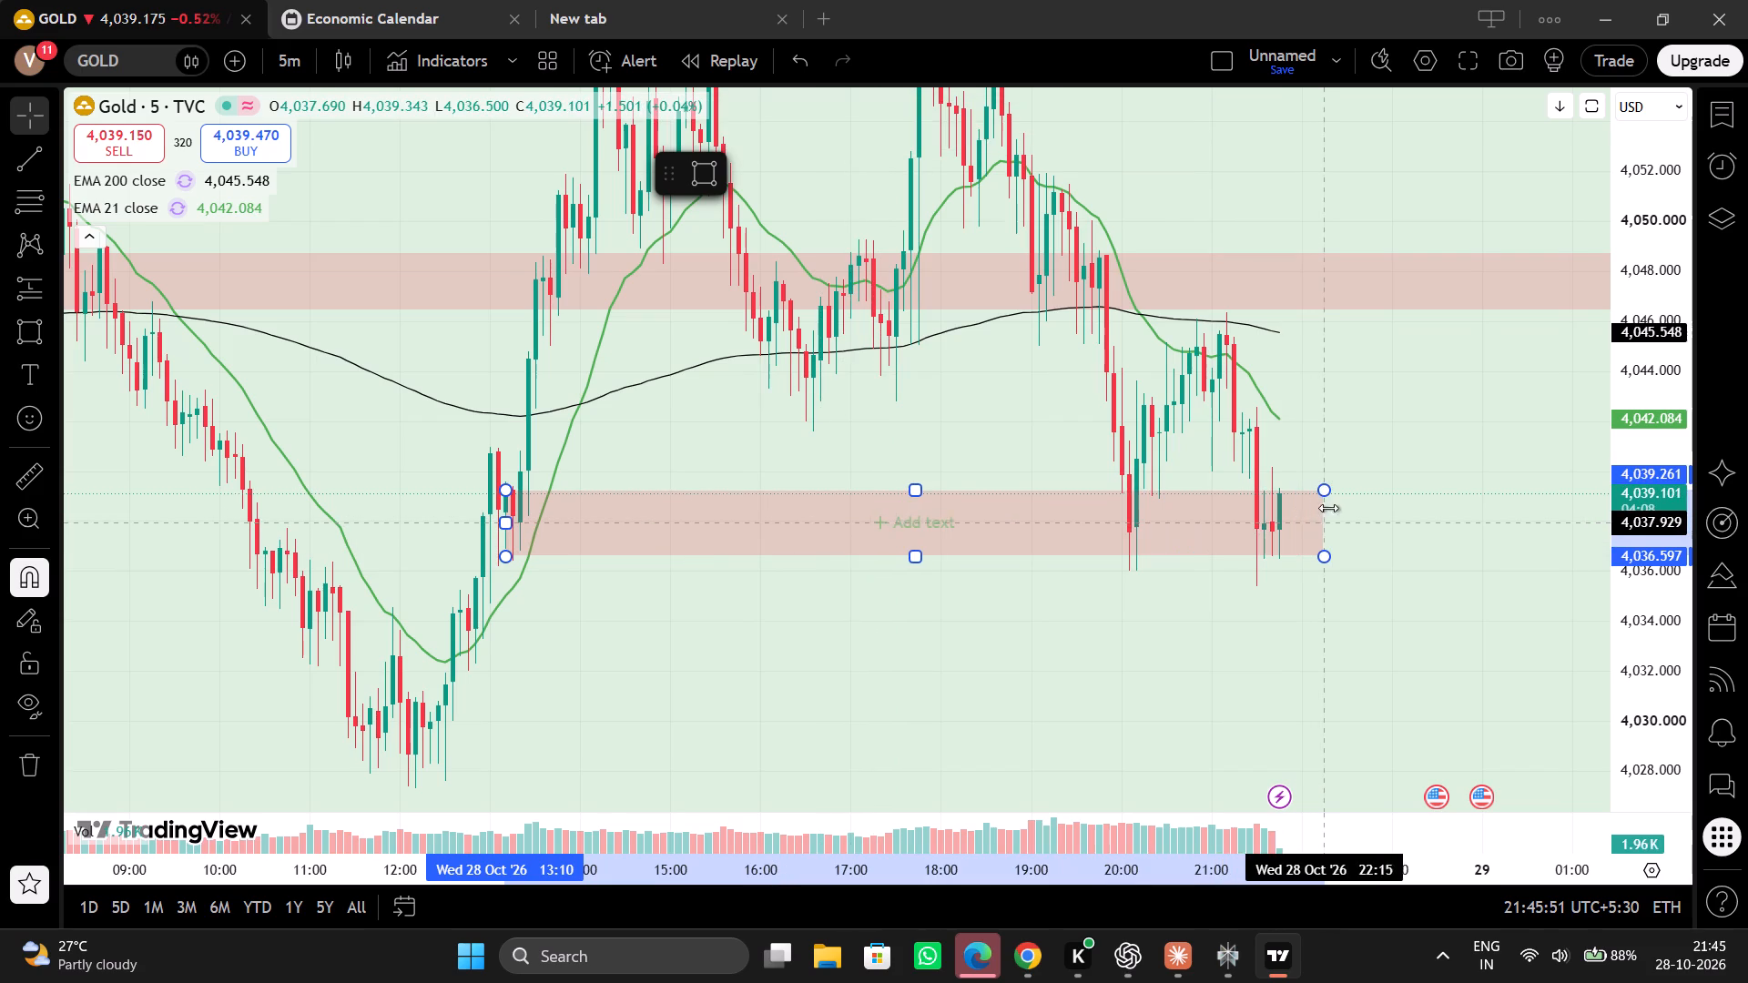
{"action": "left_click_drag", "start_coordinate": [1328, 508], "coordinate": [1329, 508]}
{"action": "left_click", "coordinate": [1329, 508]}
{"action": "left_click", "coordinate": [1284, 613]}
Examine the 5-minute gold price action from 27 to 28 Oct around the red zones and the two EMA lines.
{"action": "left_click_drag", "start_coordinate": [1284, 613], "coordinate": [991, 654]}
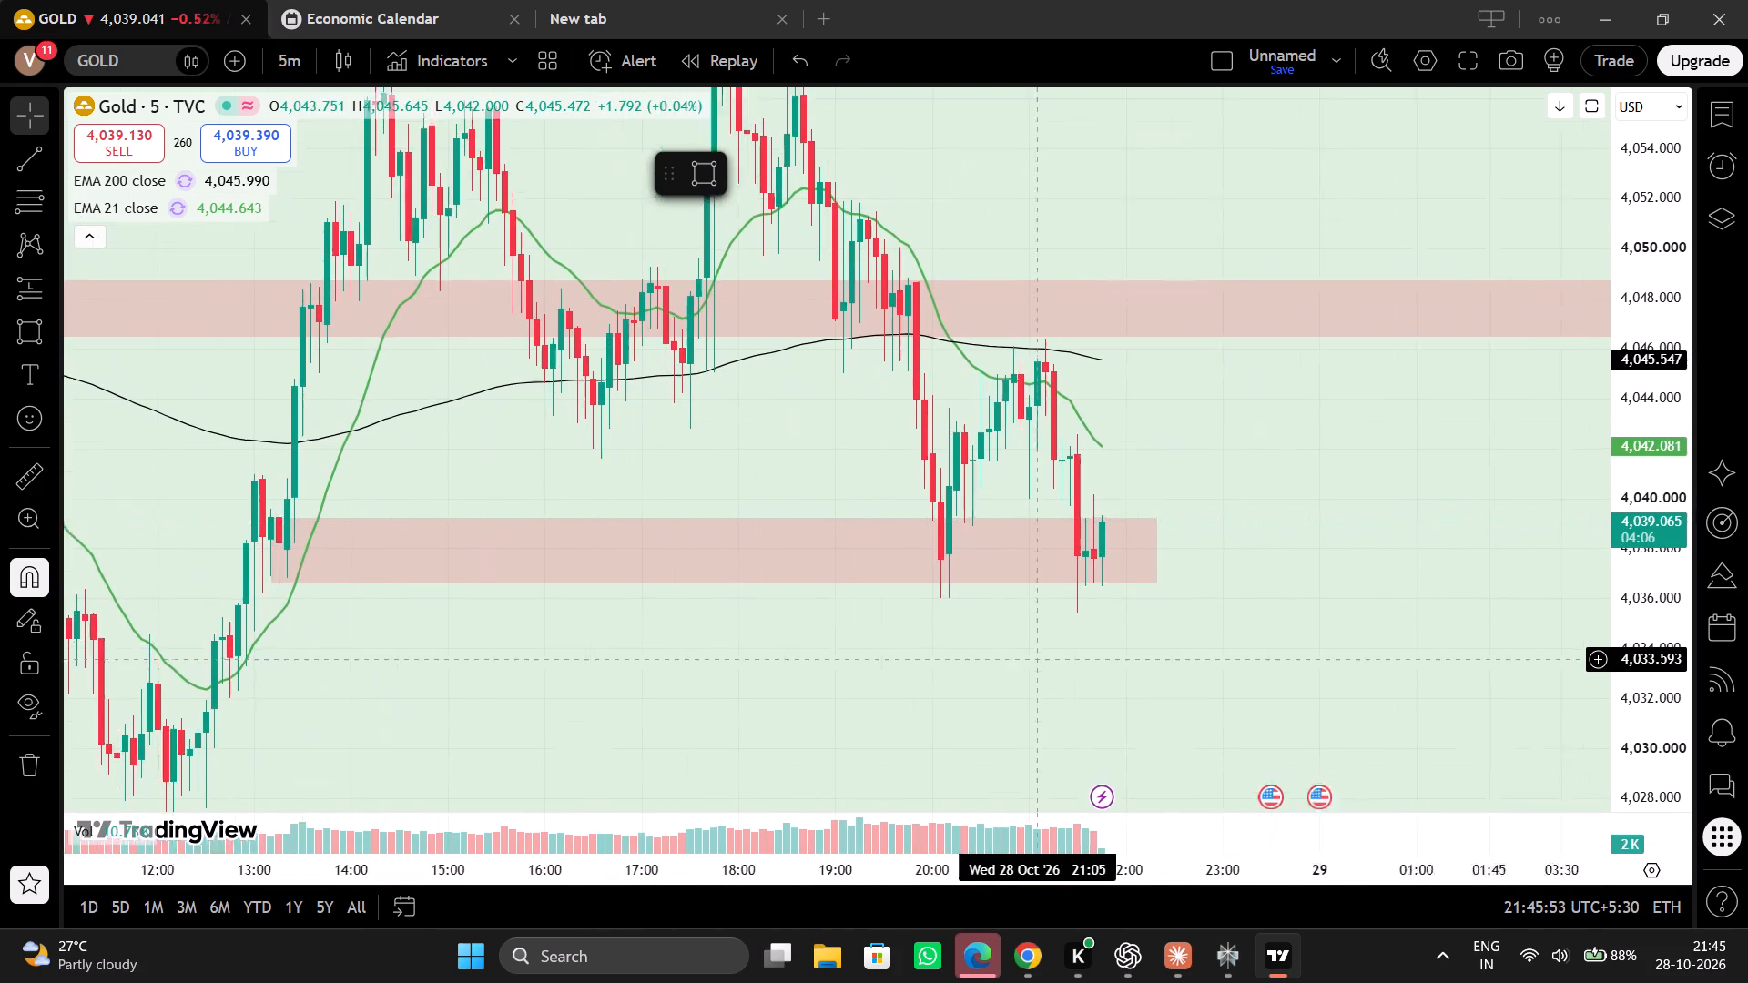
{"action": "left_click_drag", "start_coordinate": [991, 654], "coordinate": [986, 652]}
{"action": "left_click_drag", "start_coordinate": [1631, 615], "coordinate": [1629, 570]}
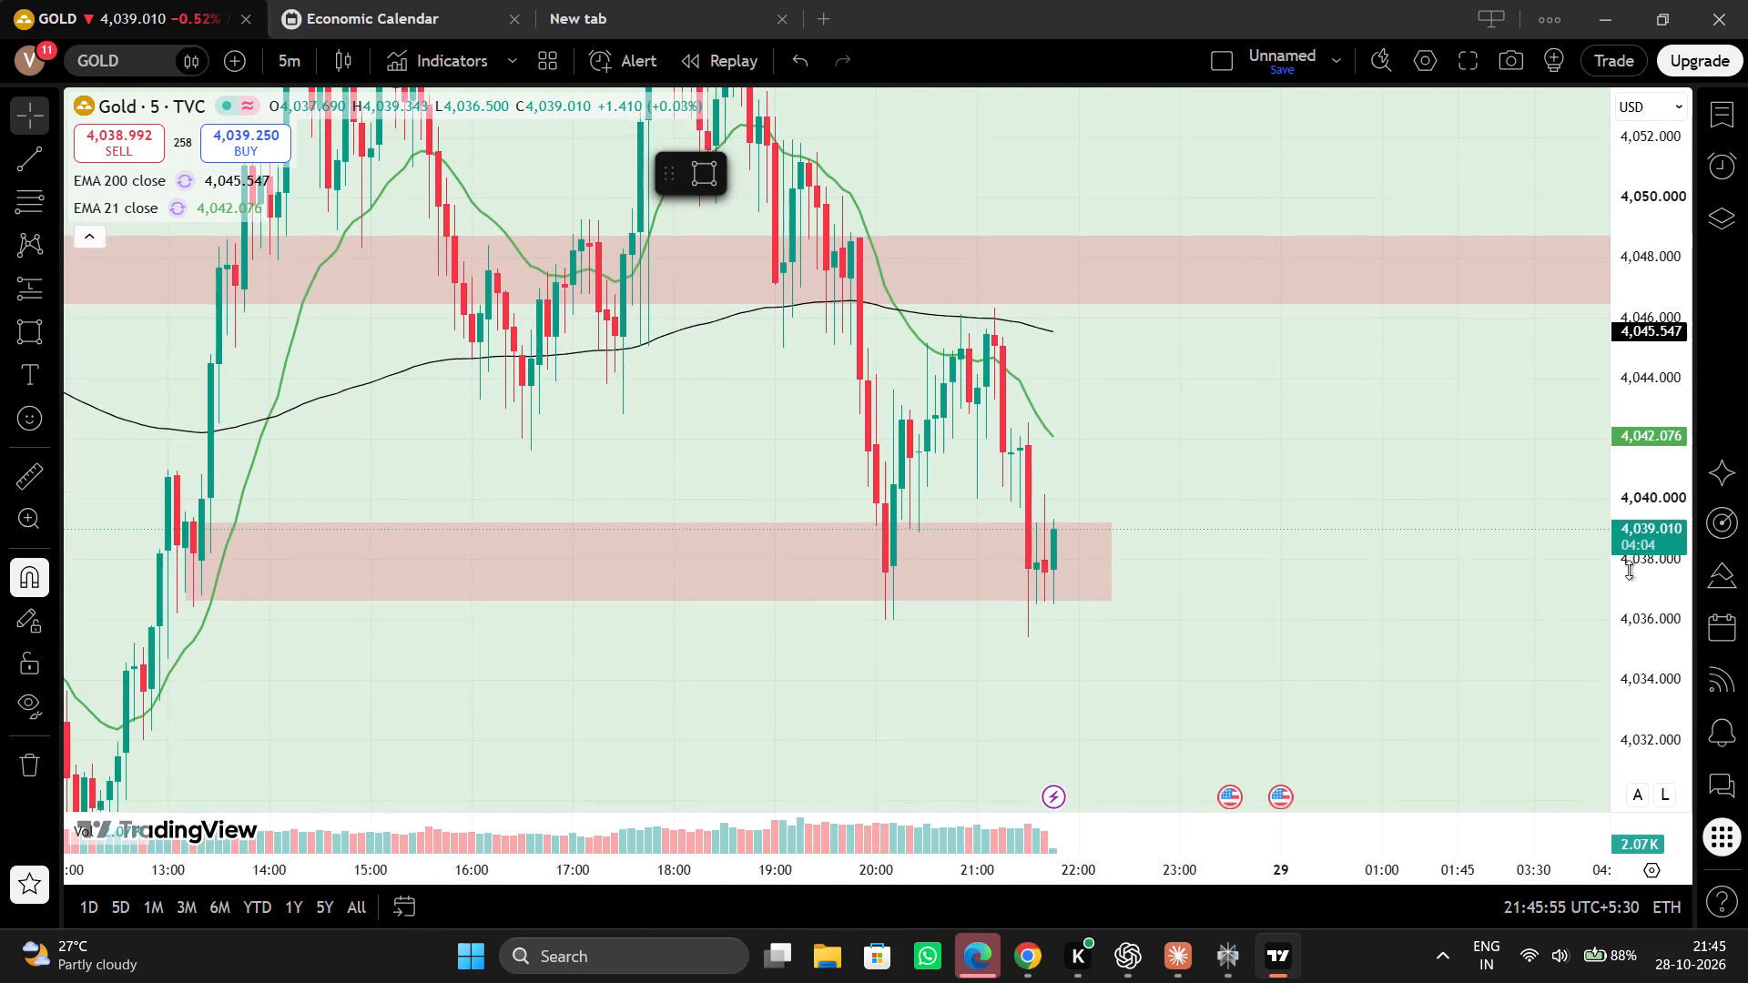
{"action": "left_click_drag", "start_coordinate": [1629, 570], "coordinate": [1627, 586]}
{"action": "left_click_drag", "start_coordinate": [1128, 877], "coordinate": [1380, 823]}
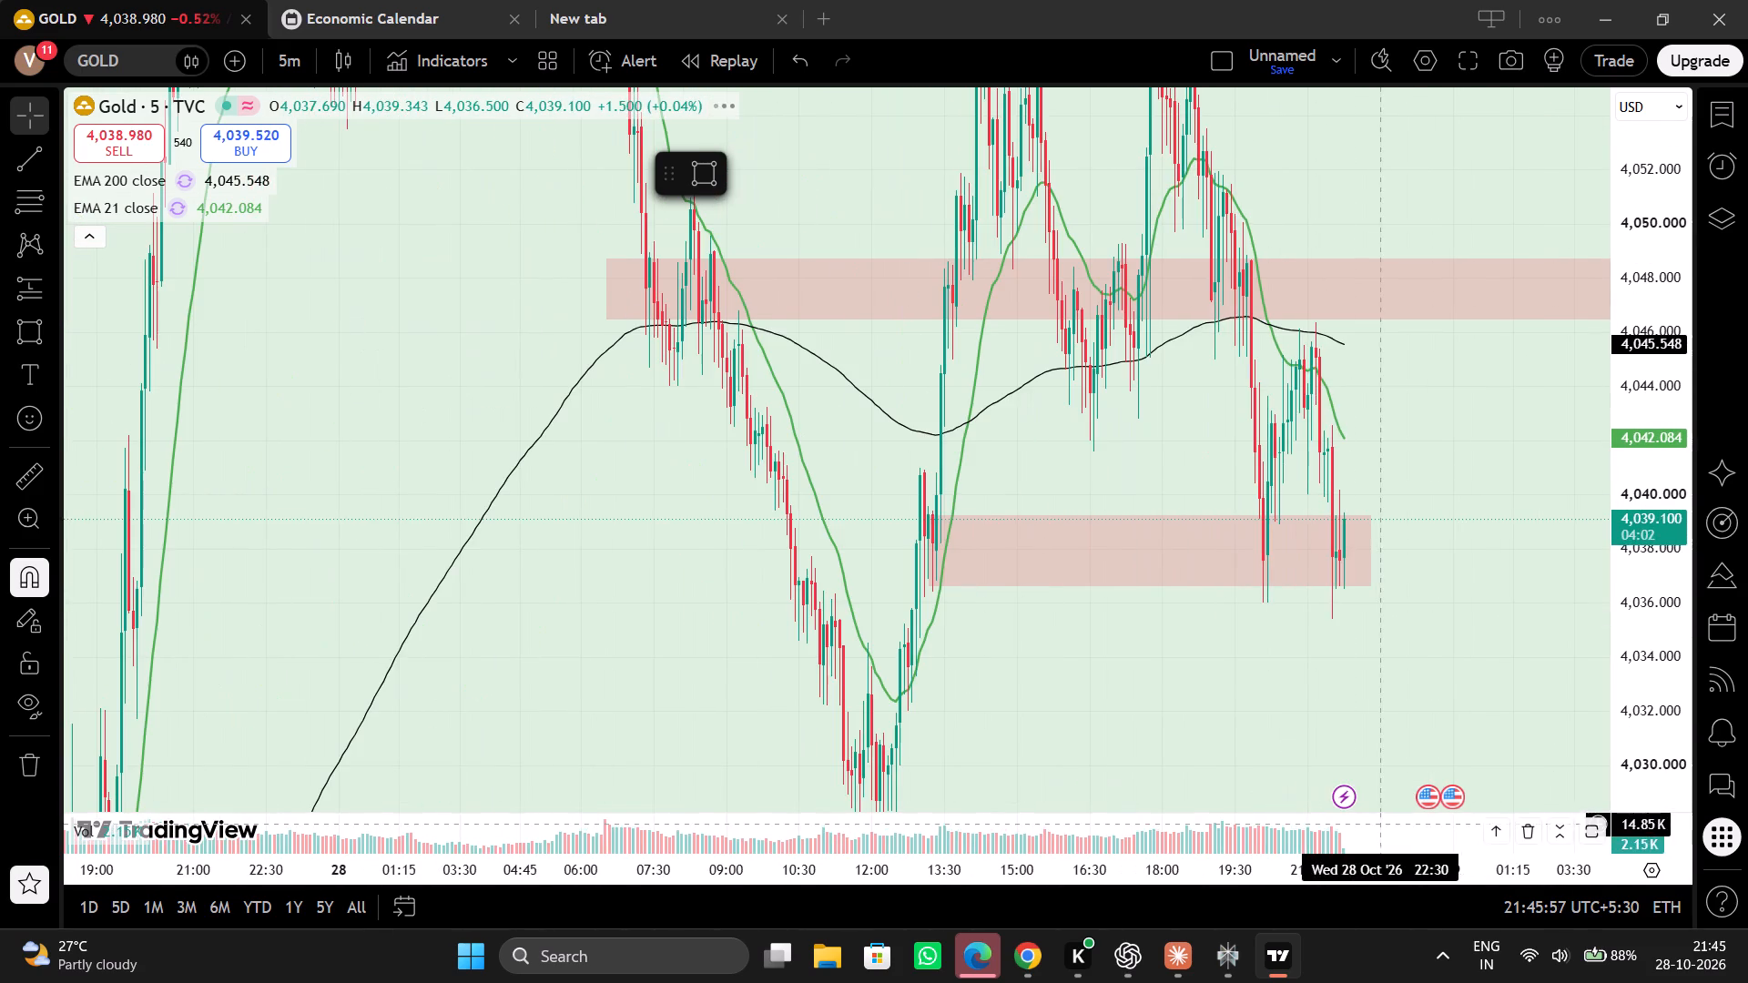
{"action": "left_click_drag", "start_coordinate": [1419, 649], "coordinate": [1206, 557]}
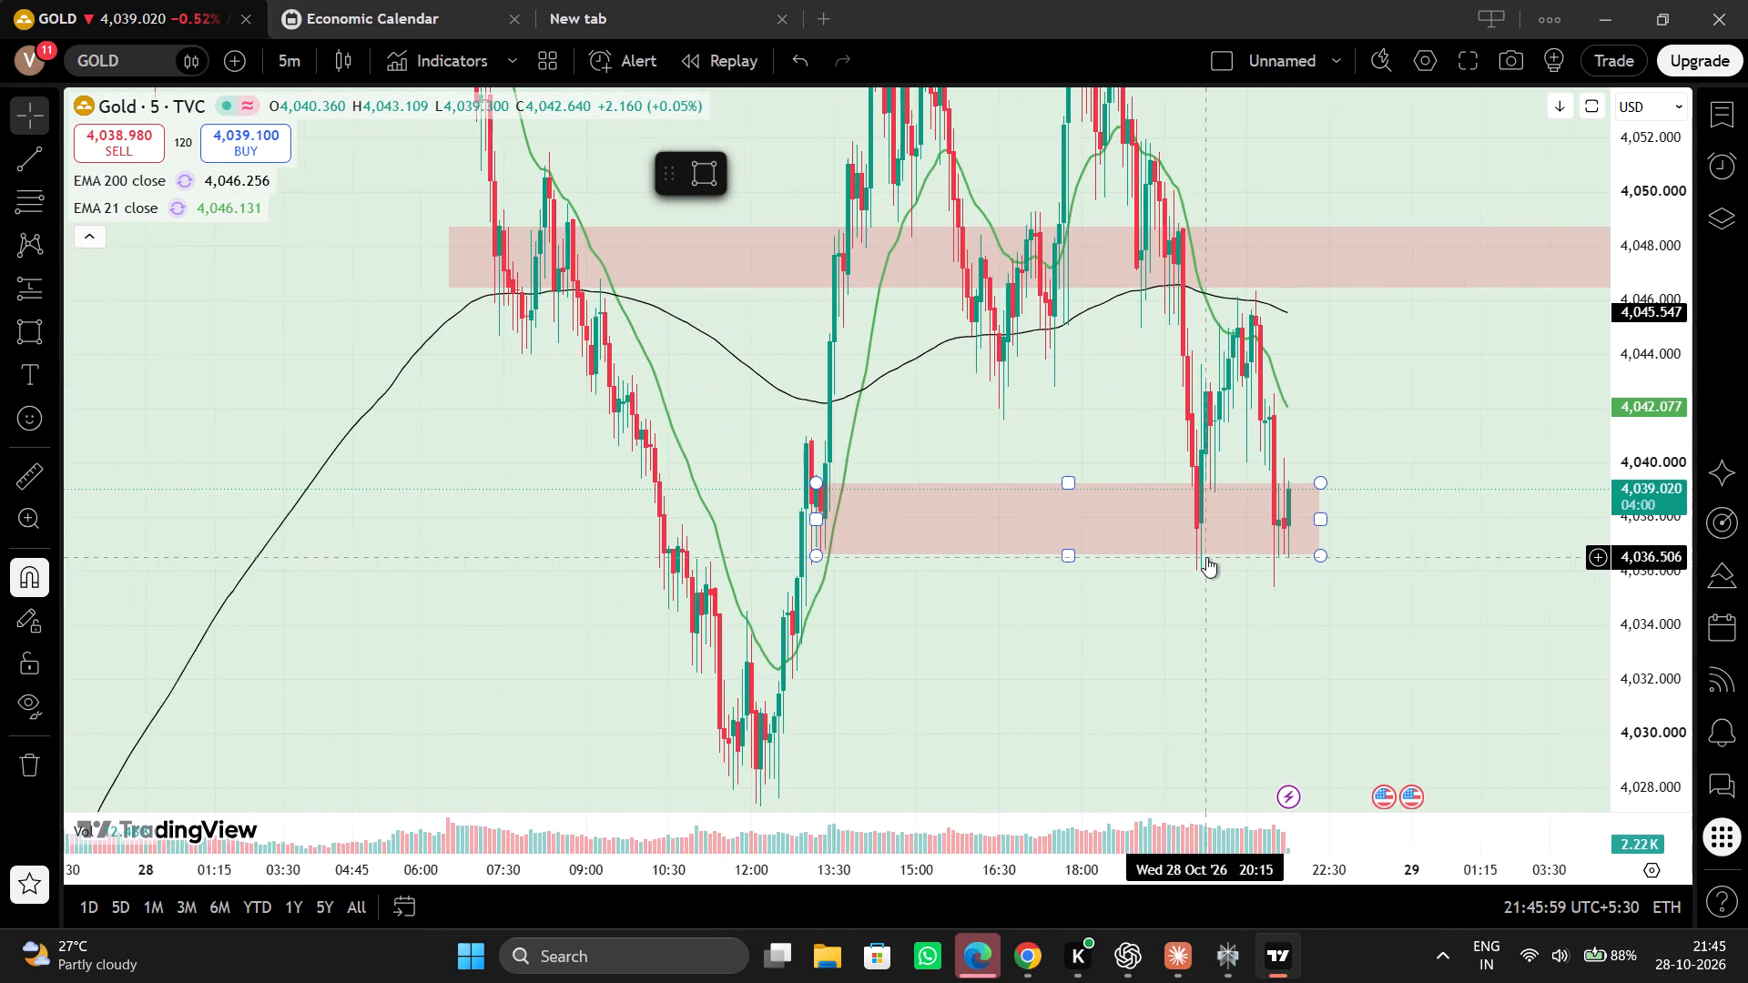
{"action": "left_click", "coordinate": [1413, 744]}
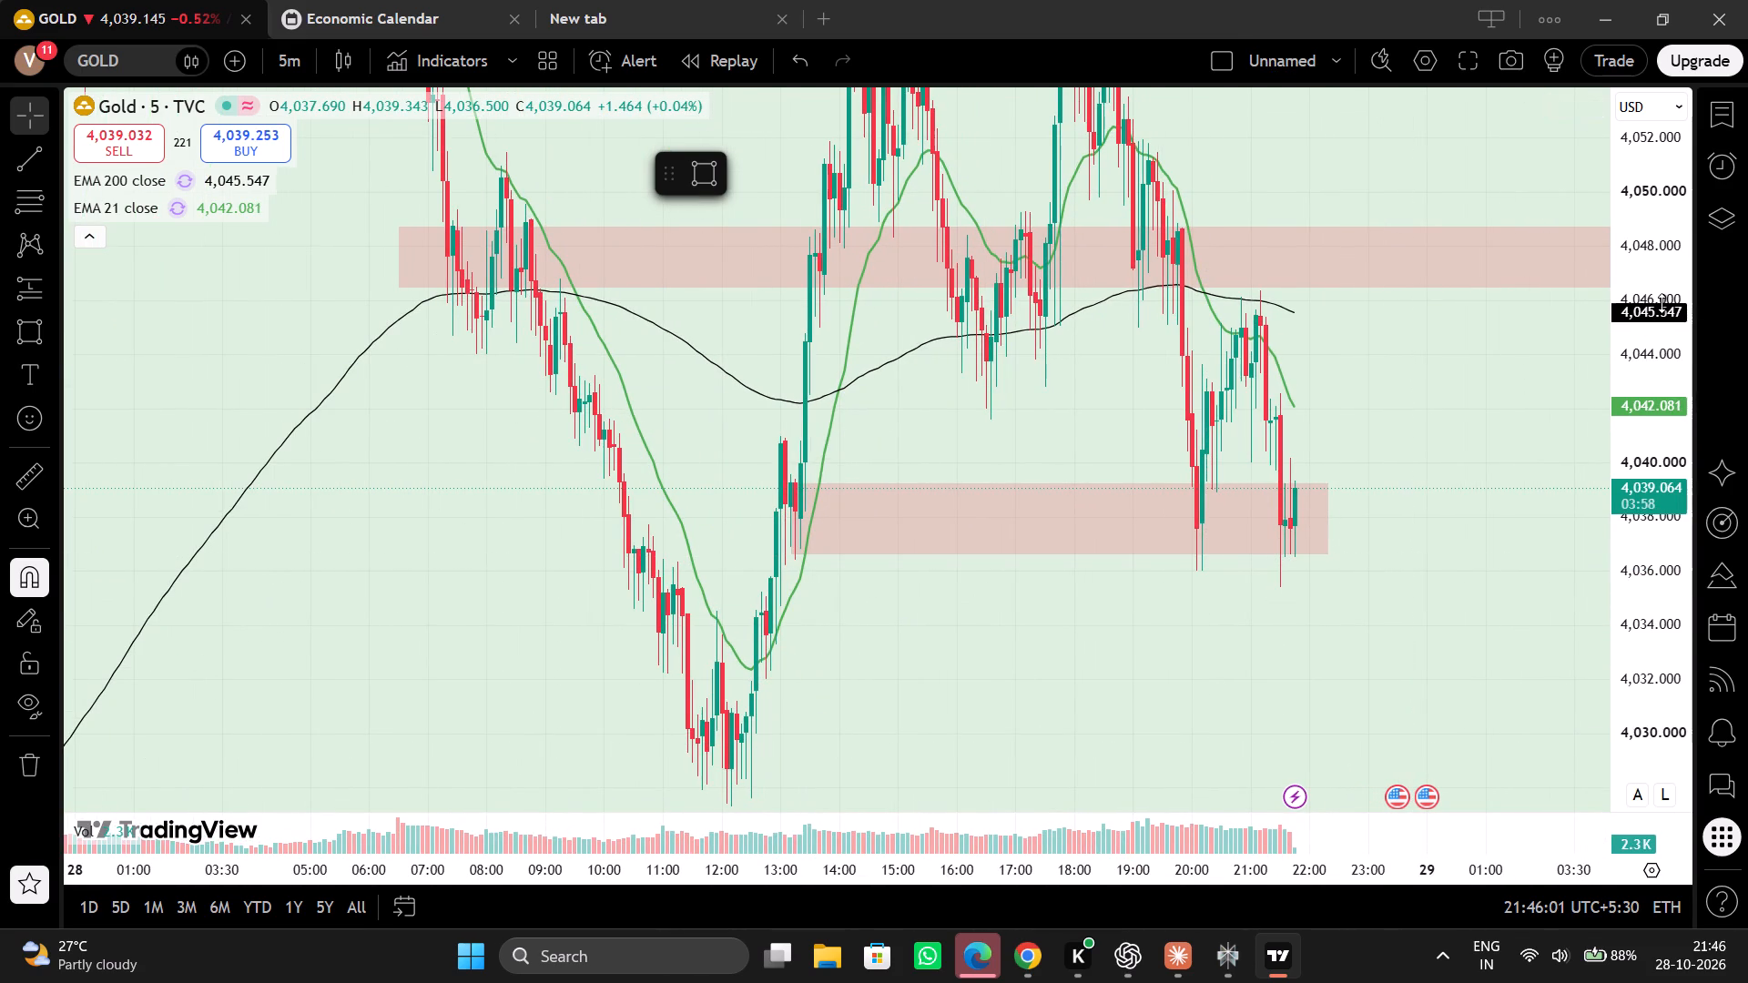
{"action": "left_click_drag", "start_coordinate": [1662, 303], "coordinate": [1646, 574]}
{"action": "left_click_drag", "start_coordinate": [1421, 623], "coordinate": [1164, 699]}
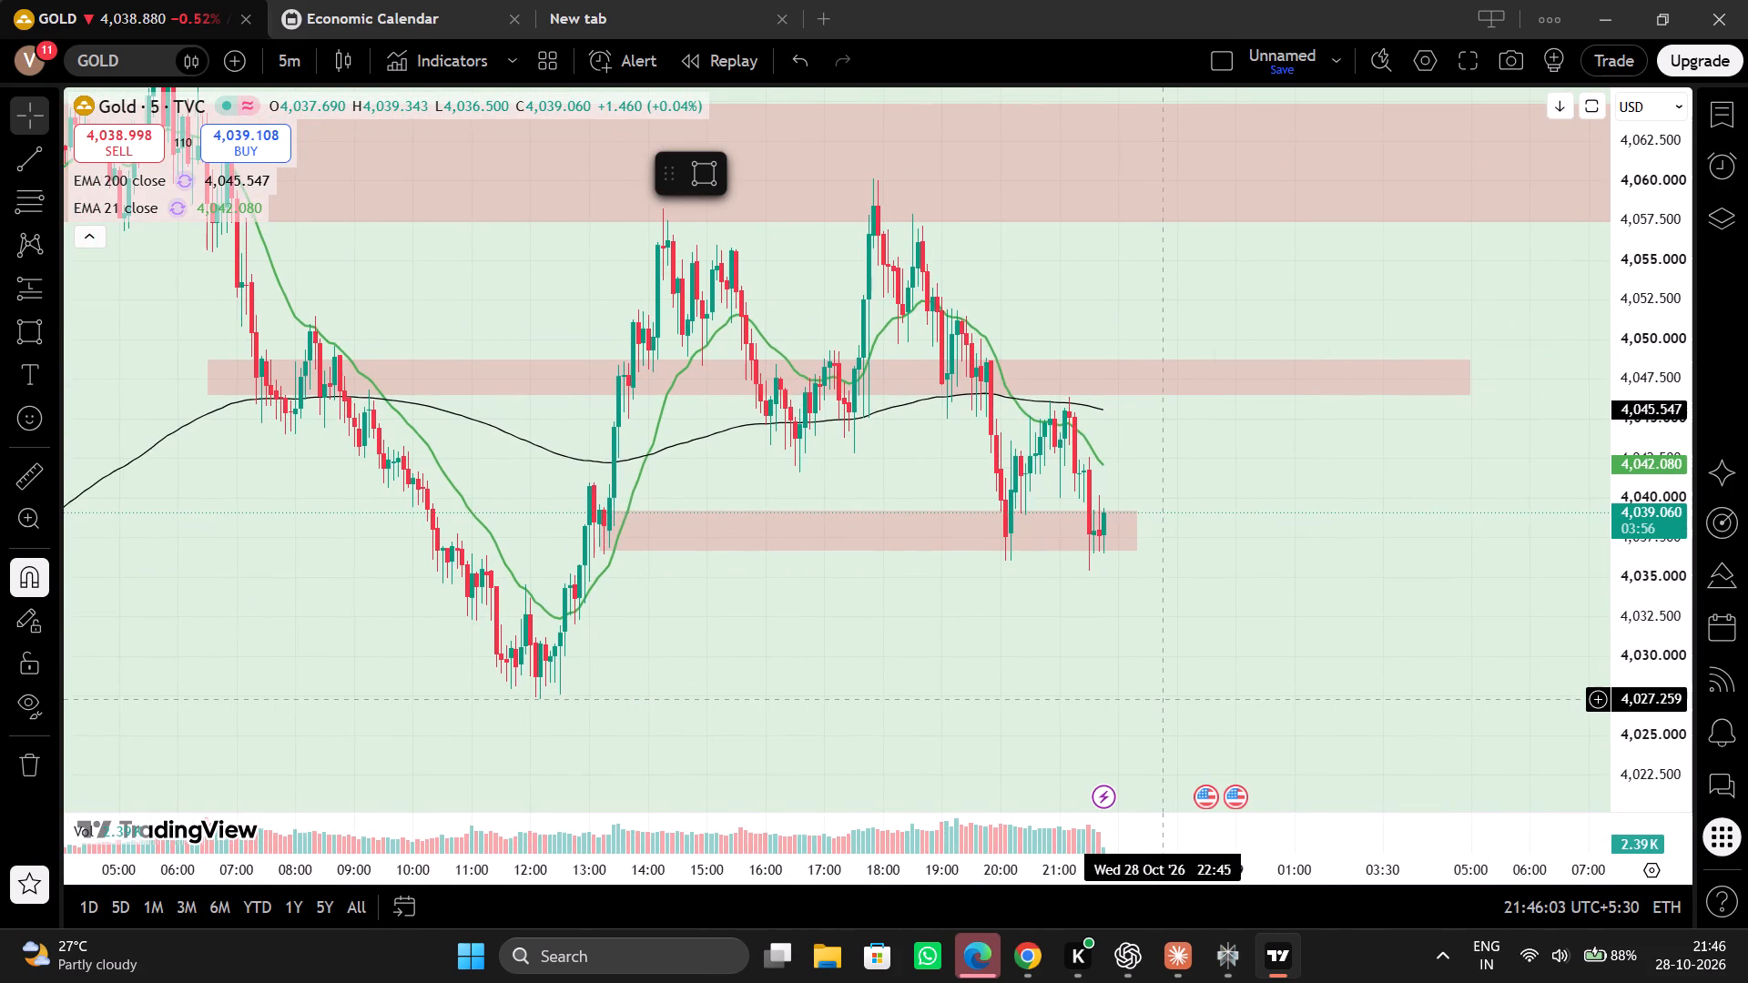
{"action": "left_click_drag", "start_coordinate": [1675, 647], "coordinate": [1672, 544]}
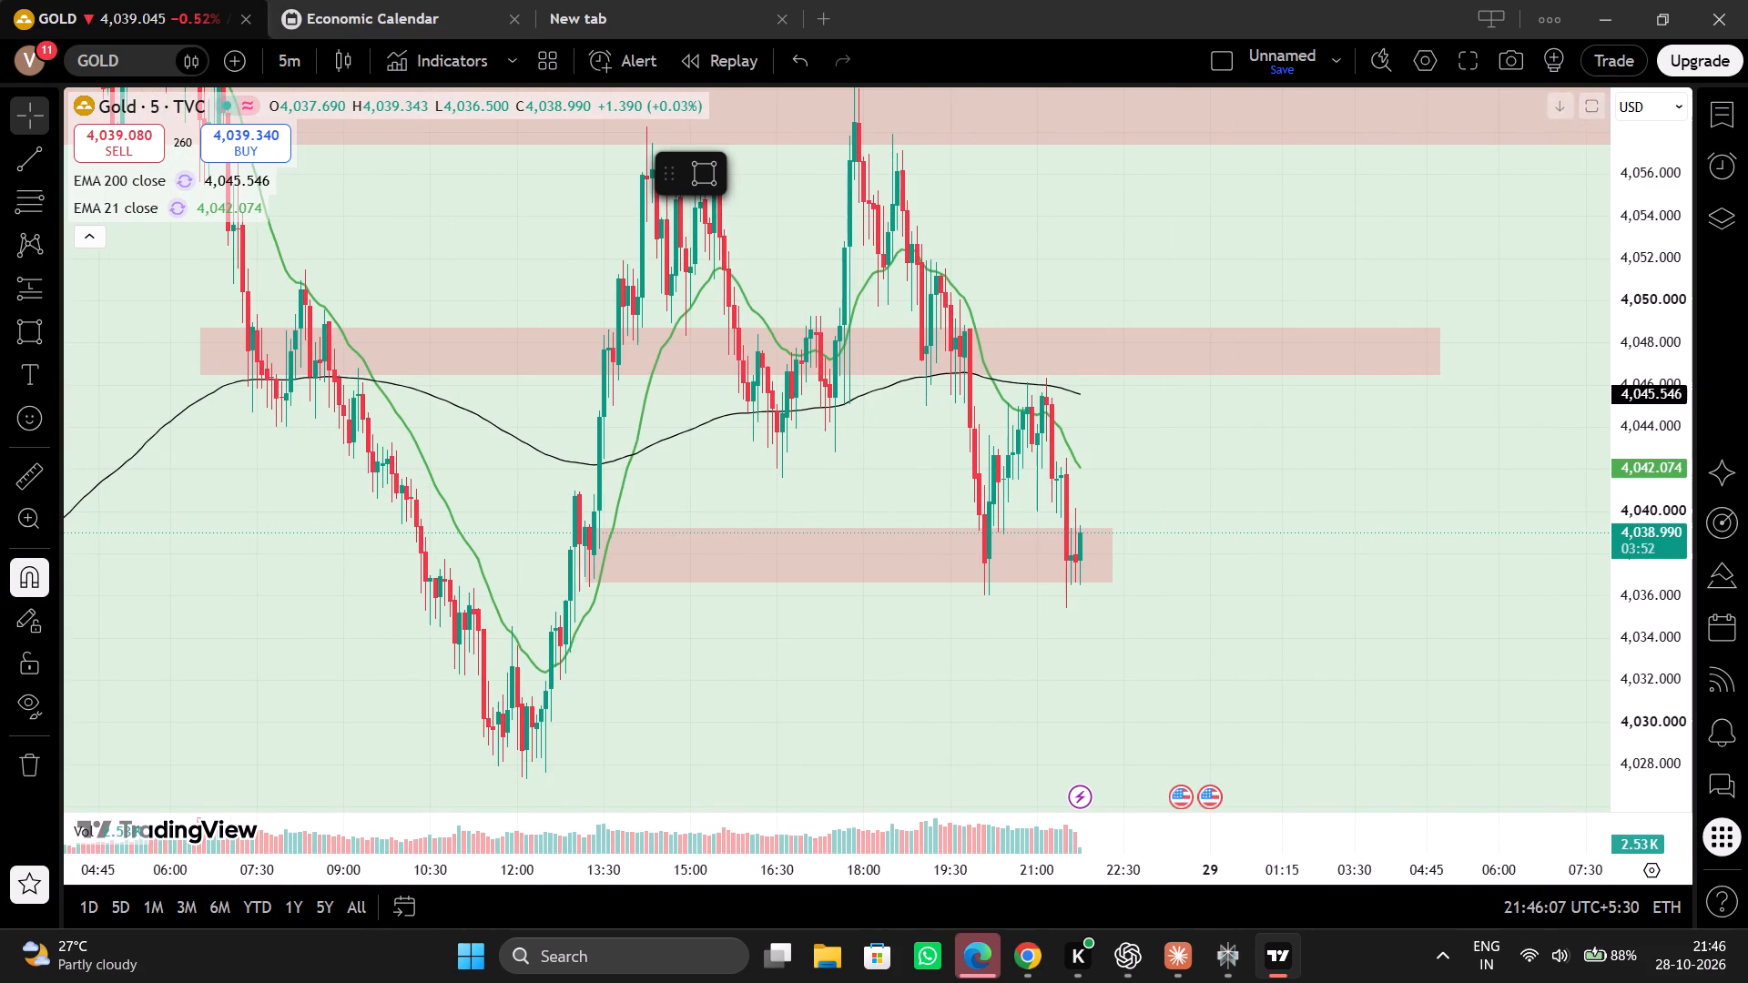
{"action": "left_click_drag", "start_coordinate": [1628, 279], "coordinate": [1634, 573]}
{"action": "left_click", "coordinate": [1201, 869]}
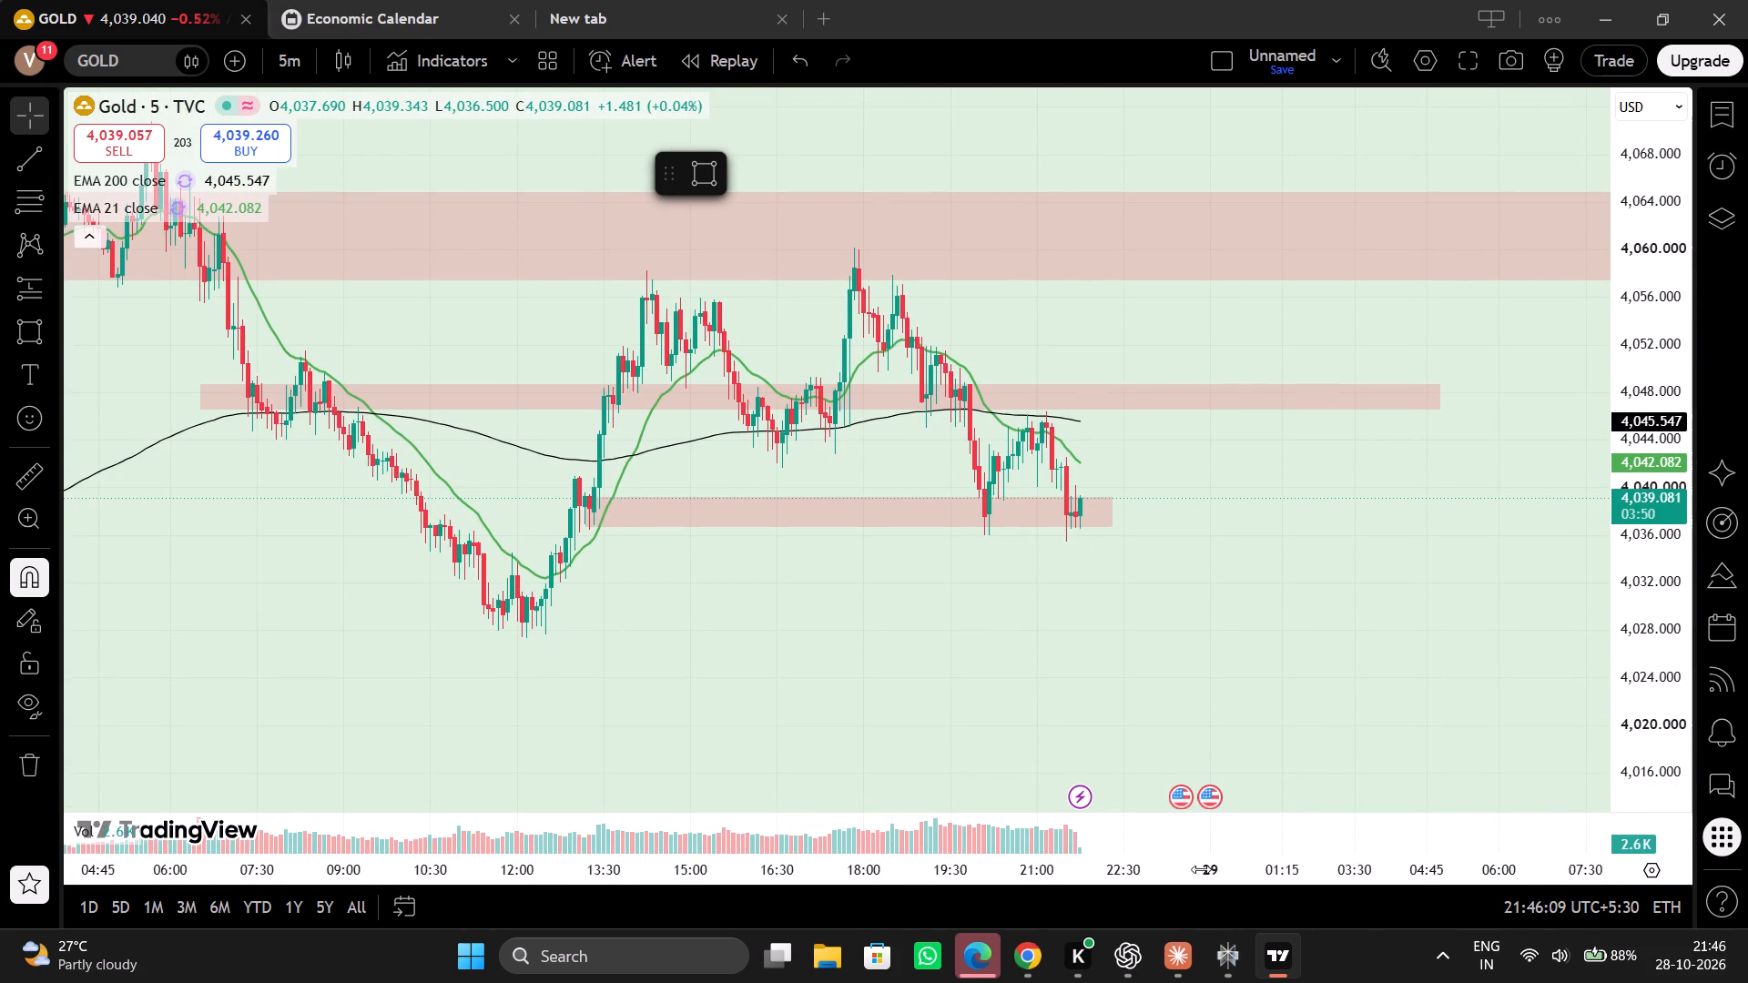
{"action": "left_click_drag", "start_coordinate": [1201, 869], "coordinate": [1354, 870]}
{"action": "left_click_drag", "start_coordinate": [1666, 361], "coordinate": [1640, 546]}
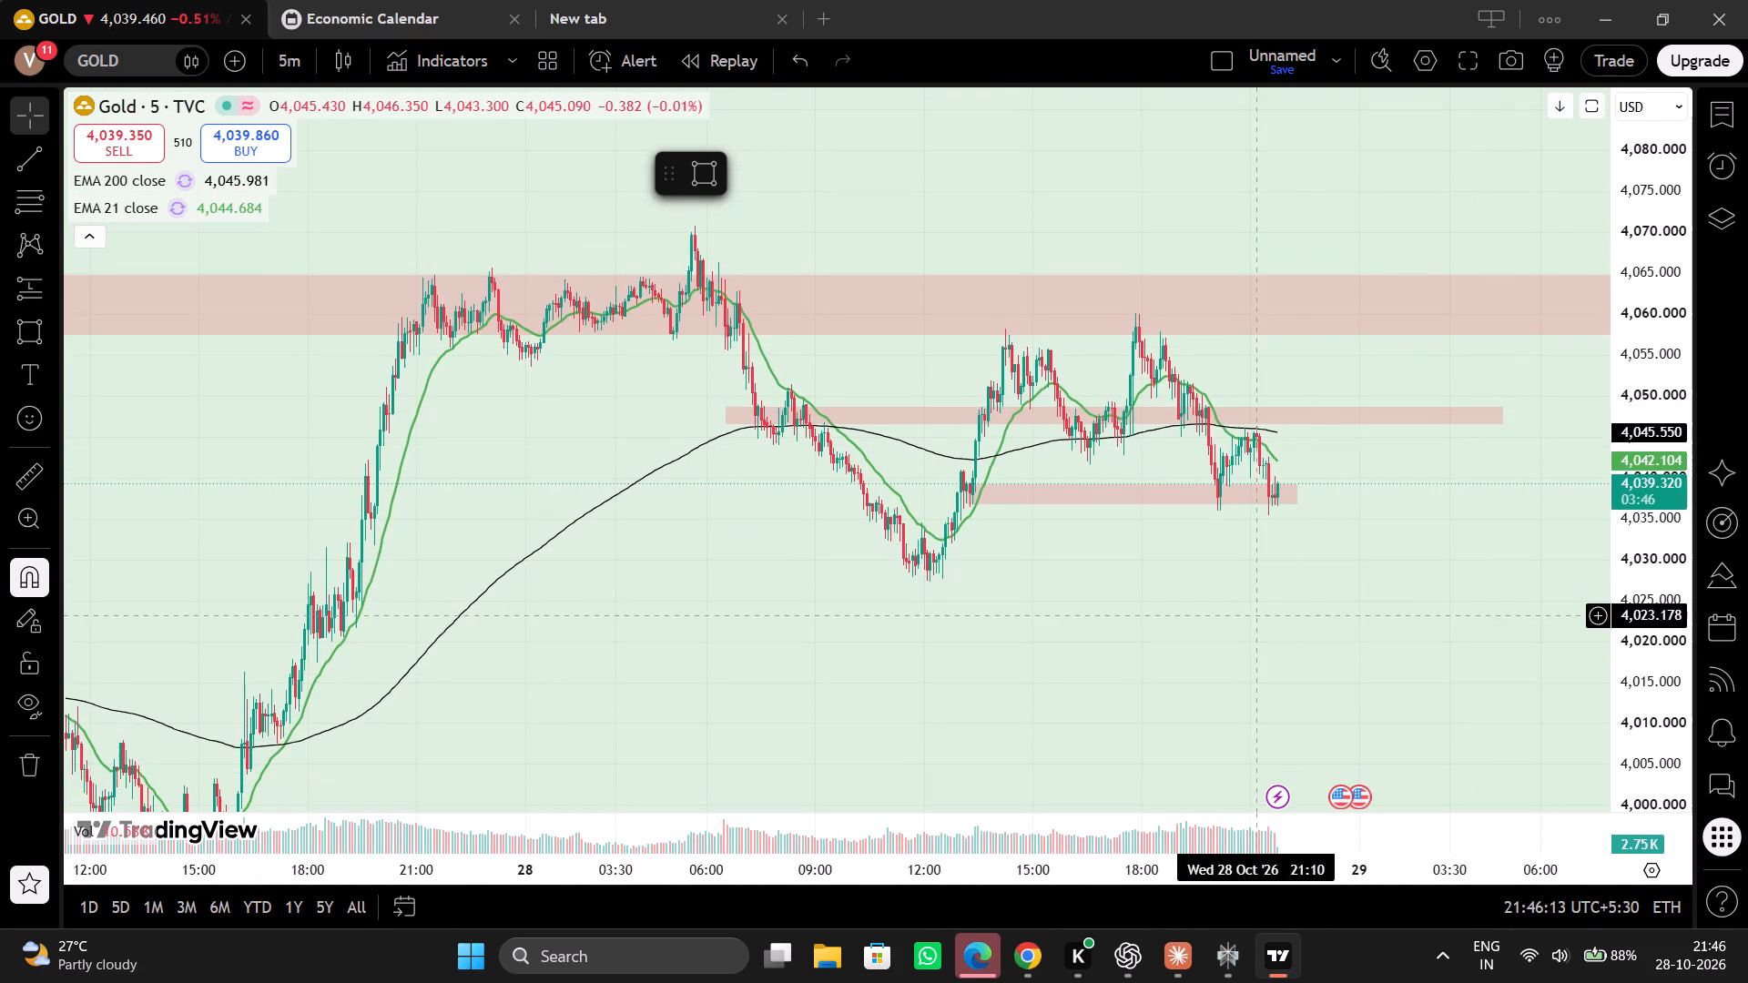
{"action": "left_click_drag", "start_coordinate": [1258, 614], "coordinate": [1248, 452]}
{"action": "left_click_drag", "start_coordinate": [1253, 497], "coordinate": [1257, 513]}
Move the floating drawing toolbar off the price chart and capture a full-screen screenshot.
{"action": "left_click_drag", "start_coordinate": [666, 192], "coordinate": [13, 113]}
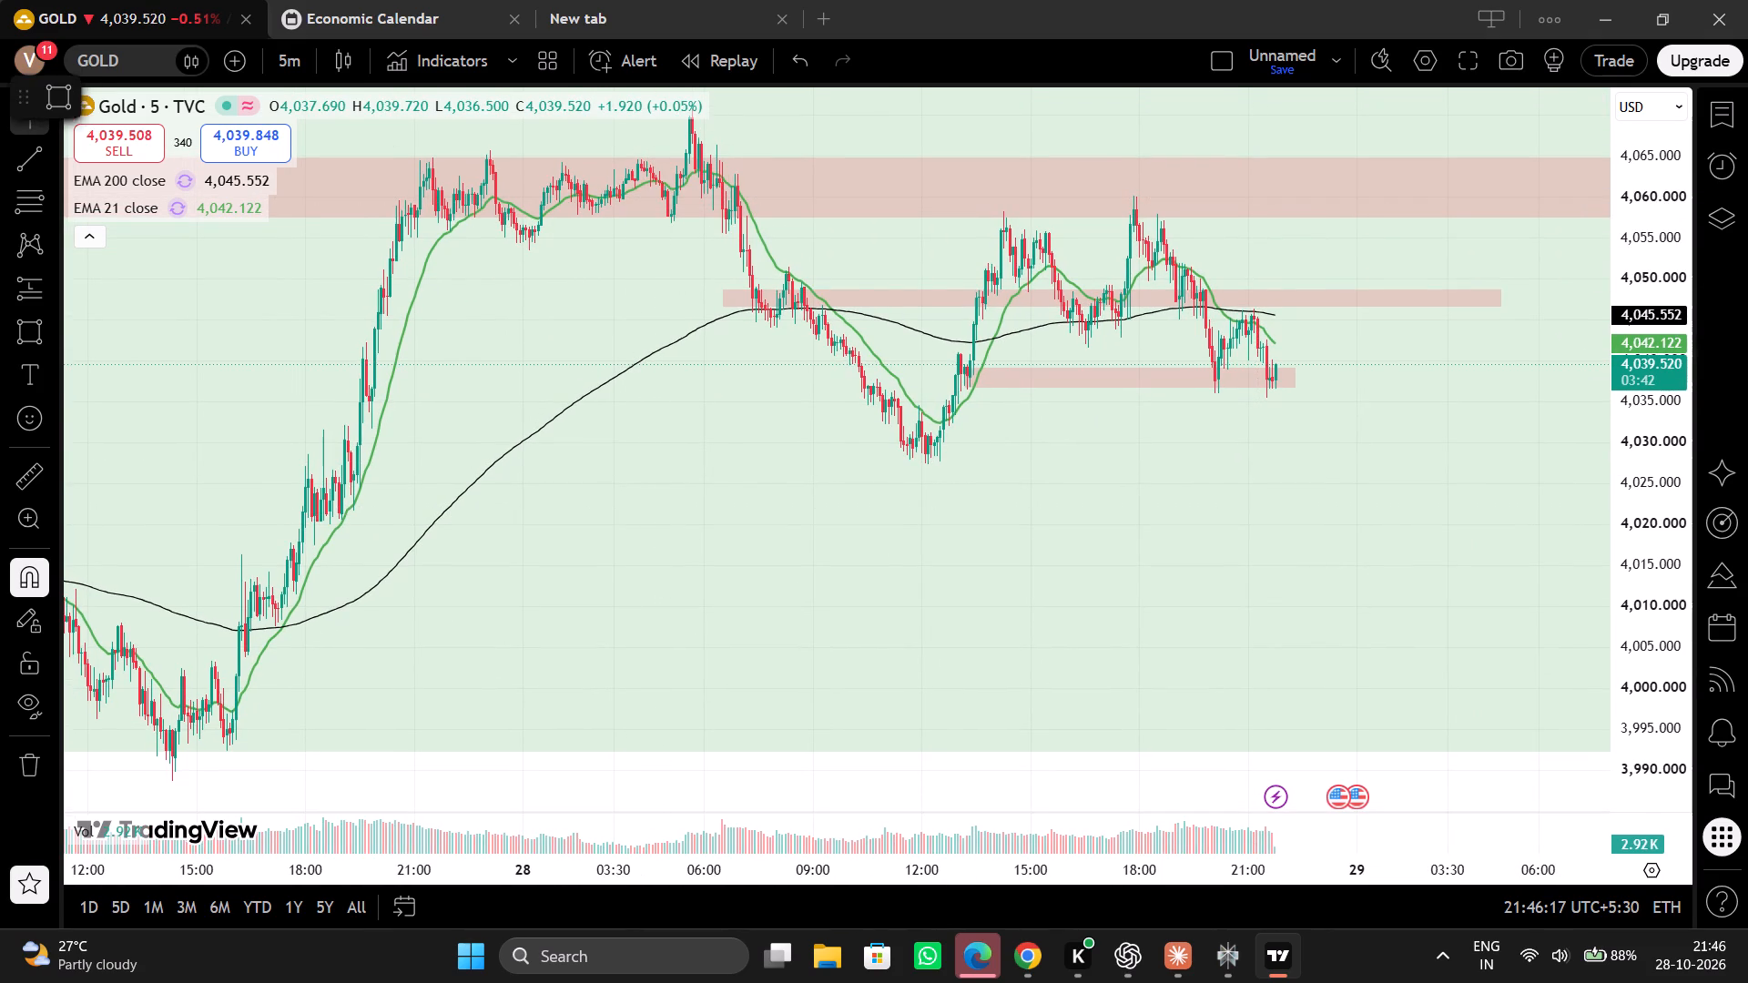
{"action": "left_click_drag", "start_coordinate": [13, 113], "coordinate": [0, 107]}
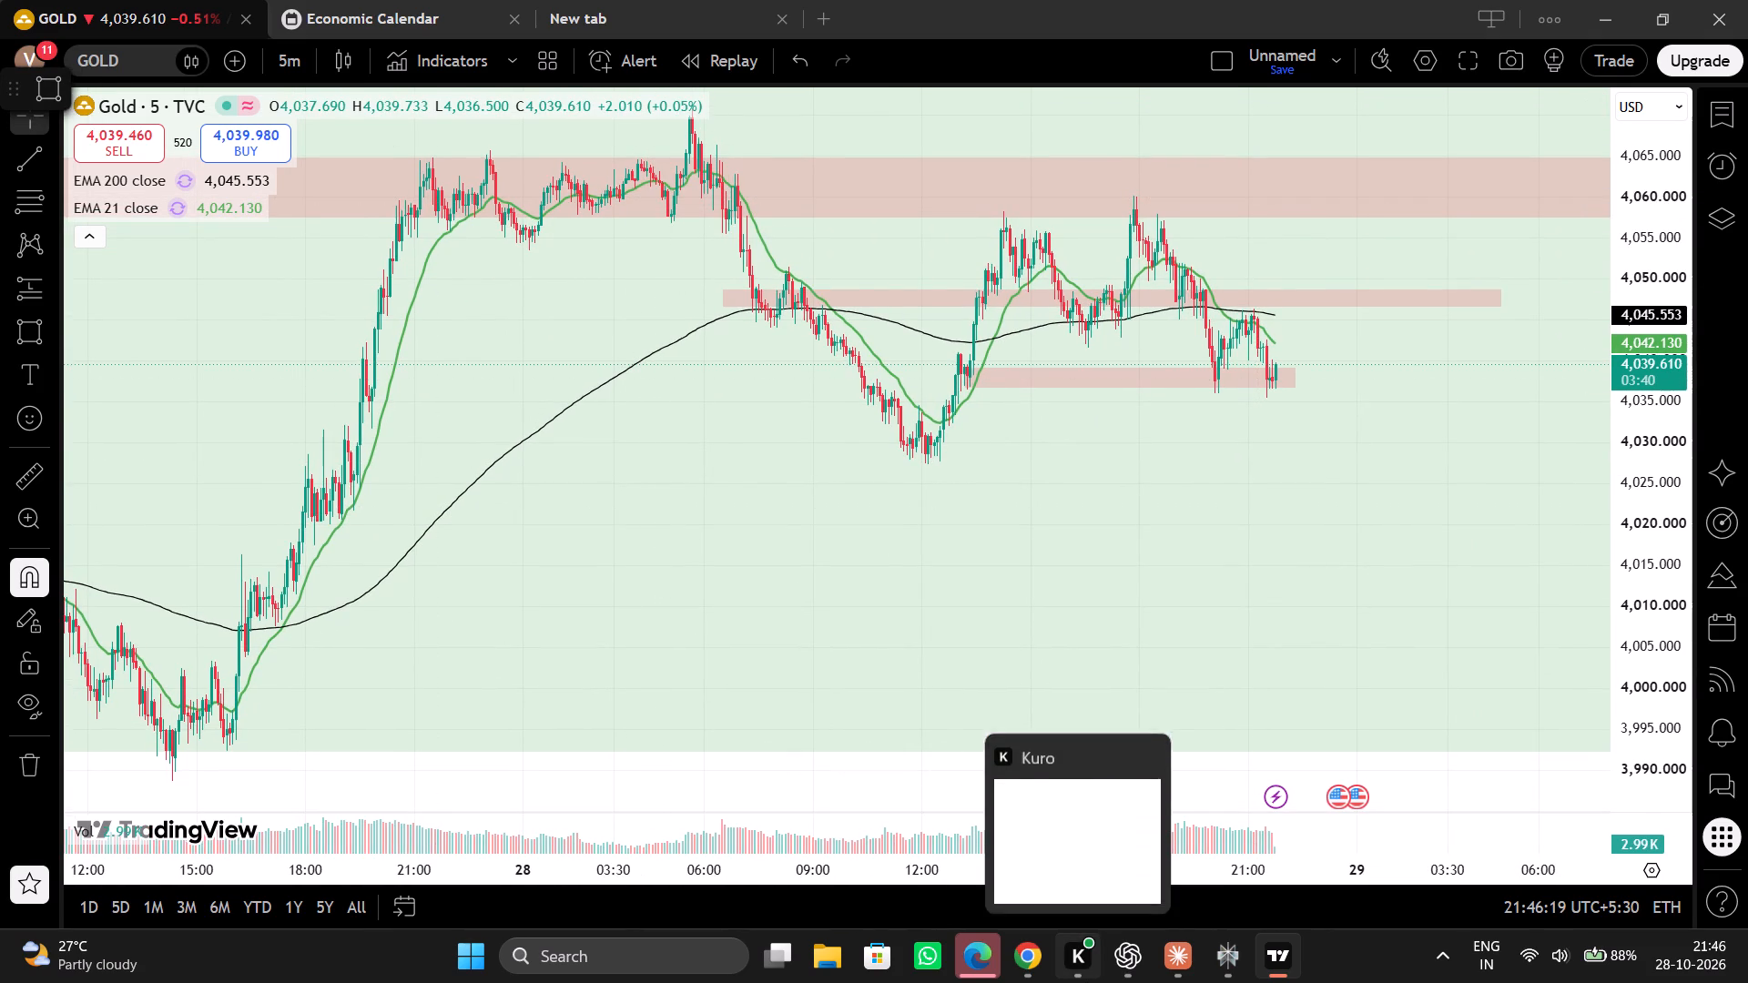
{"action": "key", "text": "super+Print"}
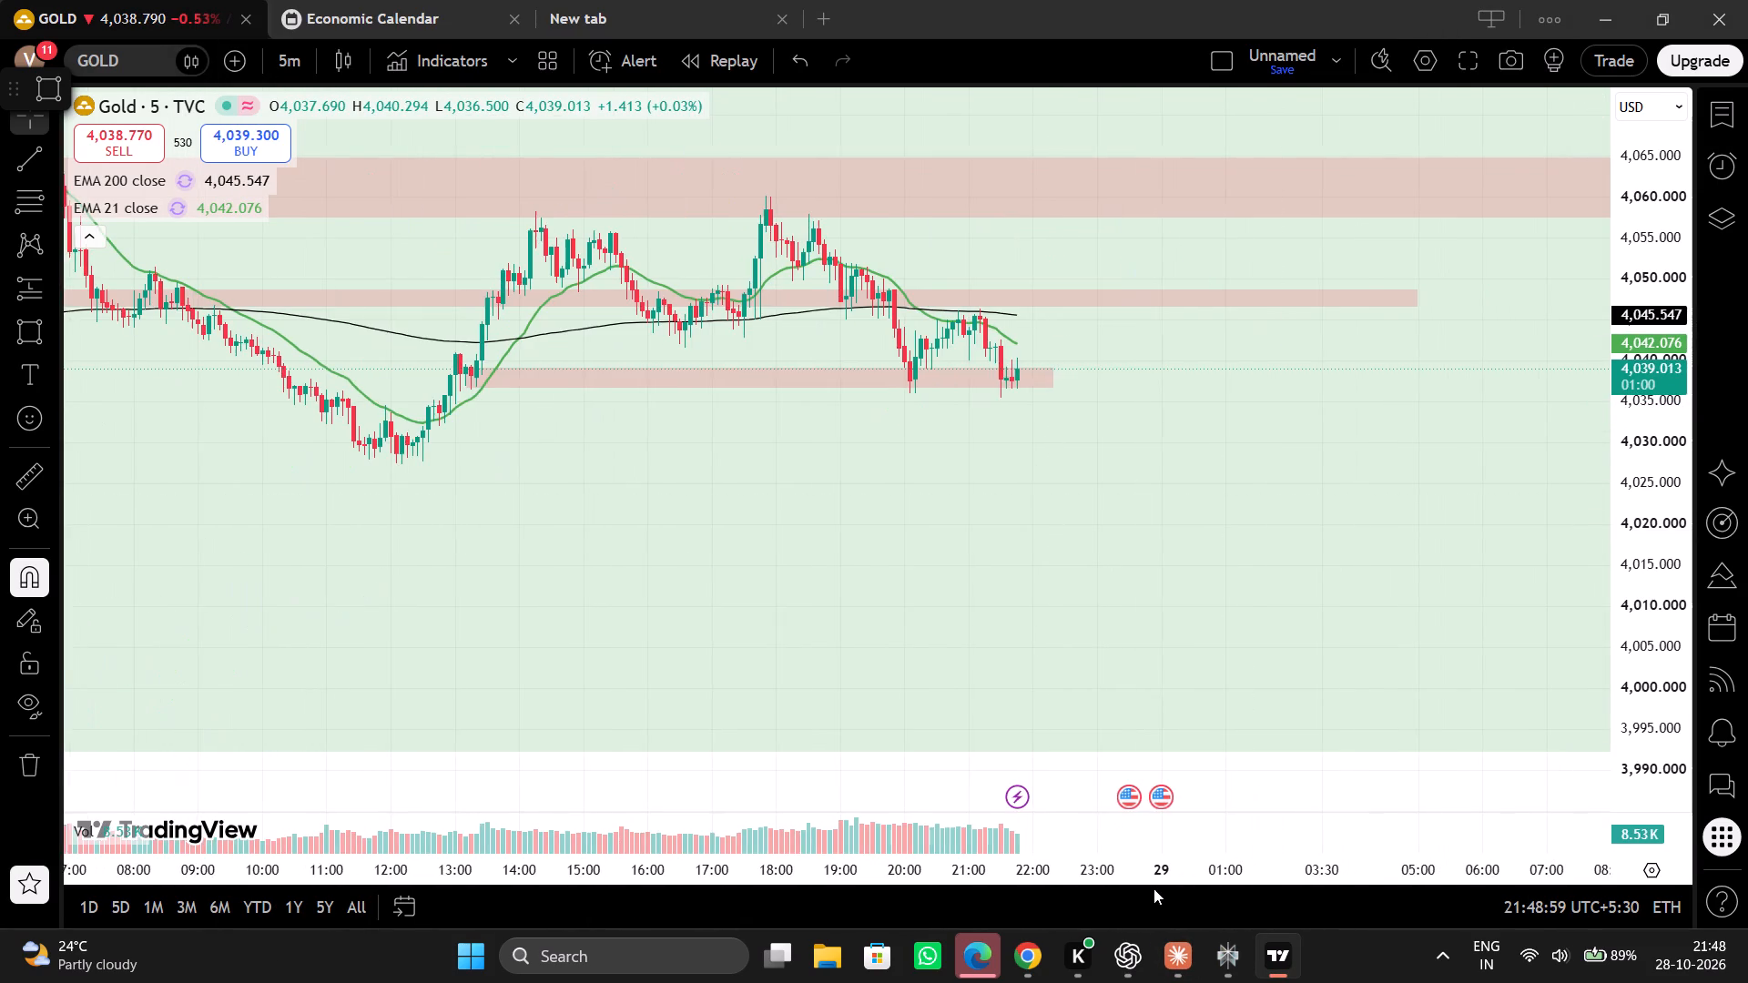
{"action": "left_click_drag", "start_coordinate": [1153, 888], "coordinate": [1152, 889]}
{"action": "left_click", "coordinate": [281, 64]}
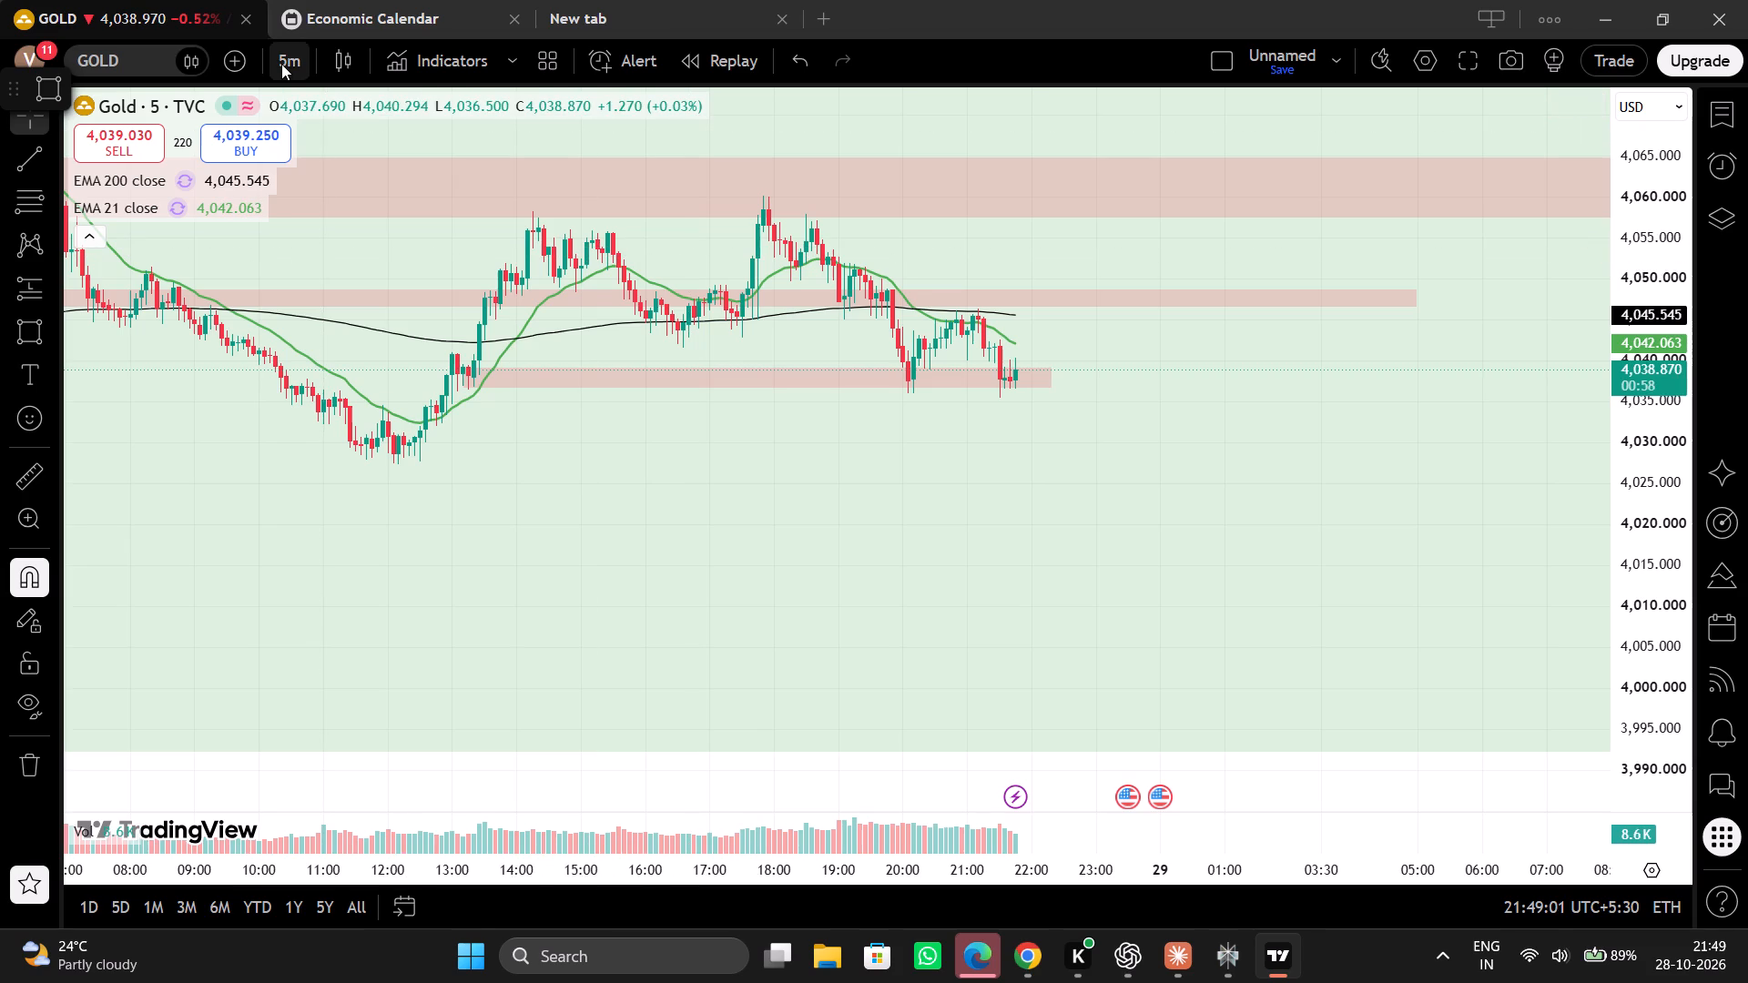
{"action": "left_click", "coordinate": [371, 585]}
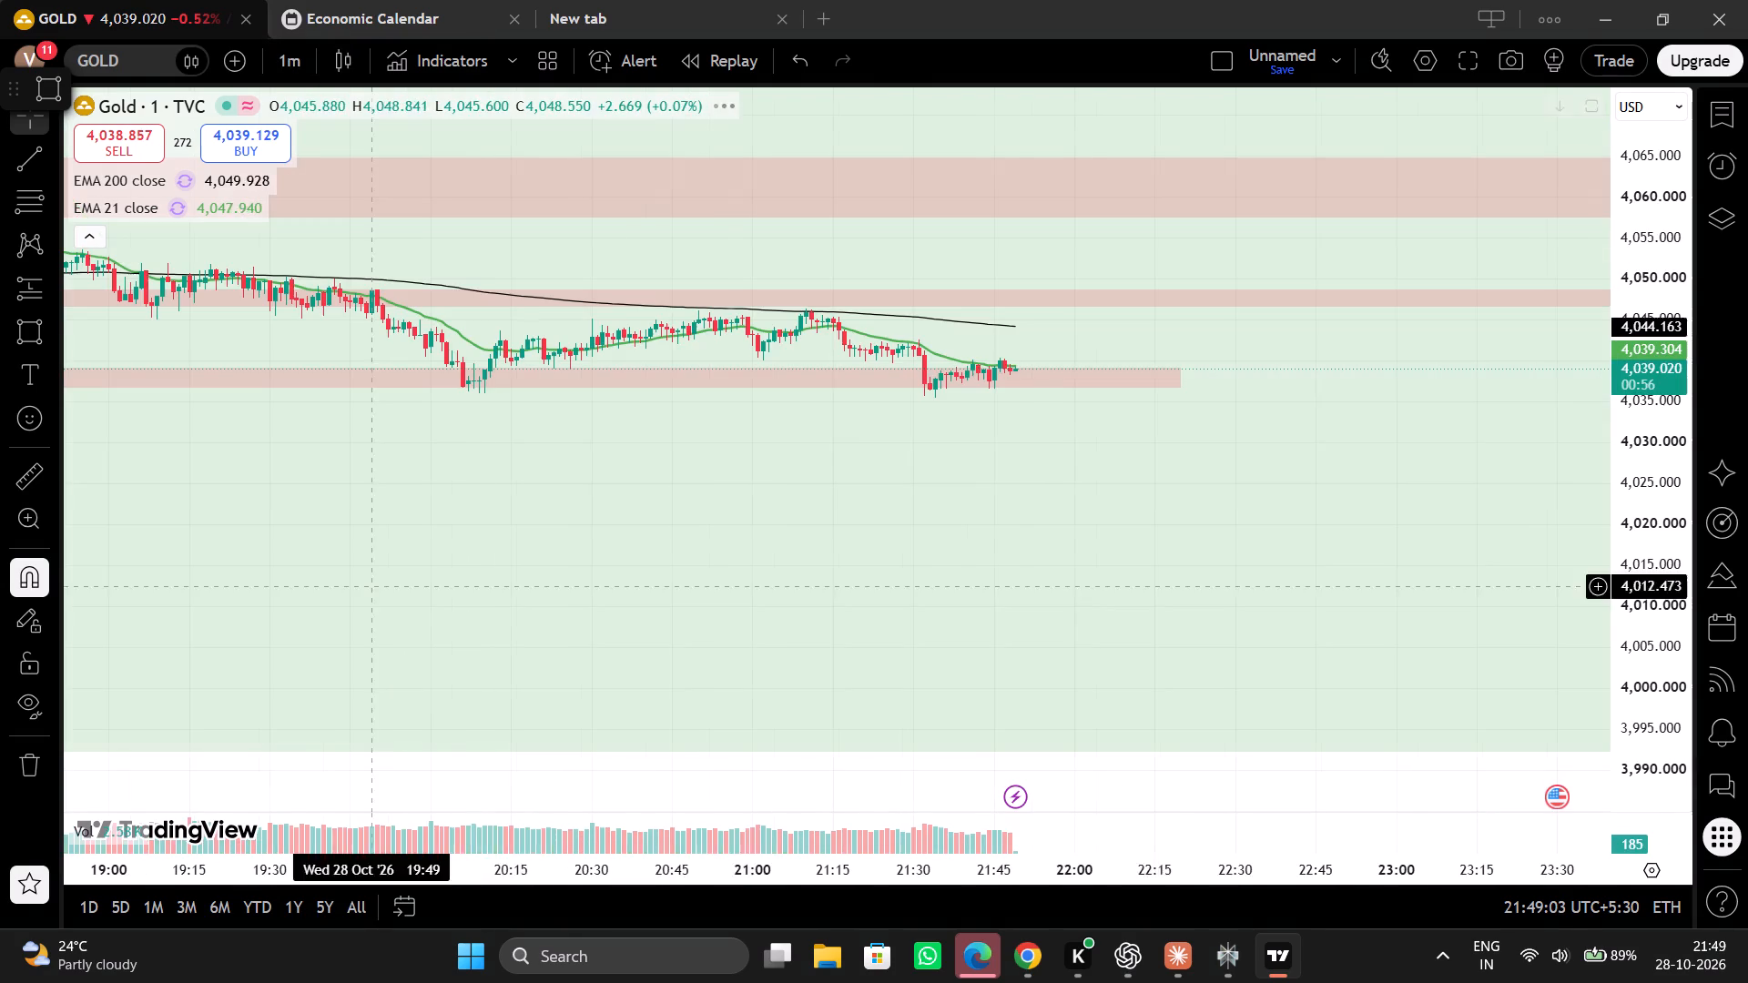
Examine the latest 1-minute gold candles around the lower marked support zone.
{"action": "left_click_drag", "start_coordinate": [1668, 630], "coordinate": [1563, 127]}
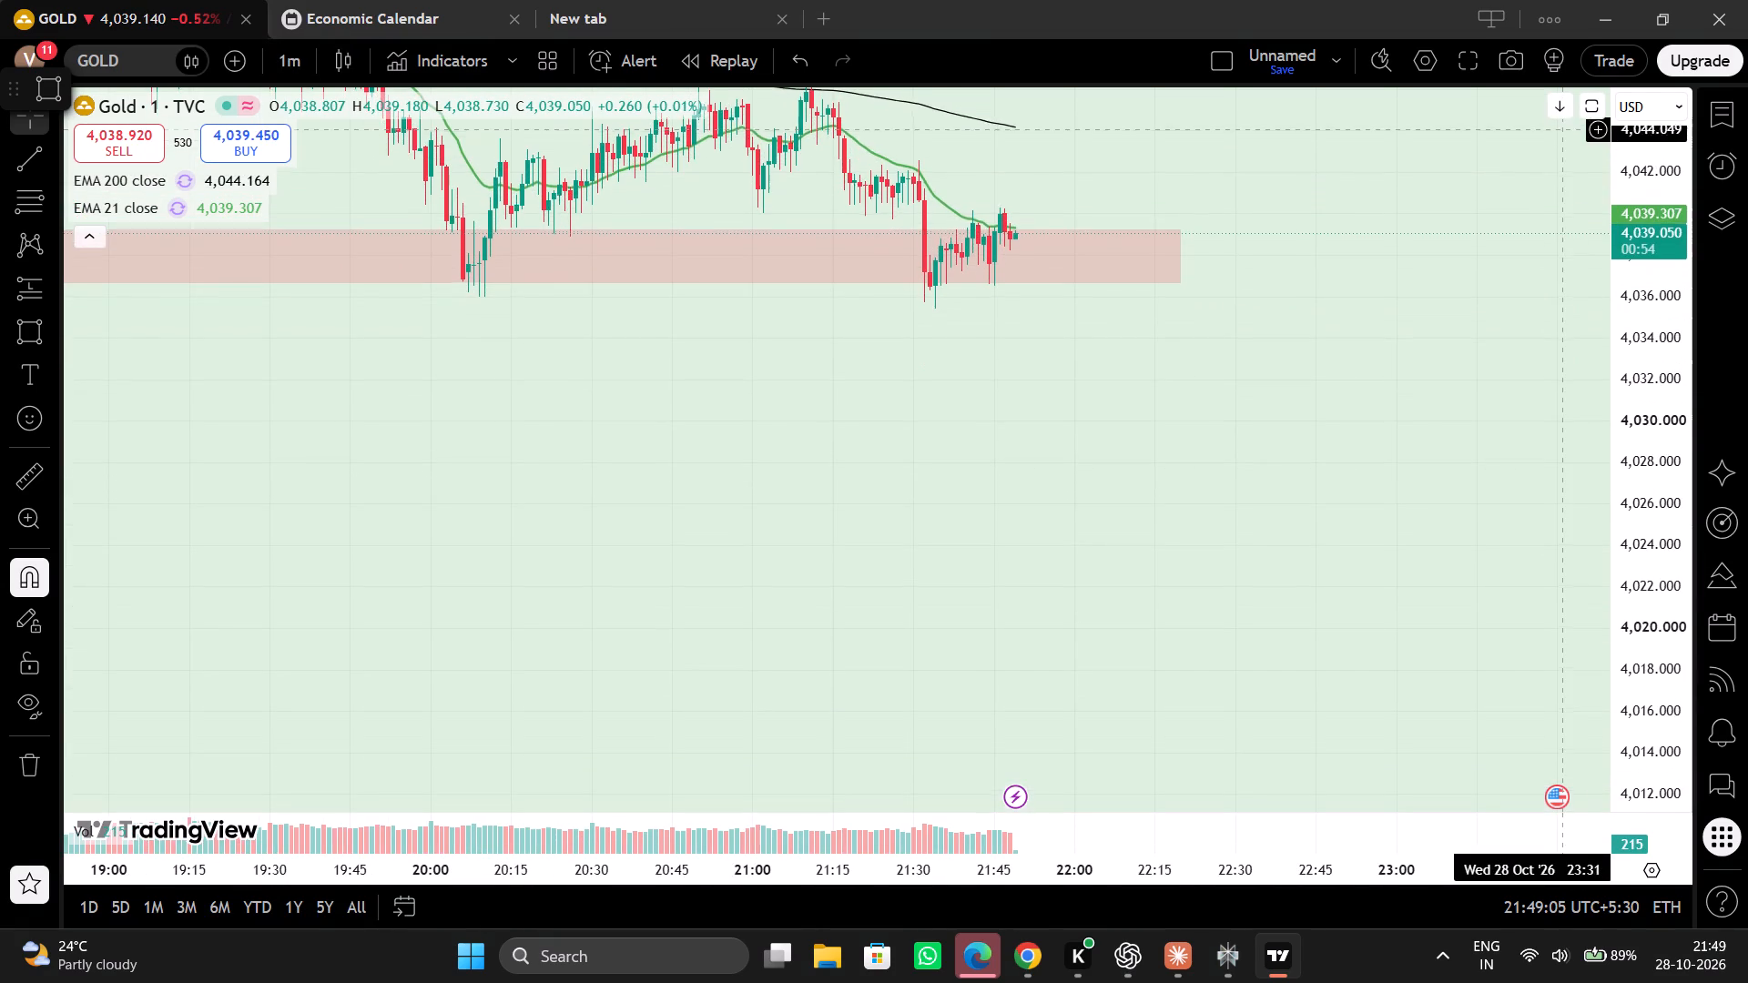
{"action": "left_click_drag", "start_coordinate": [1563, 127], "coordinate": [1563, 126]}
{"action": "left_click_drag", "start_coordinate": [1245, 317], "coordinate": [1242, 652]}
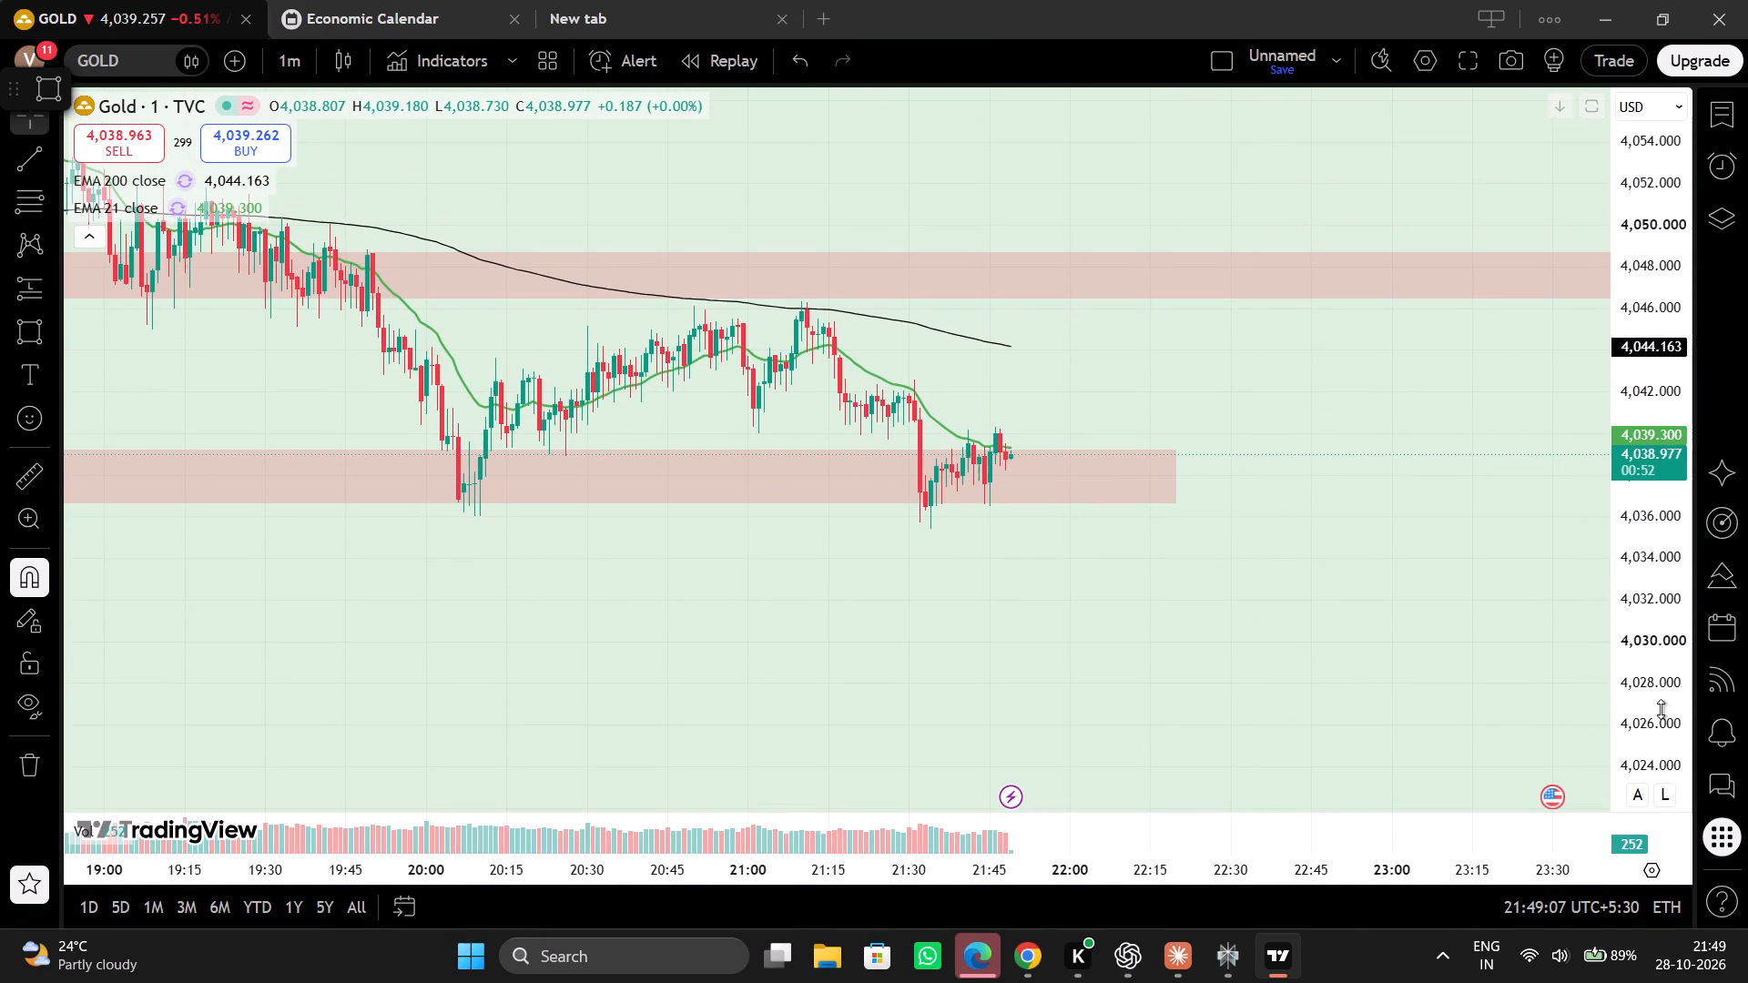
{"action": "left_click_drag", "start_coordinate": [1661, 706], "coordinate": [1599, 386]}
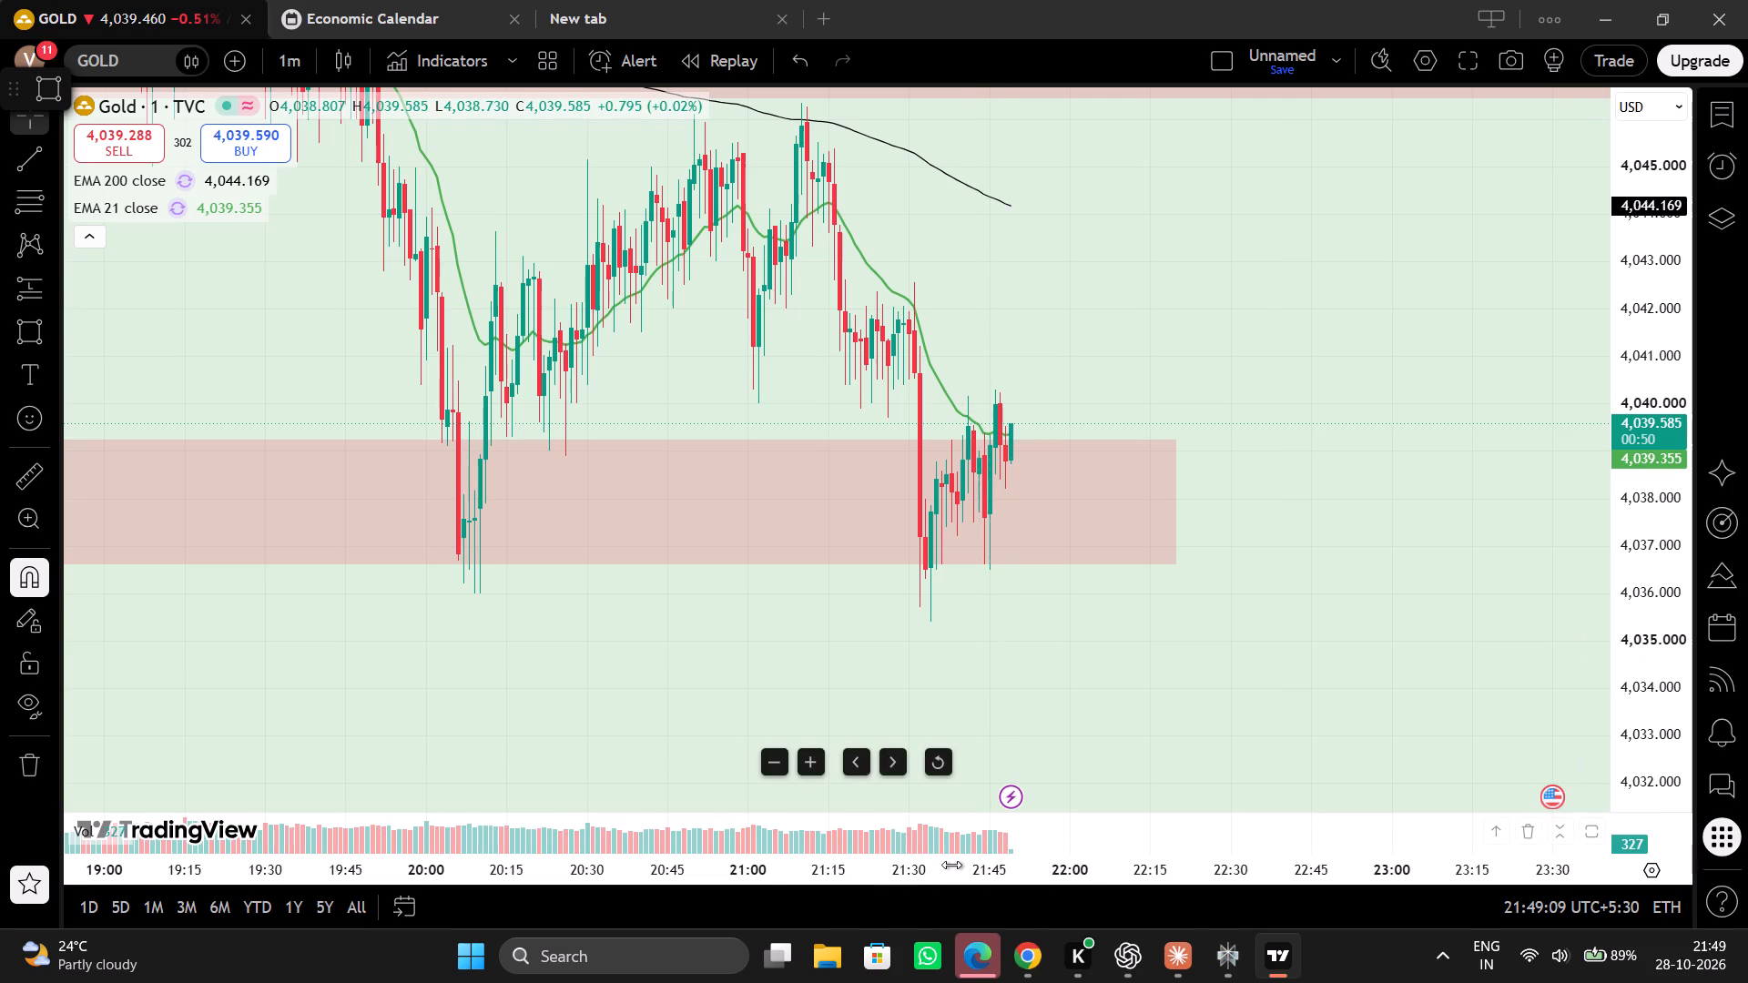
{"action": "left_click_drag", "start_coordinate": [948, 869], "coordinate": [987, 869]}
{"action": "left_click_drag", "start_coordinate": [987, 869], "coordinate": [926, 883]}
{"action": "left_click_drag", "start_coordinate": [926, 883], "coordinate": [877, 889]}
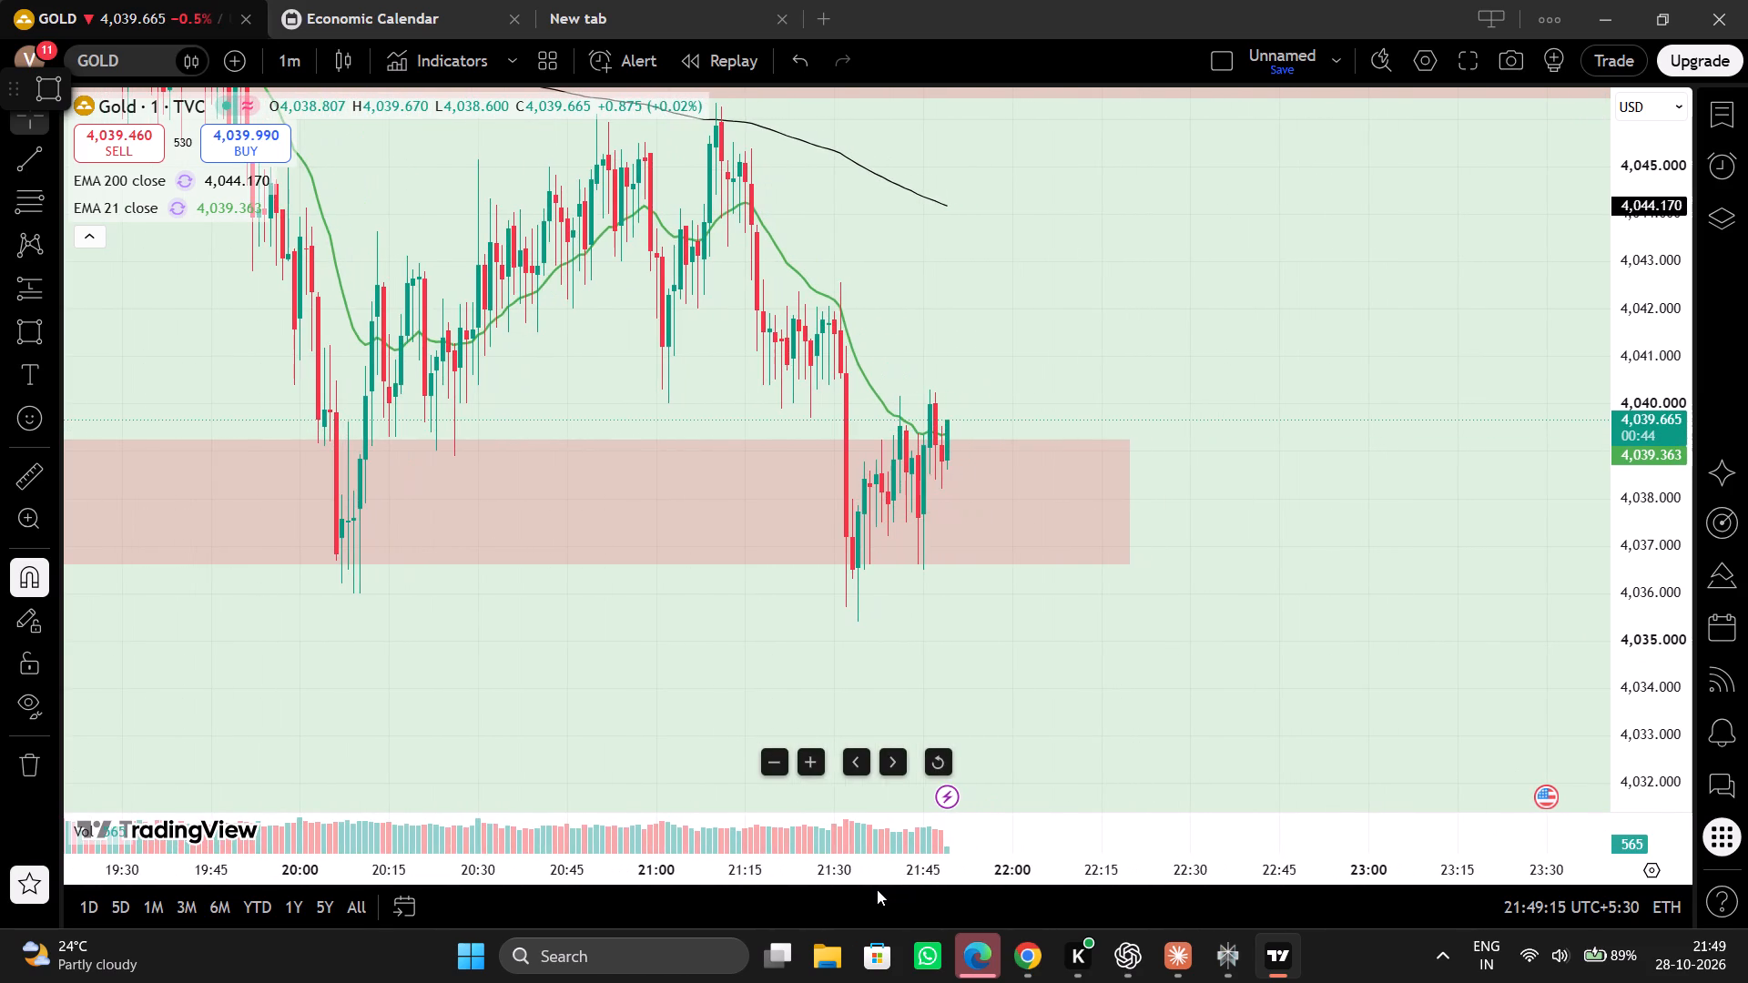
Connect the chart to the Paper Trading brokerage simulator.
{"action": "left_click", "coordinate": [1632, 66]}
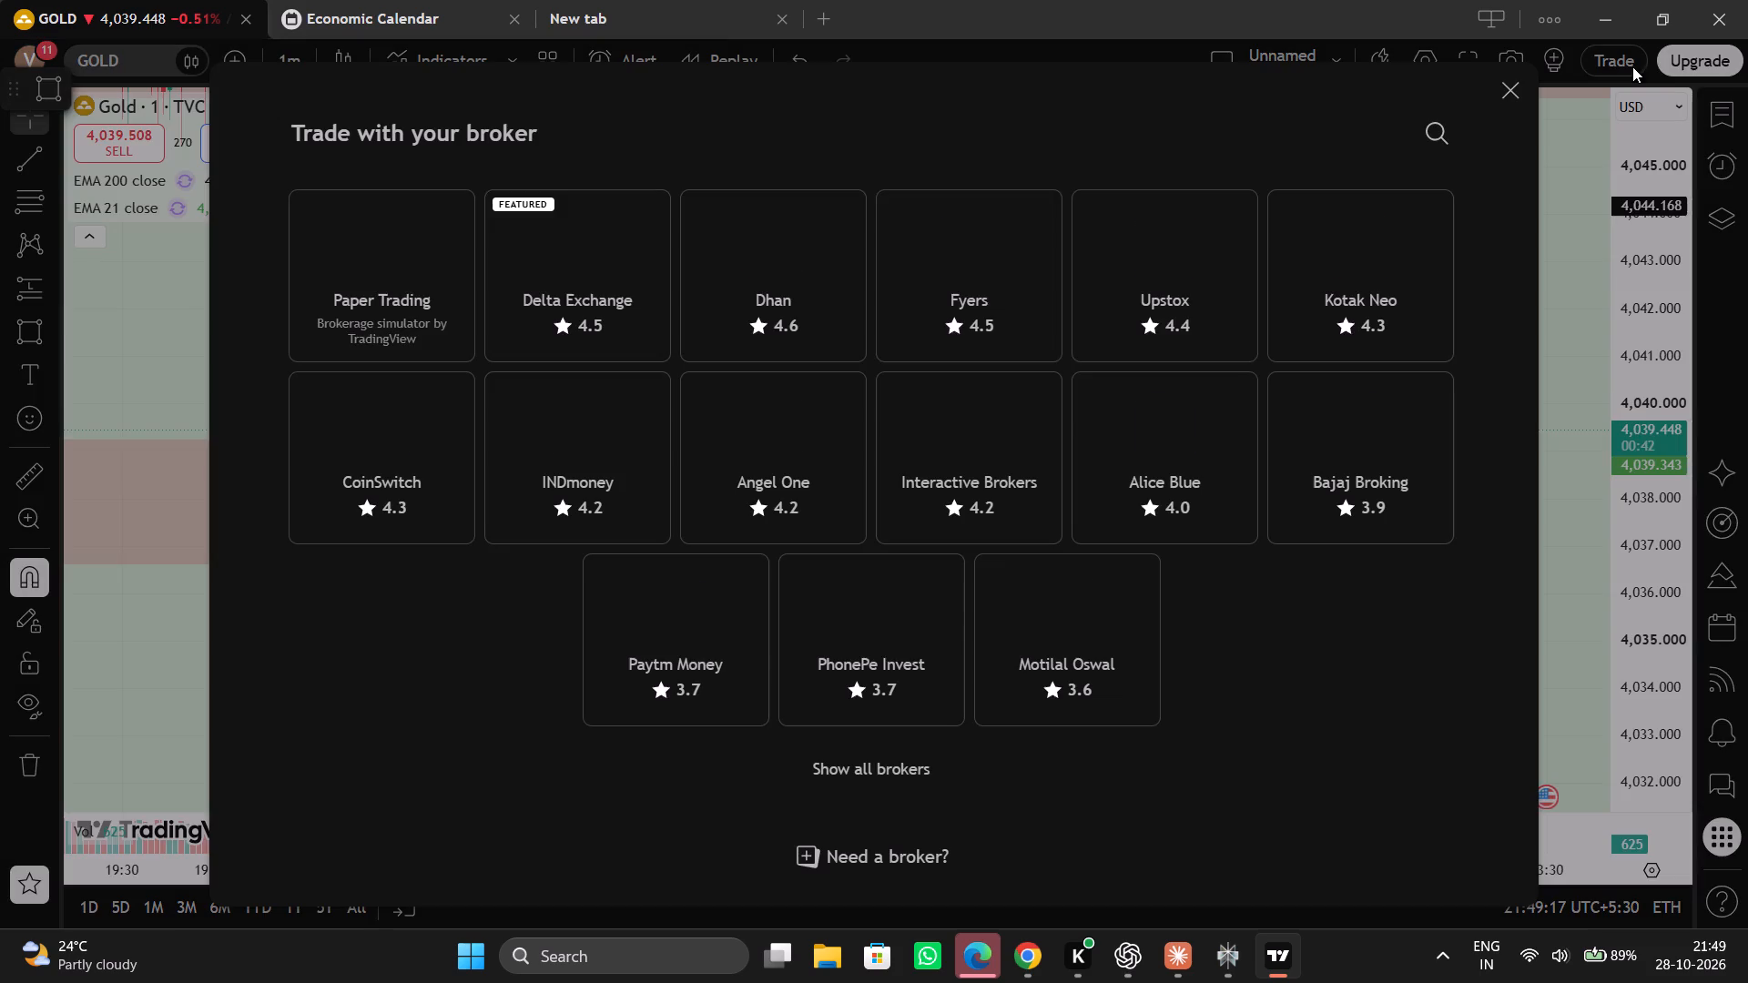
{"action": "left_click", "coordinate": [405, 257]}
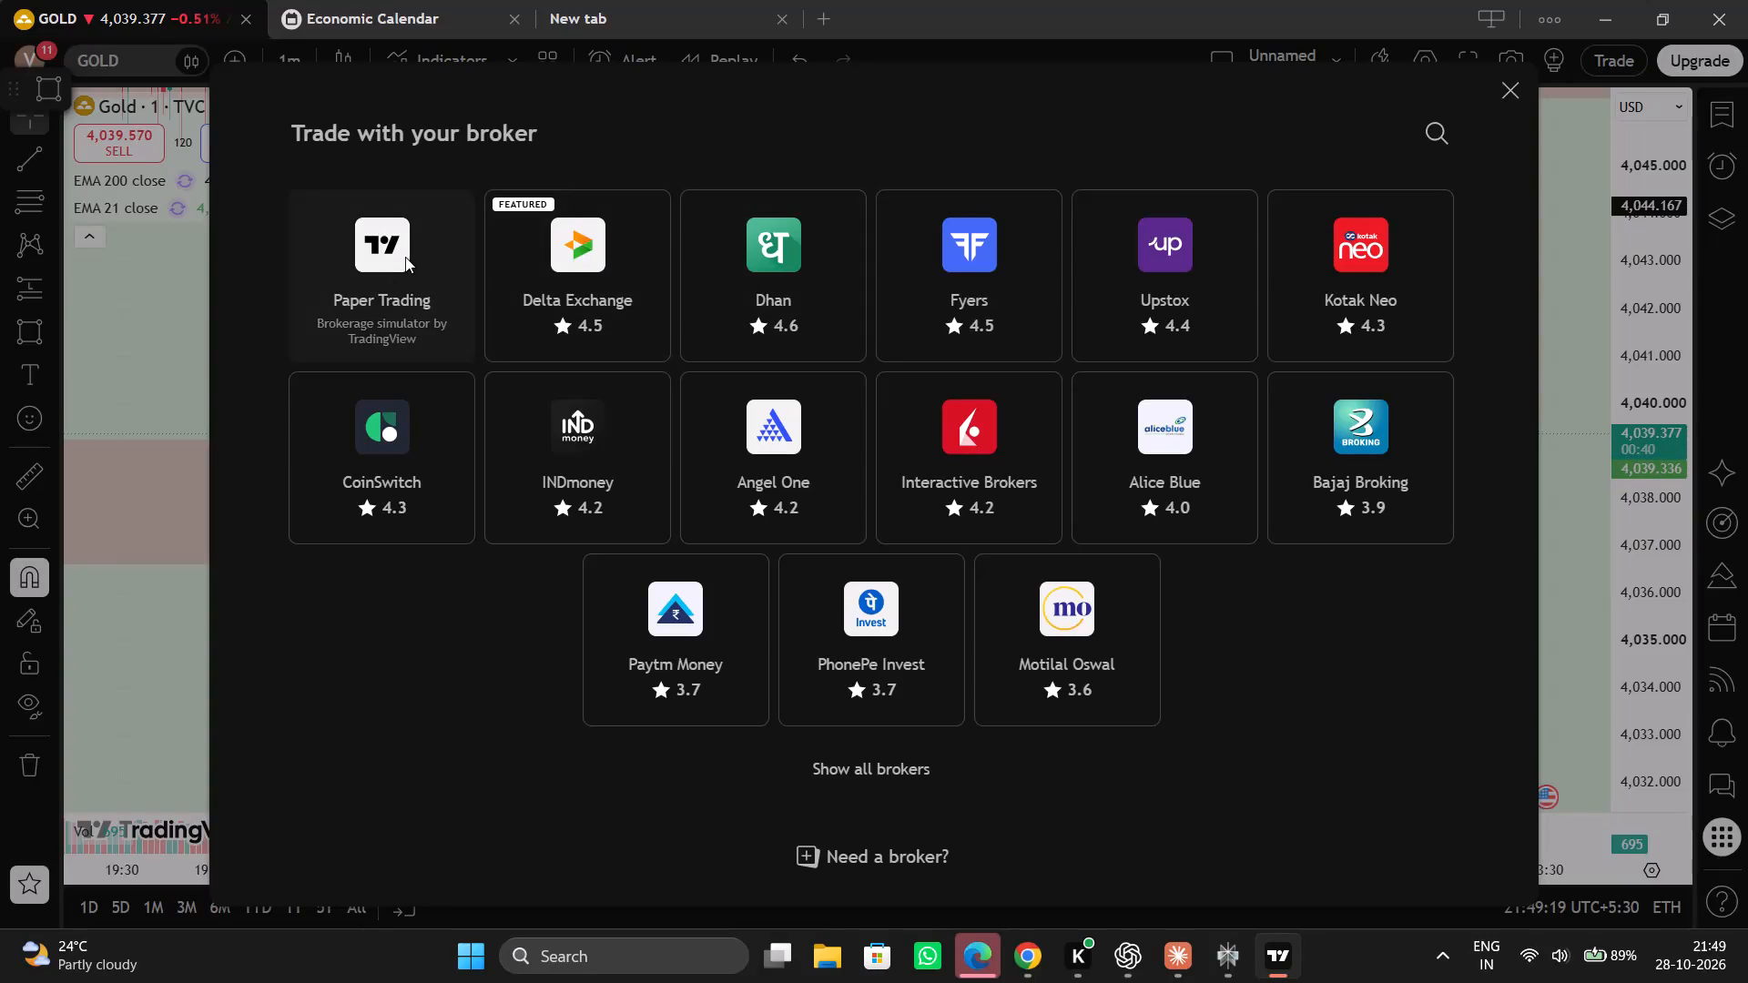
{"action": "left_click", "coordinate": [773, 442]}
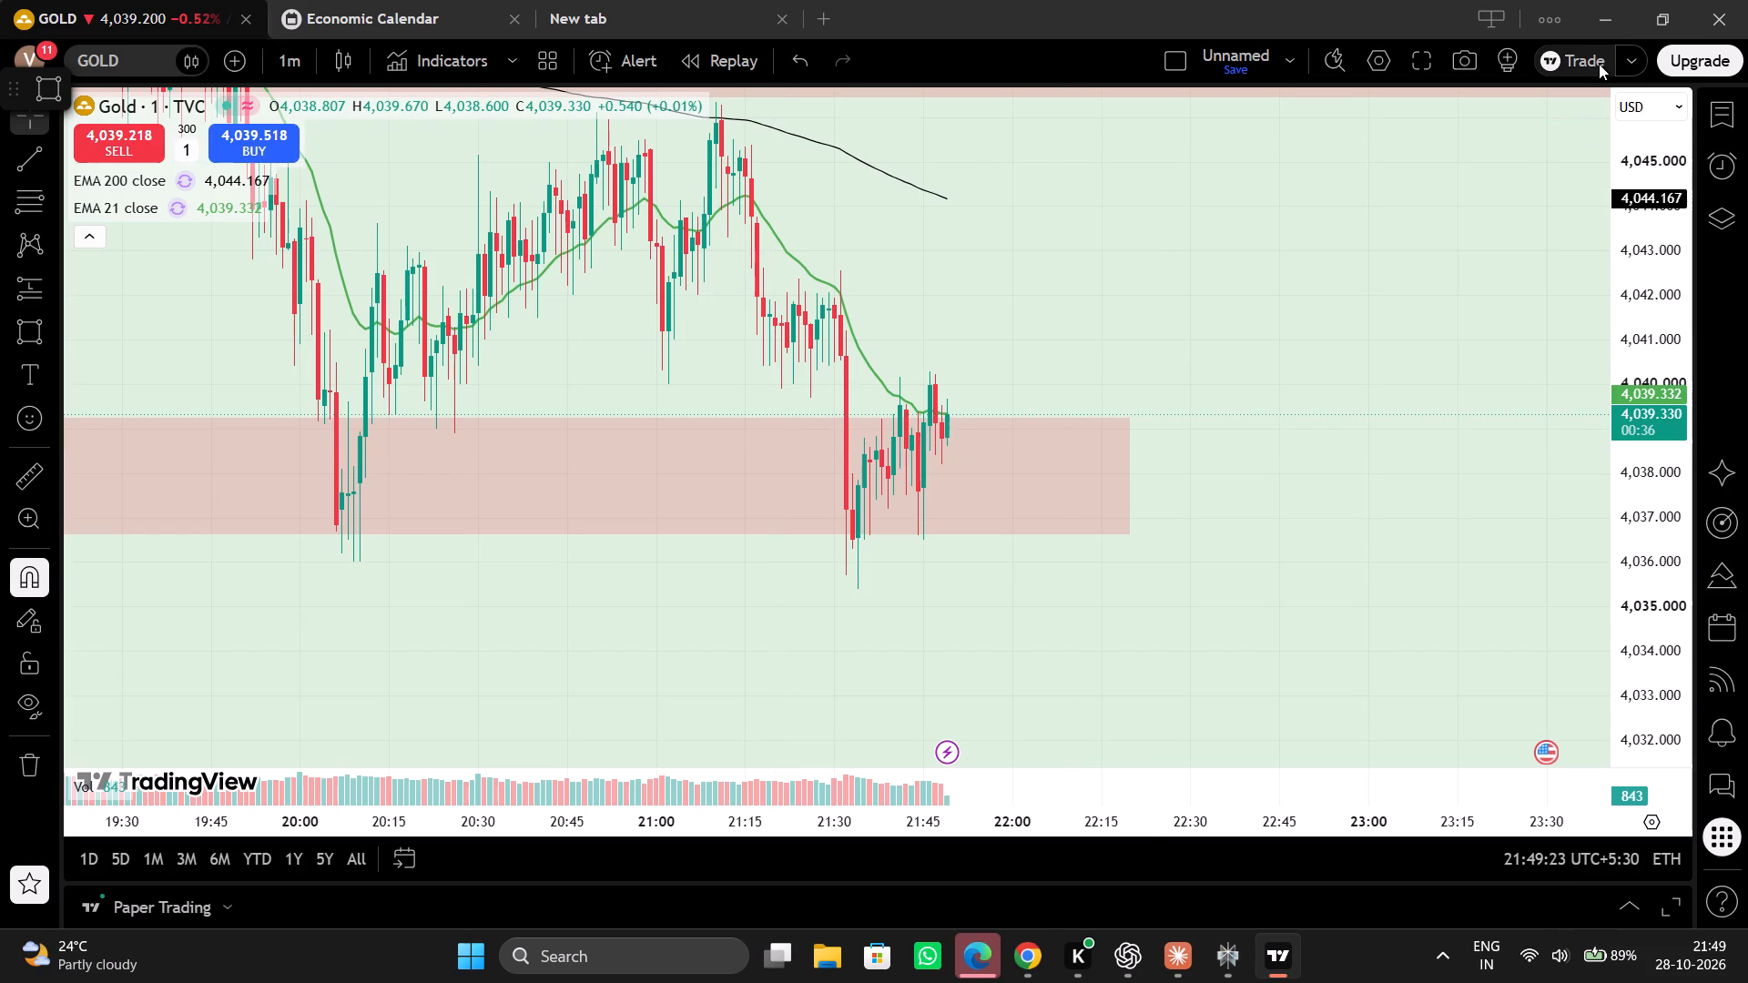
Place a market buy order for 1 unit of GOLD, then close the order form.
{"action": "left_click", "coordinate": [1599, 64]}
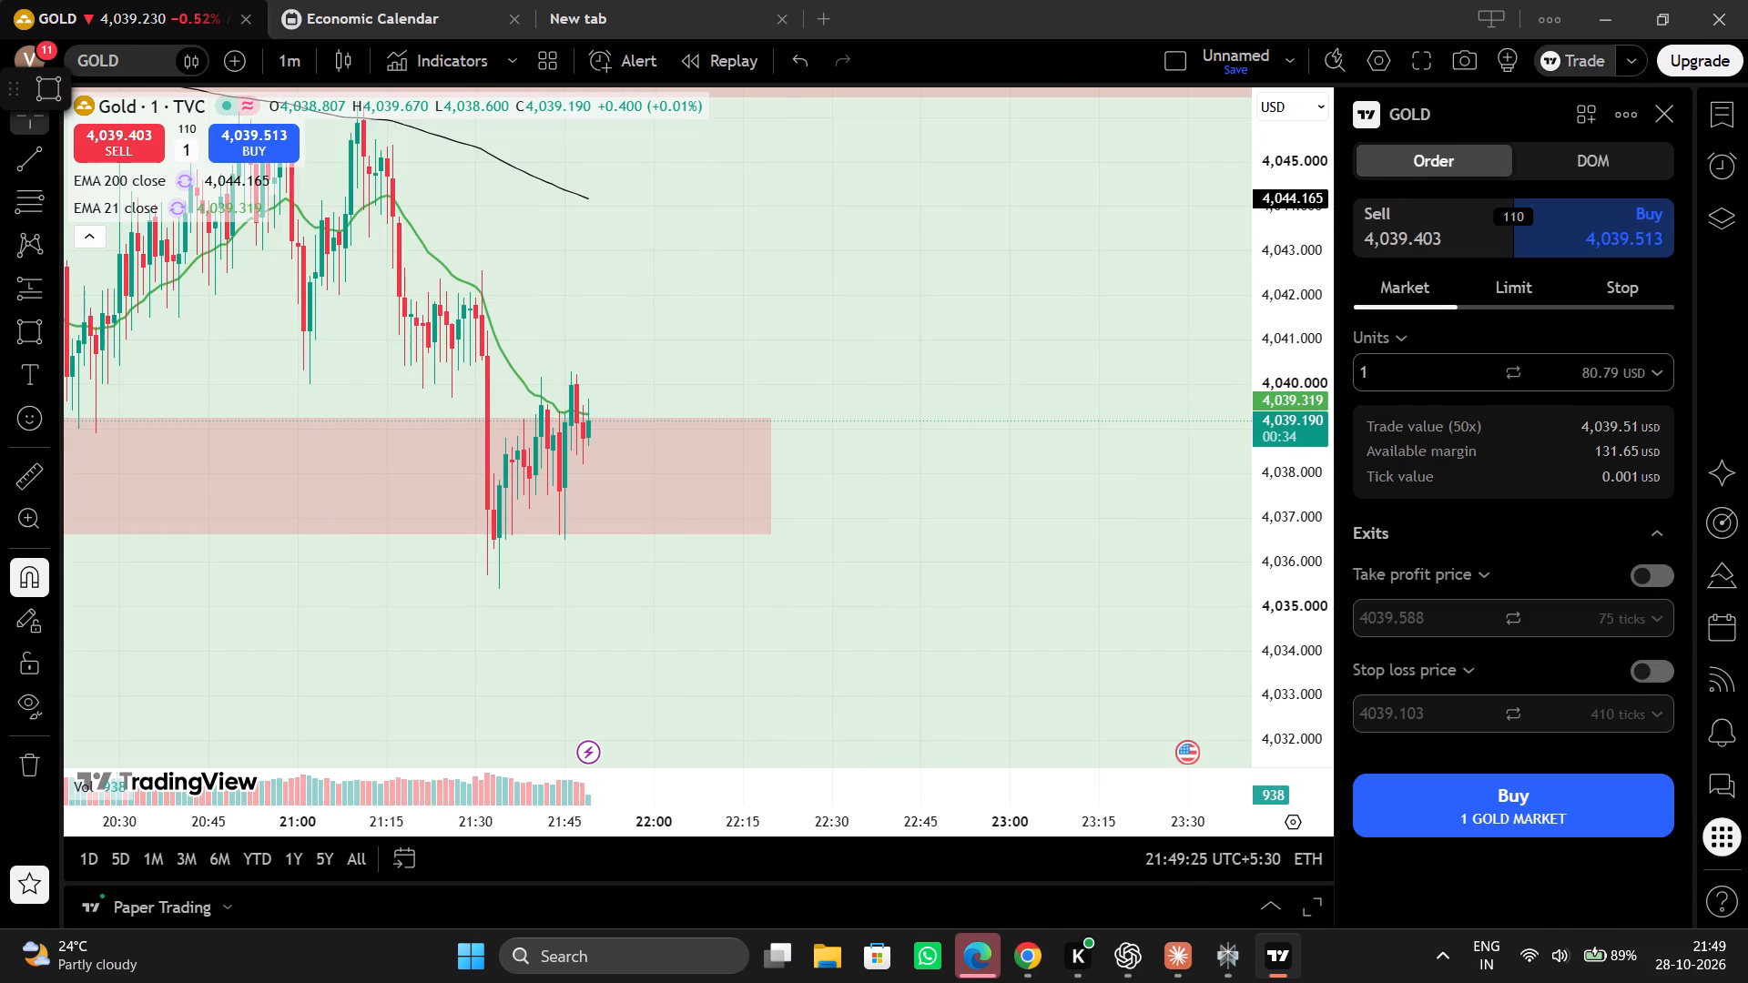
{"action": "left_click", "coordinate": [1480, 806]}
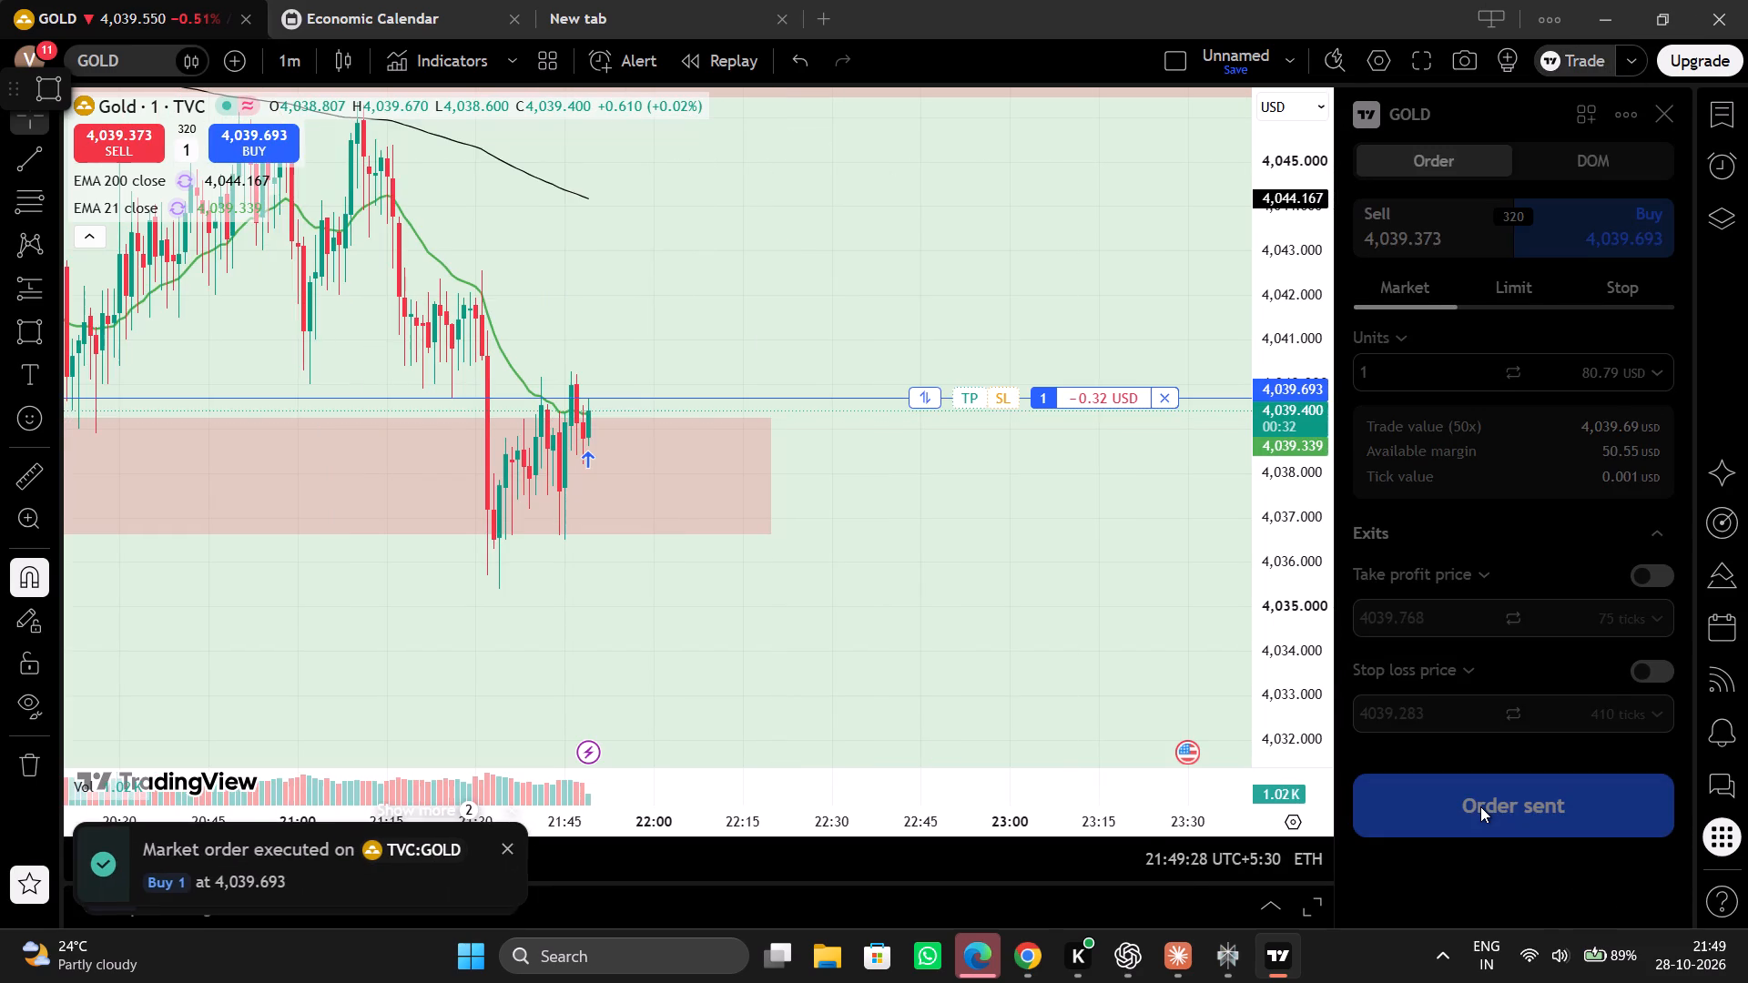
{"action": "left_click", "coordinate": [1681, 128]}
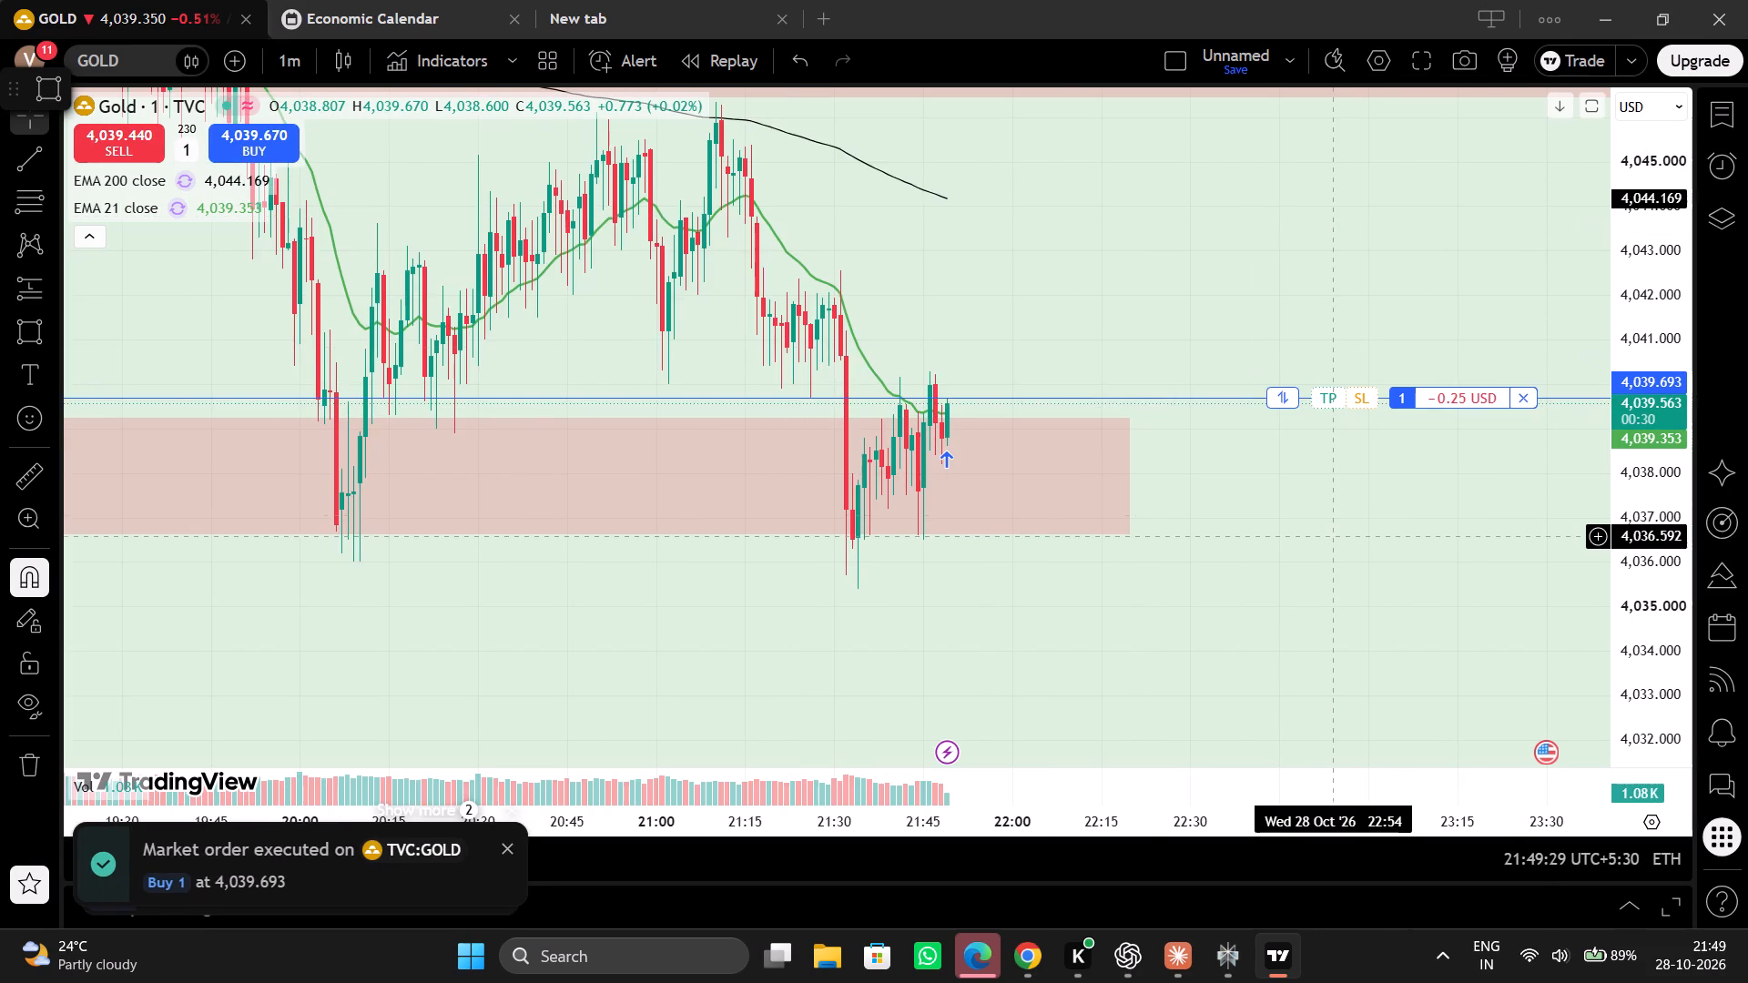
Draw a Long position at the latest candle with entry about 4,039.5, stop about 4,035.4 and target about 4,047.5.
{"action": "left_click_drag", "start_coordinate": [1173, 602], "coordinate": [1227, 674]}
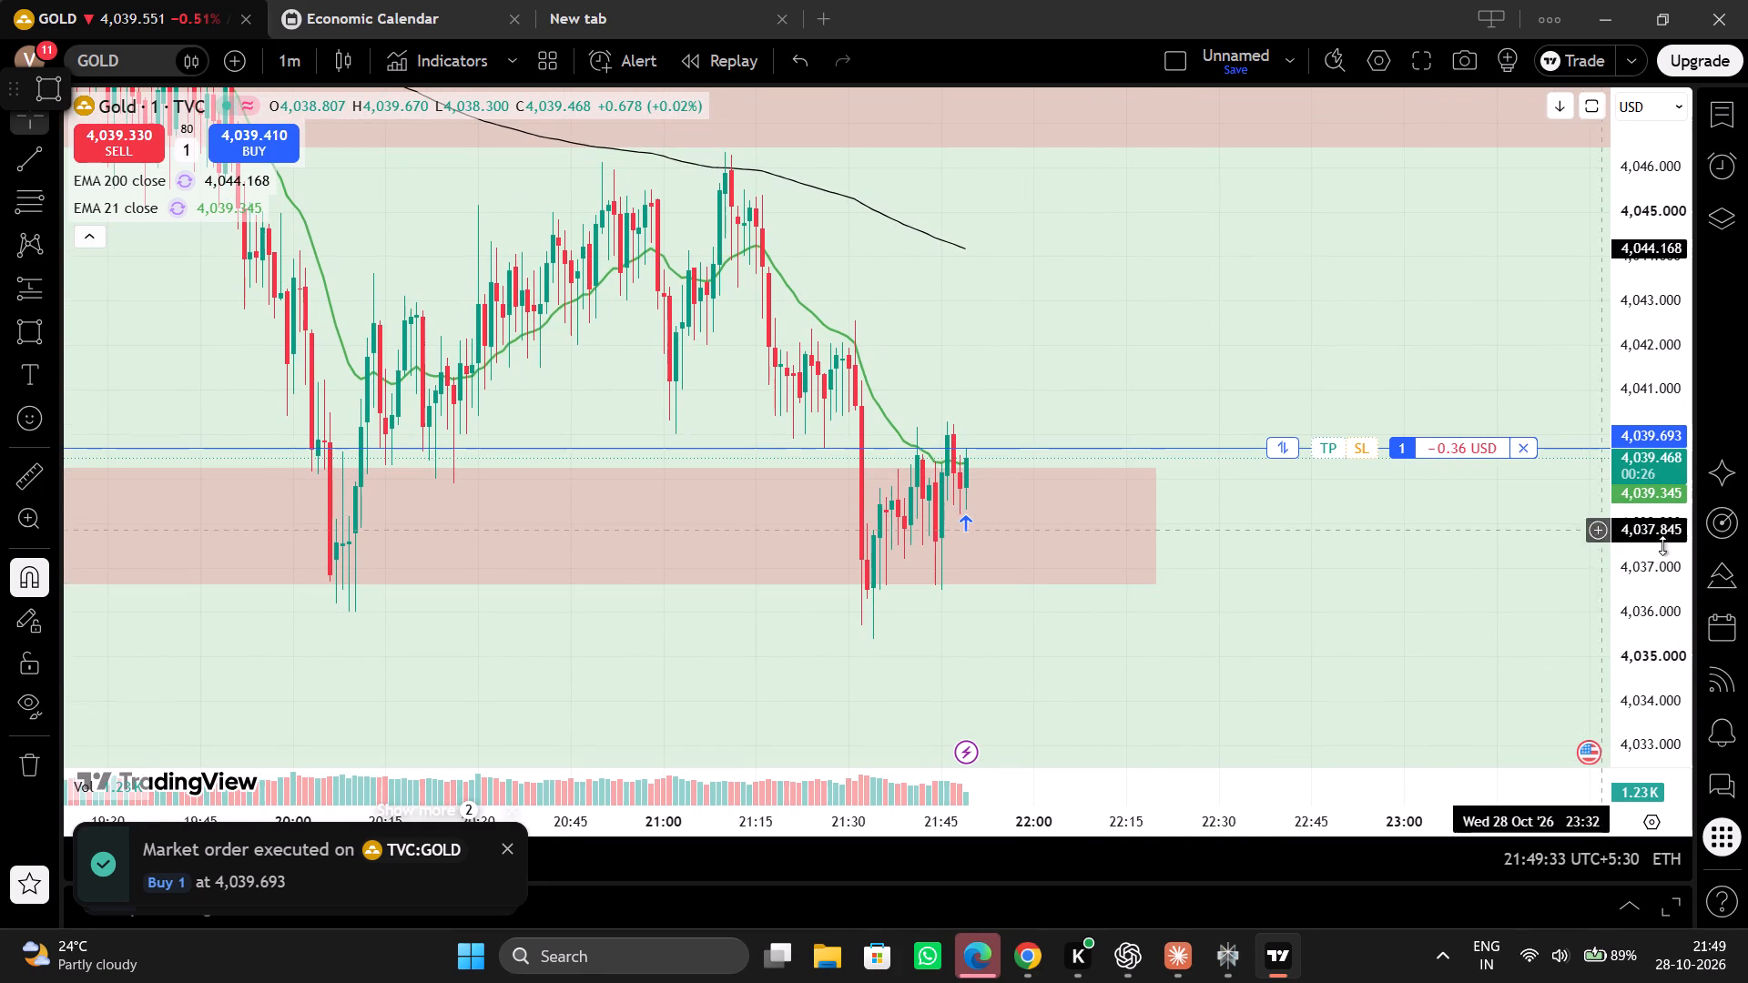
{"action": "left_click_drag", "start_coordinate": [1664, 547], "coordinate": [1662, 603]}
{"action": "left_click", "coordinate": [1131, 838]}
{"action": "left_click_drag", "start_coordinate": [1131, 838], "coordinate": [1168, 825]}
{"action": "left_click_drag", "start_coordinate": [1168, 825], "coordinate": [1140, 819]}
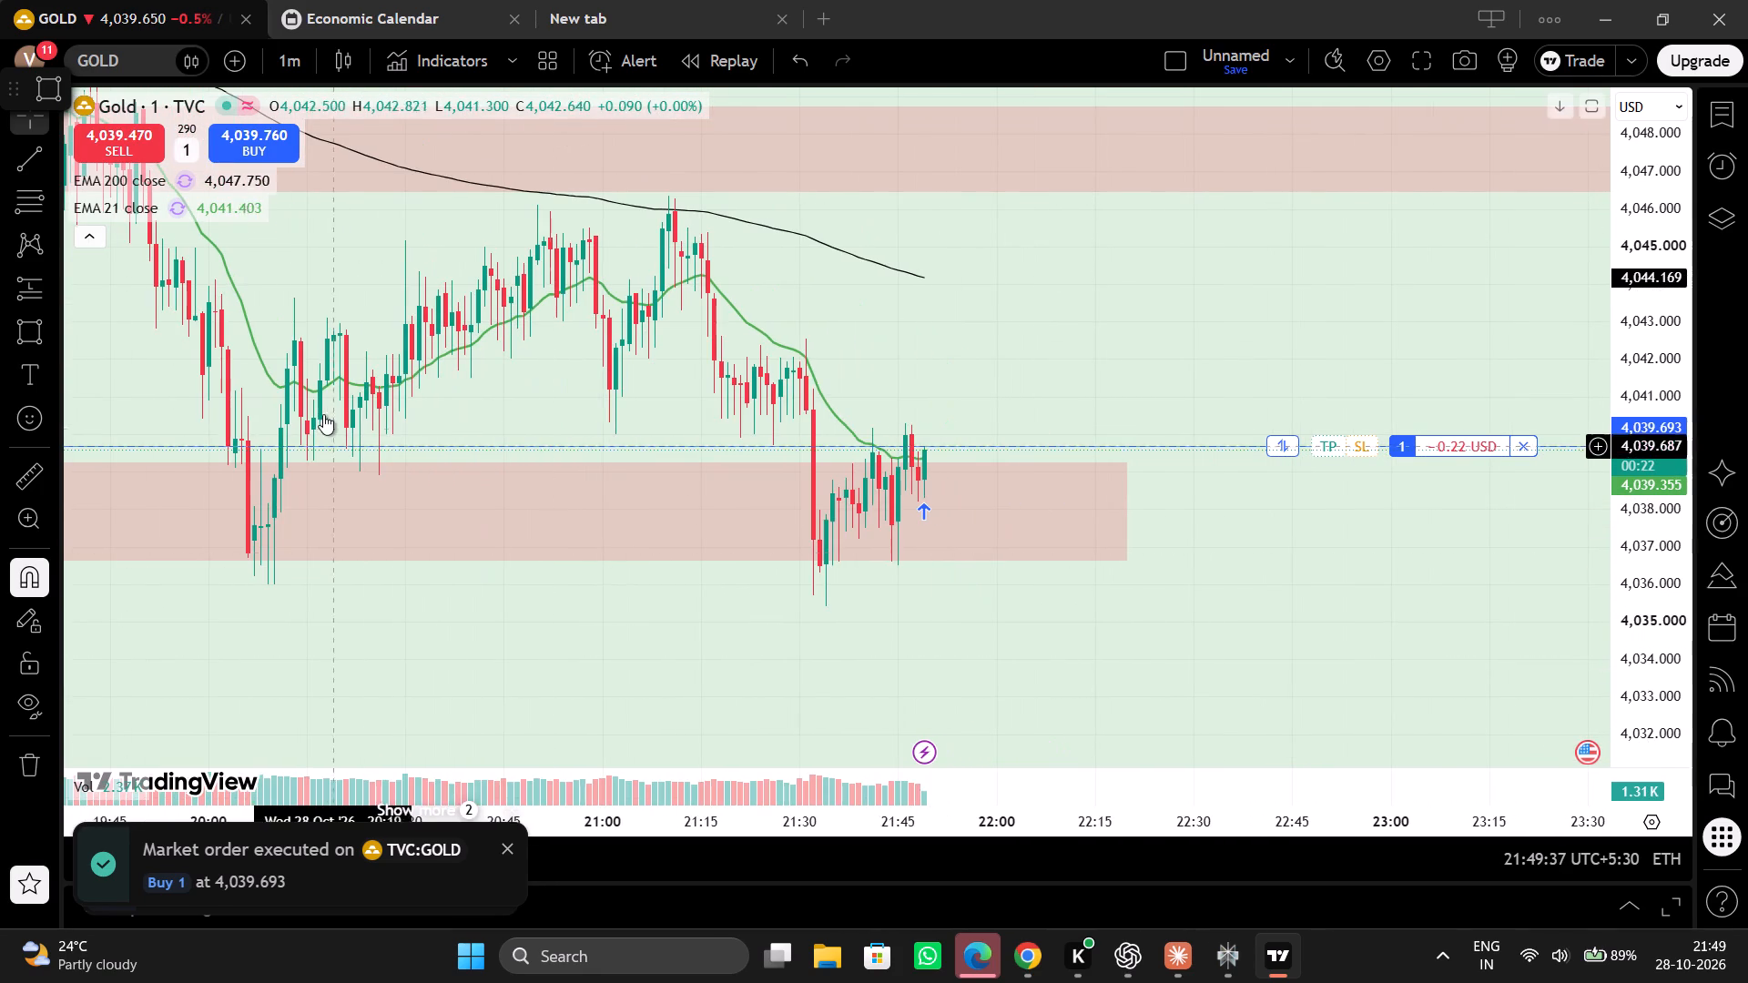
{"action": "left_click", "coordinate": [55, 297]}
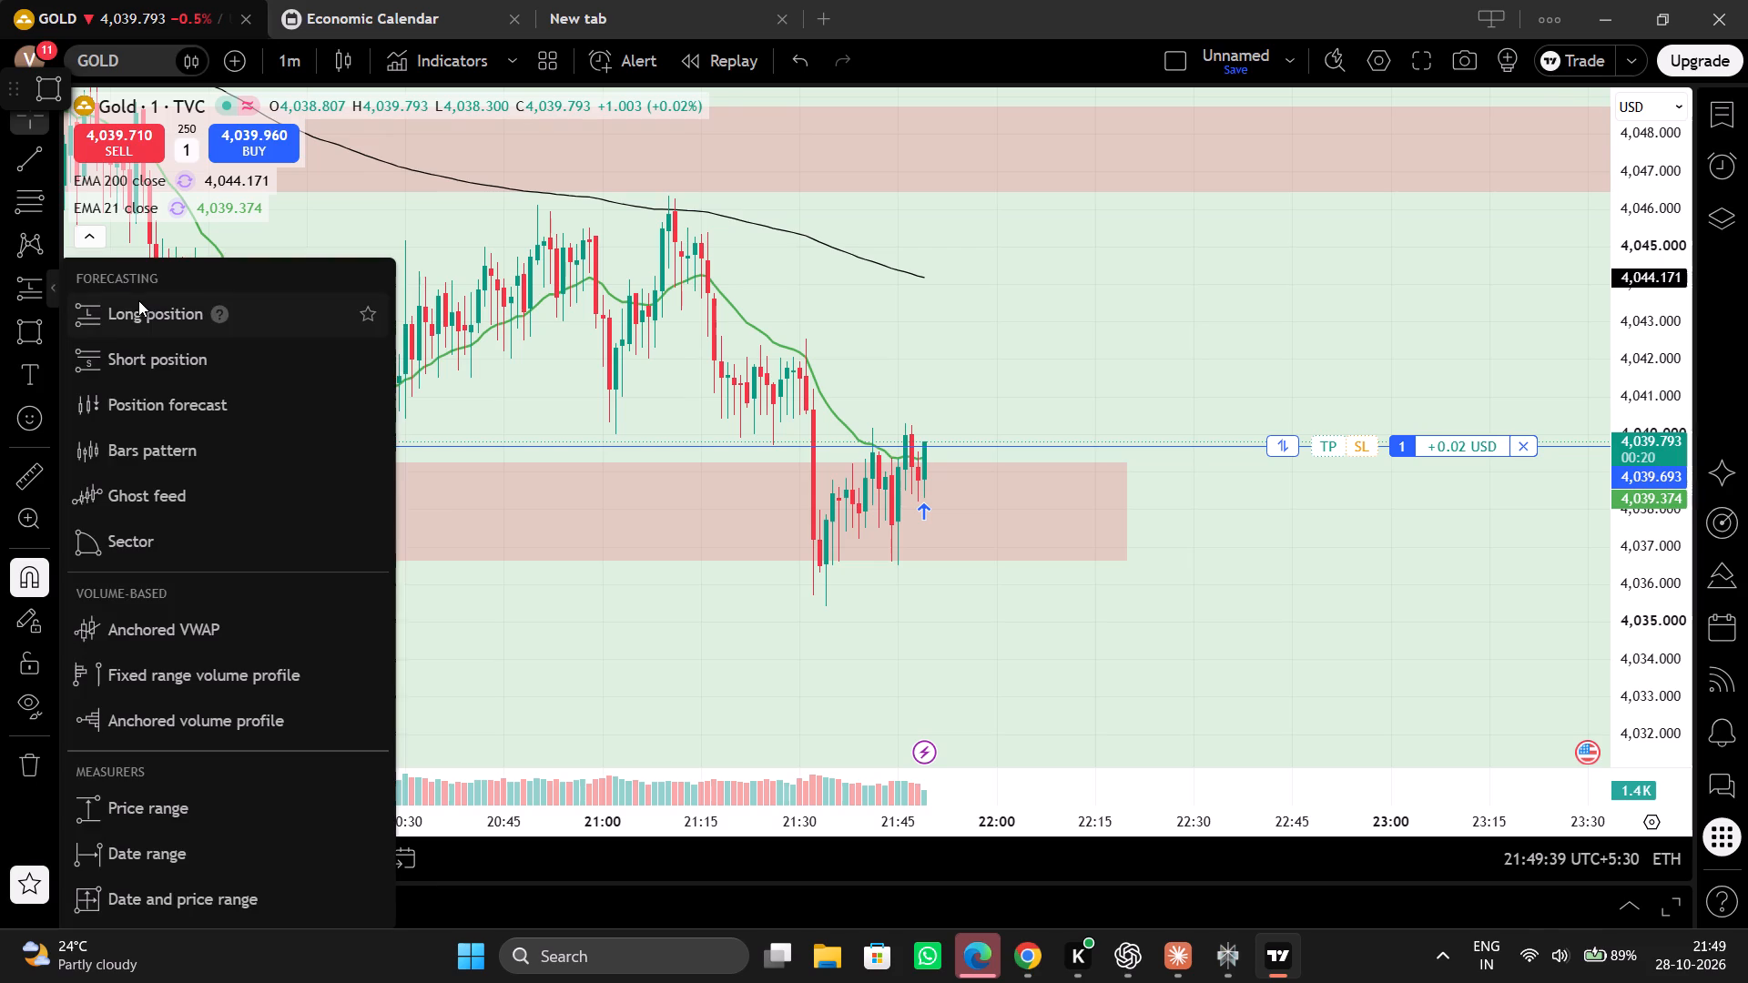
{"action": "left_click", "coordinate": [138, 300]}
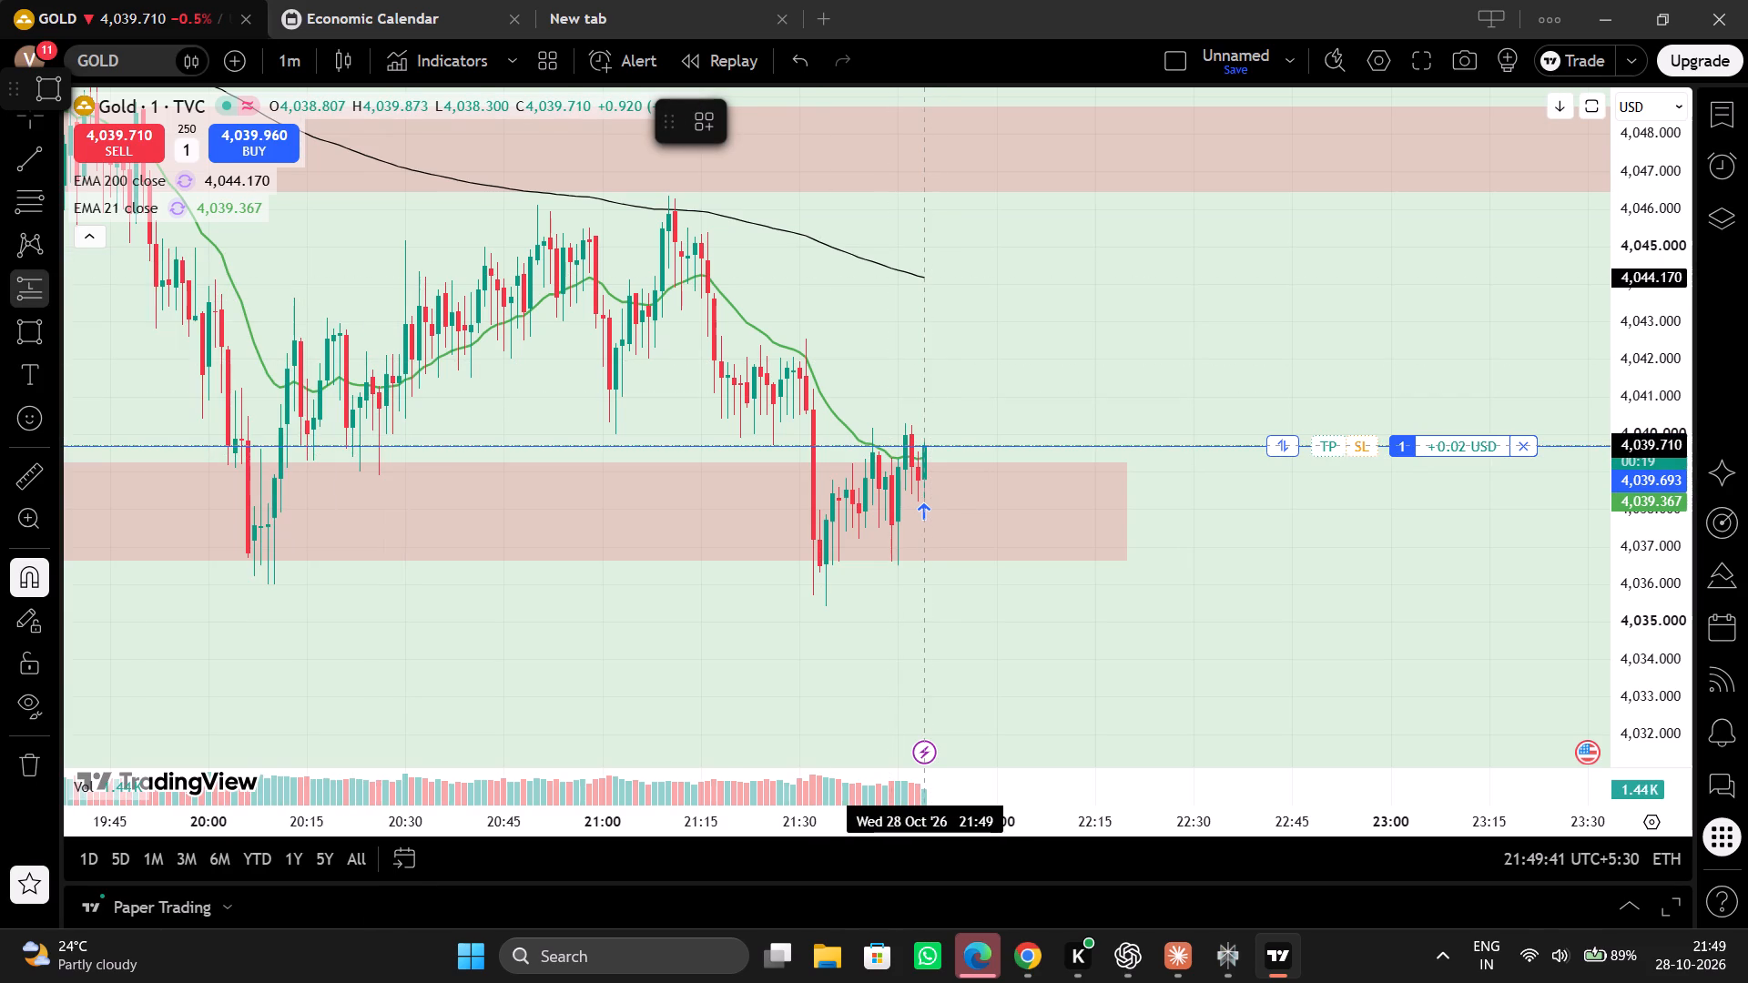
{"action": "left_click", "coordinate": [923, 446]}
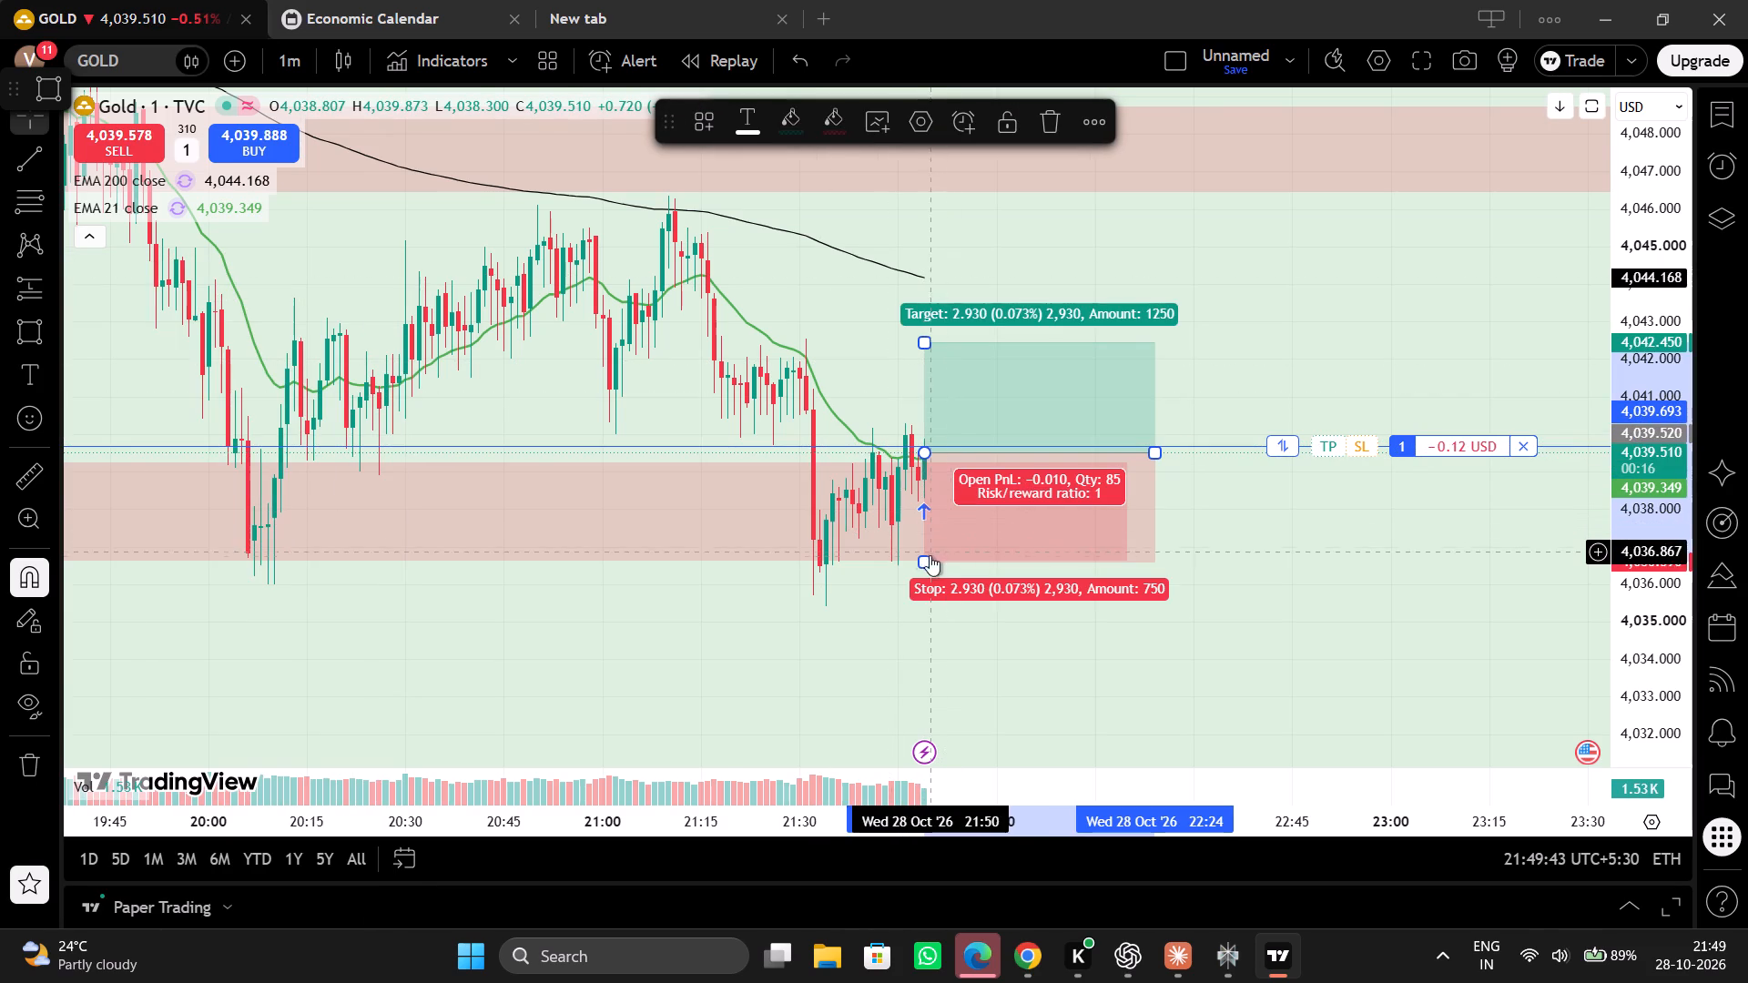
{"action": "left_click_drag", "start_coordinate": [925, 558], "coordinate": [923, 607]}
{"action": "left_click_drag", "start_coordinate": [919, 339], "coordinate": [948, 77]}
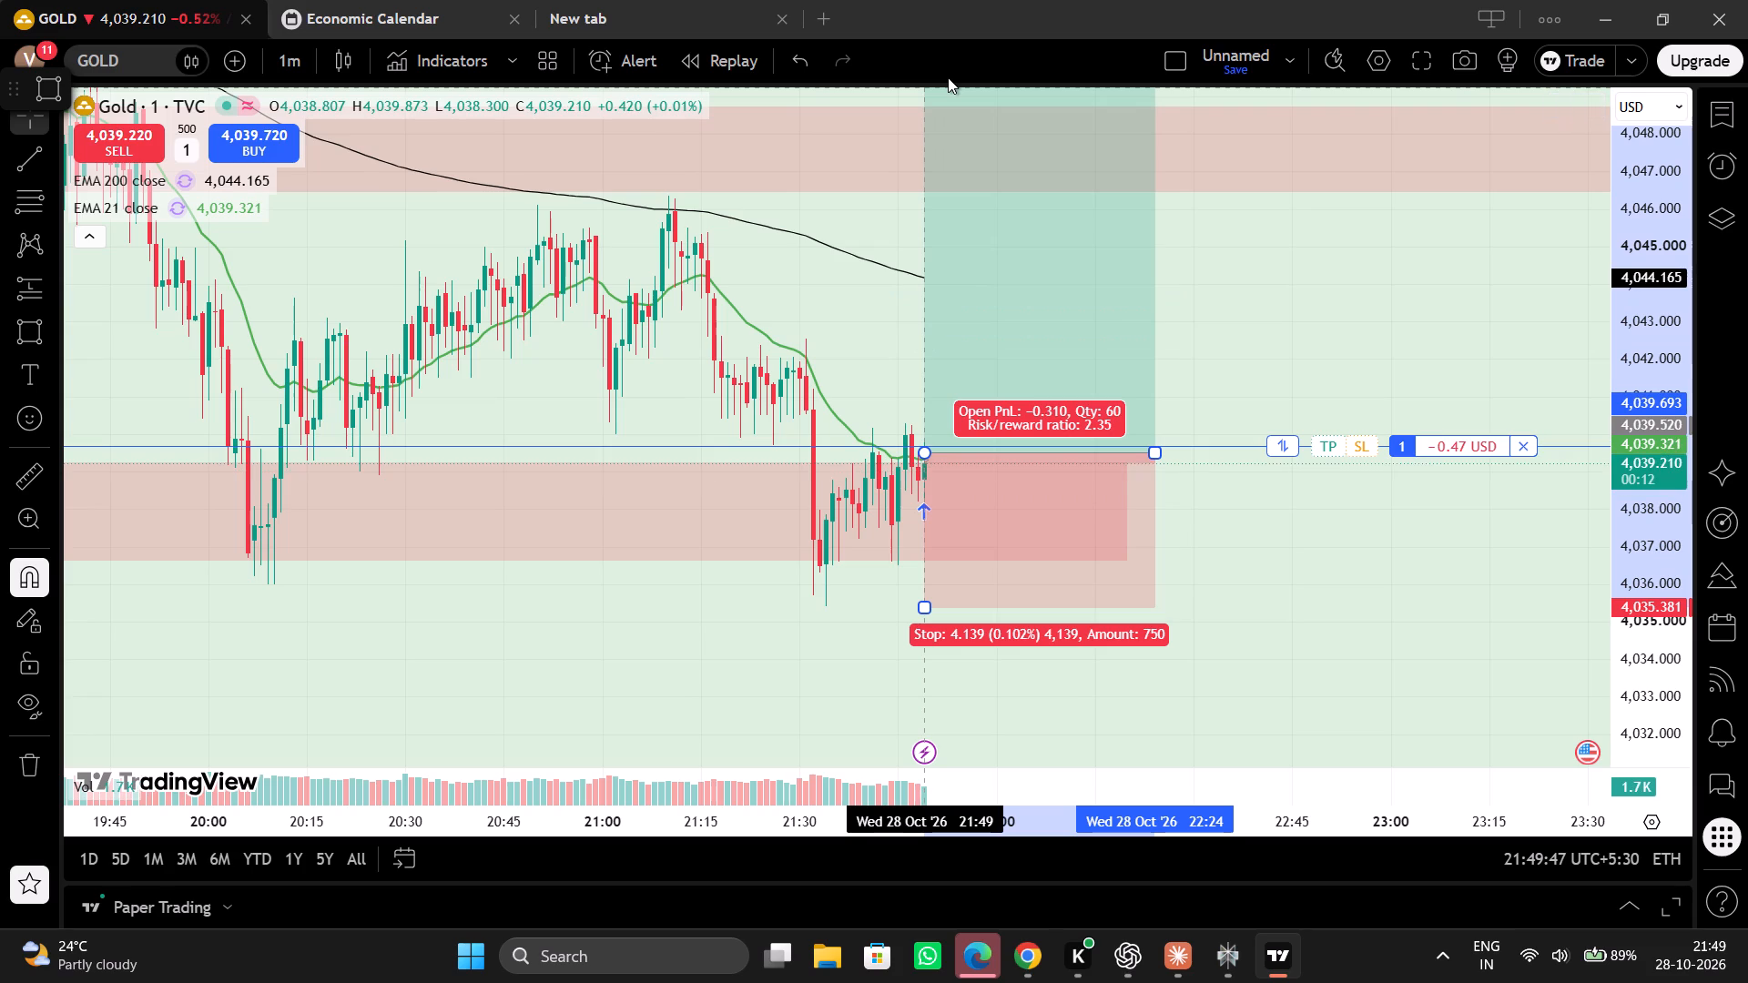
{"action": "left_click_drag", "start_coordinate": [948, 77], "coordinate": [939, 150]}
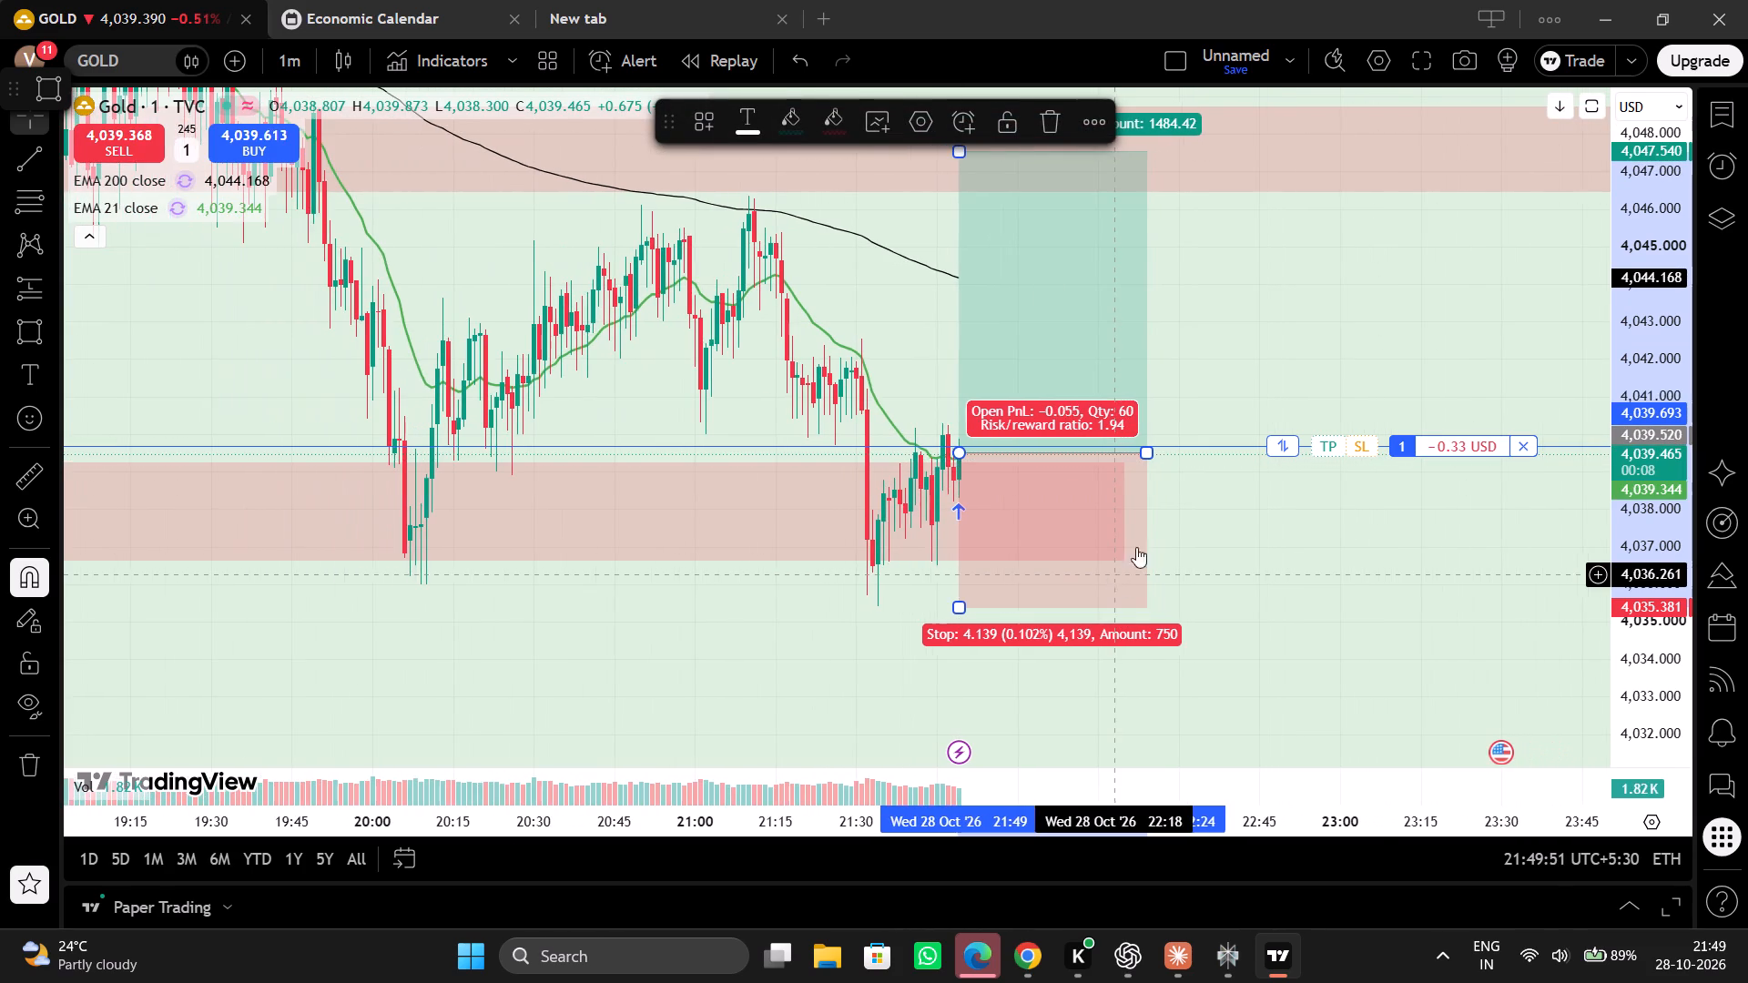
{"action": "left_click_drag", "start_coordinate": [1308, 363], "coordinate": [1307, 586]}
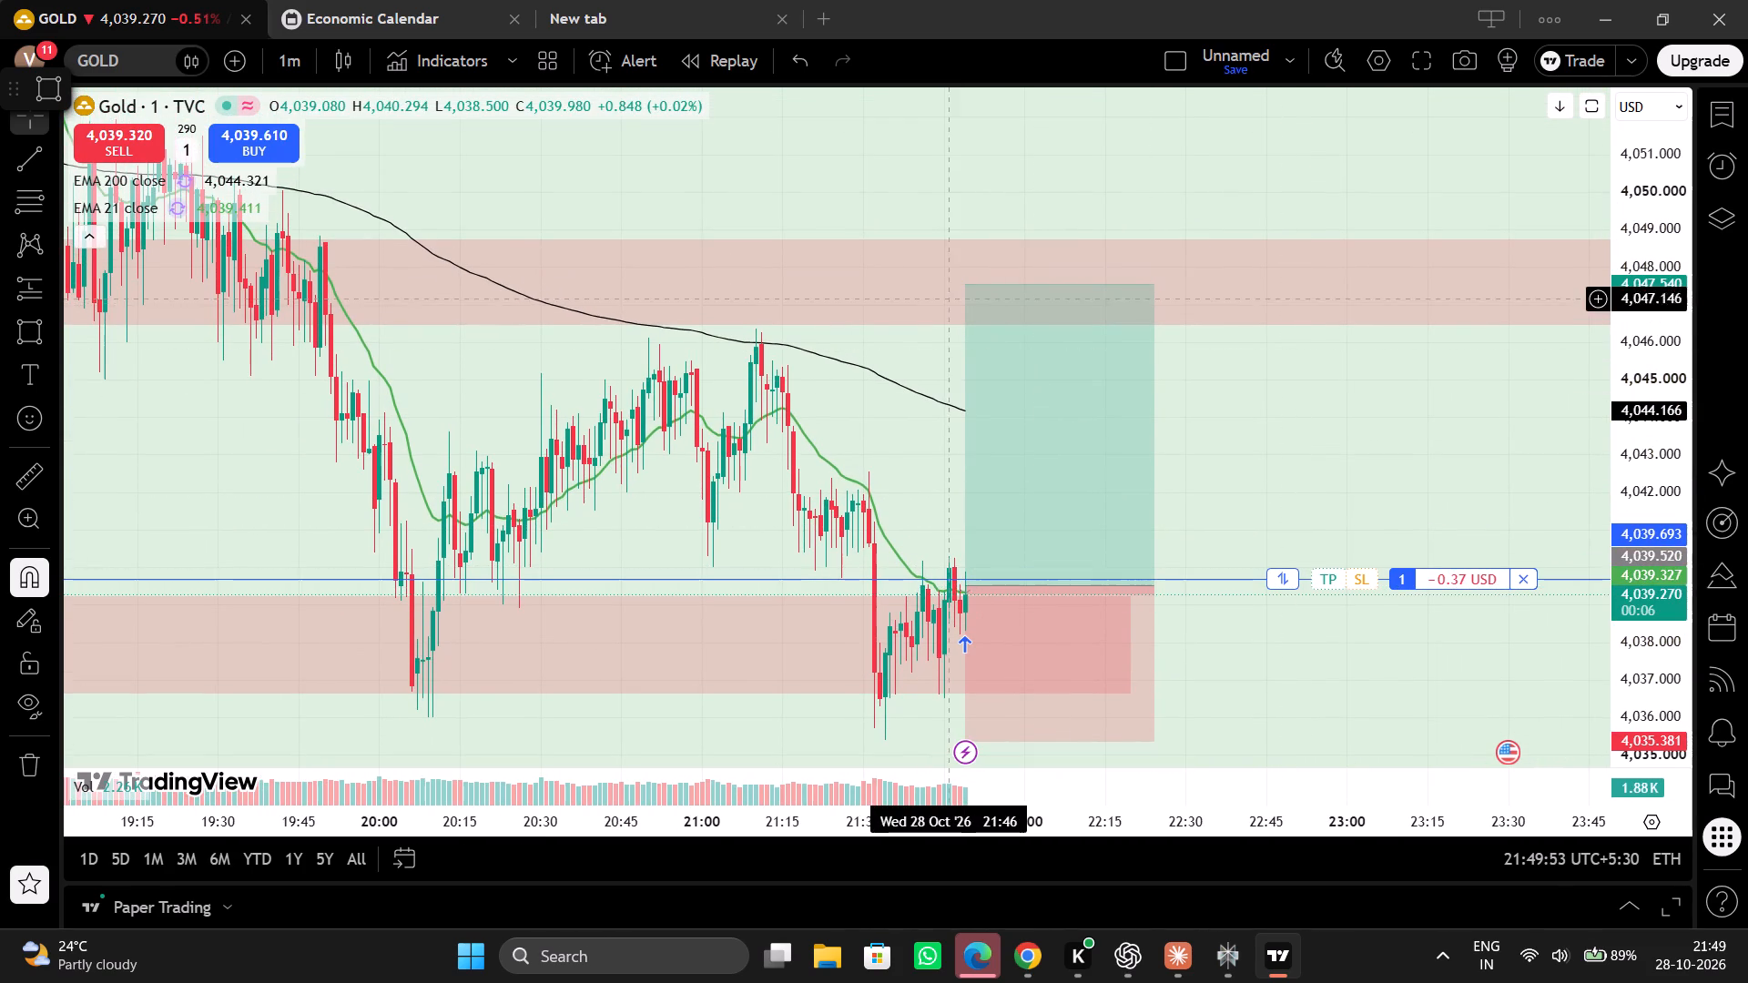
Move the Long position drawing so its entry sits at about 4,039.65, near the open trade's price line.
{"action": "left_click_drag", "start_coordinate": [962, 583], "coordinate": [962, 574]}
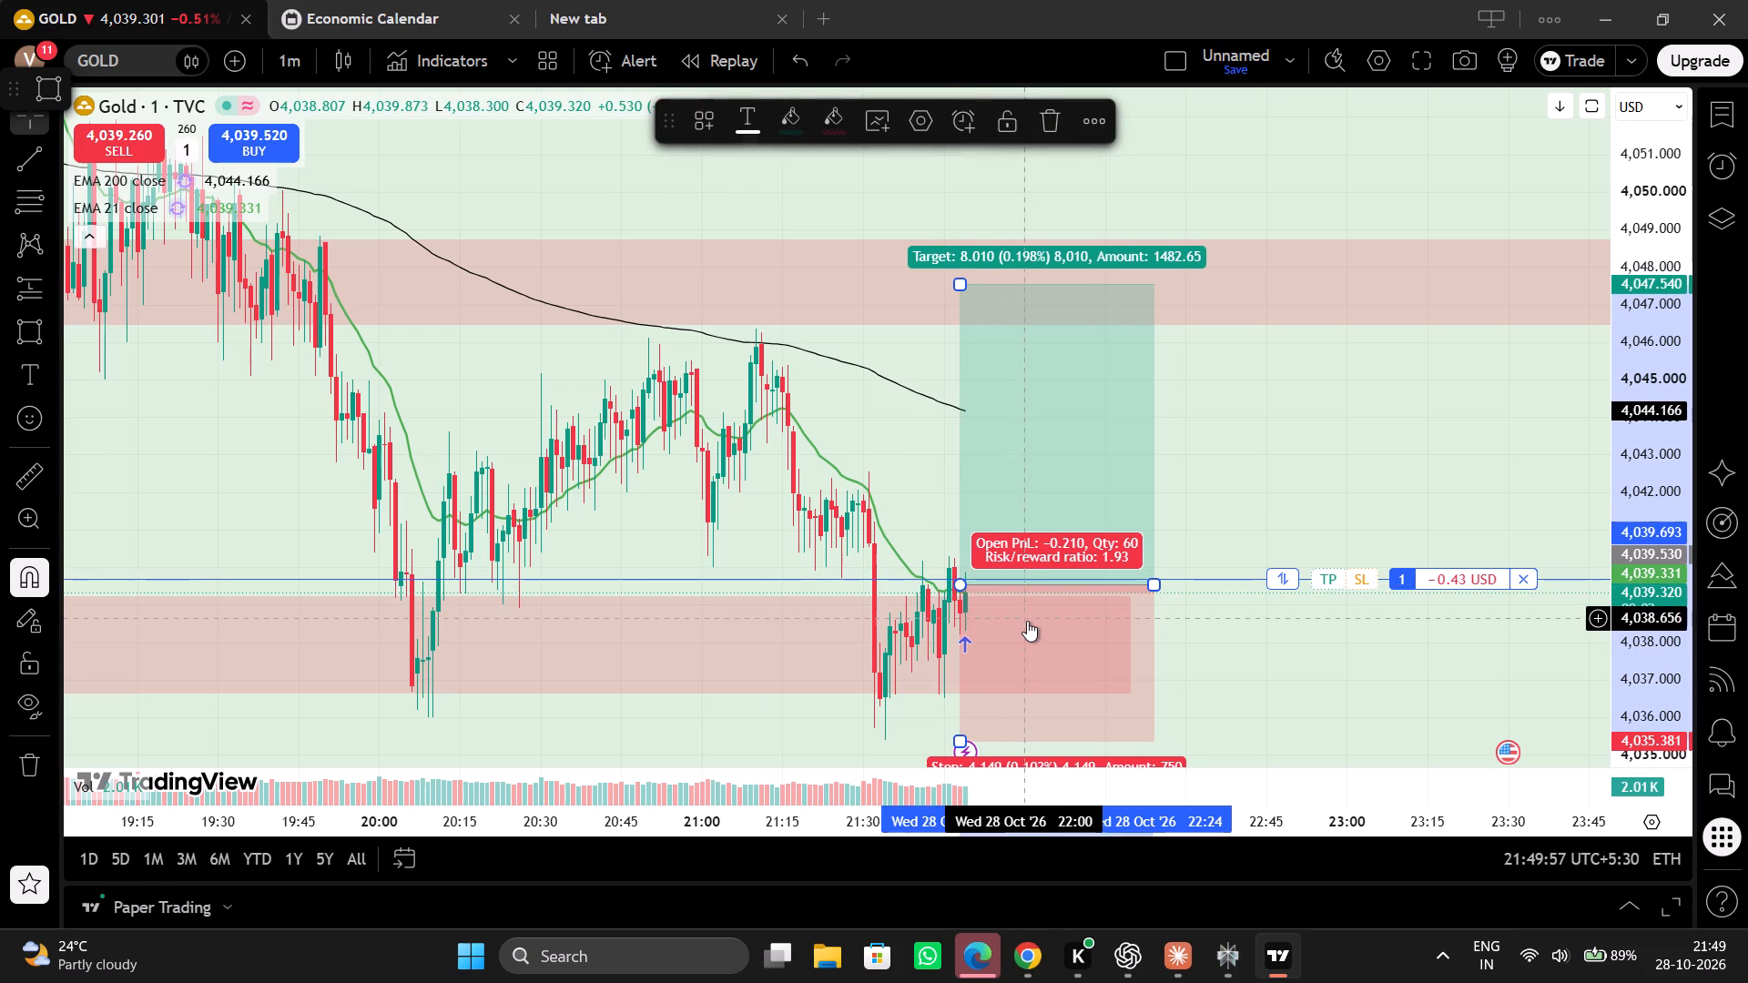
{"action": "left_click", "coordinate": [1027, 621]}
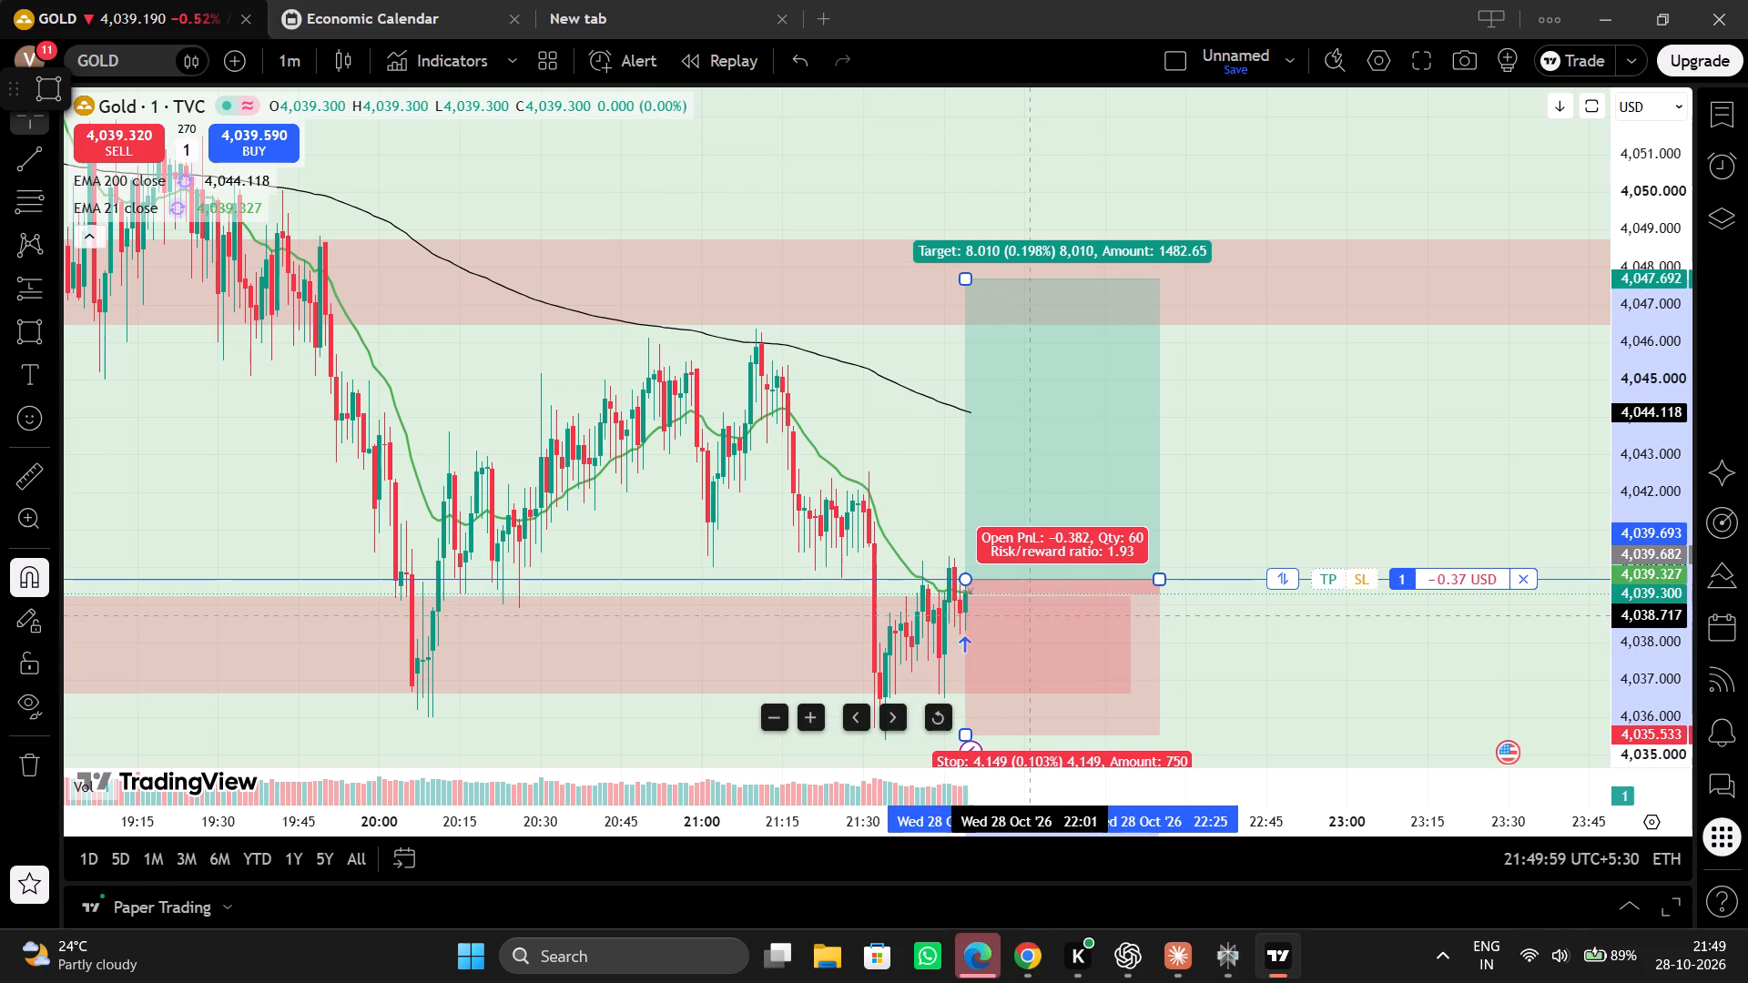
Place a stop loss on the open gold position at about 4,036.32, just below the lower marked zone.
{"action": "left_click_drag", "start_coordinate": [1286, 638], "coordinate": [1332, 501]}
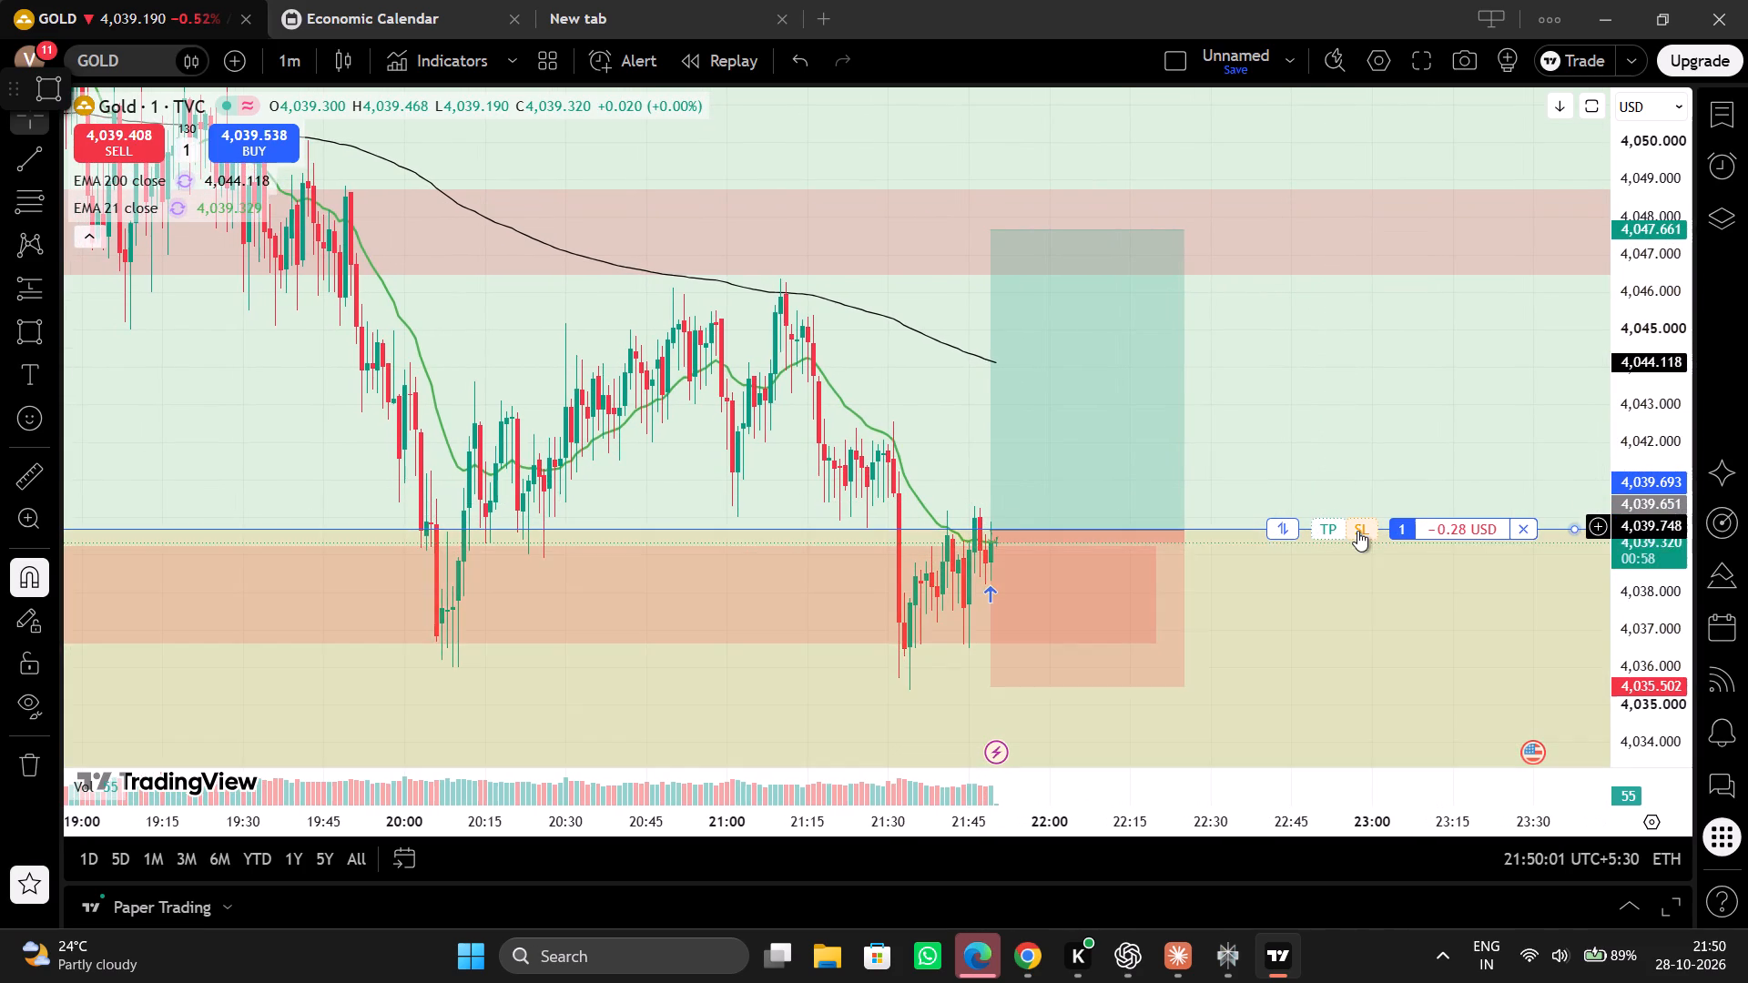
{"action": "left_click_drag", "start_coordinate": [1359, 532], "coordinate": [1334, 669]}
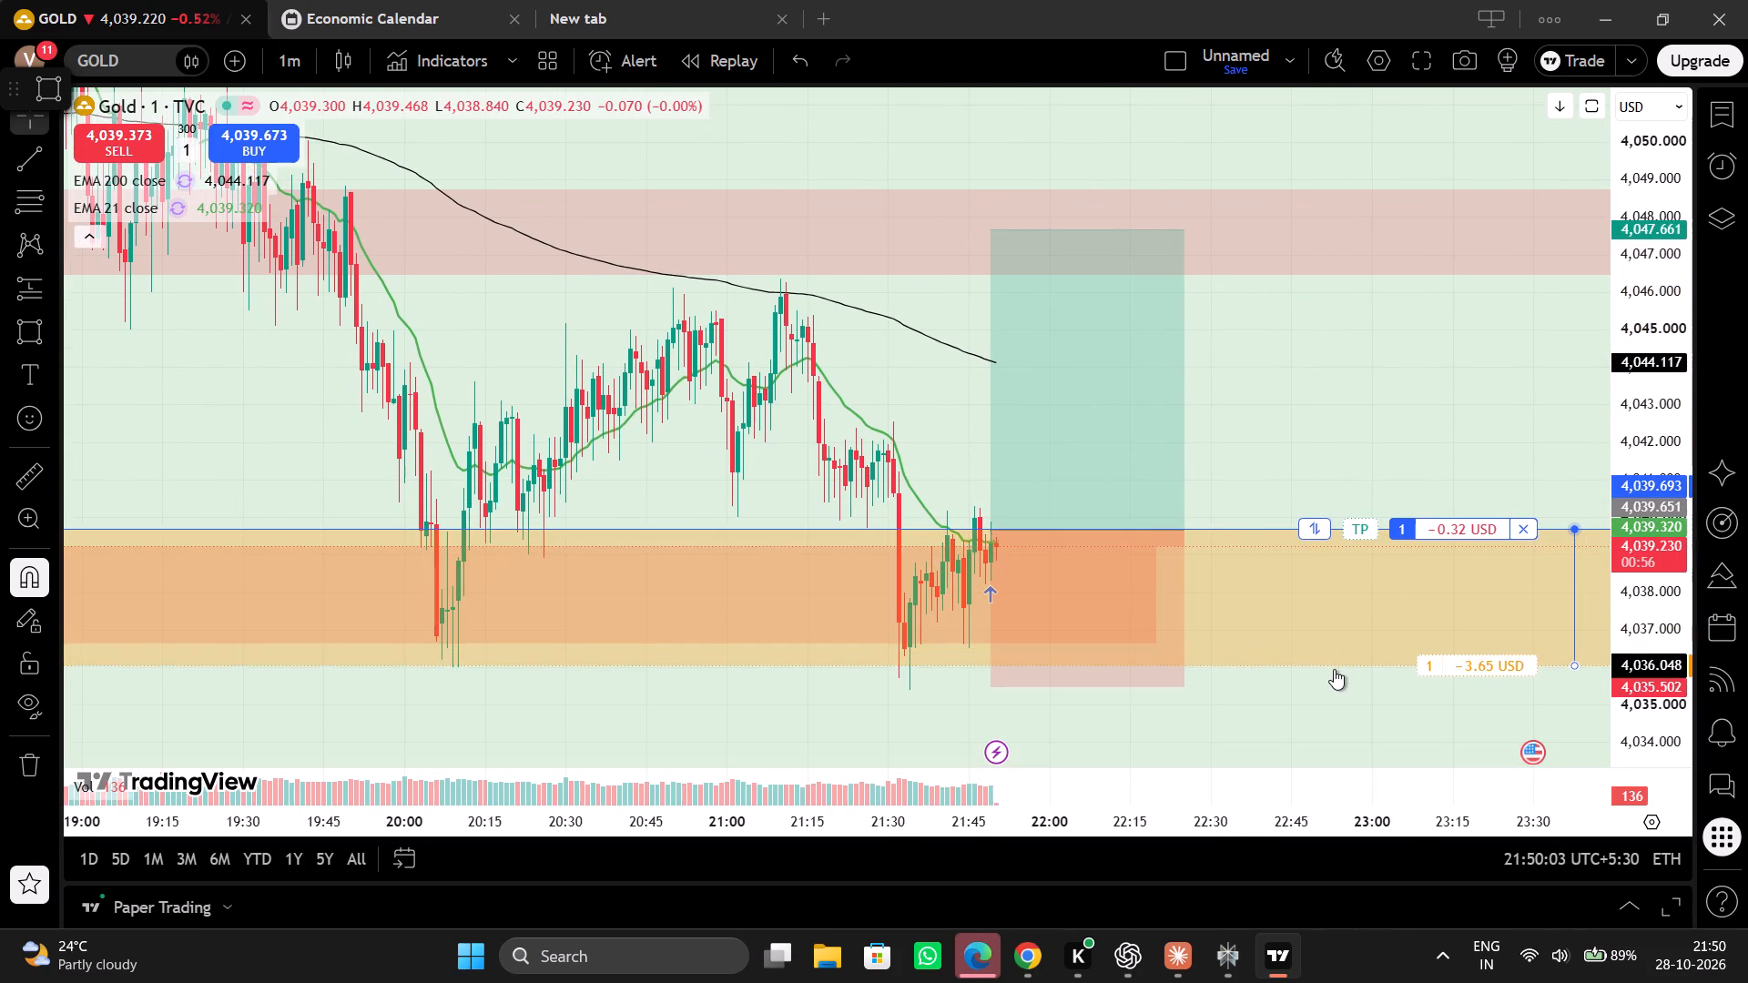
{"action": "left_click_drag", "start_coordinate": [1334, 669], "coordinate": [1323, 651]}
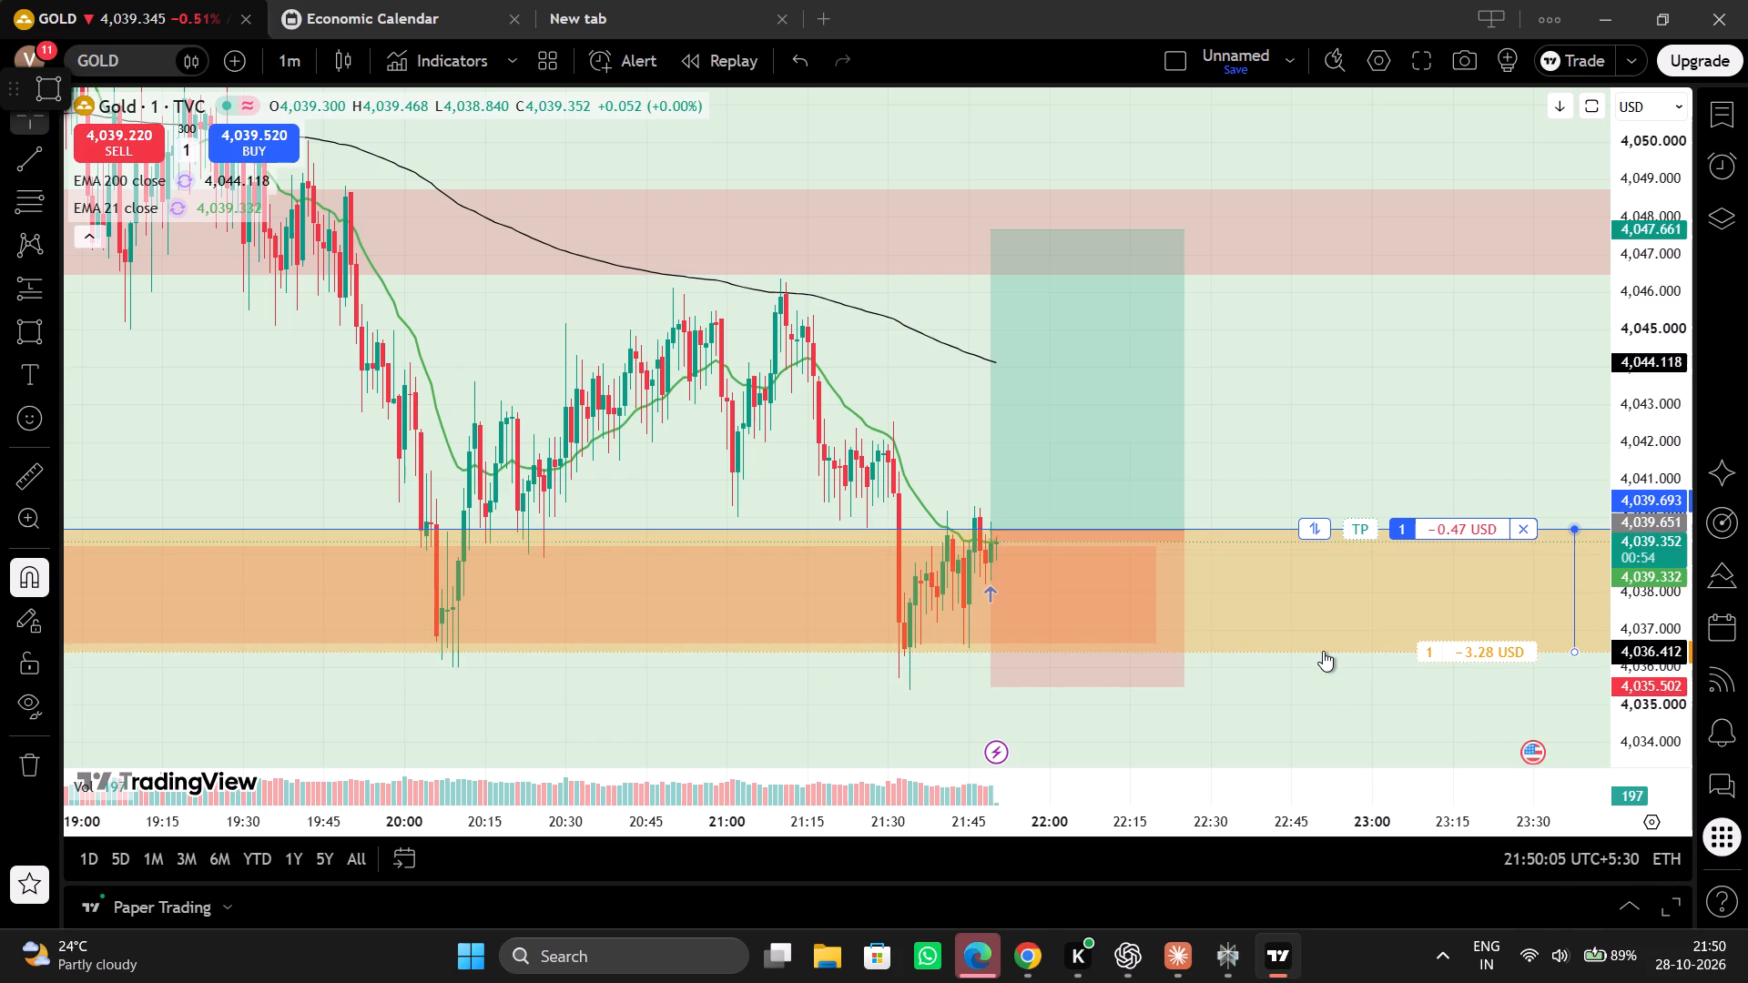
{"action": "left_click_drag", "start_coordinate": [1323, 651], "coordinate": [1323, 648]}
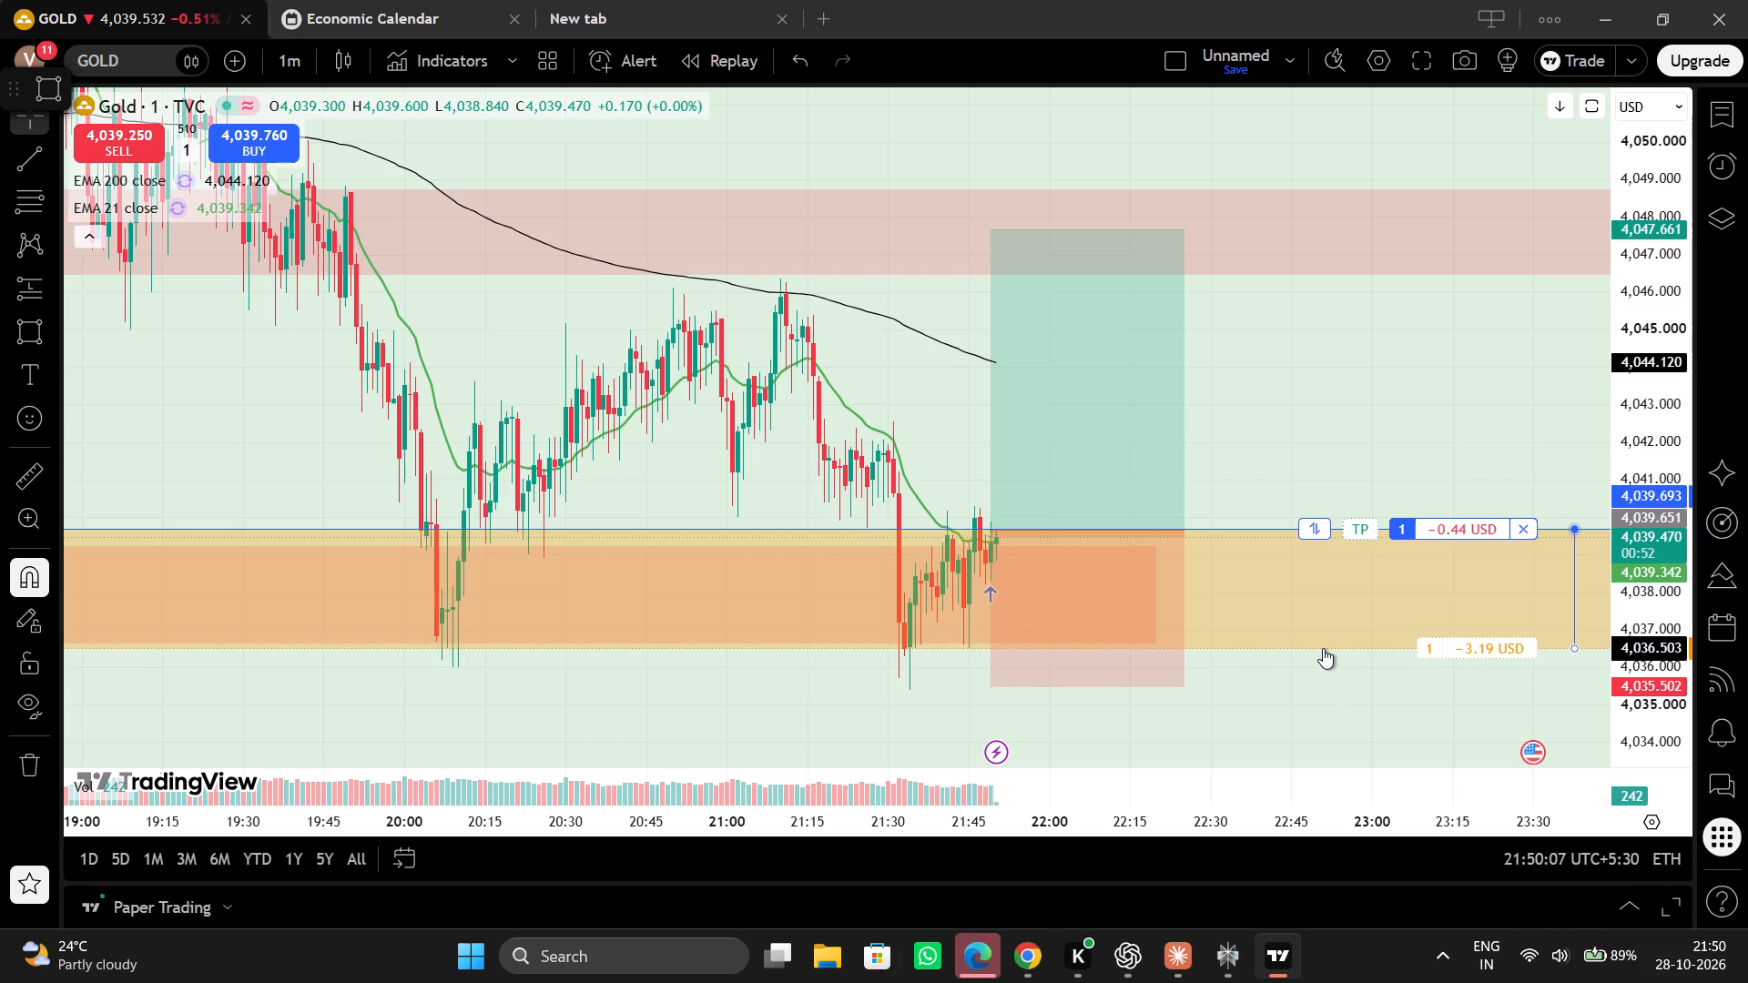
{"action": "left_click_drag", "start_coordinate": [1323, 648], "coordinate": [1322, 654]}
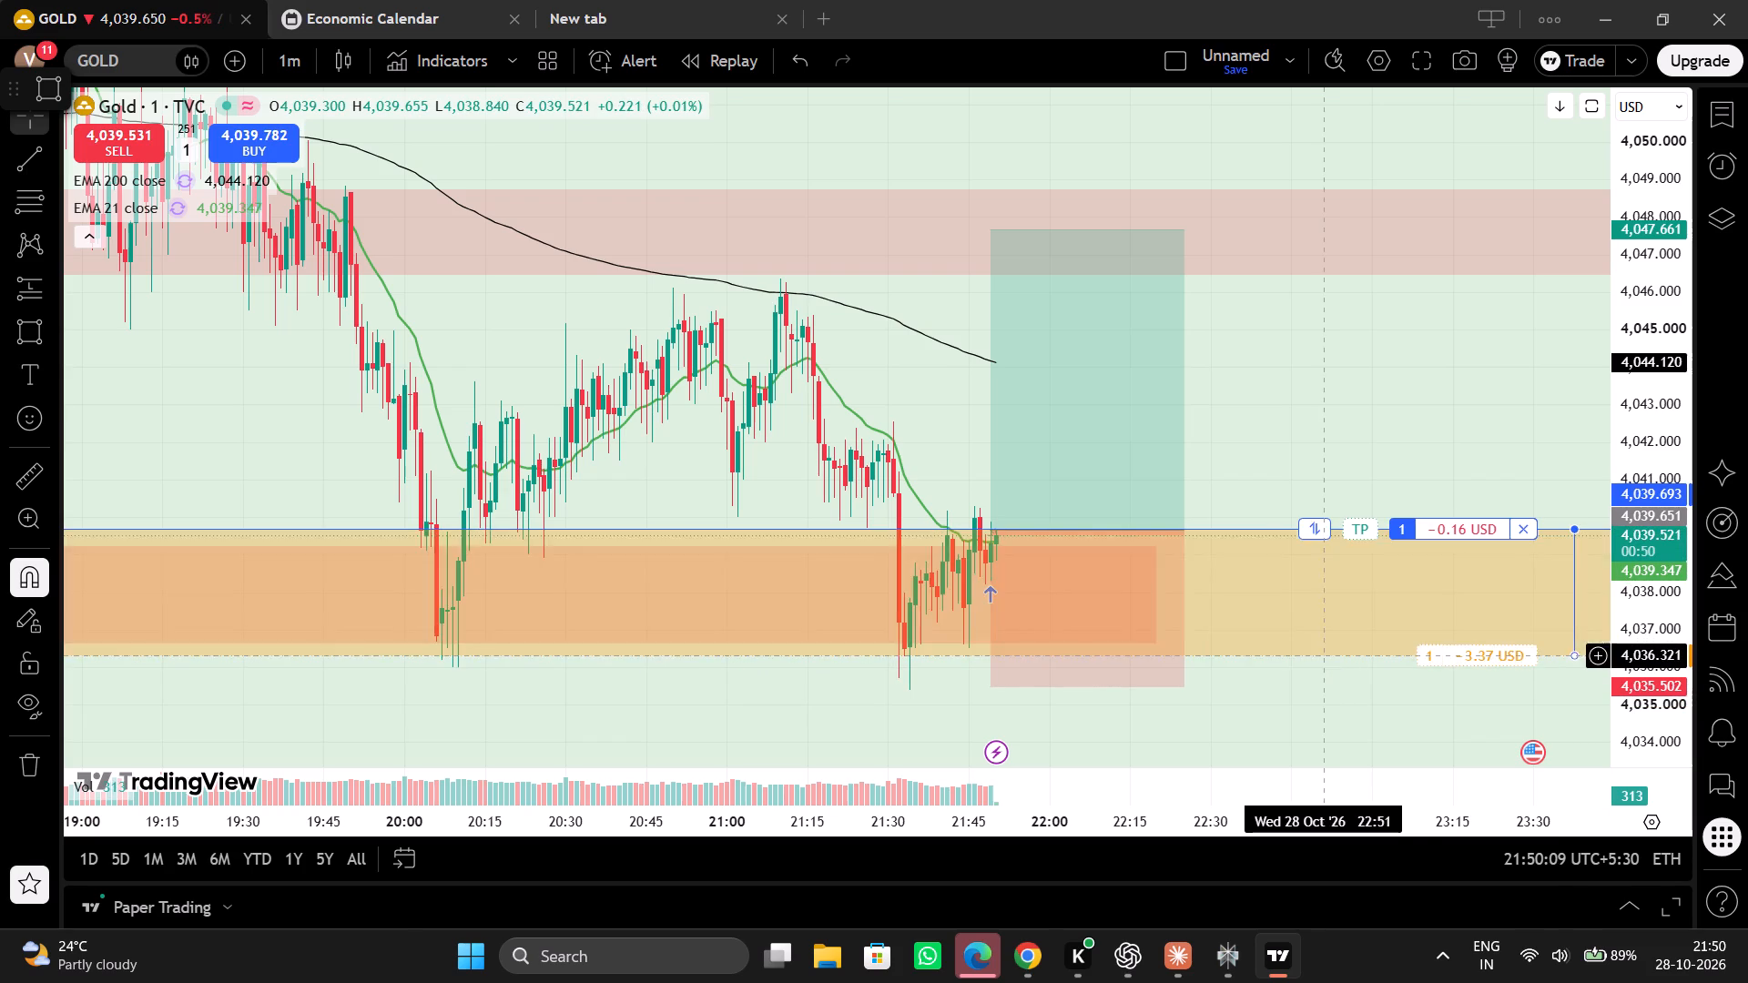
Place a take profit on the open gold position at about 4,046.42, at the upper zone's lower edge.
{"action": "left_click_drag", "start_coordinate": [1366, 532], "coordinate": [1384, 312]}
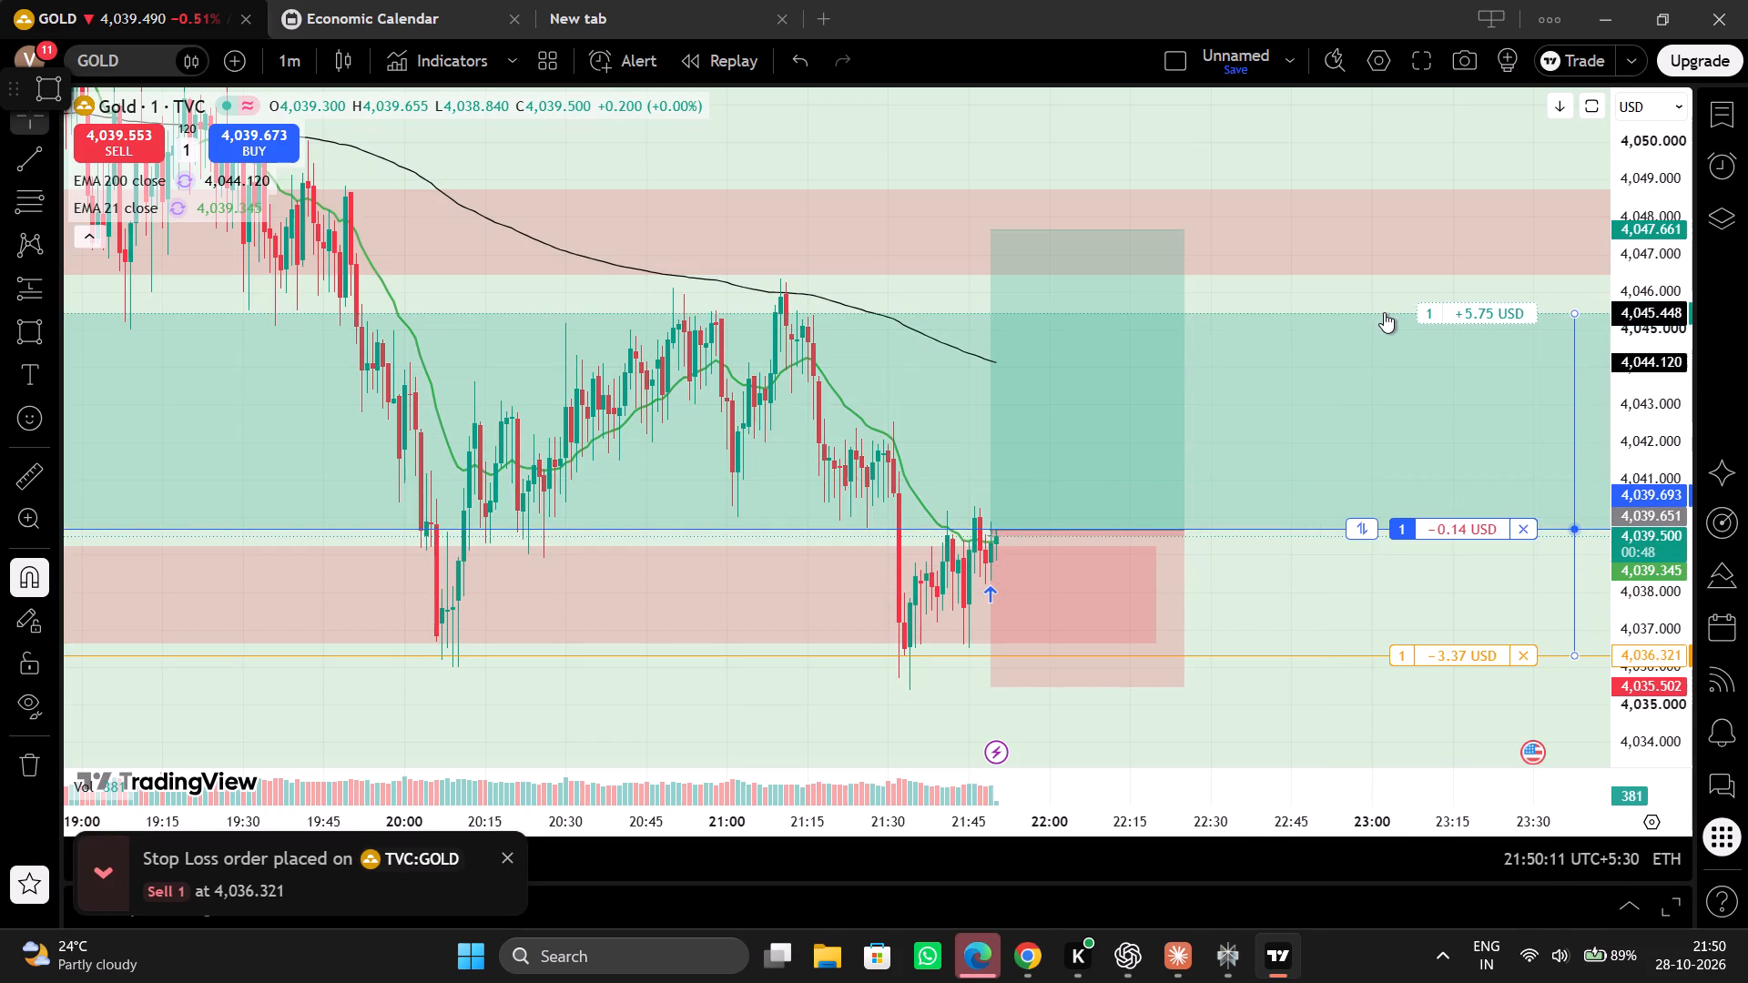
{"action": "left_click_drag", "start_coordinate": [1384, 312], "coordinate": [1352, 279]}
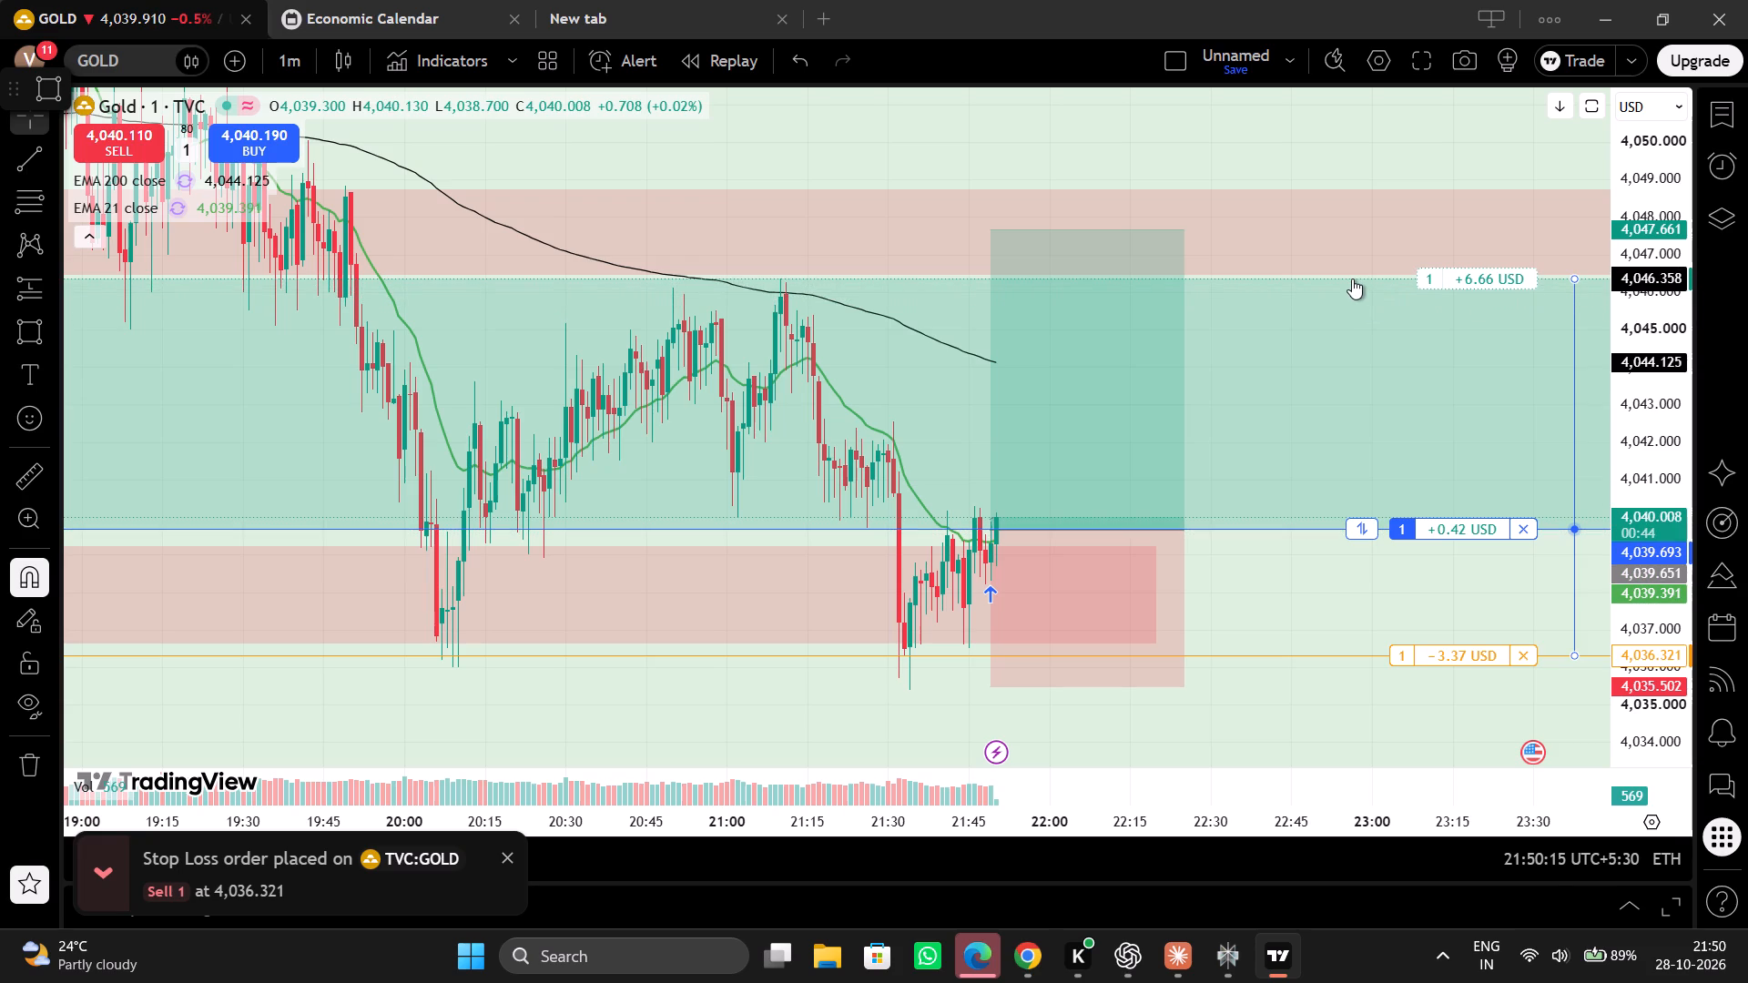
{"action": "left_click_drag", "start_coordinate": [1352, 279], "coordinate": [1352, 276]}
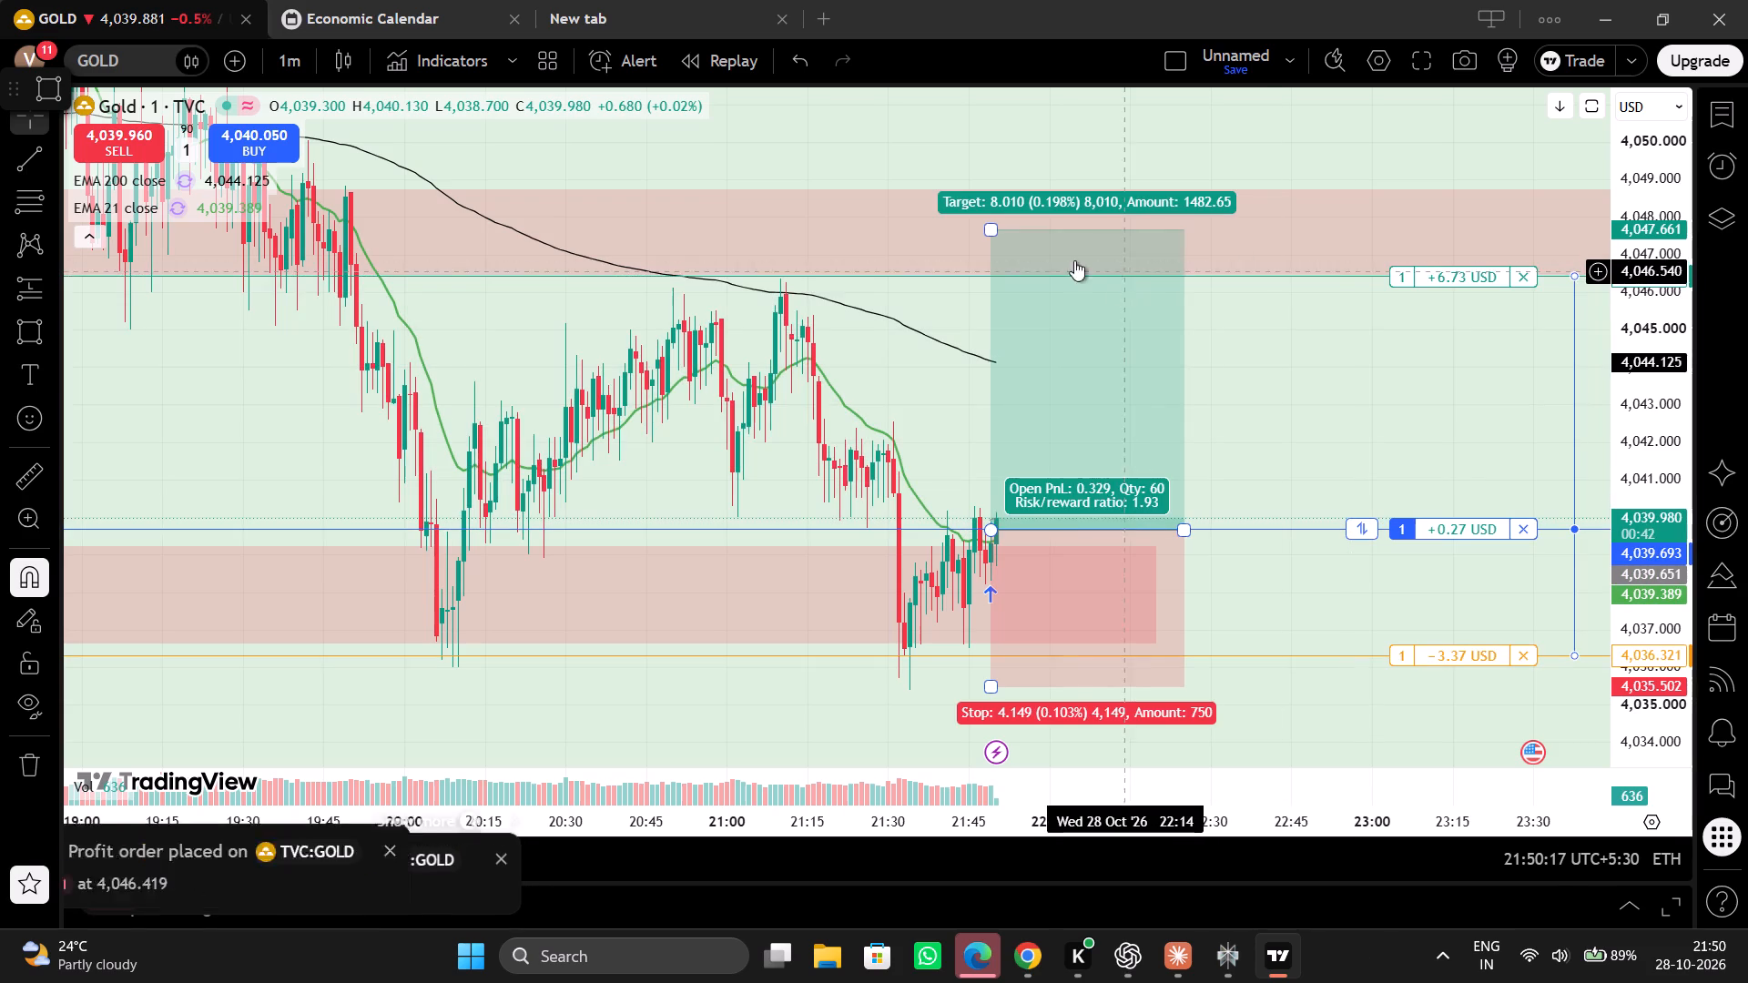
Adjust the Long position drawing's target to about 4,046.45 and its stop to about 4,036.32, matching the bracket orders.
{"action": "left_click_drag", "start_coordinate": [988, 226], "coordinate": [994, 269]}
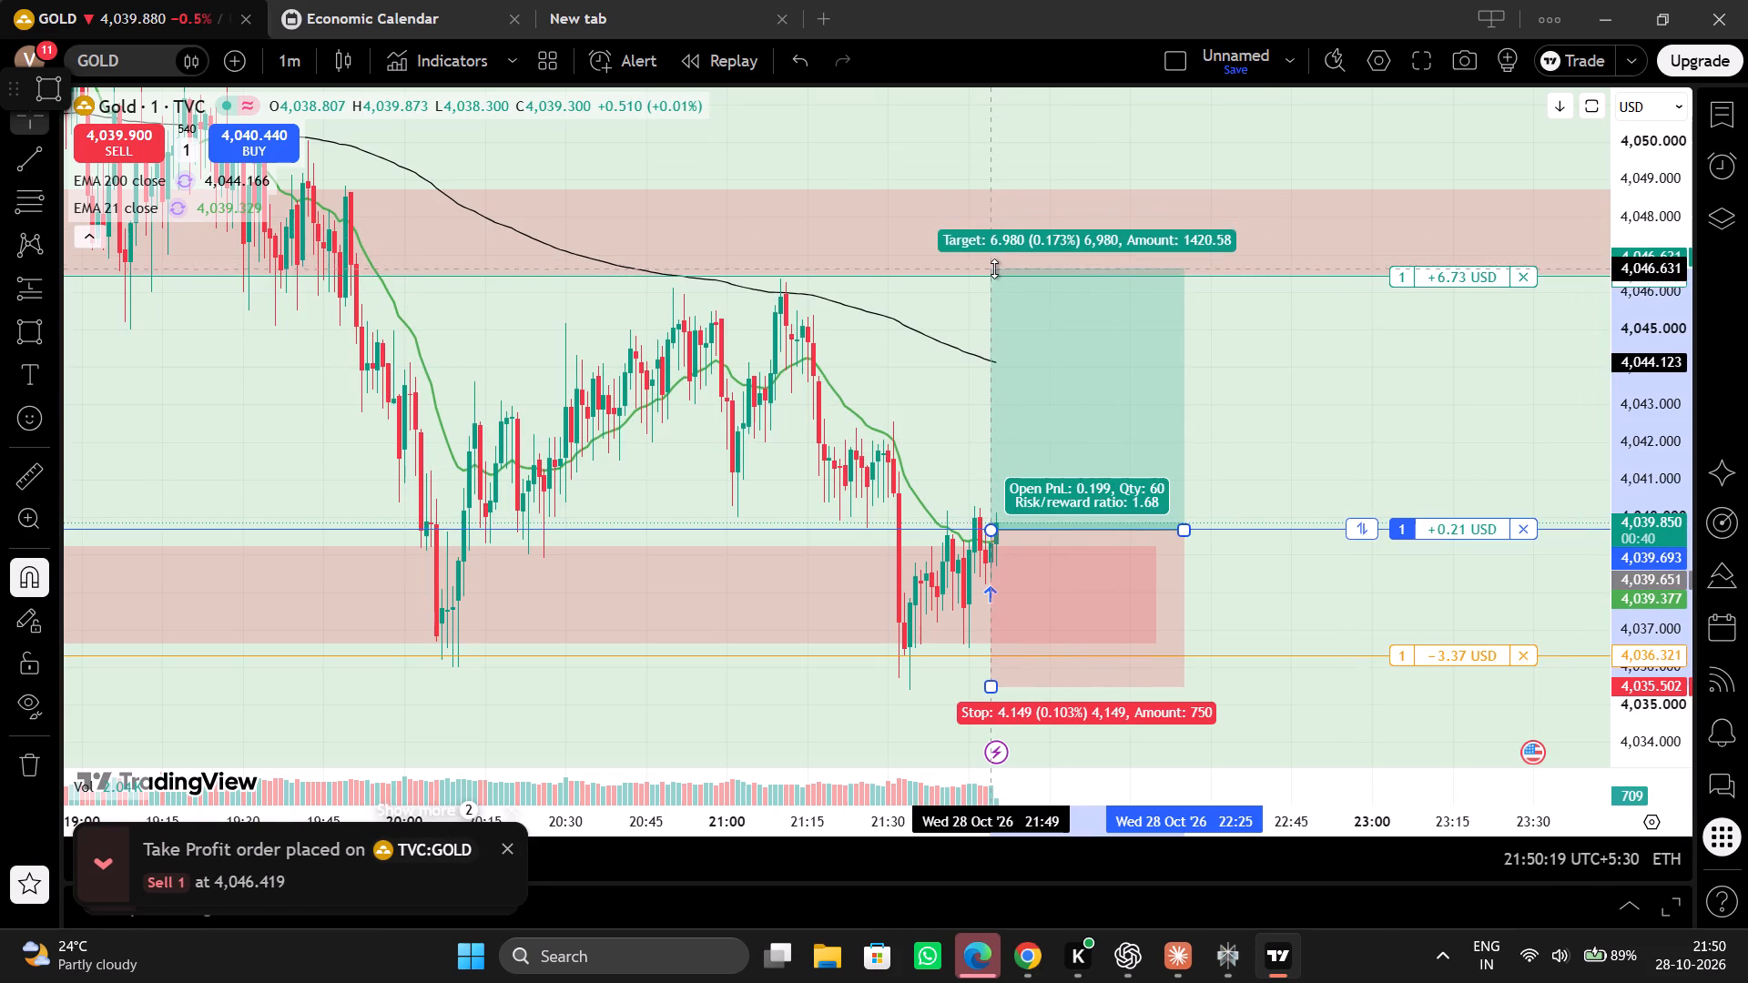
{"action": "left_click_drag", "start_coordinate": [994, 269], "coordinate": [994, 275]}
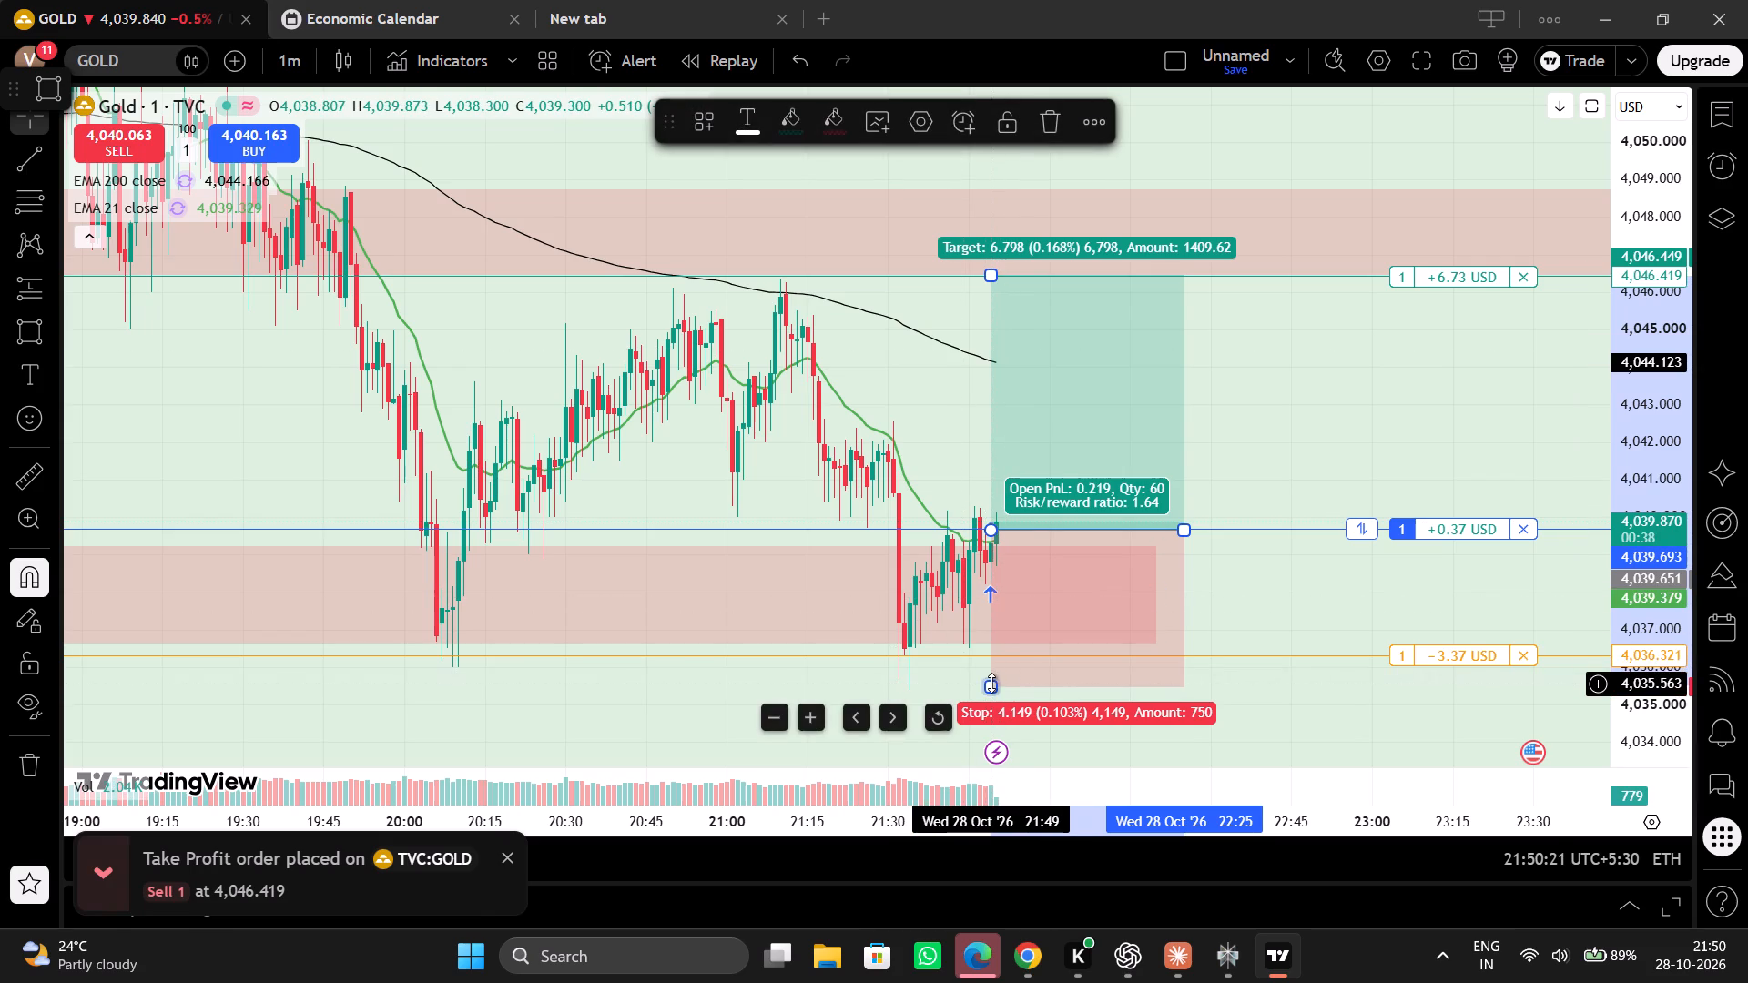
{"action": "left_click_drag", "start_coordinate": [991, 683], "coordinate": [1002, 654]}
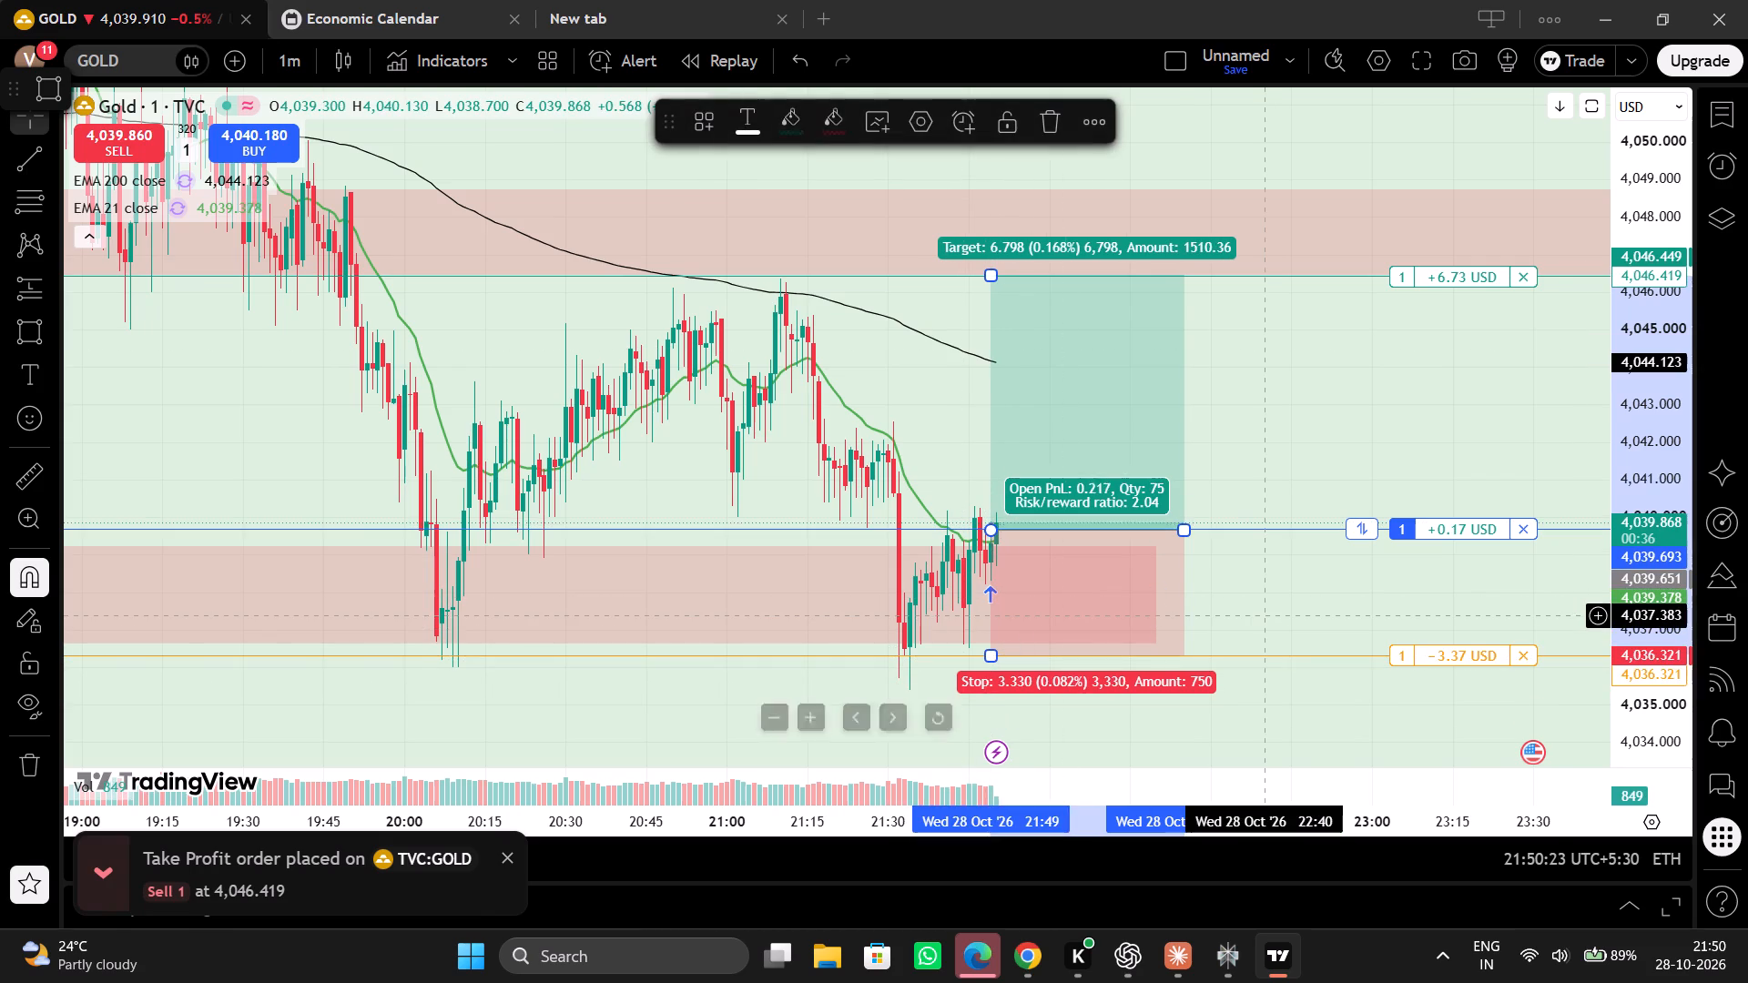
{"action": "left_click", "coordinate": [1266, 615]}
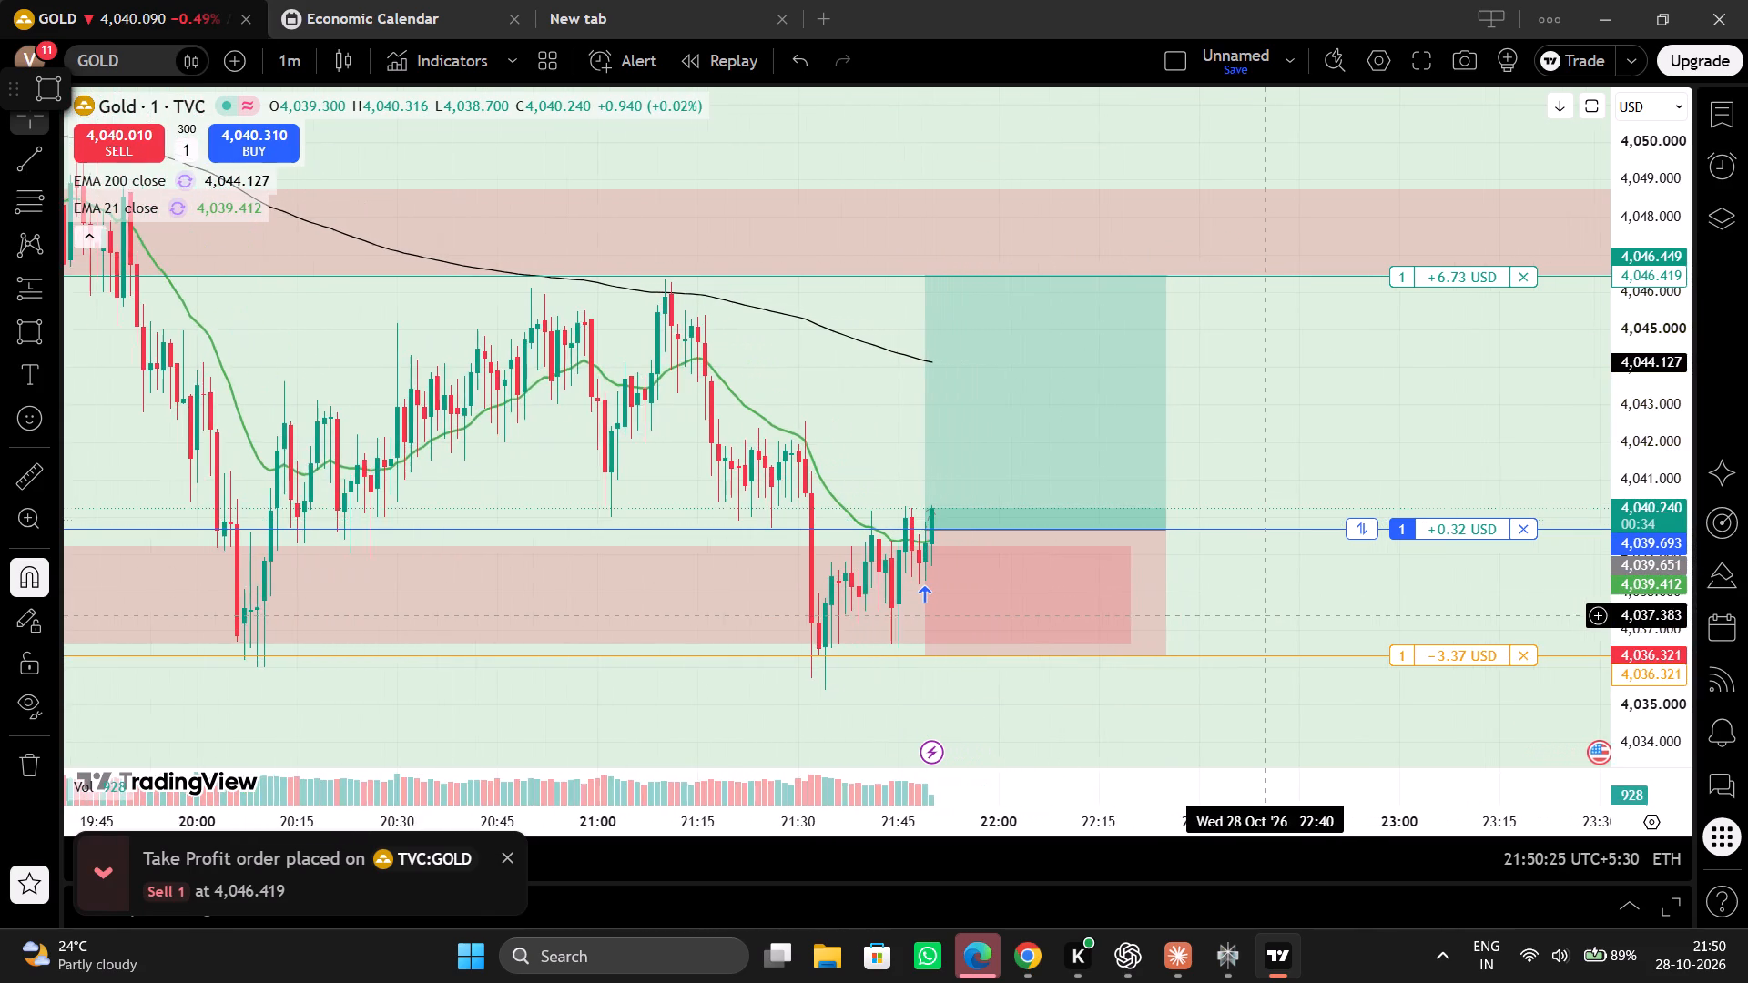
{"action": "left_click_drag", "start_coordinate": [1642, 657], "coordinate": [1635, 604]}
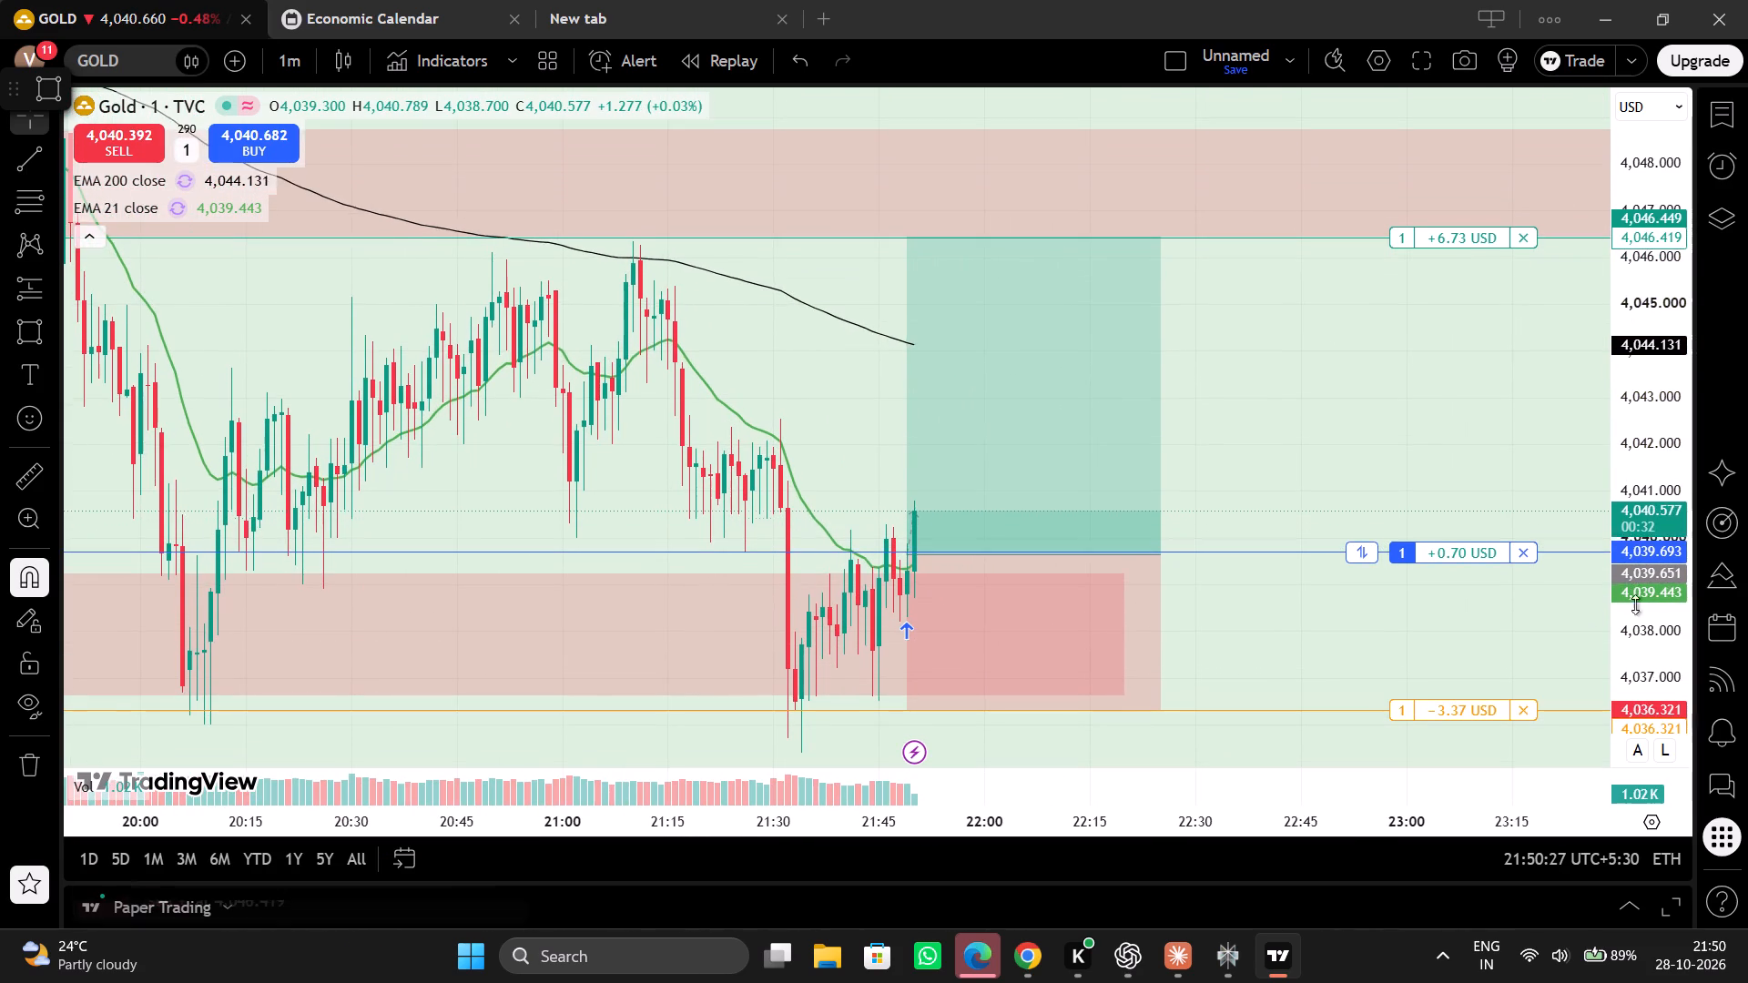
{"action": "left_click_drag", "start_coordinate": [1635, 604], "coordinate": [1636, 615]}
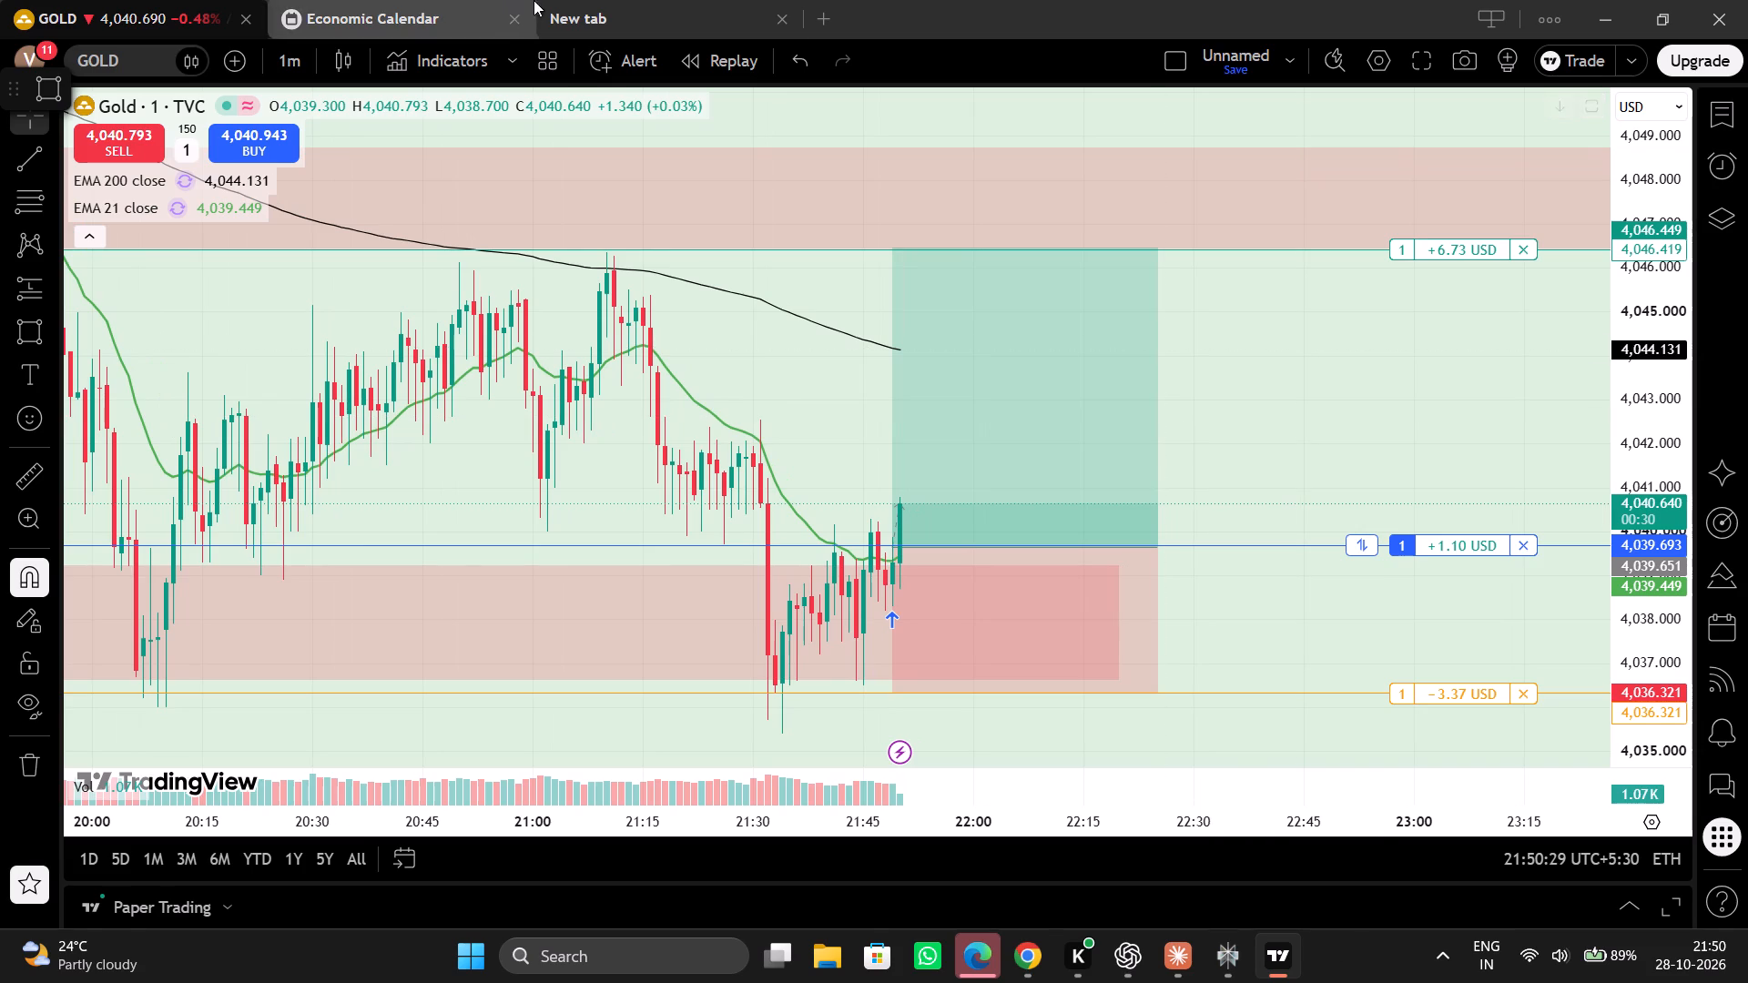
{"action": "left_click", "coordinate": [371, 5]}
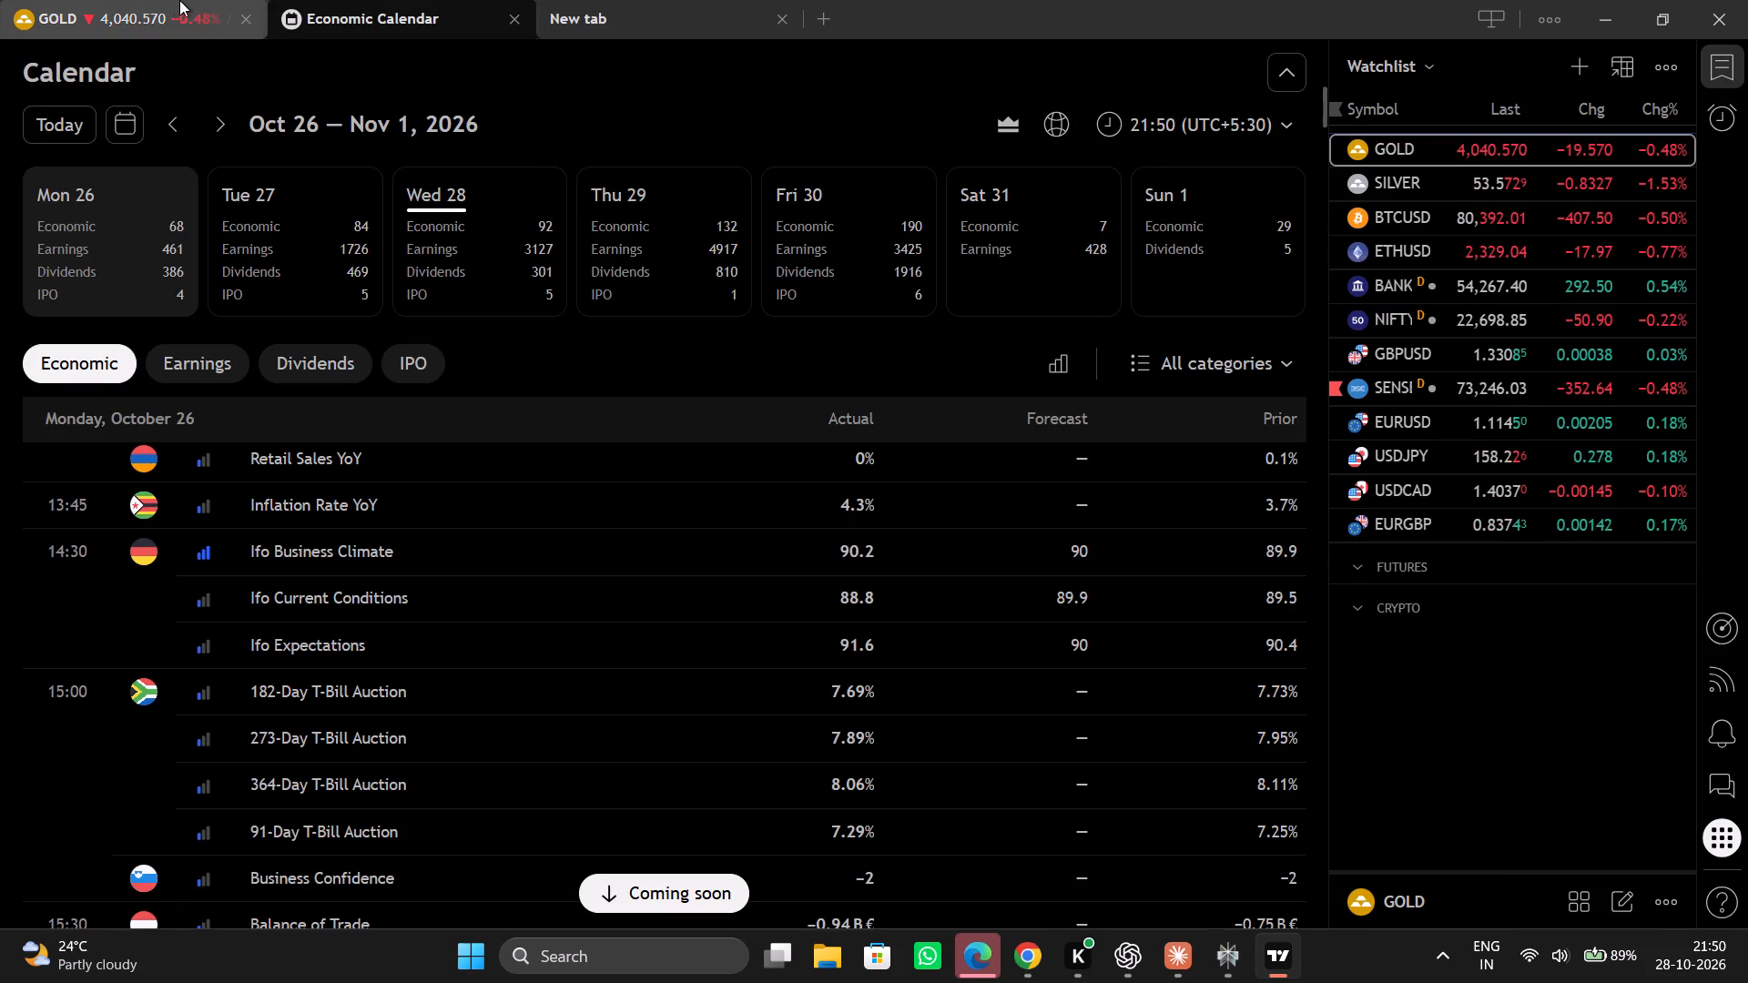
{"action": "left_click", "coordinate": [174, 0]}
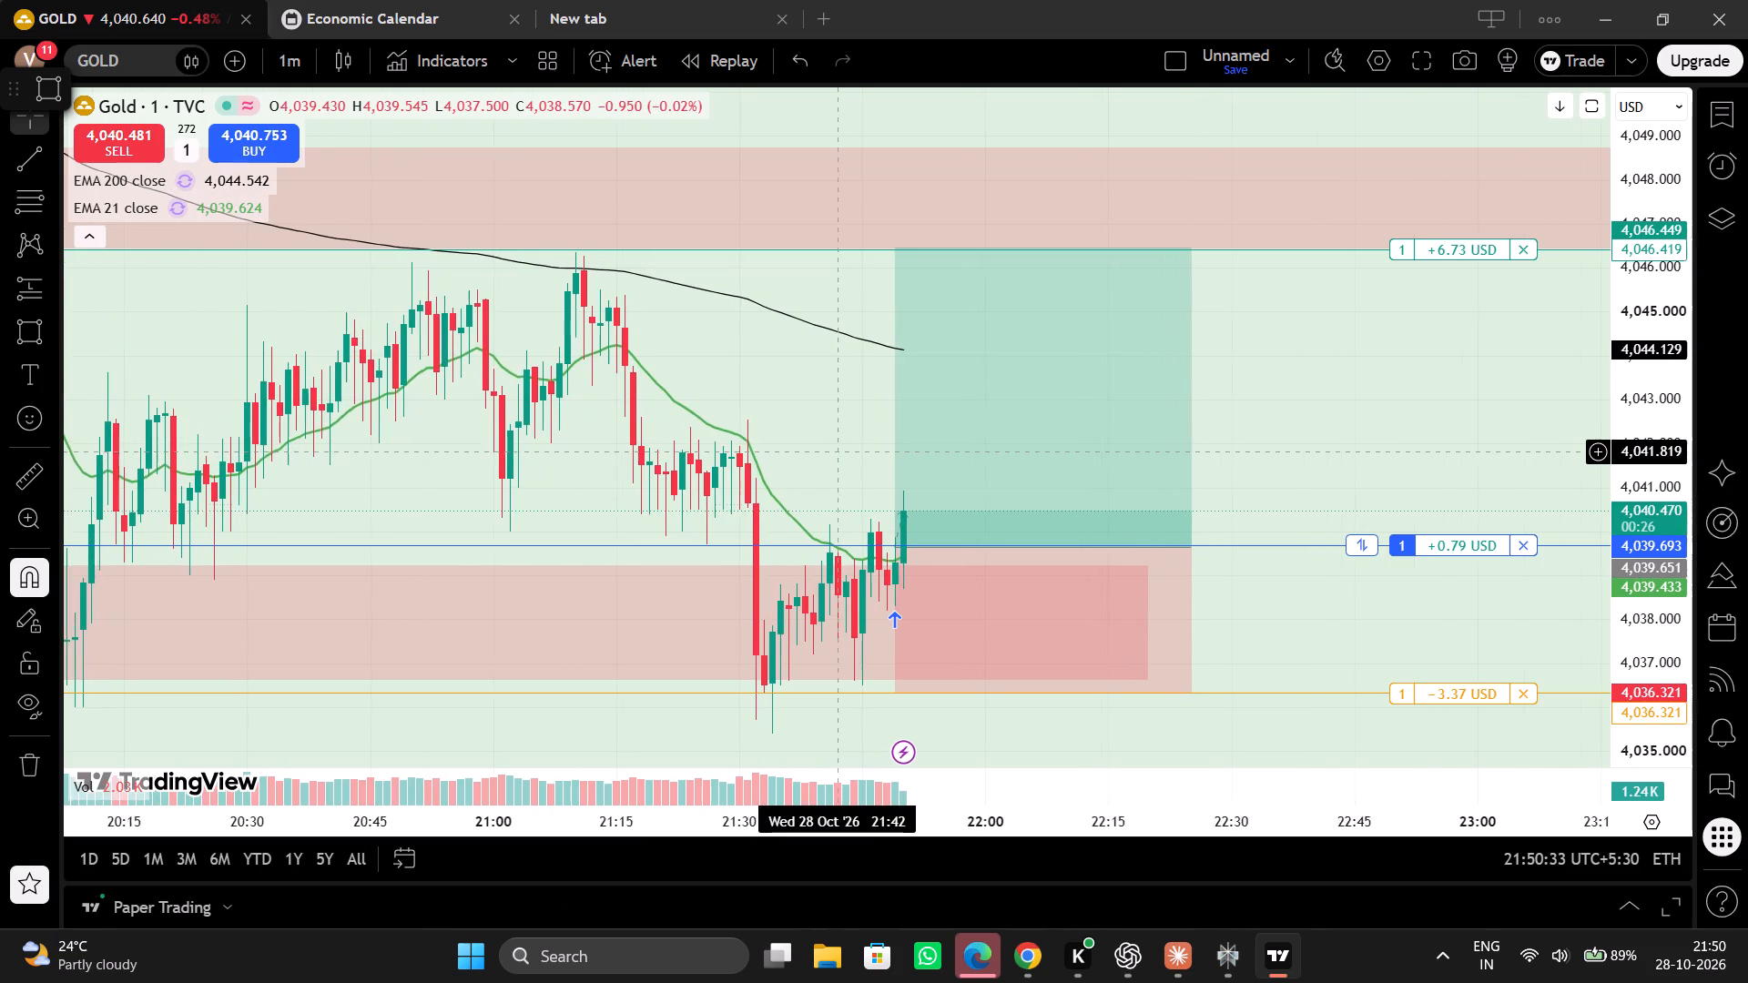
{"action": "left_click_drag", "start_coordinate": [838, 451], "coordinate": [992, 366]}
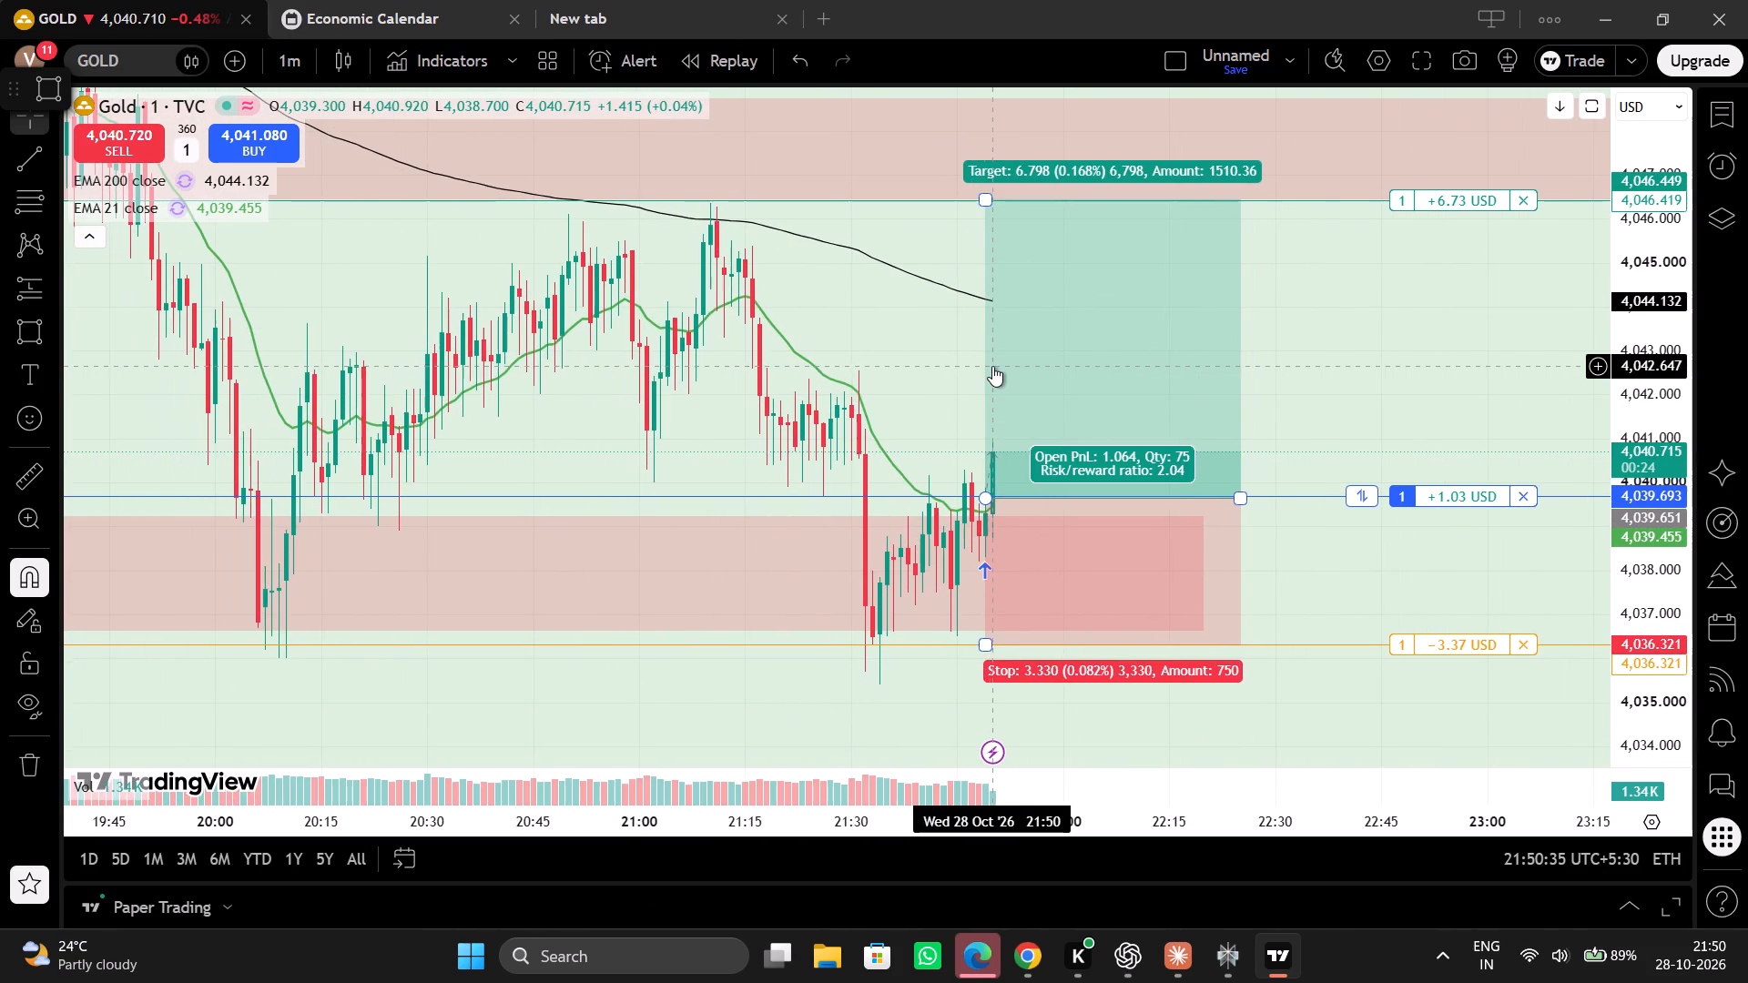
{"action": "left_click_drag", "start_coordinate": [940, 386], "coordinate": [1063, 344]}
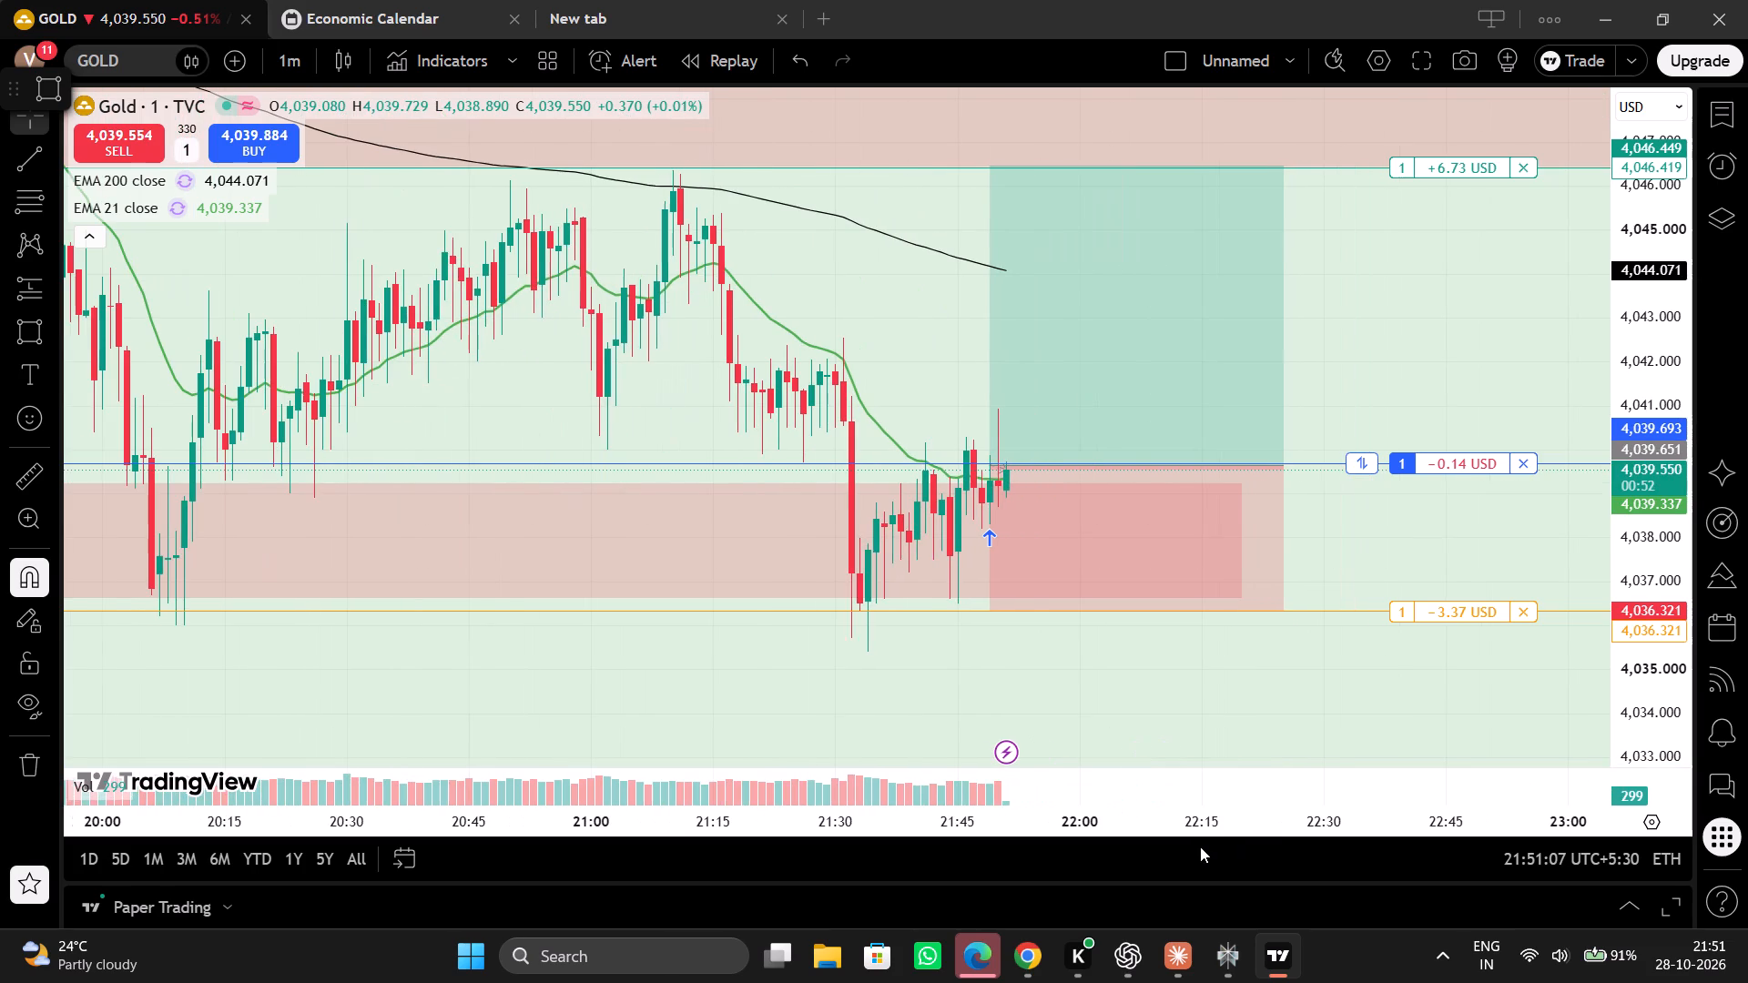
{"action": "left_click_drag", "start_coordinate": [1200, 846], "coordinate": [1180, 849]}
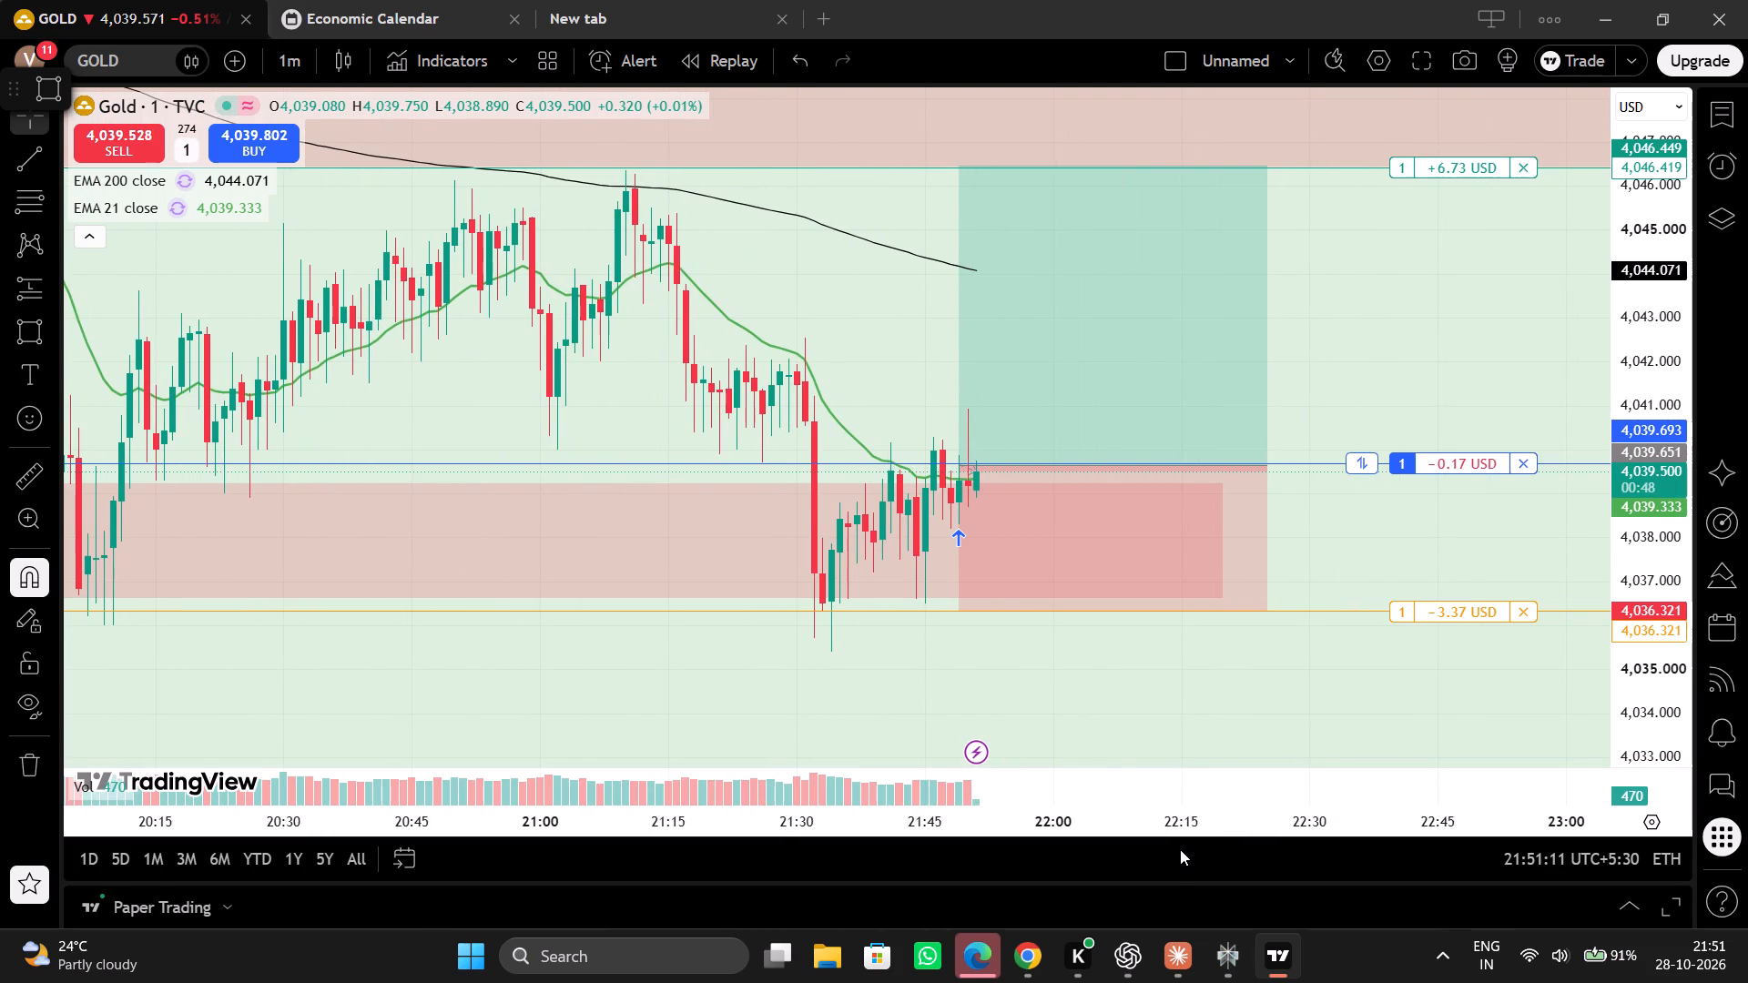
{"action": "left_click_drag", "start_coordinate": [1663, 680], "coordinate": [1657, 605]}
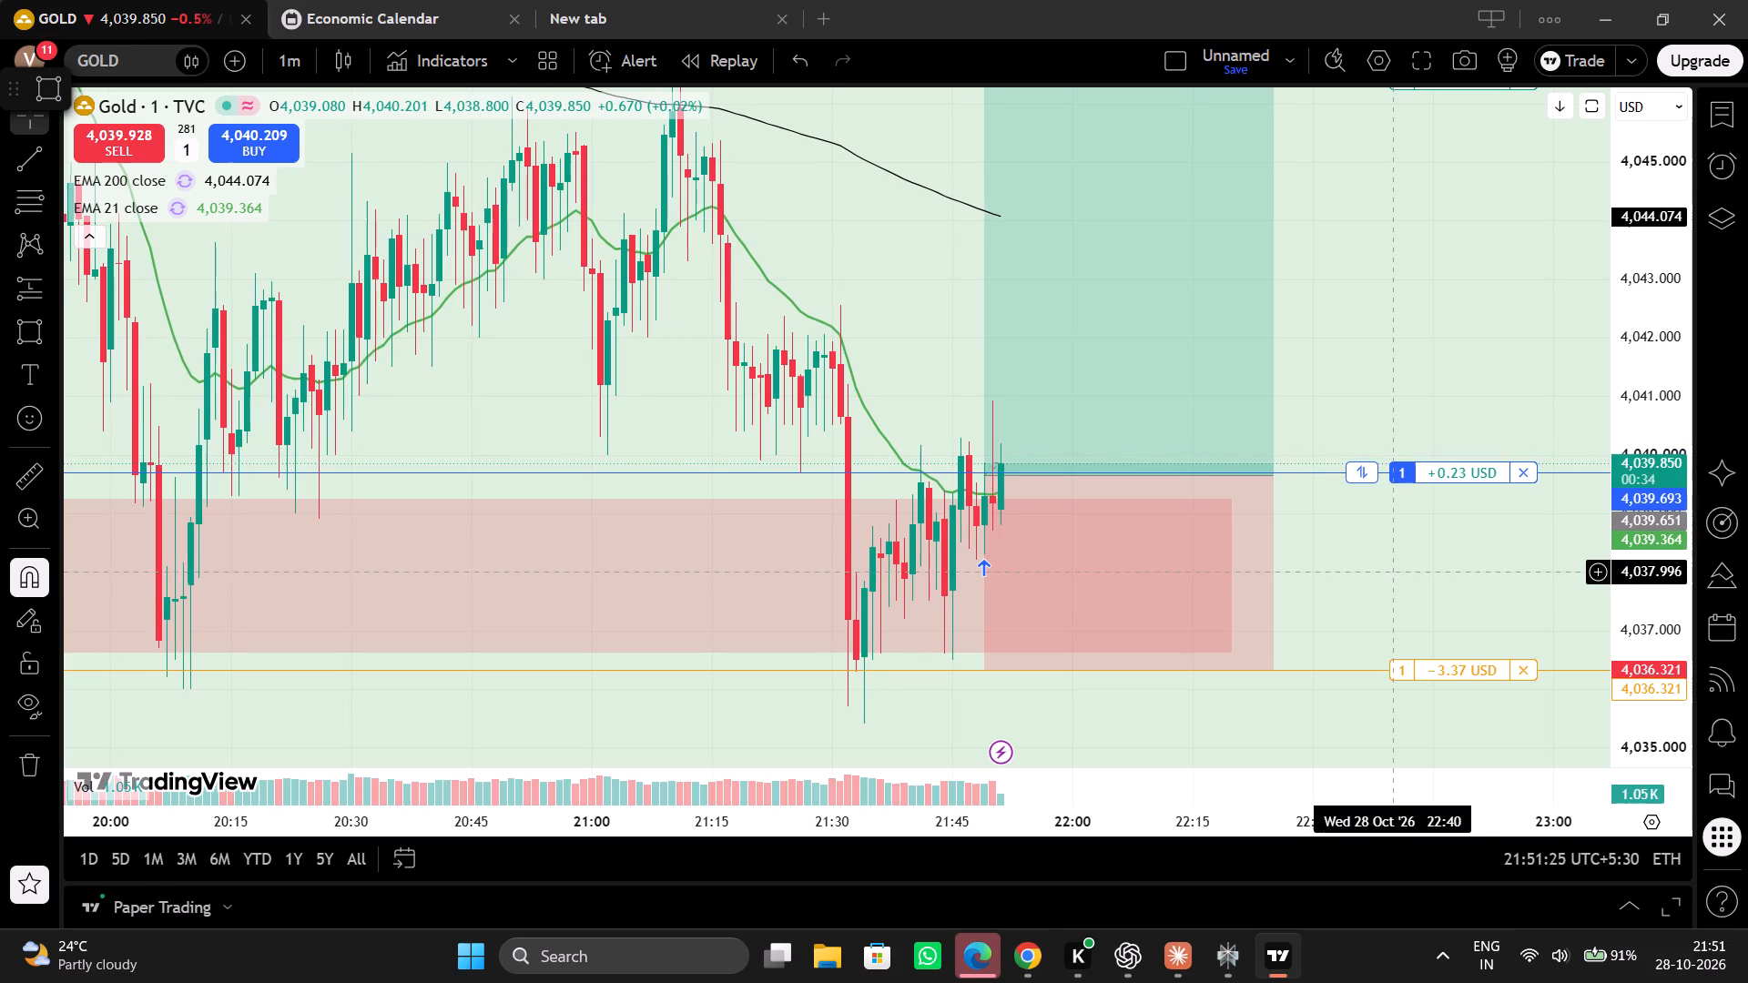
{"action": "left_click_drag", "start_coordinate": [1621, 366], "coordinate": [1635, 441]}
{"action": "left_click_drag", "start_coordinate": [1404, 319], "coordinate": [1235, 545]}
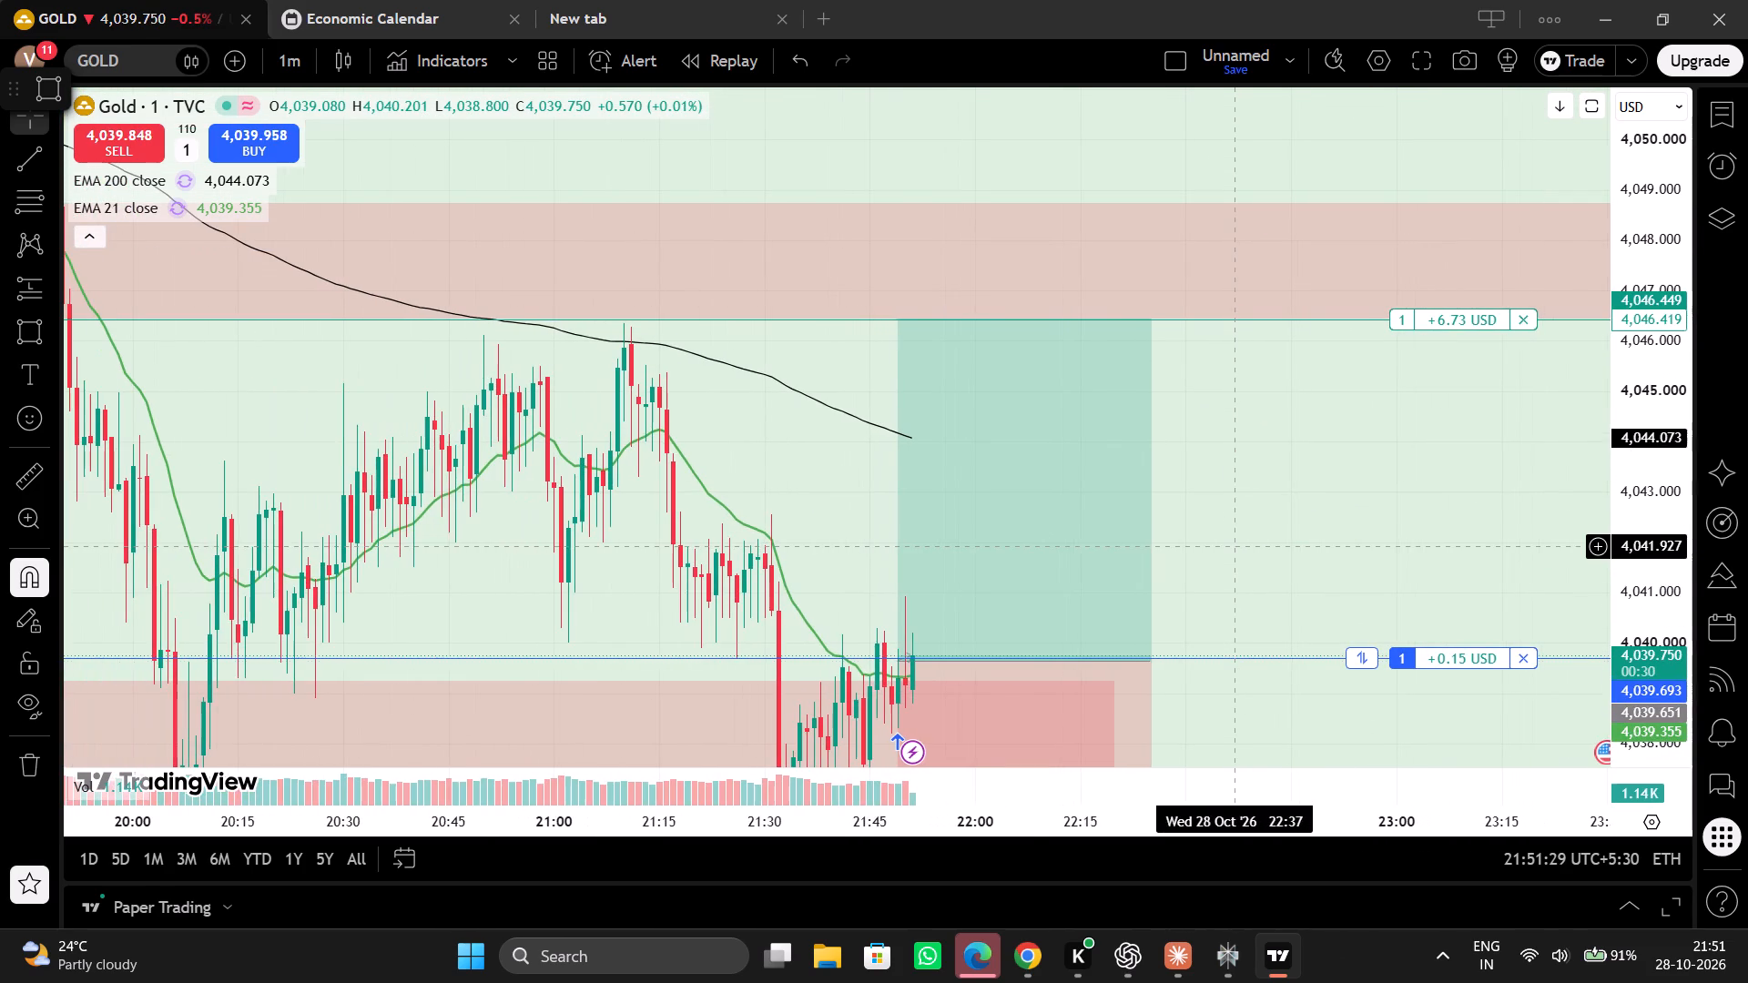
{"action": "left_click_drag", "start_coordinate": [849, 532], "coordinate": [1077, 294]}
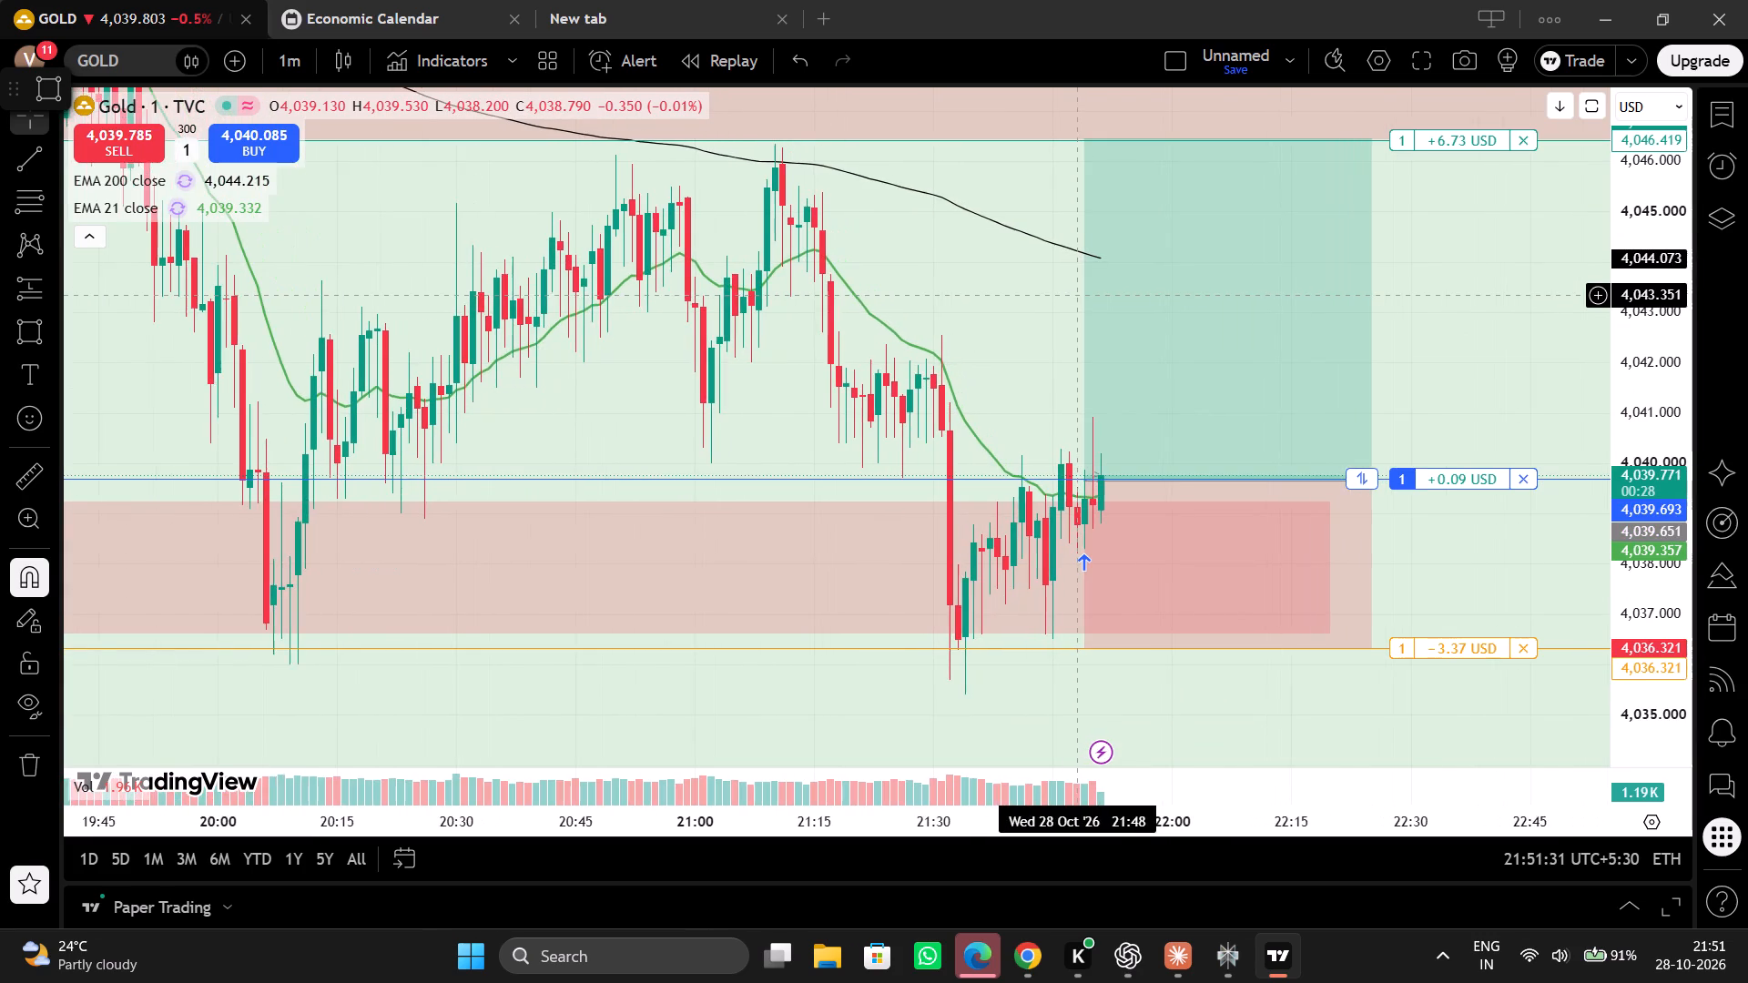
{"action": "left_click_drag", "start_coordinate": [989, 296], "coordinate": [989, 329]}
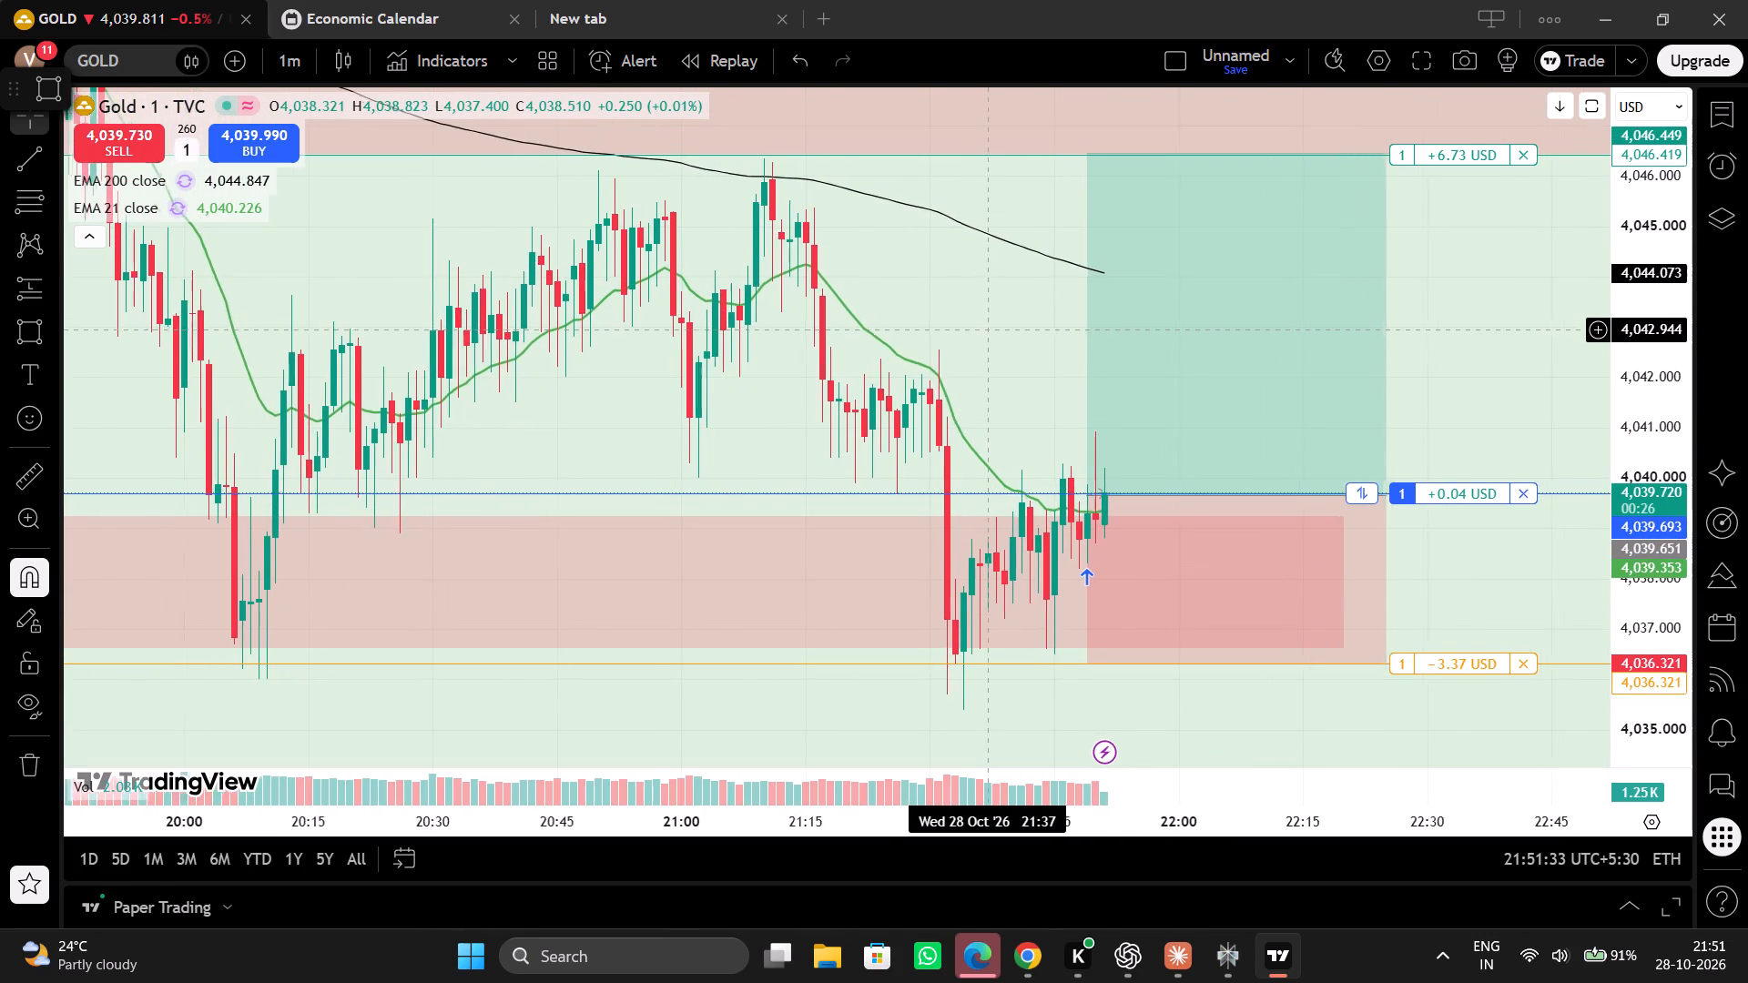
{"action": "left_click_drag", "start_coordinate": [987, 378], "coordinate": [1027, 254]}
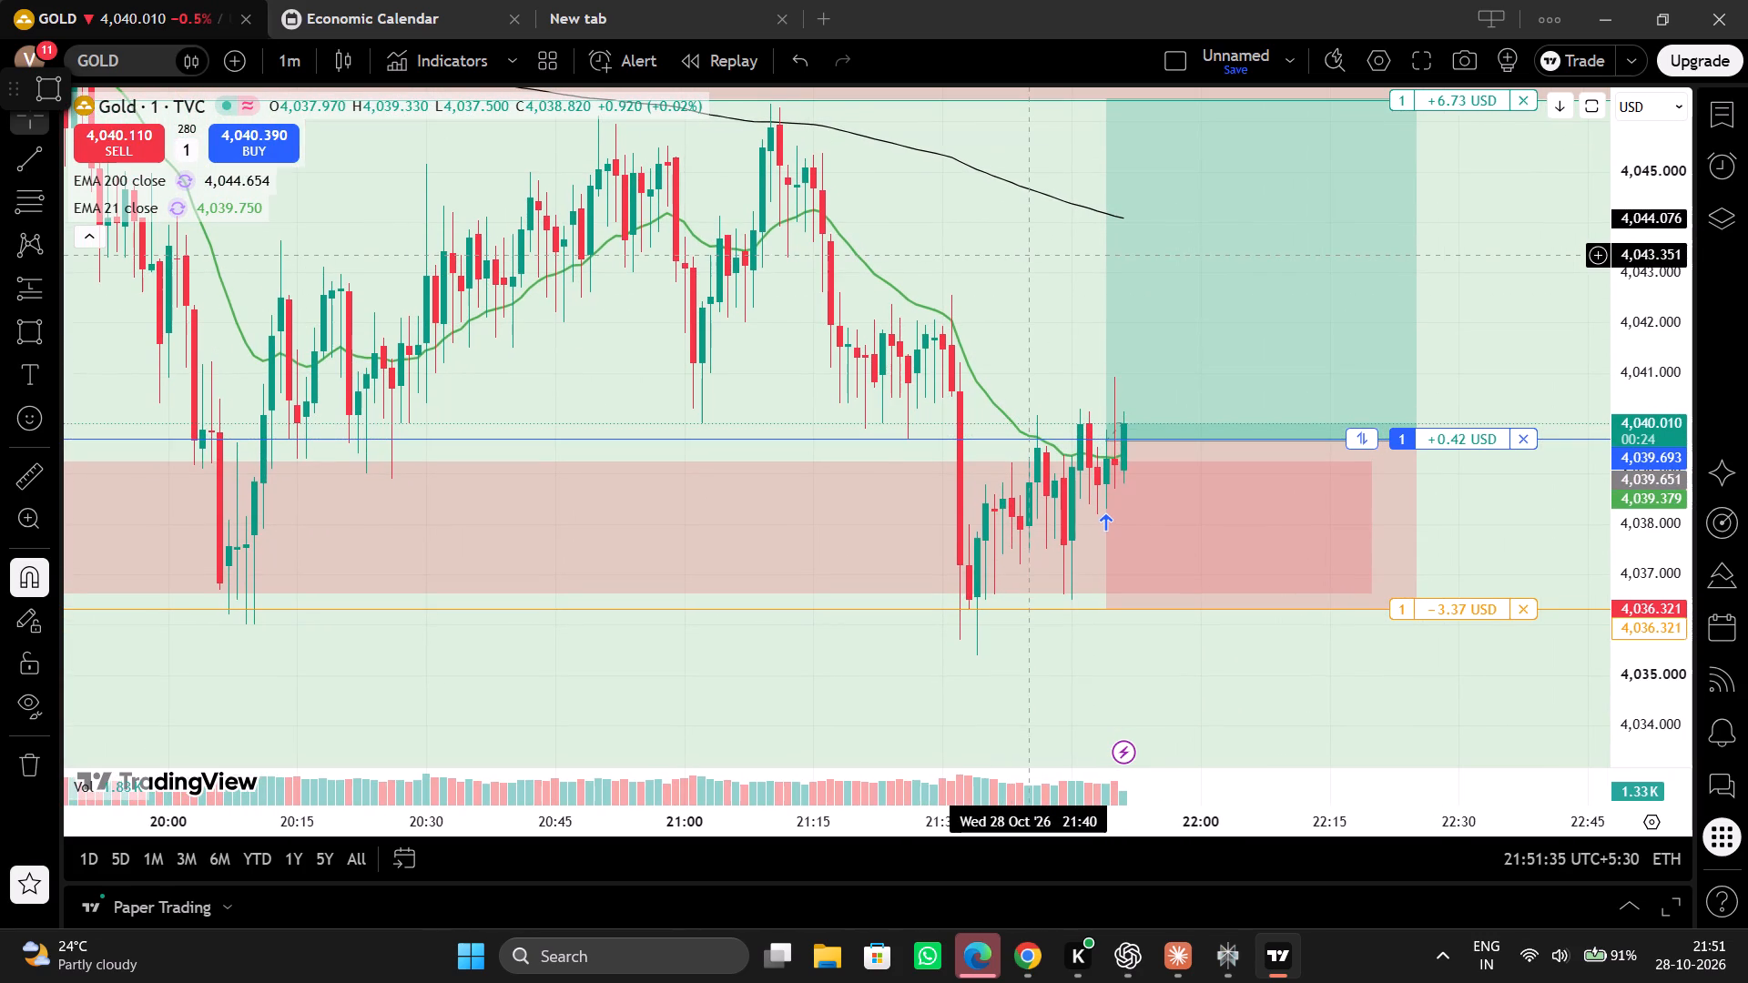
{"action": "left_click_drag", "start_coordinate": [1027, 254], "coordinate": [1027, 289]}
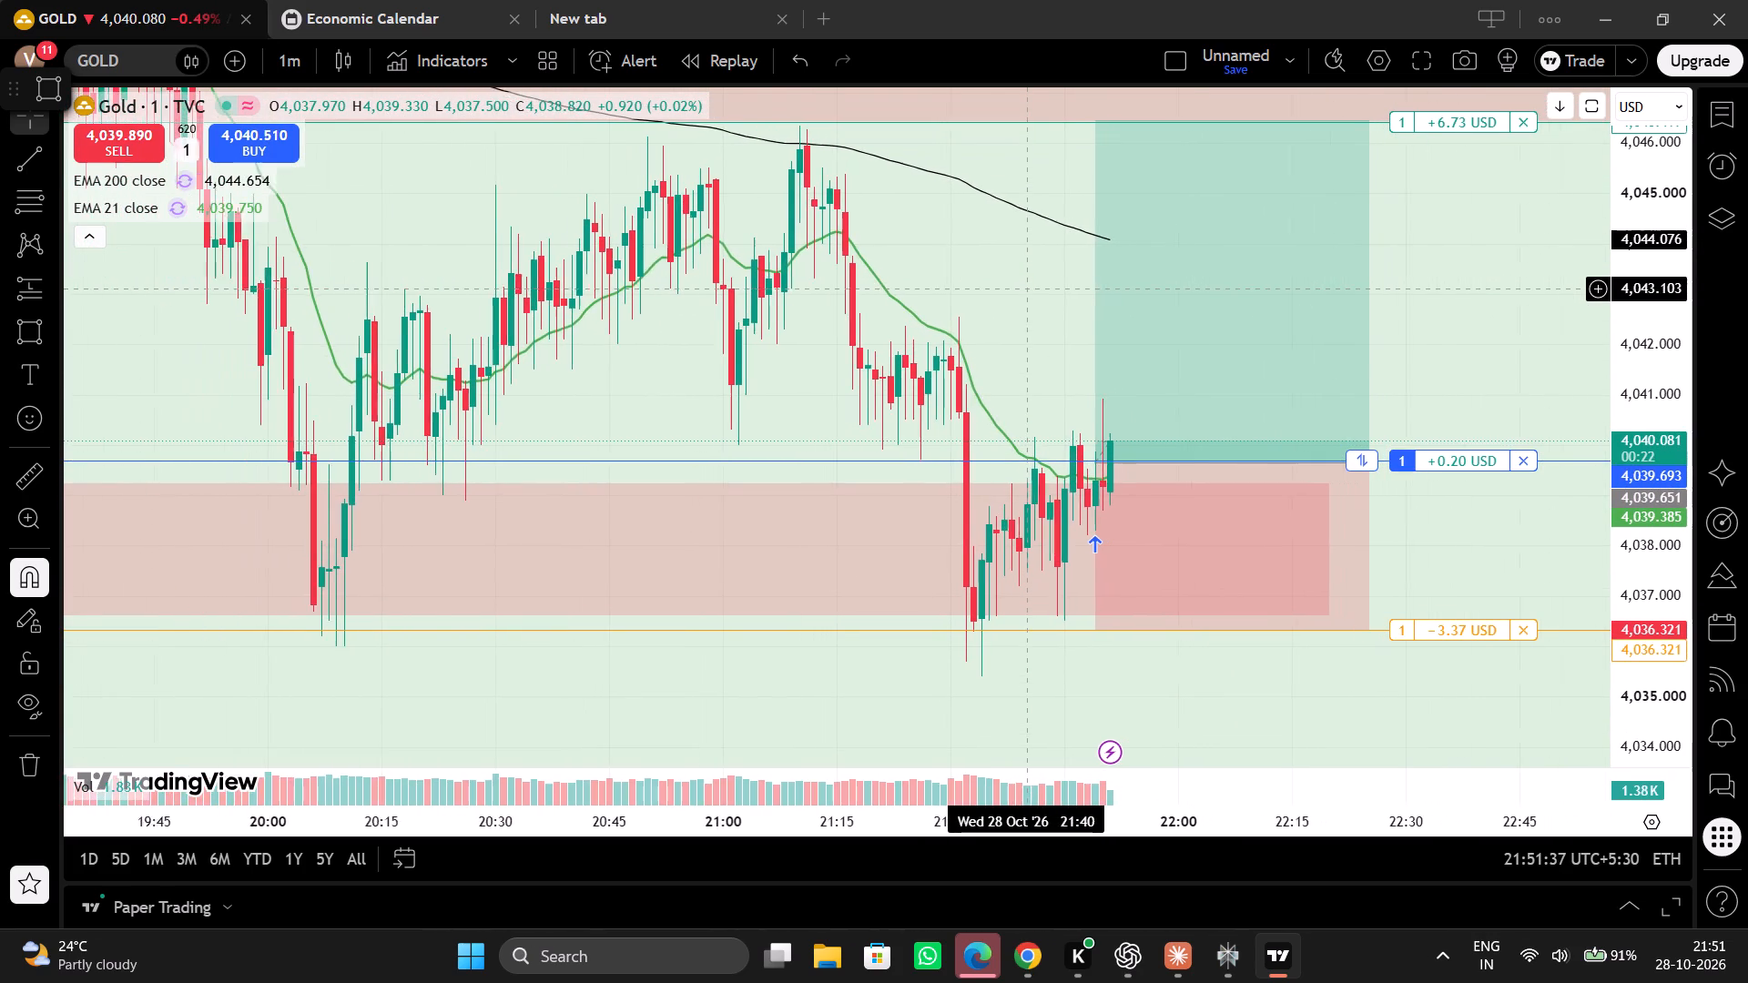
{"action": "left_click_drag", "start_coordinate": [1672, 307], "coordinate": [1723, 572]}
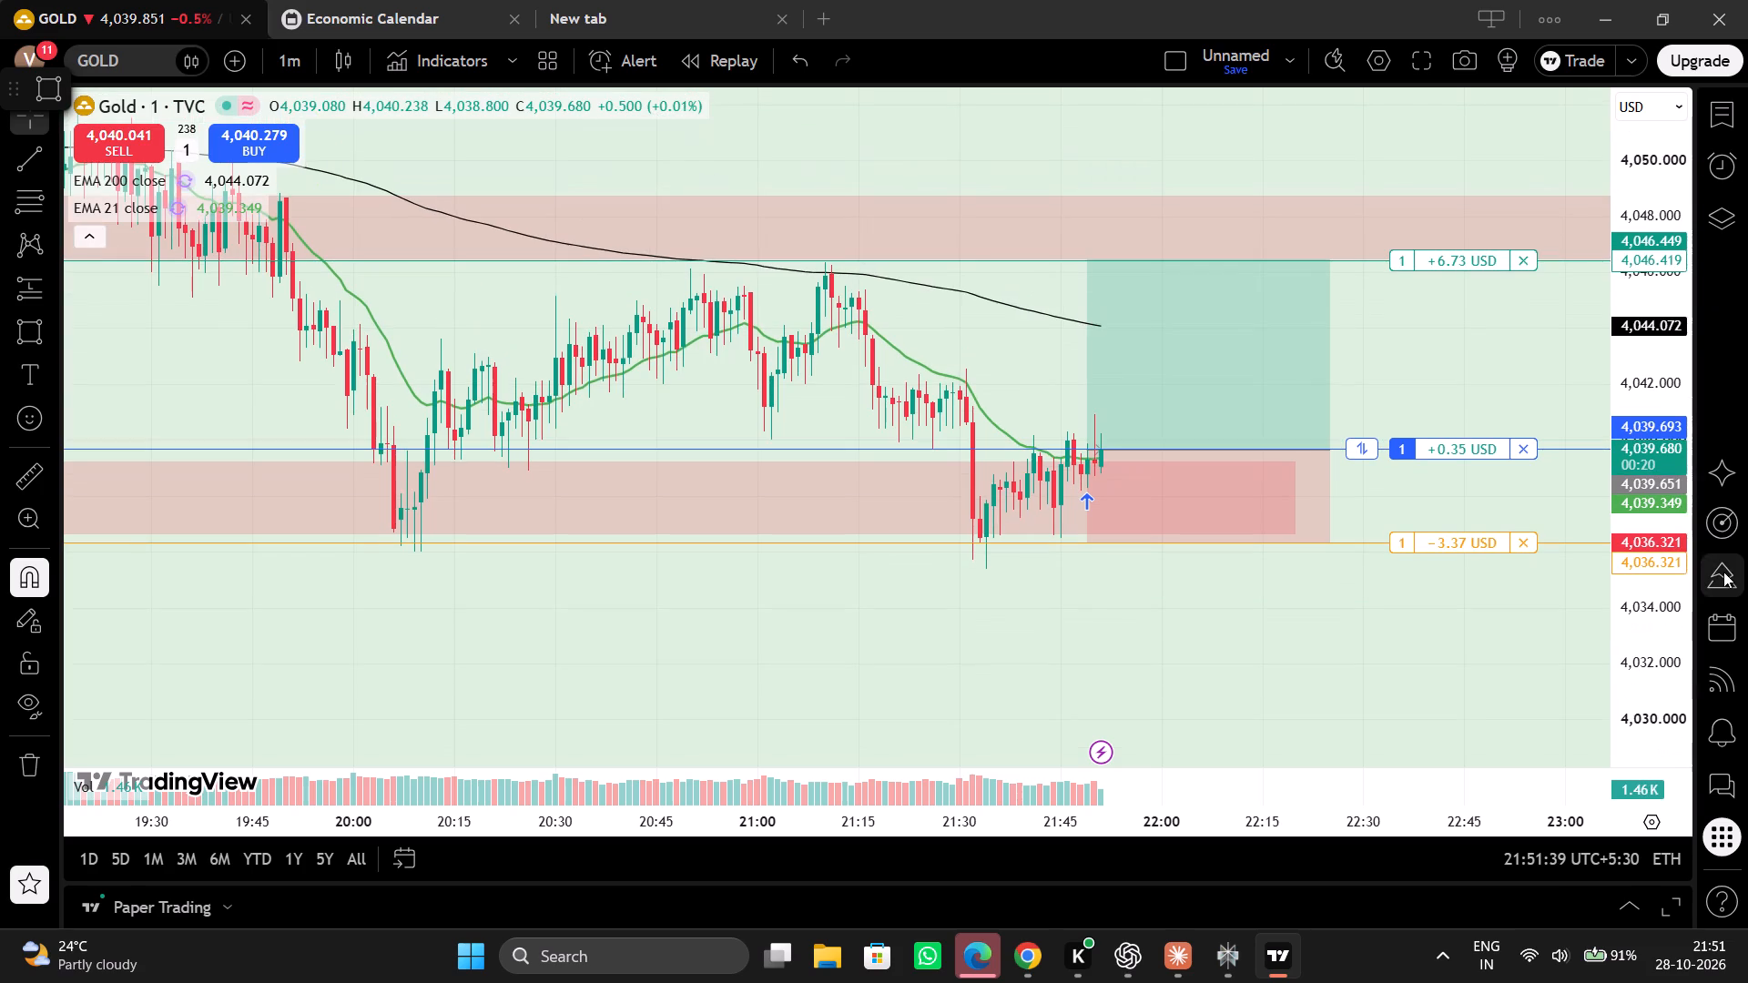
{"action": "left_click_drag", "start_coordinate": [1136, 821], "coordinate": [1430, 781]}
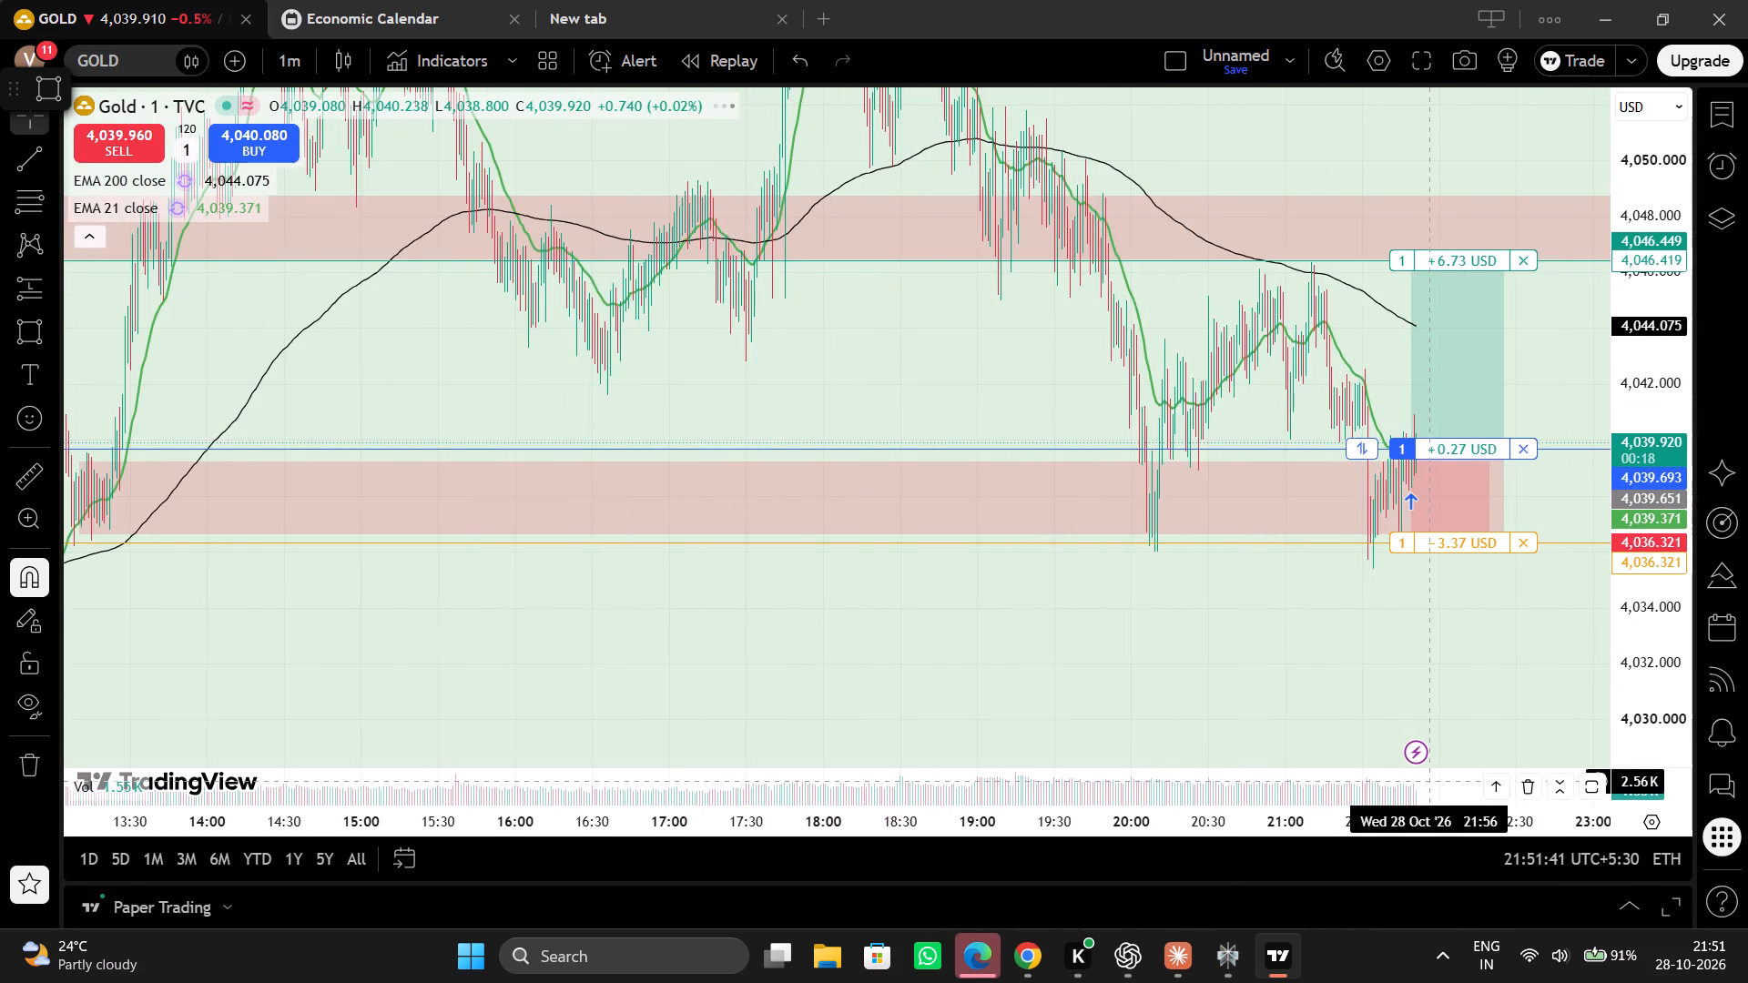
{"action": "left_click_drag", "start_coordinate": [1430, 781], "coordinate": [1206, 886]}
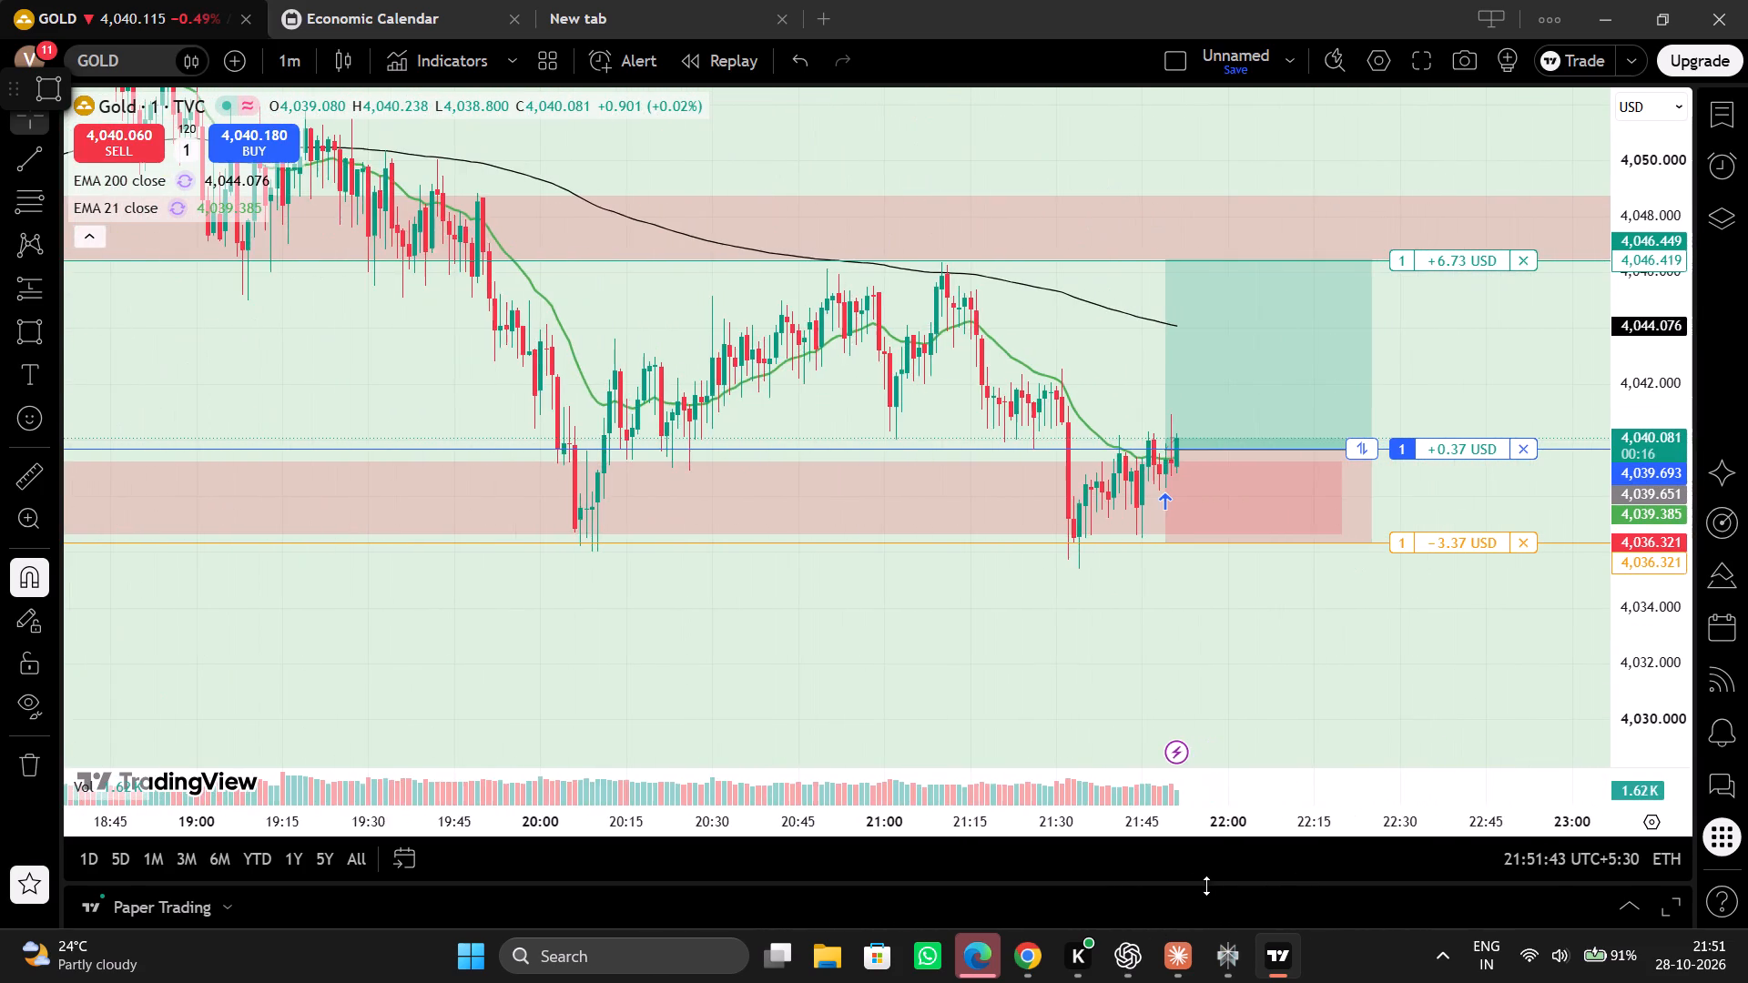
{"action": "left_click_drag", "start_coordinate": [1206, 886], "coordinate": [1123, 883]}
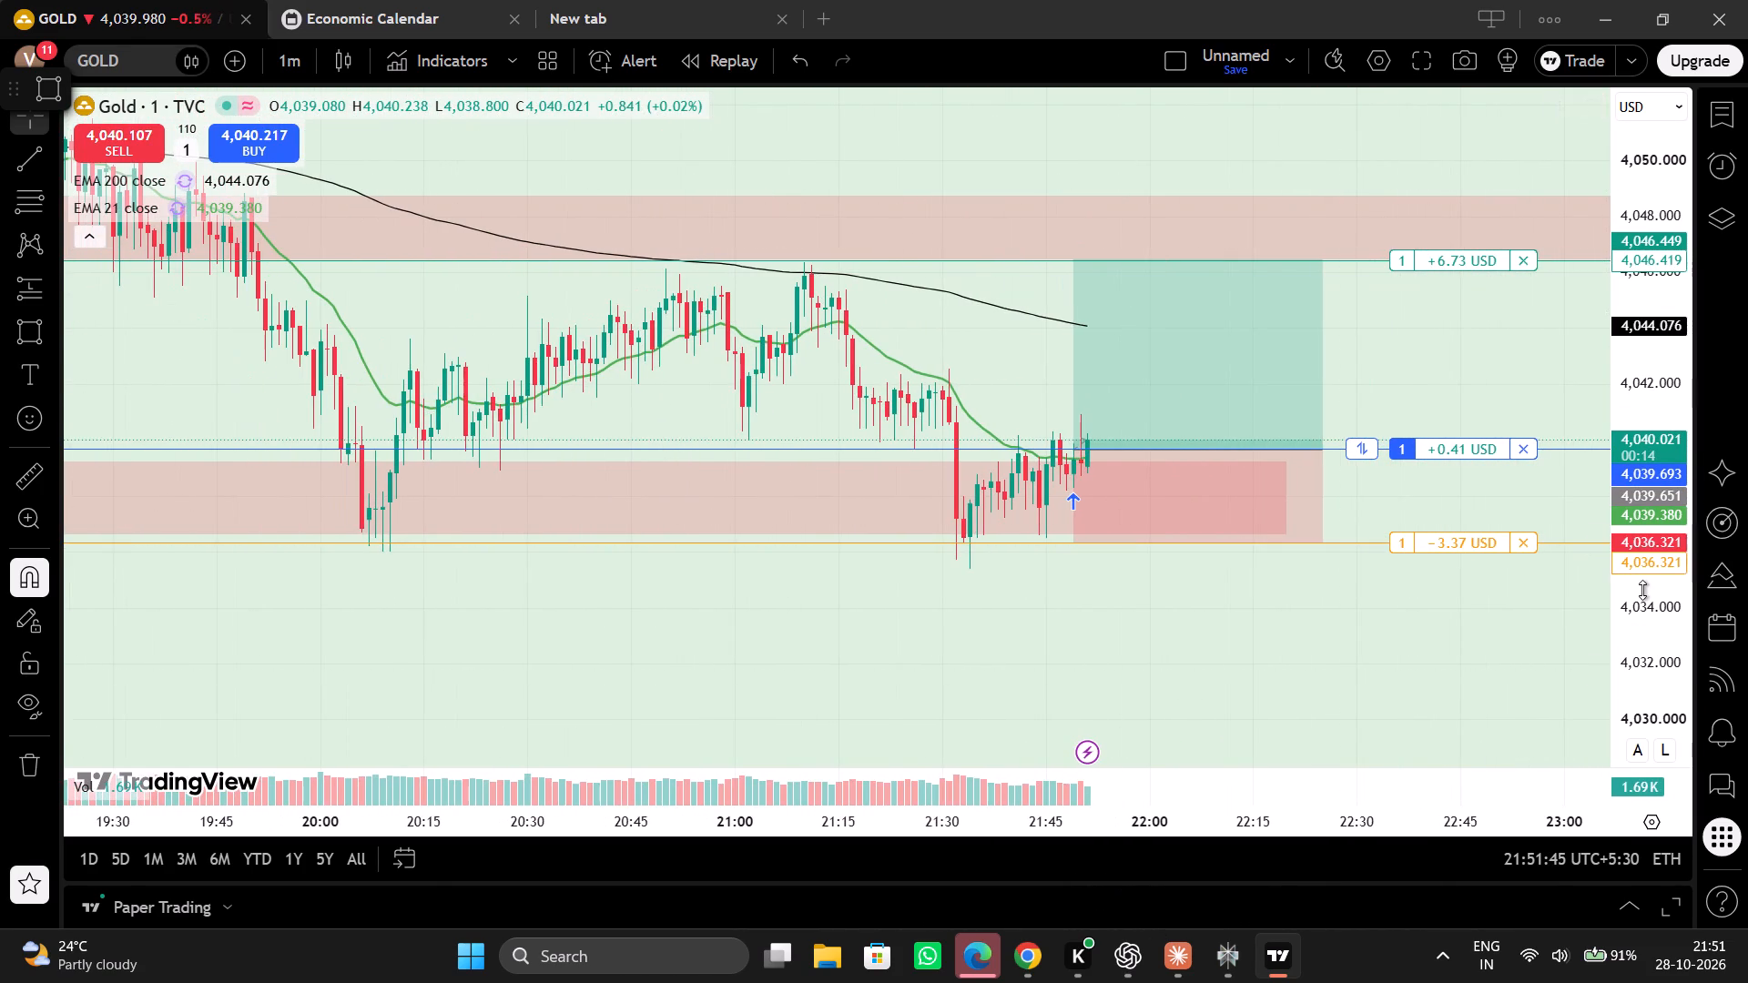
Monitor the newest gold candles close up against the trade's entry, take-profit and stop-loss levels.
{"action": "left_click_drag", "start_coordinate": [1642, 590], "coordinate": [1642, 457]}
{"action": "left_click", "coordinate": [1470, 440]}
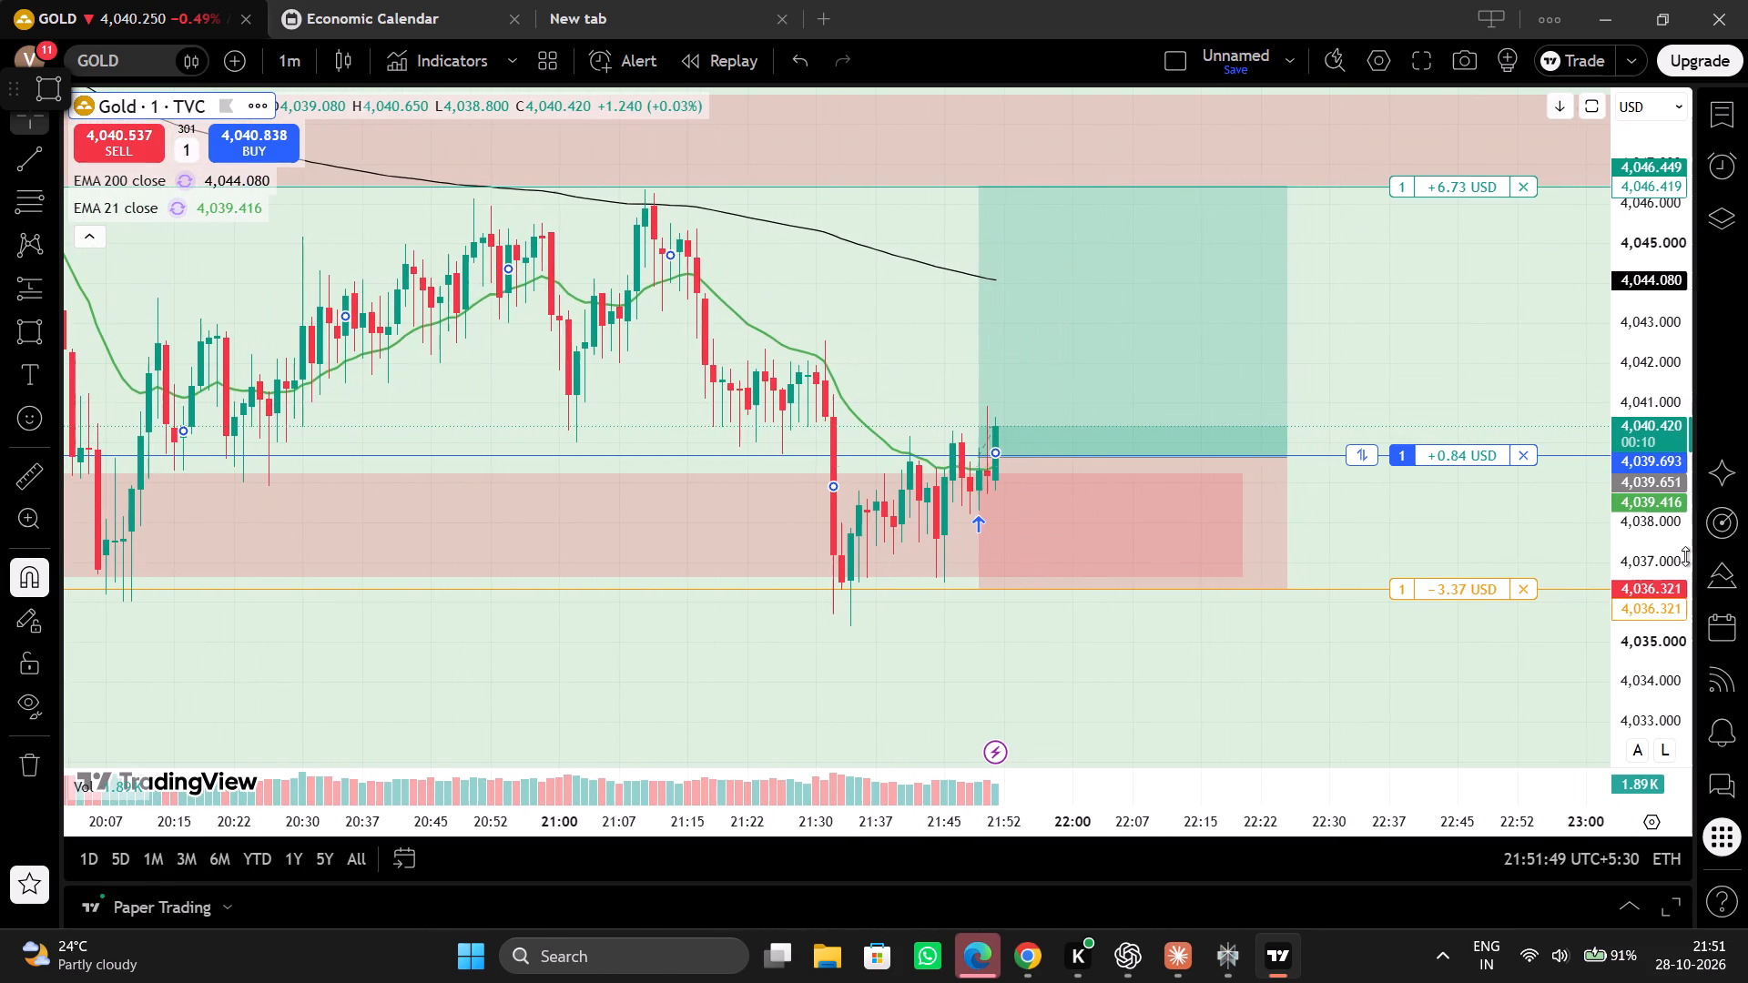
{"action": "left_click_drag", "start_coordinate": [1685, 556], "coordinate": [1682, 534]}
{"action": "left_click", "coordinate": [1437, 371]}
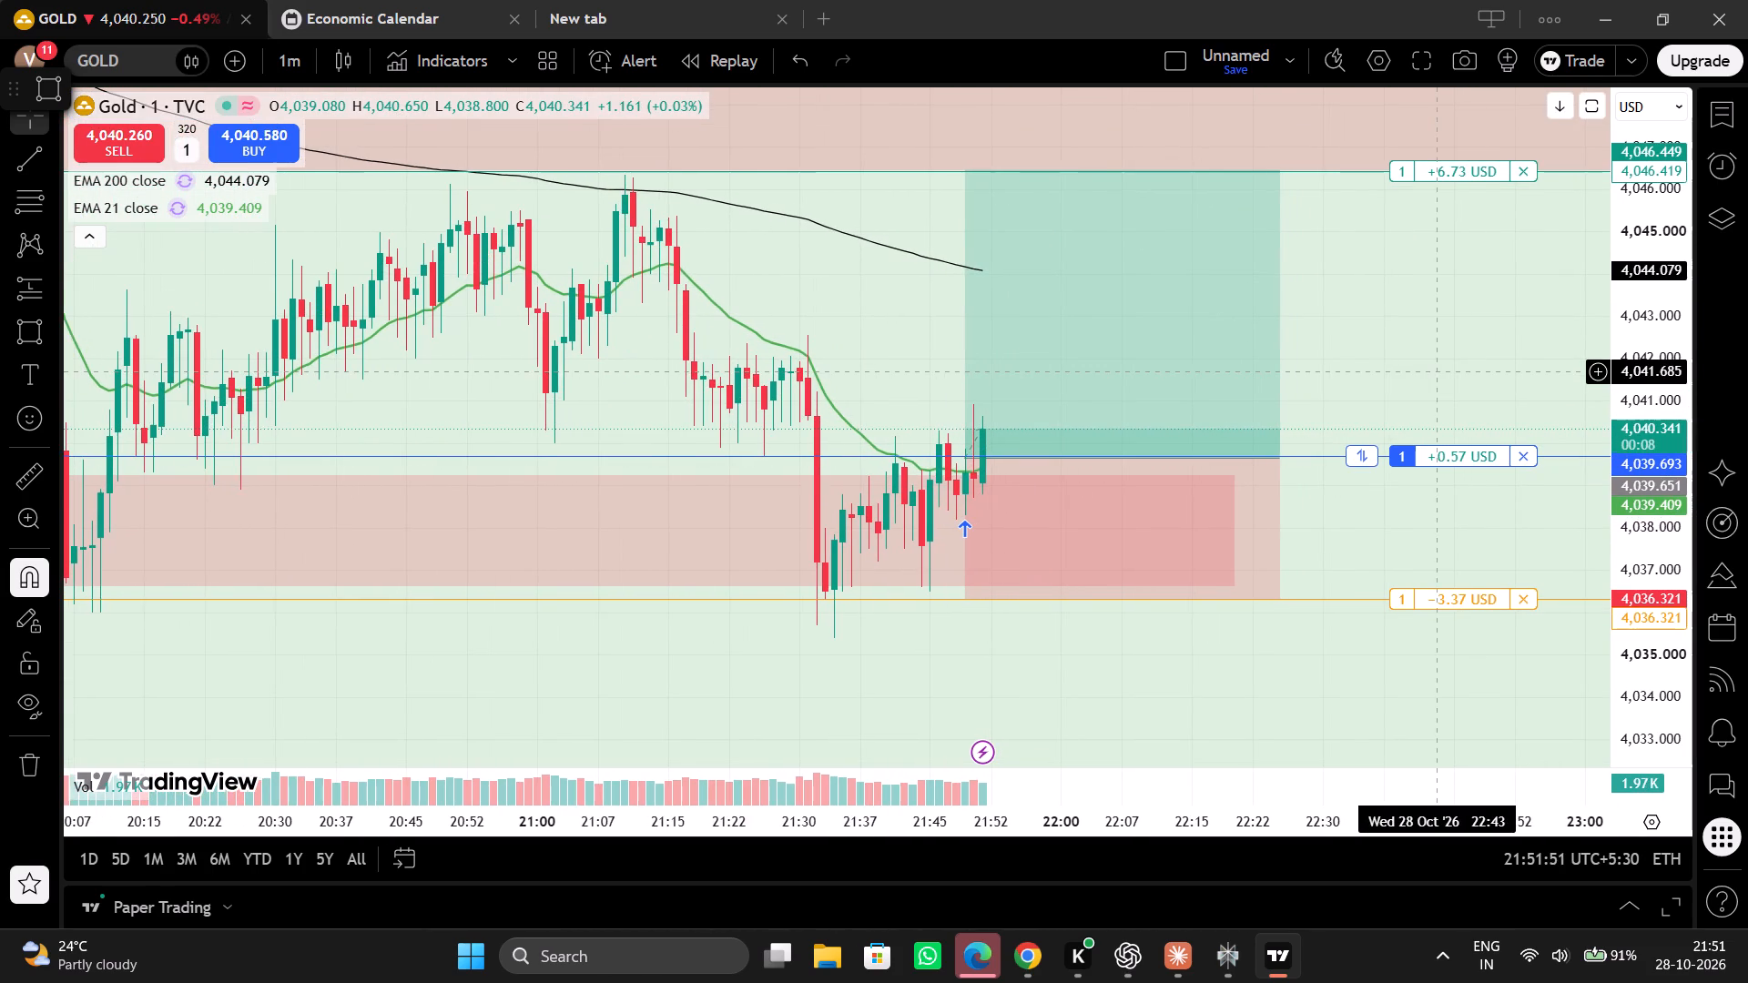
{"action": "left_click_drag", "start_coordinate": [1437, 371], "coordinate": [1198, 420]}
{"action": "left_click_drag", "start_coordinate": [1632, 516], "coordinate": [1633, 483]}
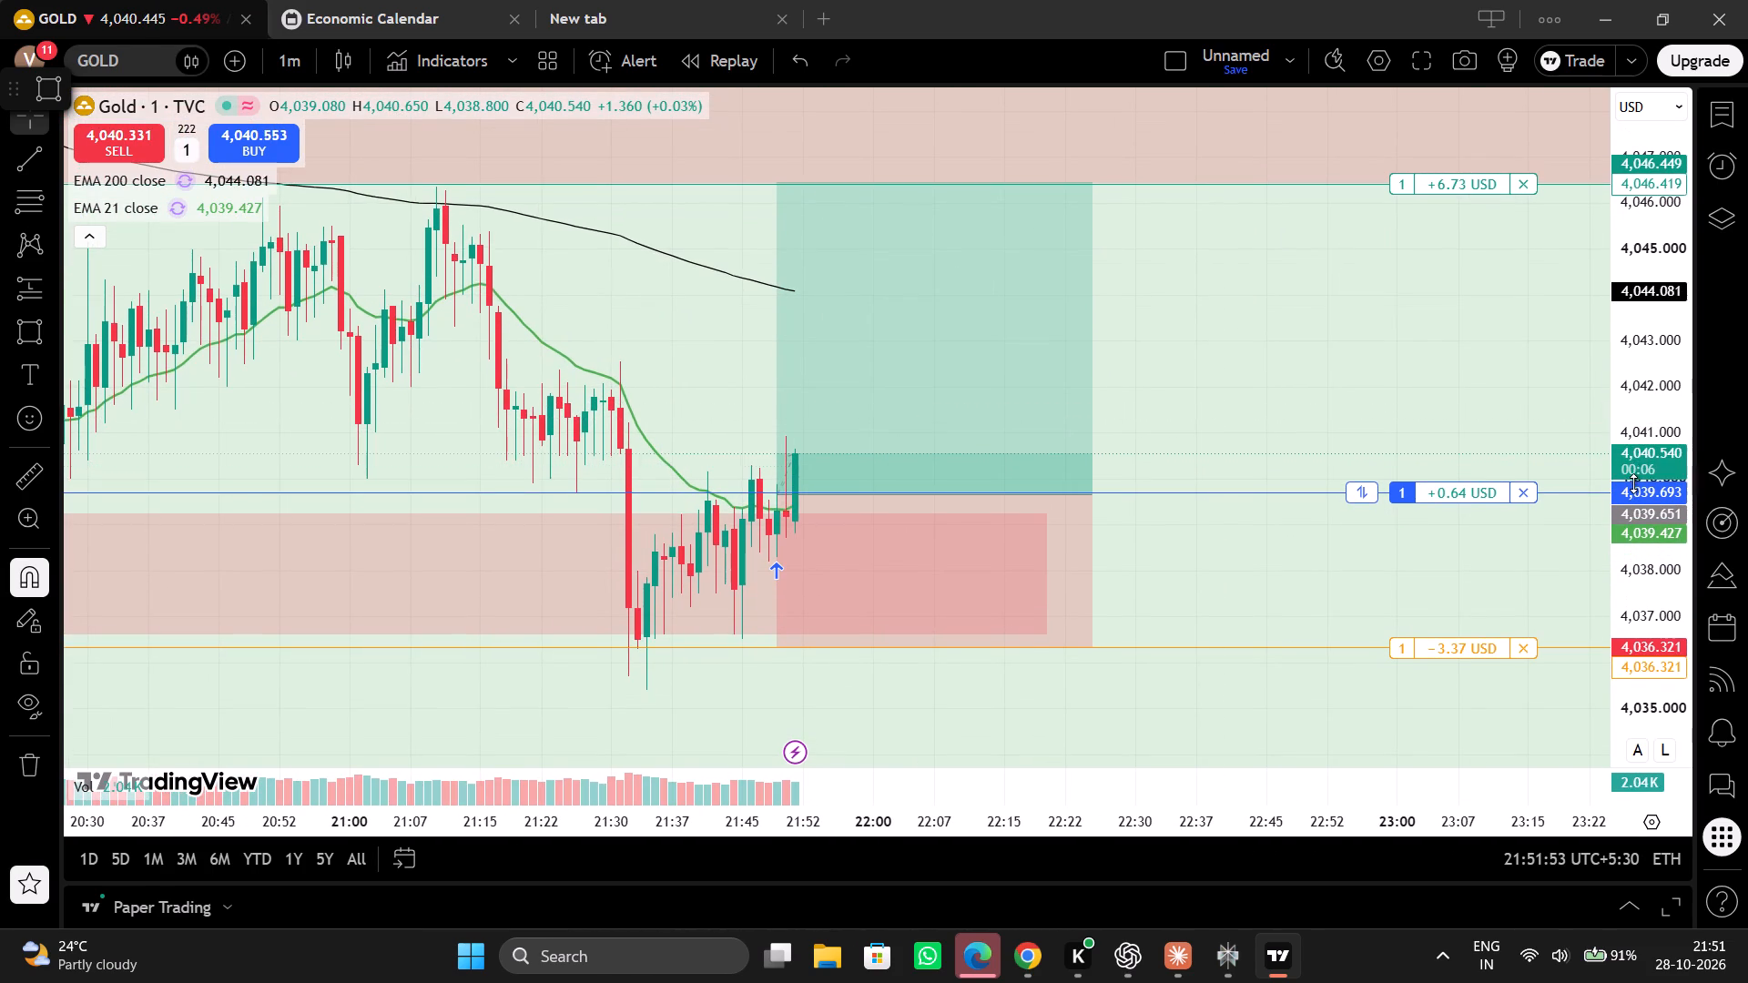
{"action": "left_click_drag", "start_coordinate": [1228, 369], "coordinate": [1235, 406]}
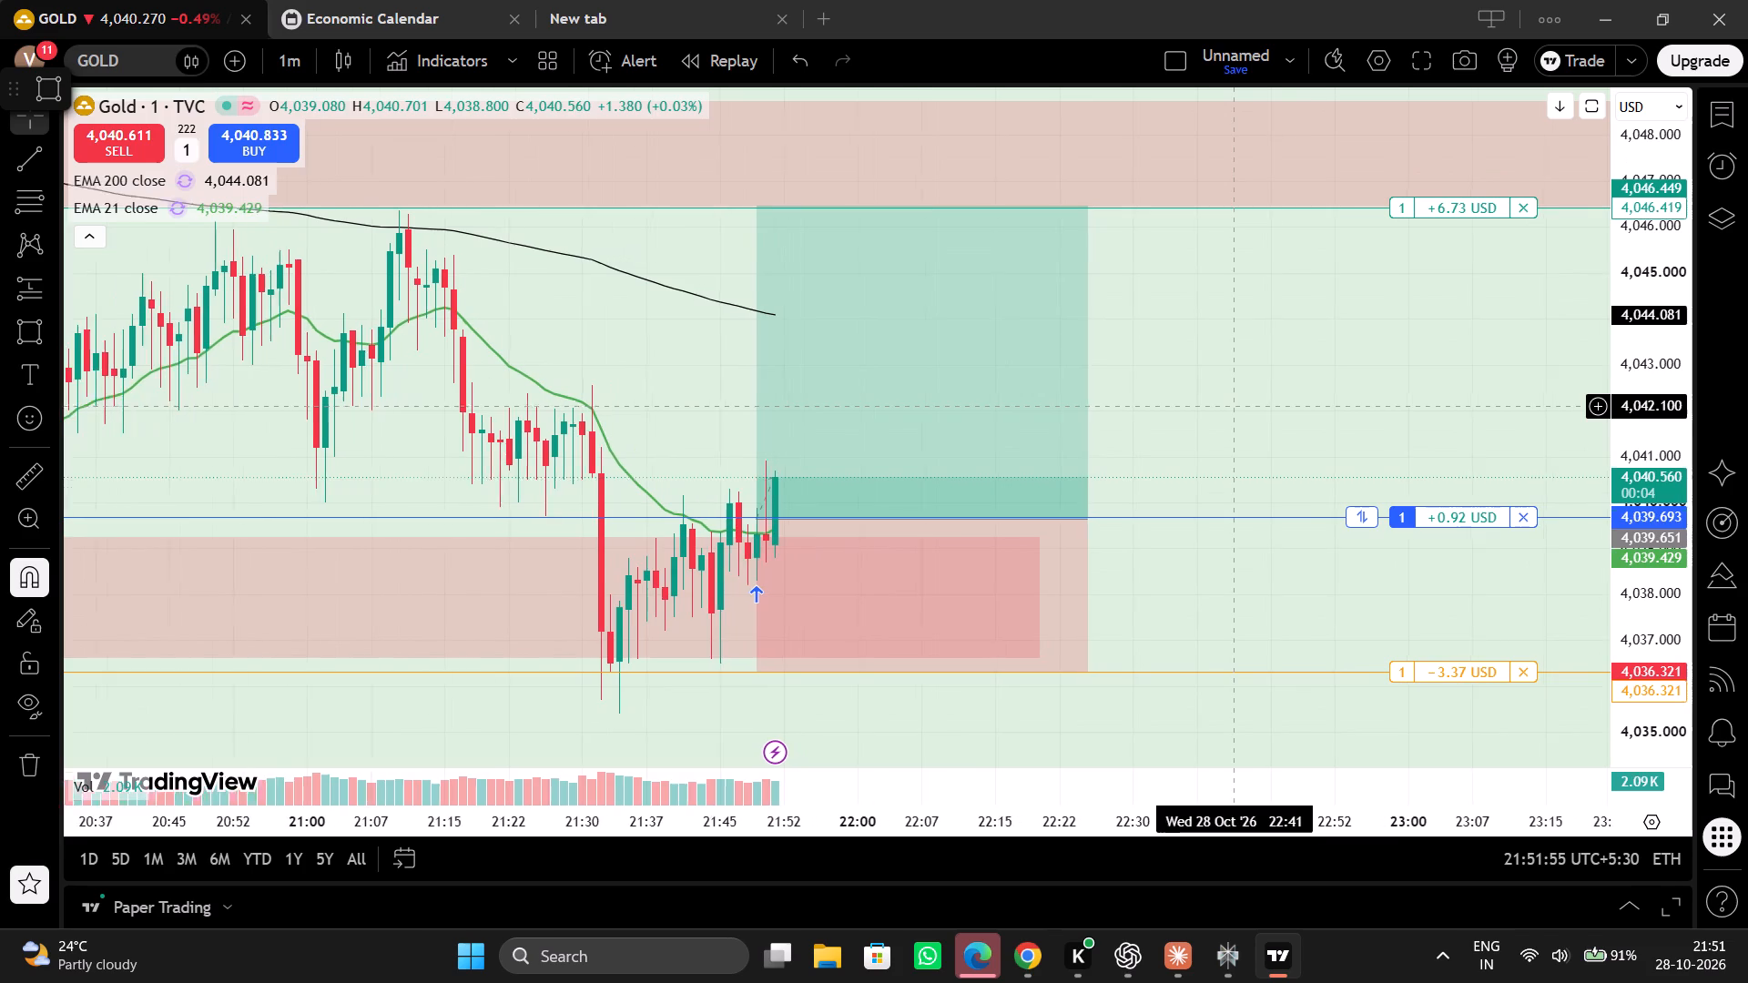
{"action": "left_click_drag", "start_coordinate": [1076, 829], "coordinate": [1182, 814]}
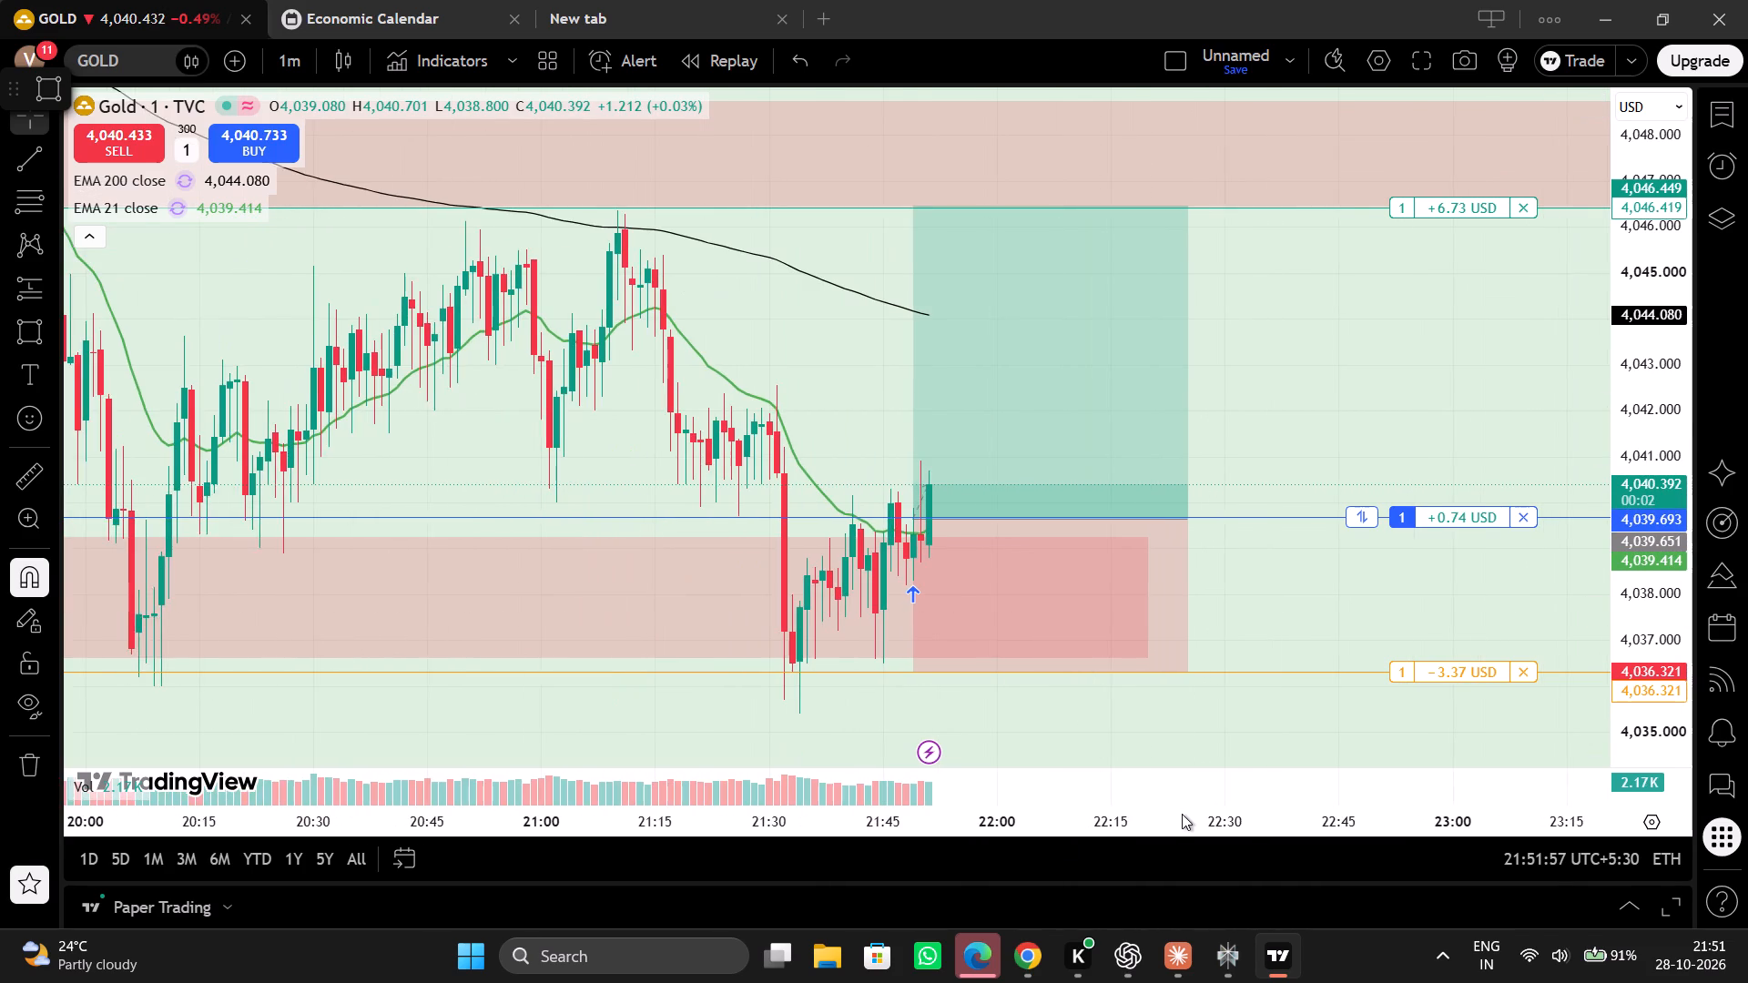
{"action": "left_click_drag", "start_coordinate": [1630, 622], "coordinate": [1621, 557]}
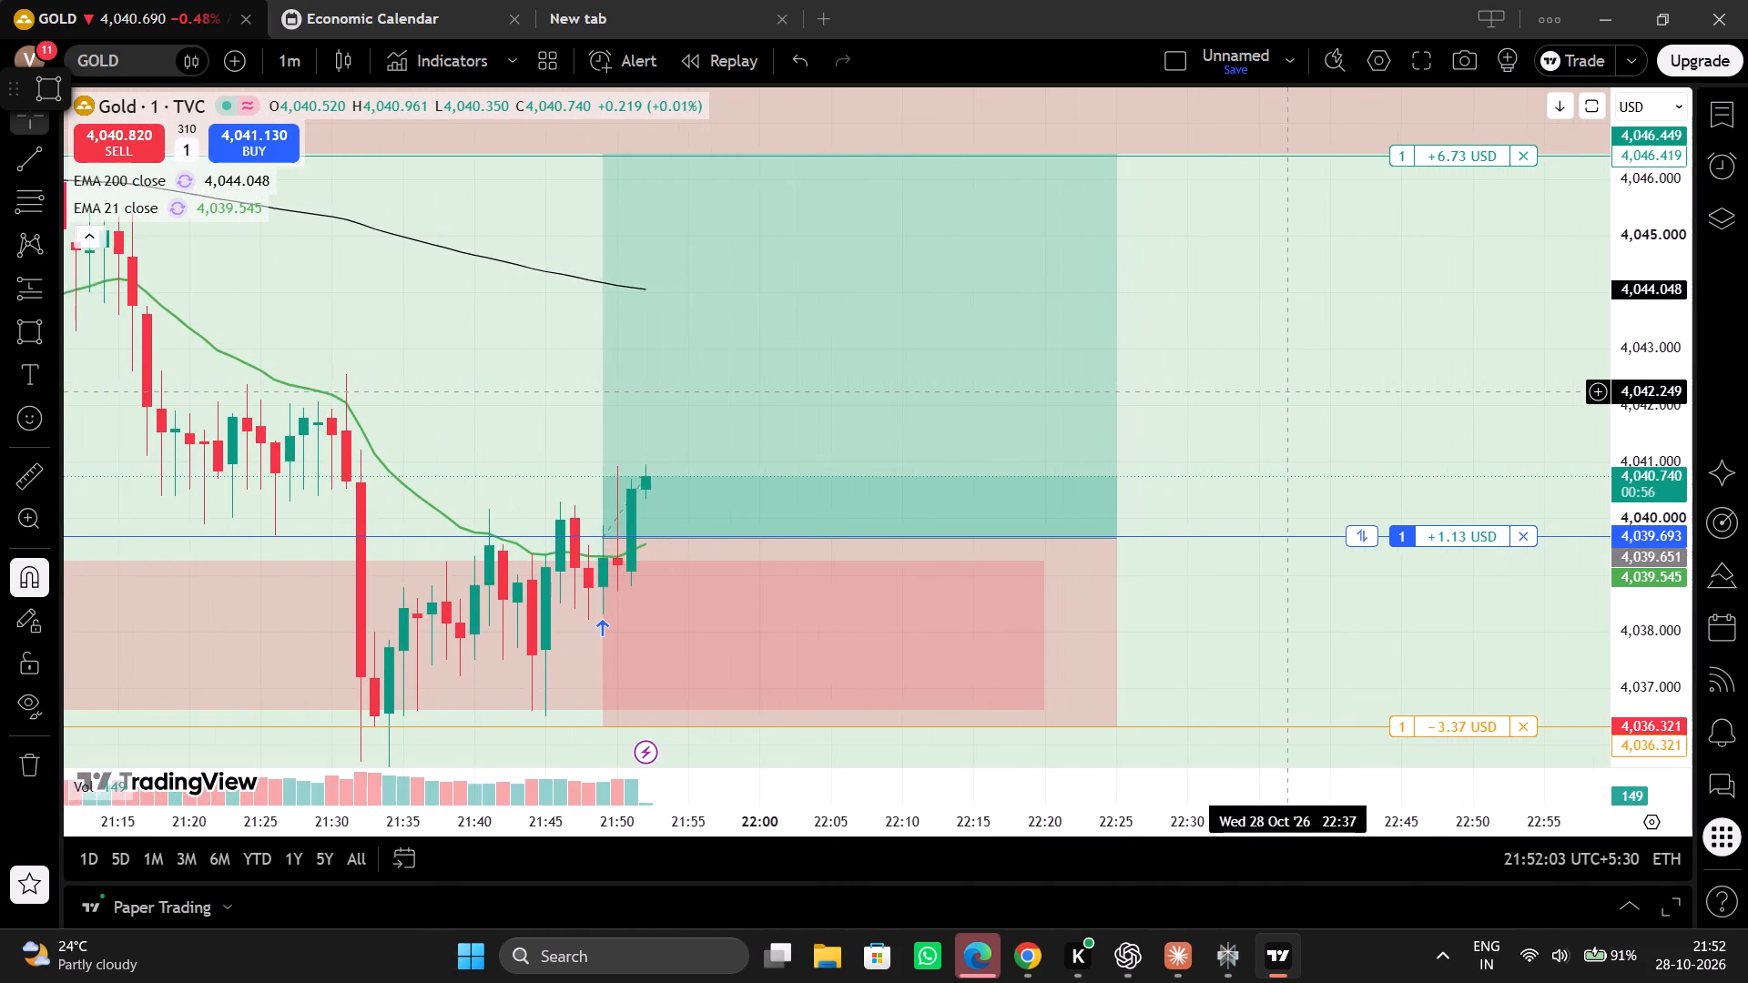
{"action": "left_click", "coordinate": [1648, 606]}
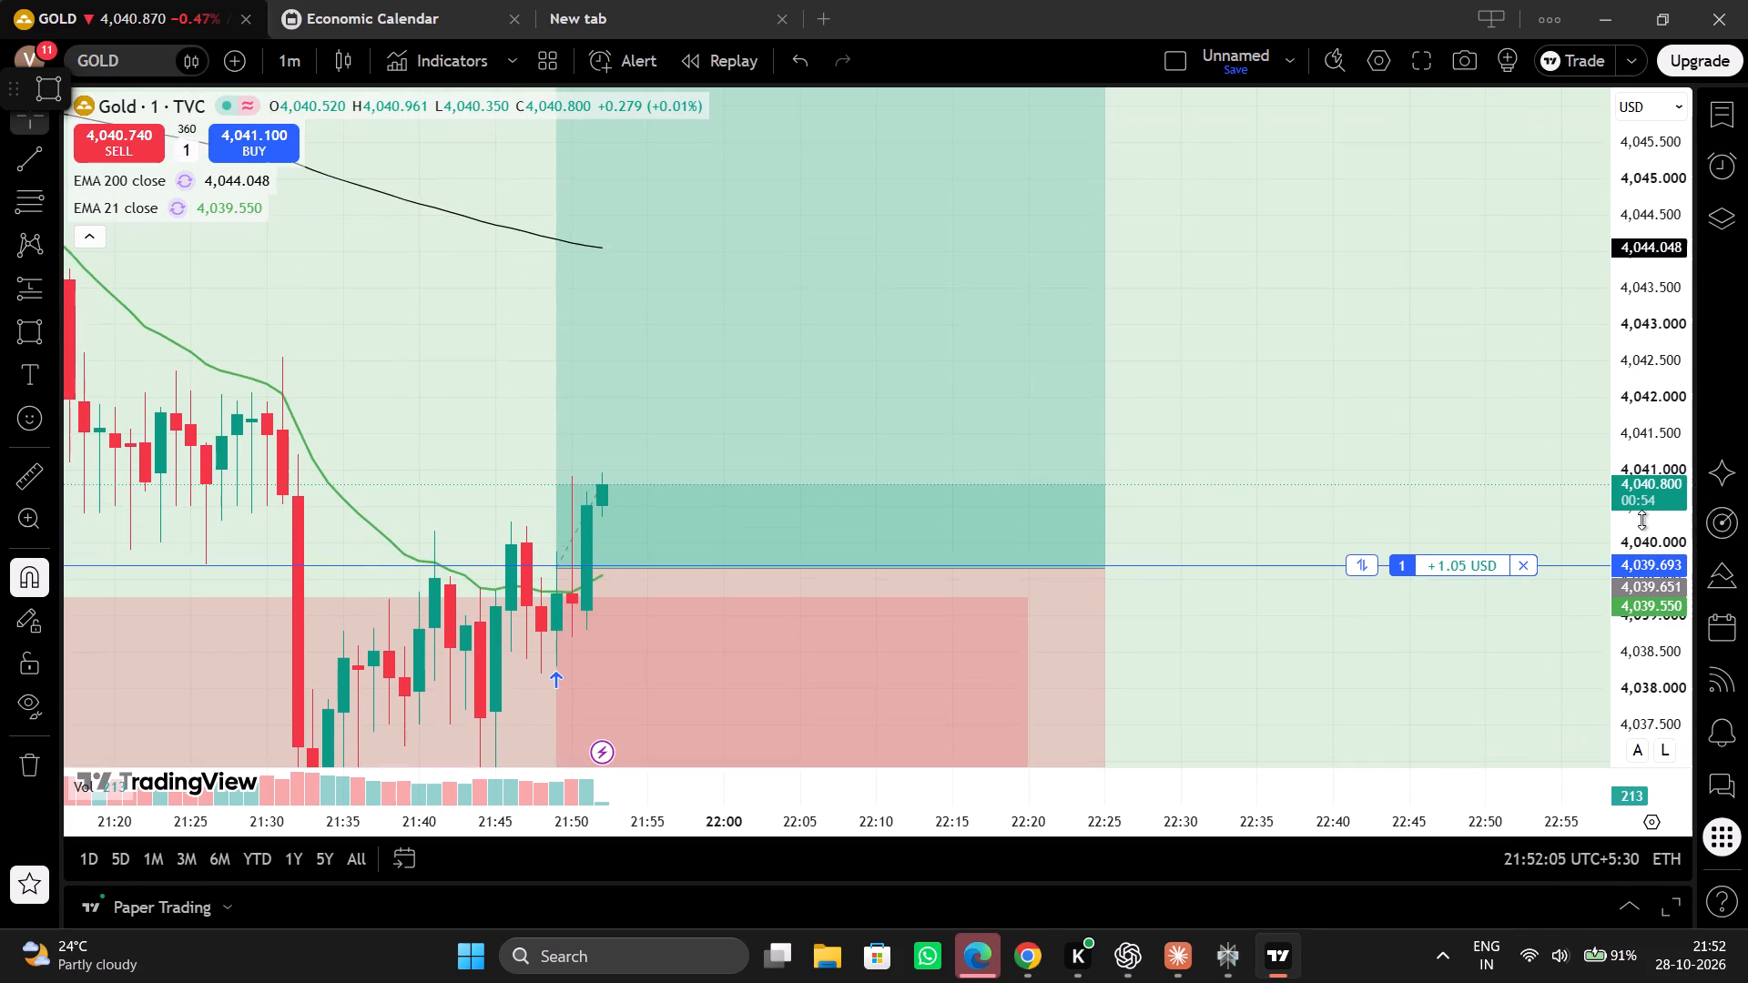
{"action": "left_click_drag", "start_coordinate": [1367, 501], "coordinate": [1455, 496]}
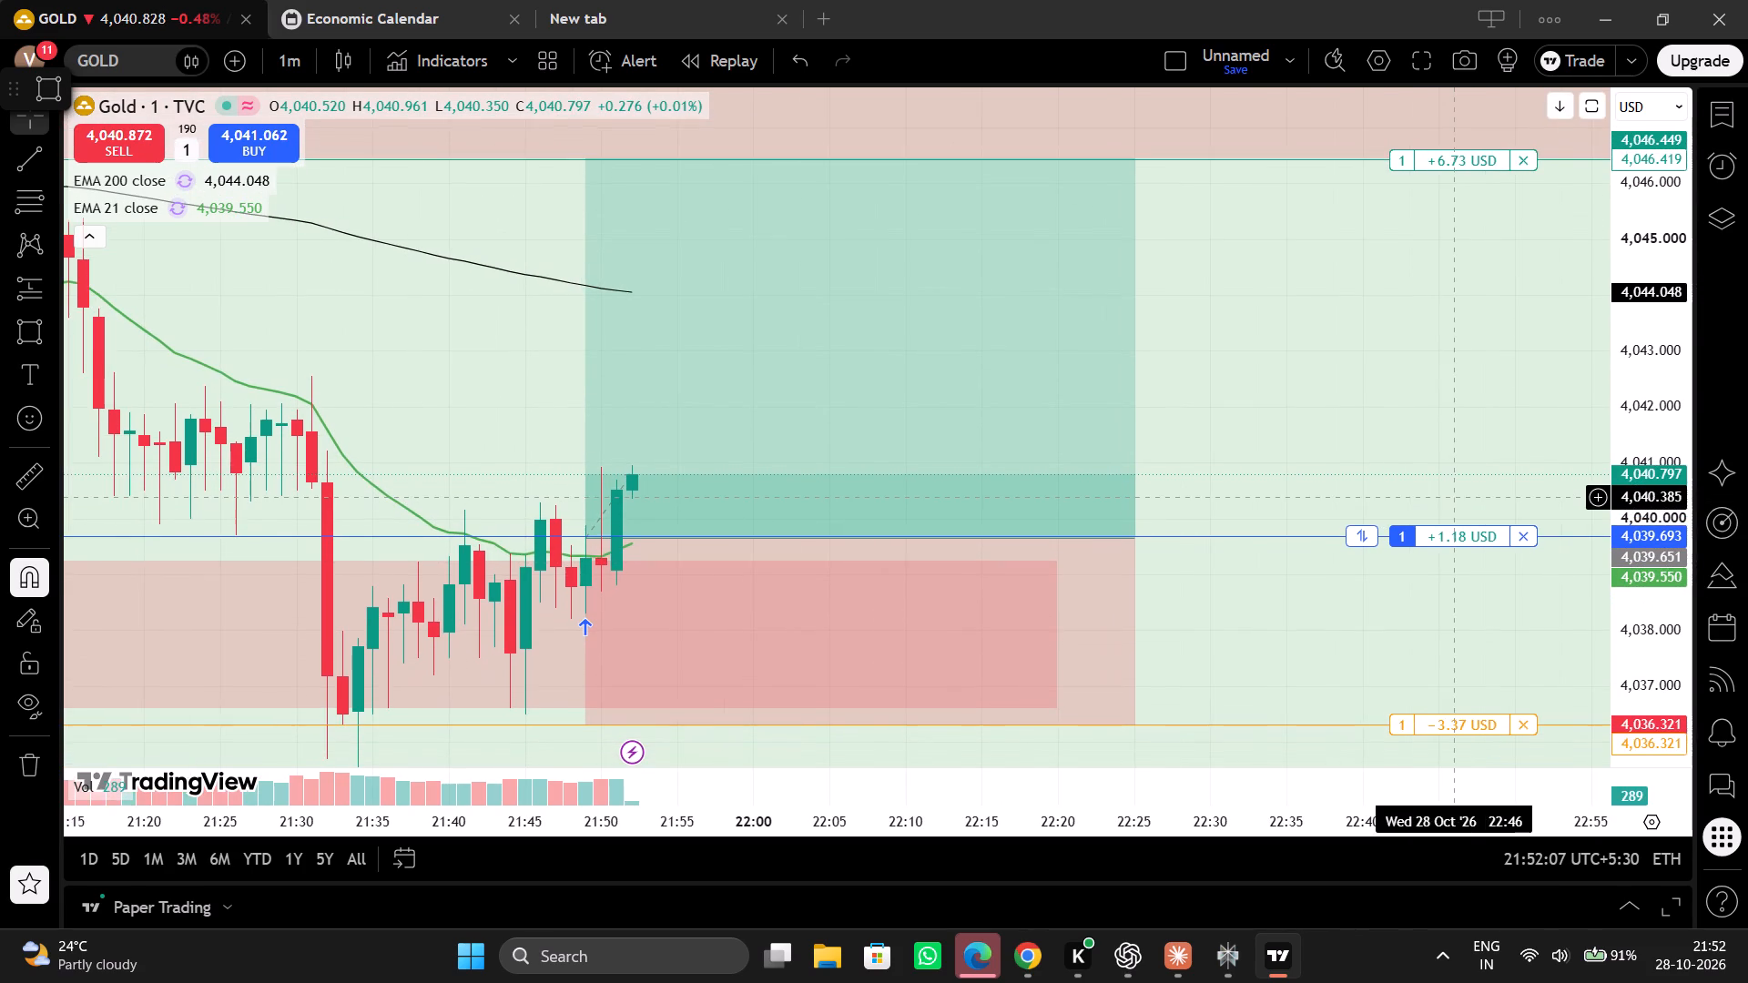
Open the economic calendar and show the events for Wednesday, October 28.
{"action": "left_click", "coordinate": [361, 0]}
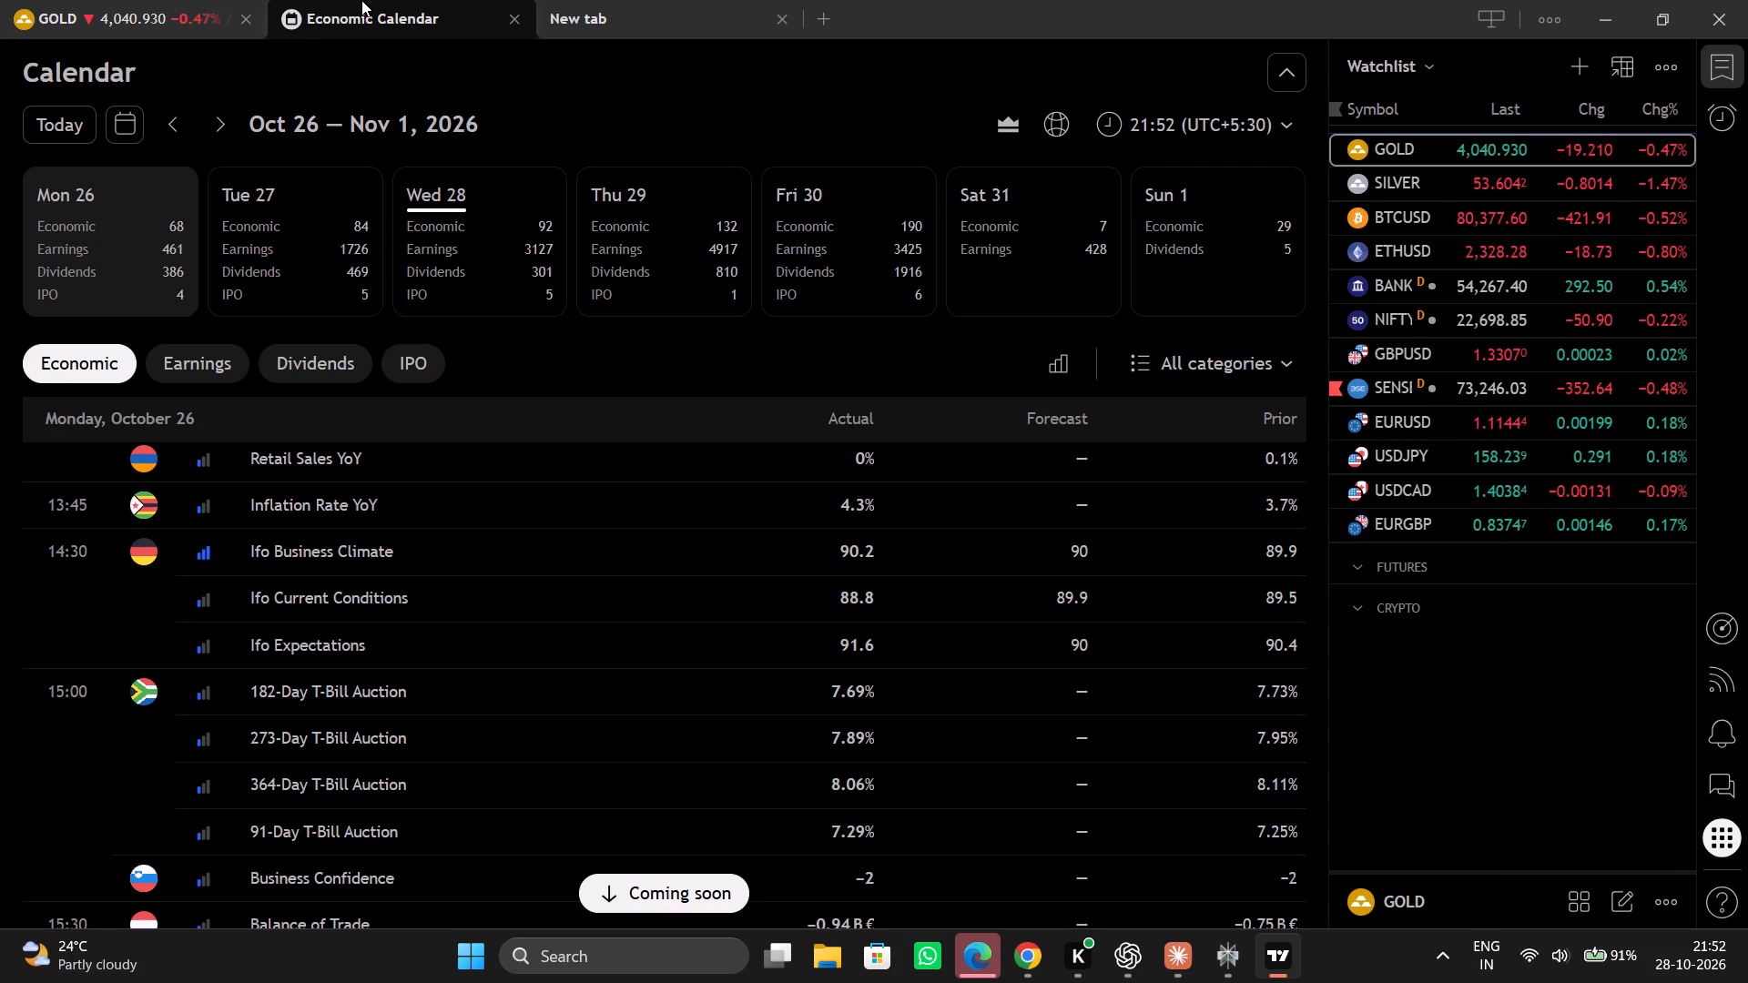
{"action": "left_click", "coordinate": [629, 24]}
{"action": "left_click", "coordinate": [375, 23]}
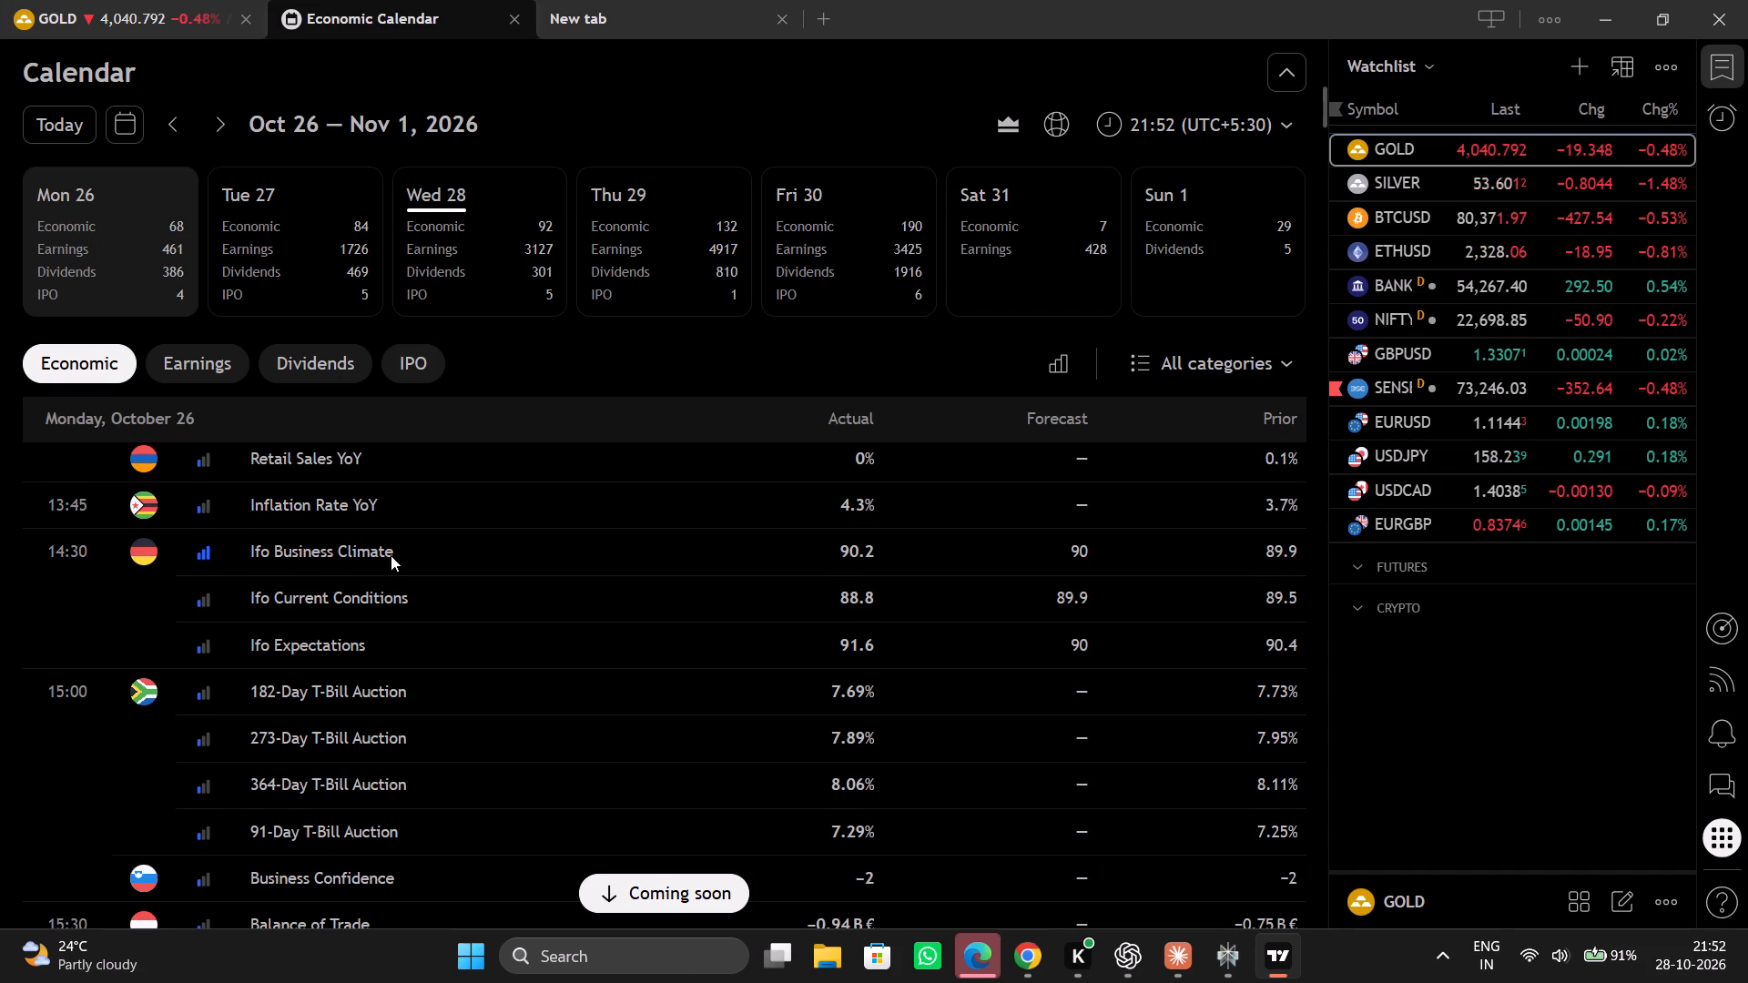
{"action": "scroll", "coordinate": [391, 555], "scroll_direction": "up", "scroll_amount": 2}
{"action": "scroll", "coordinate": [391, 555], "scroll_direction": "down", "scroll_amount": 1}
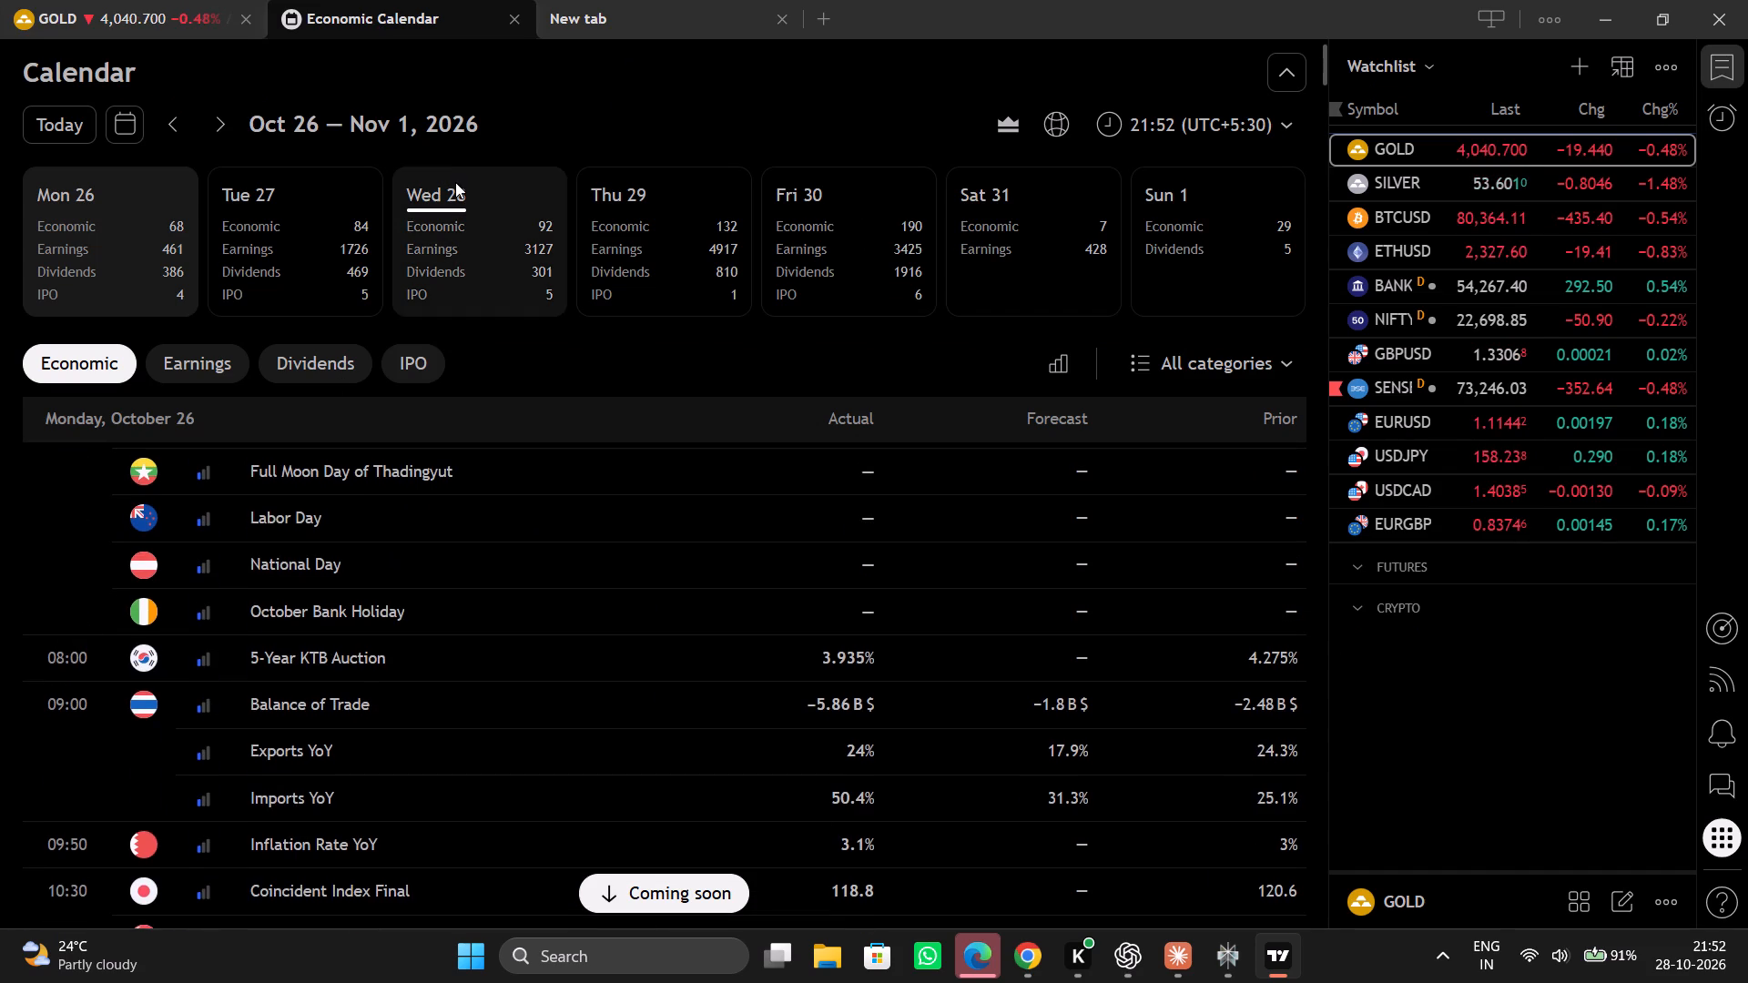
{"action": "left_click", "coordinate": [455, 182]}
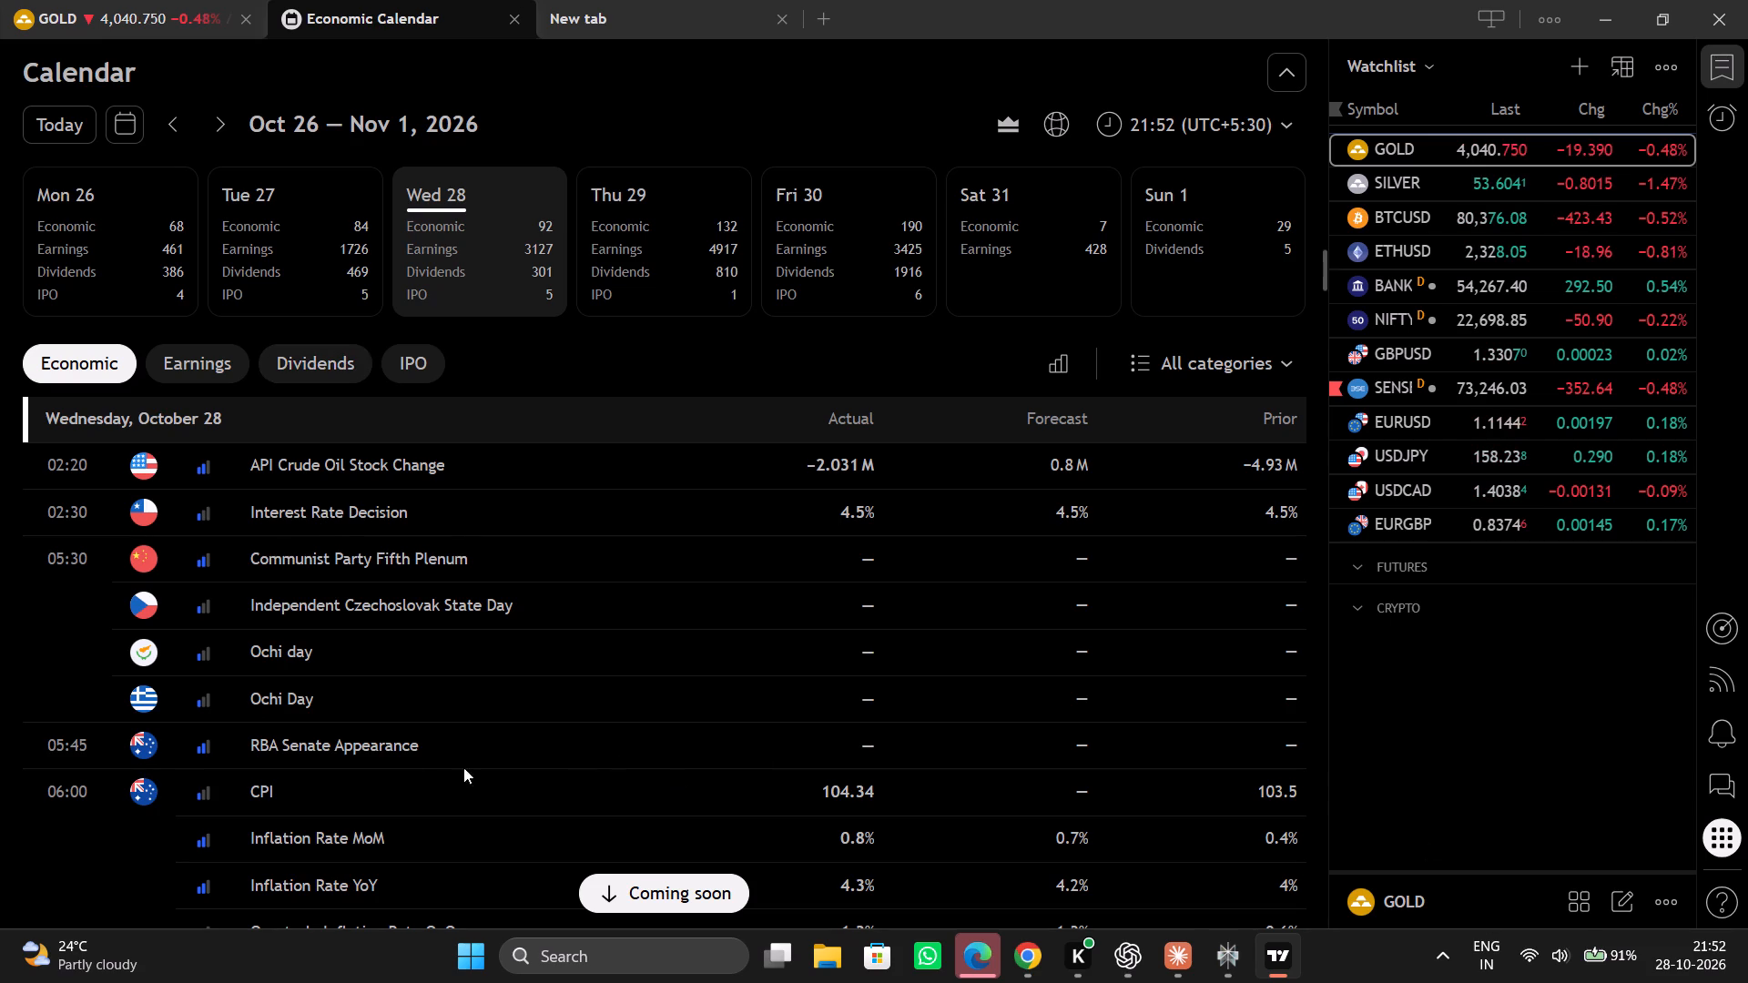
Read through Wednesday's economic events down to the upcoming releases at the end of the day.
{"action": "scroll", "coordinate": [411, 670], "scroll_direction": "down", "scroll_amount": 5}
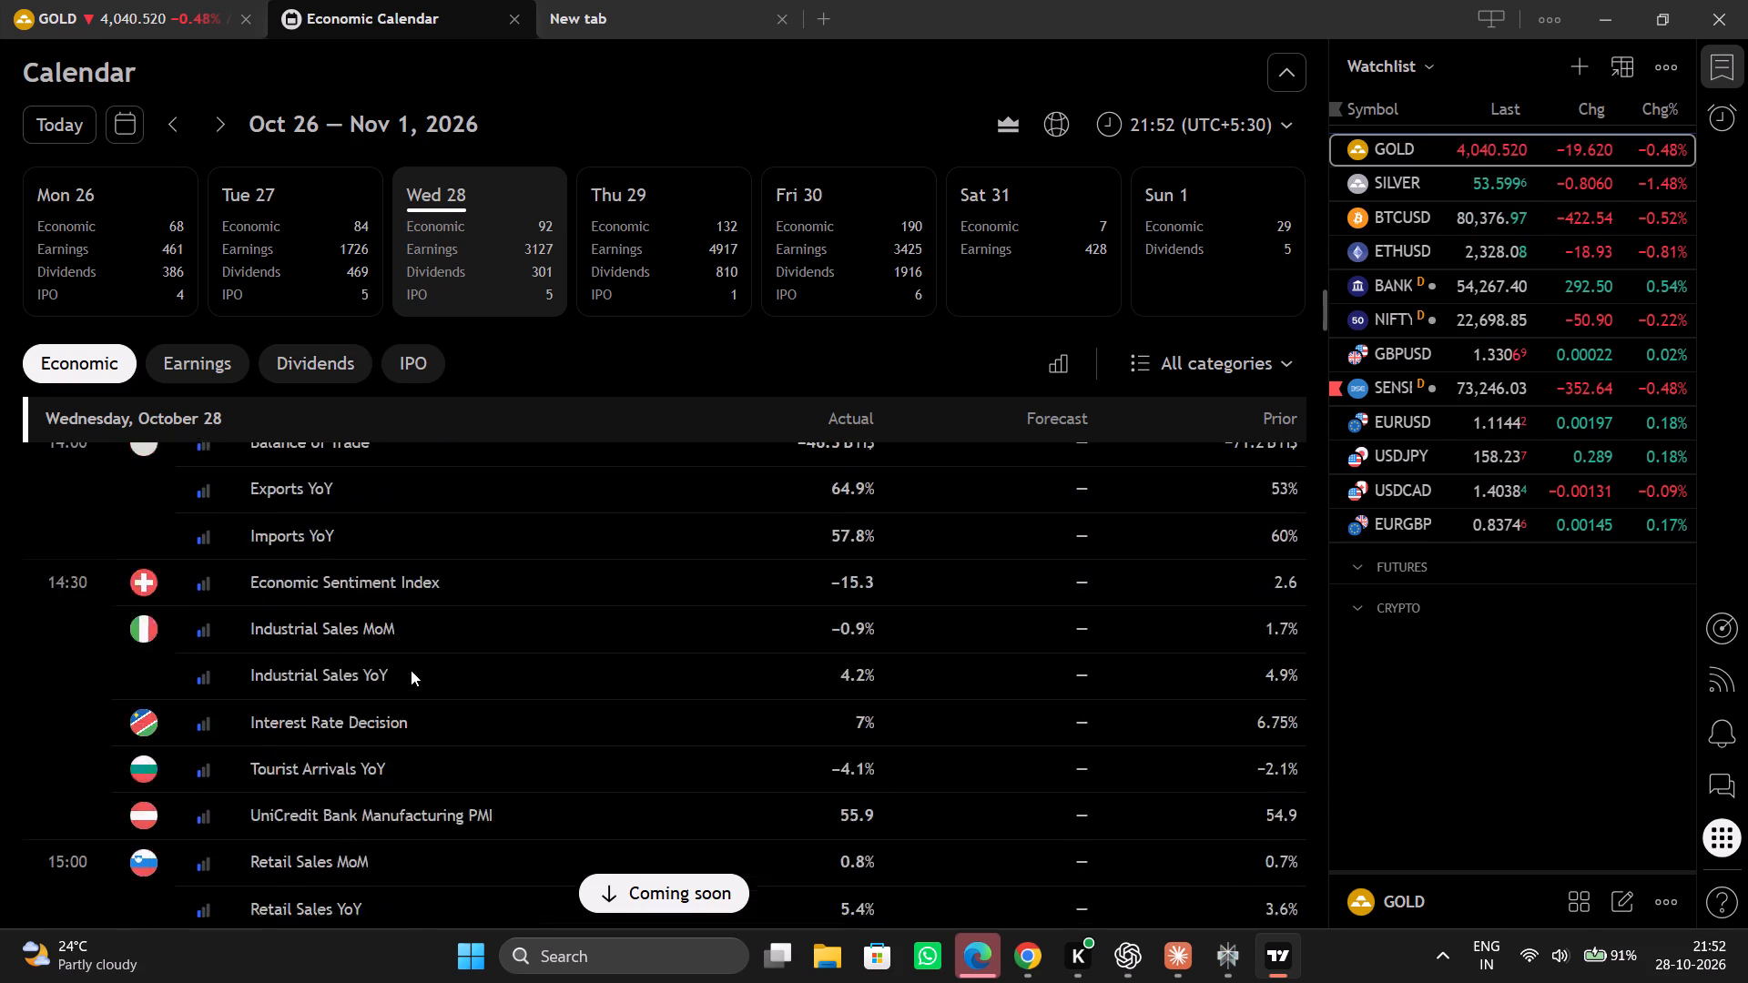
{"action": "scroll", "coordinate": [411, 670], "scroll_direction": "down", "scroll_amount": 1}
{"action": "scroll", "coordinate": [411, 670], "scroll_direction": "up", "scroll_amount": 3}
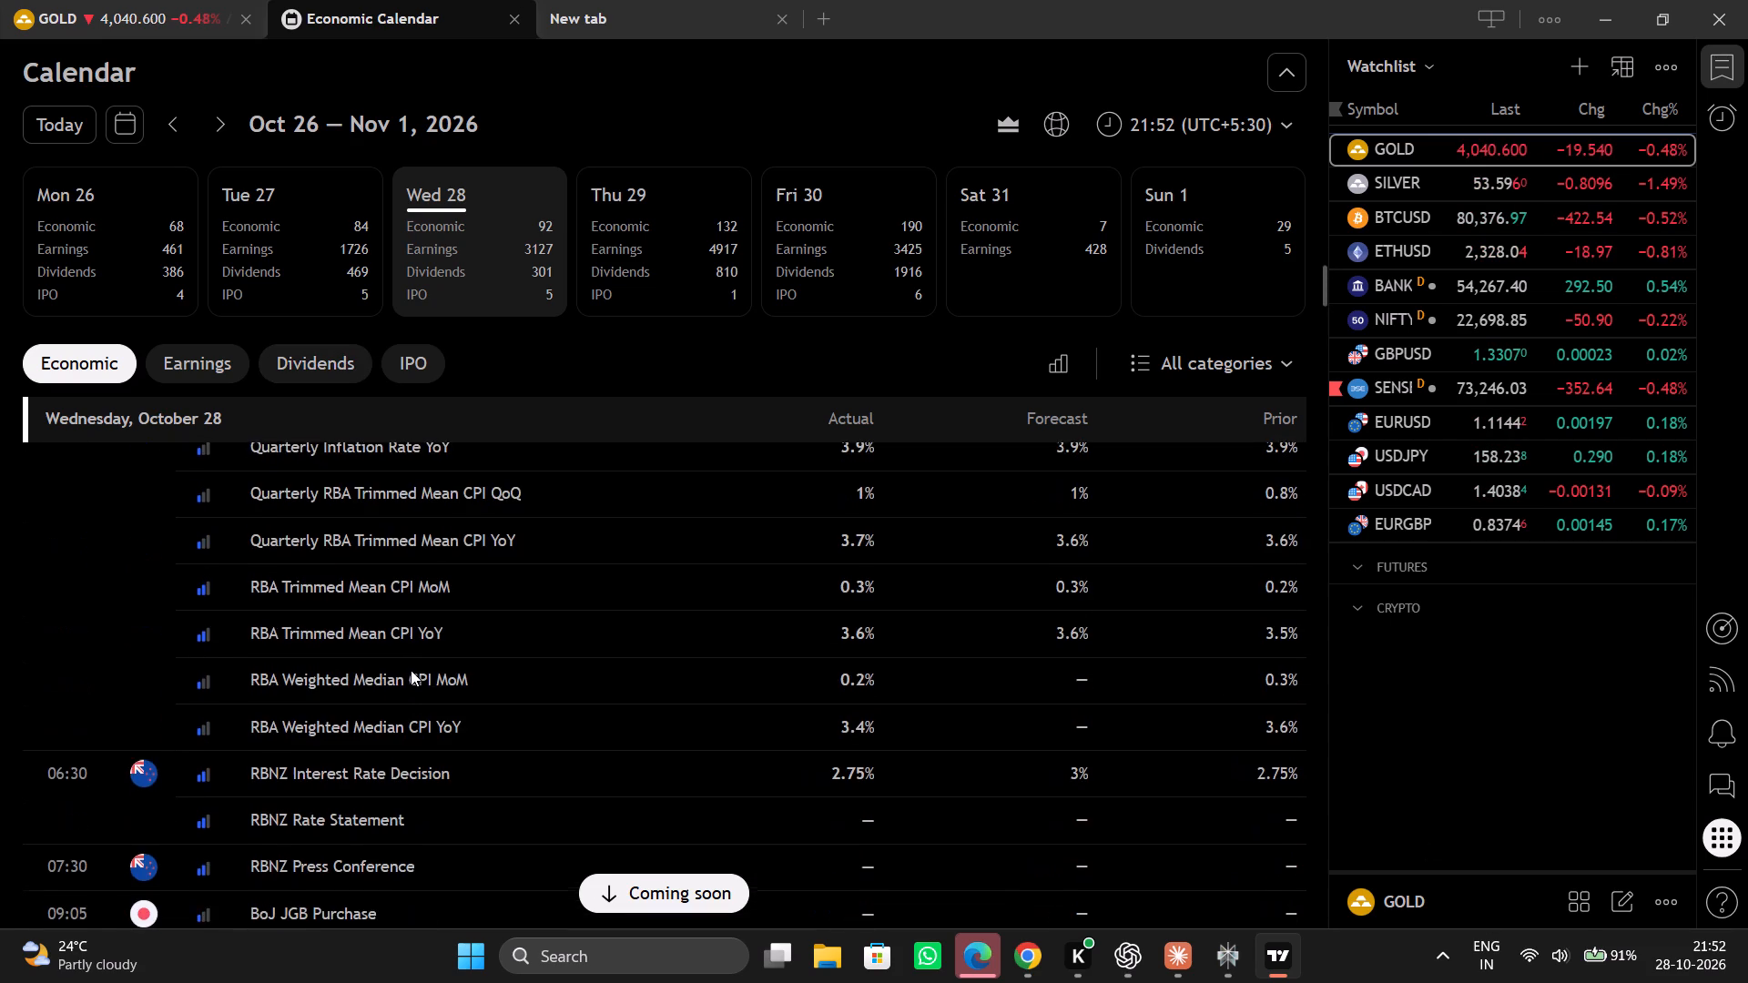
{"action": "scroll", "coordinate": [411, 670], "scroll_direction": "up", "scroll_amount": 2}
{"action": "scroll", "coordinate": [411, 670], "scroll_direction": "down", "scroll_amount": 2}
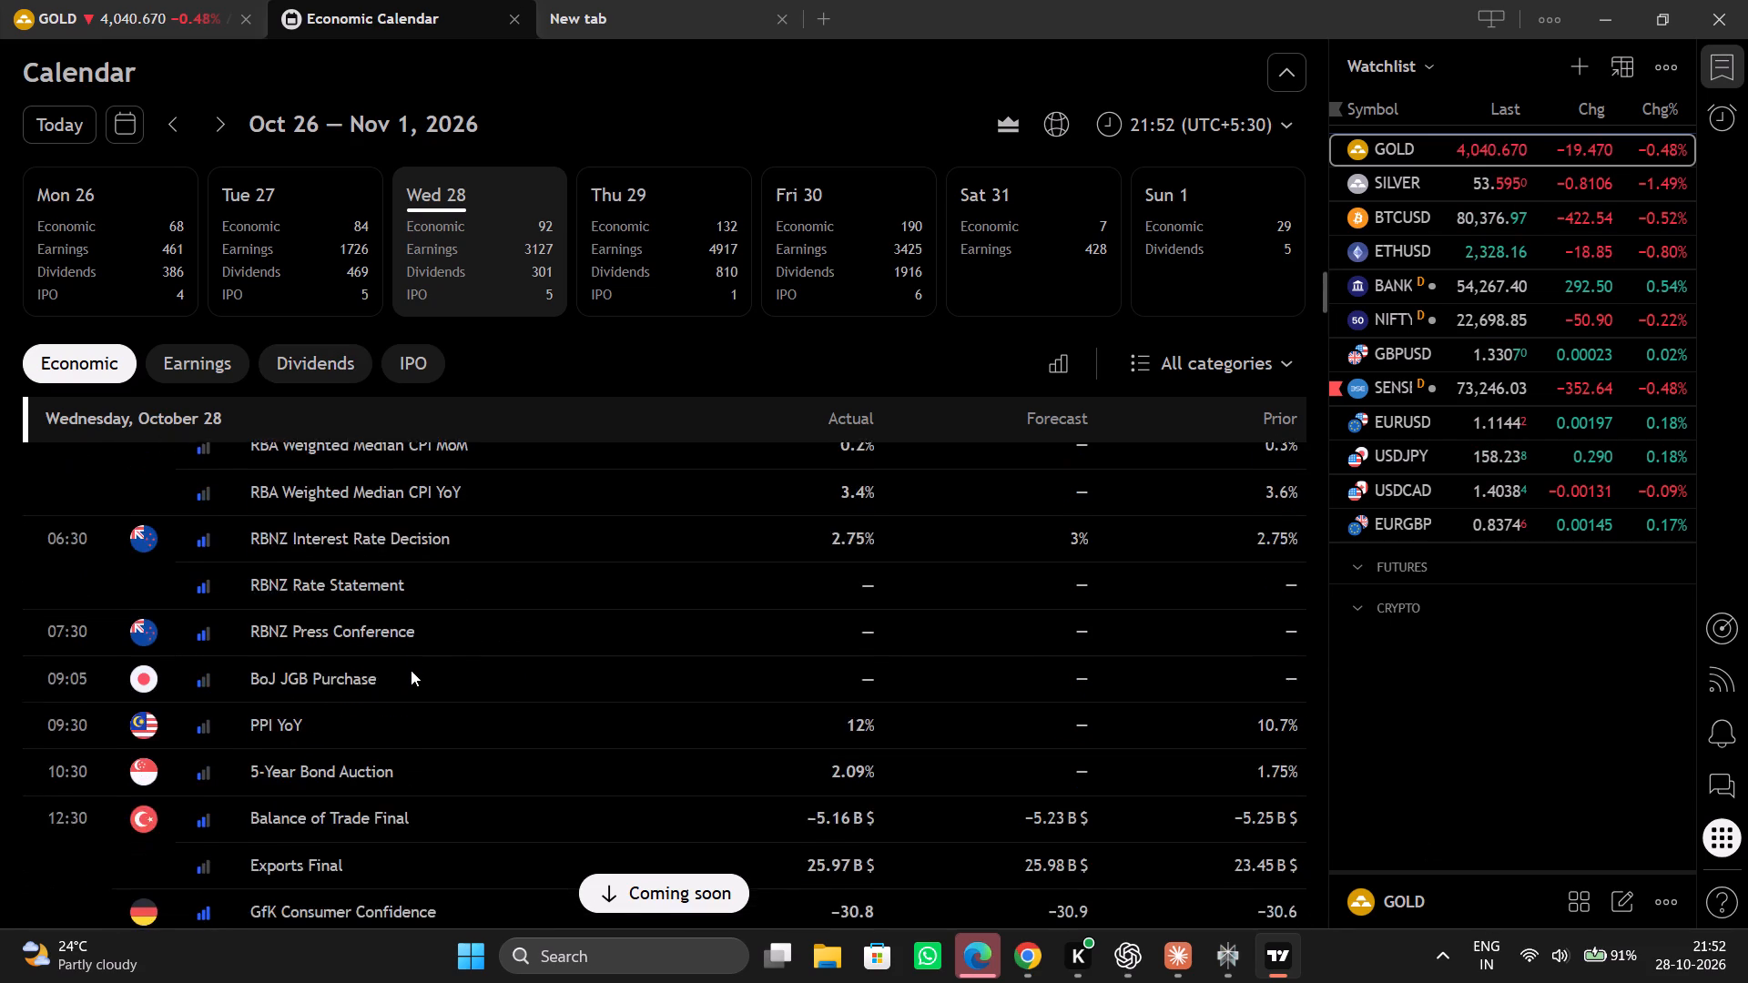
{"action": "scroll", "coordinate": [411, 670], "scroll_direction": "down", "scroll_amount": 6}
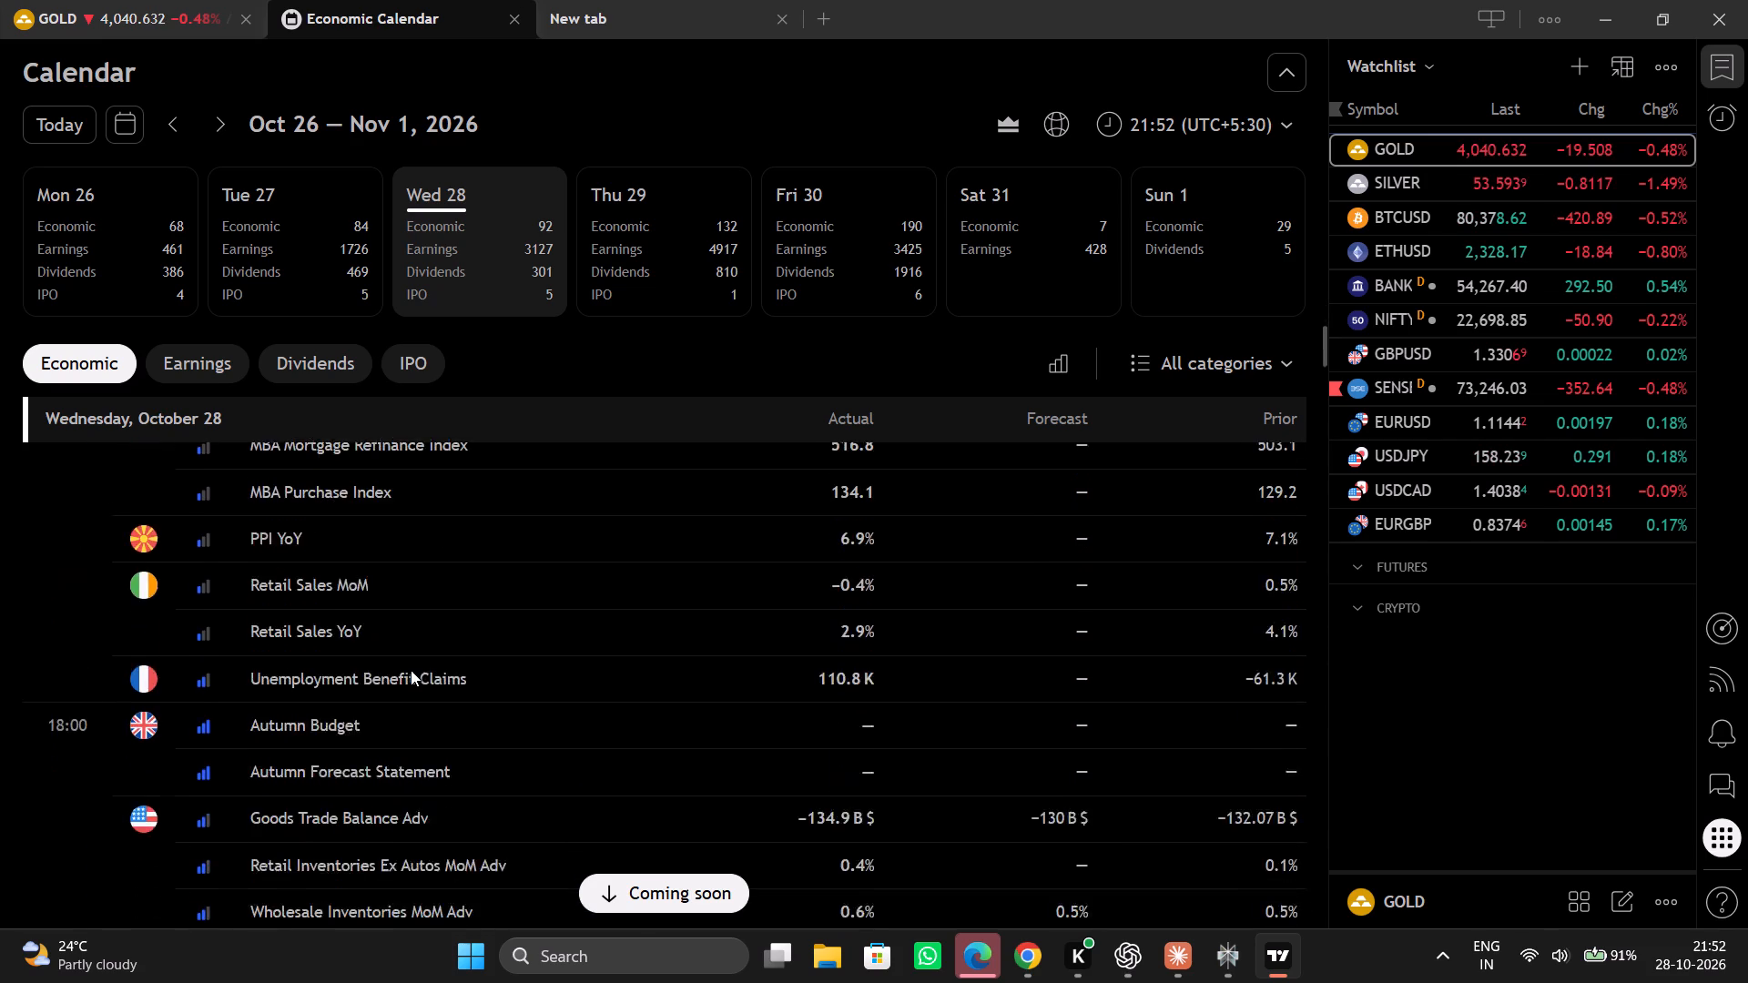
{"action": "scroll", "coordinate": [411, 670], "scroll_direction": "down", "scroll_amount": 4}
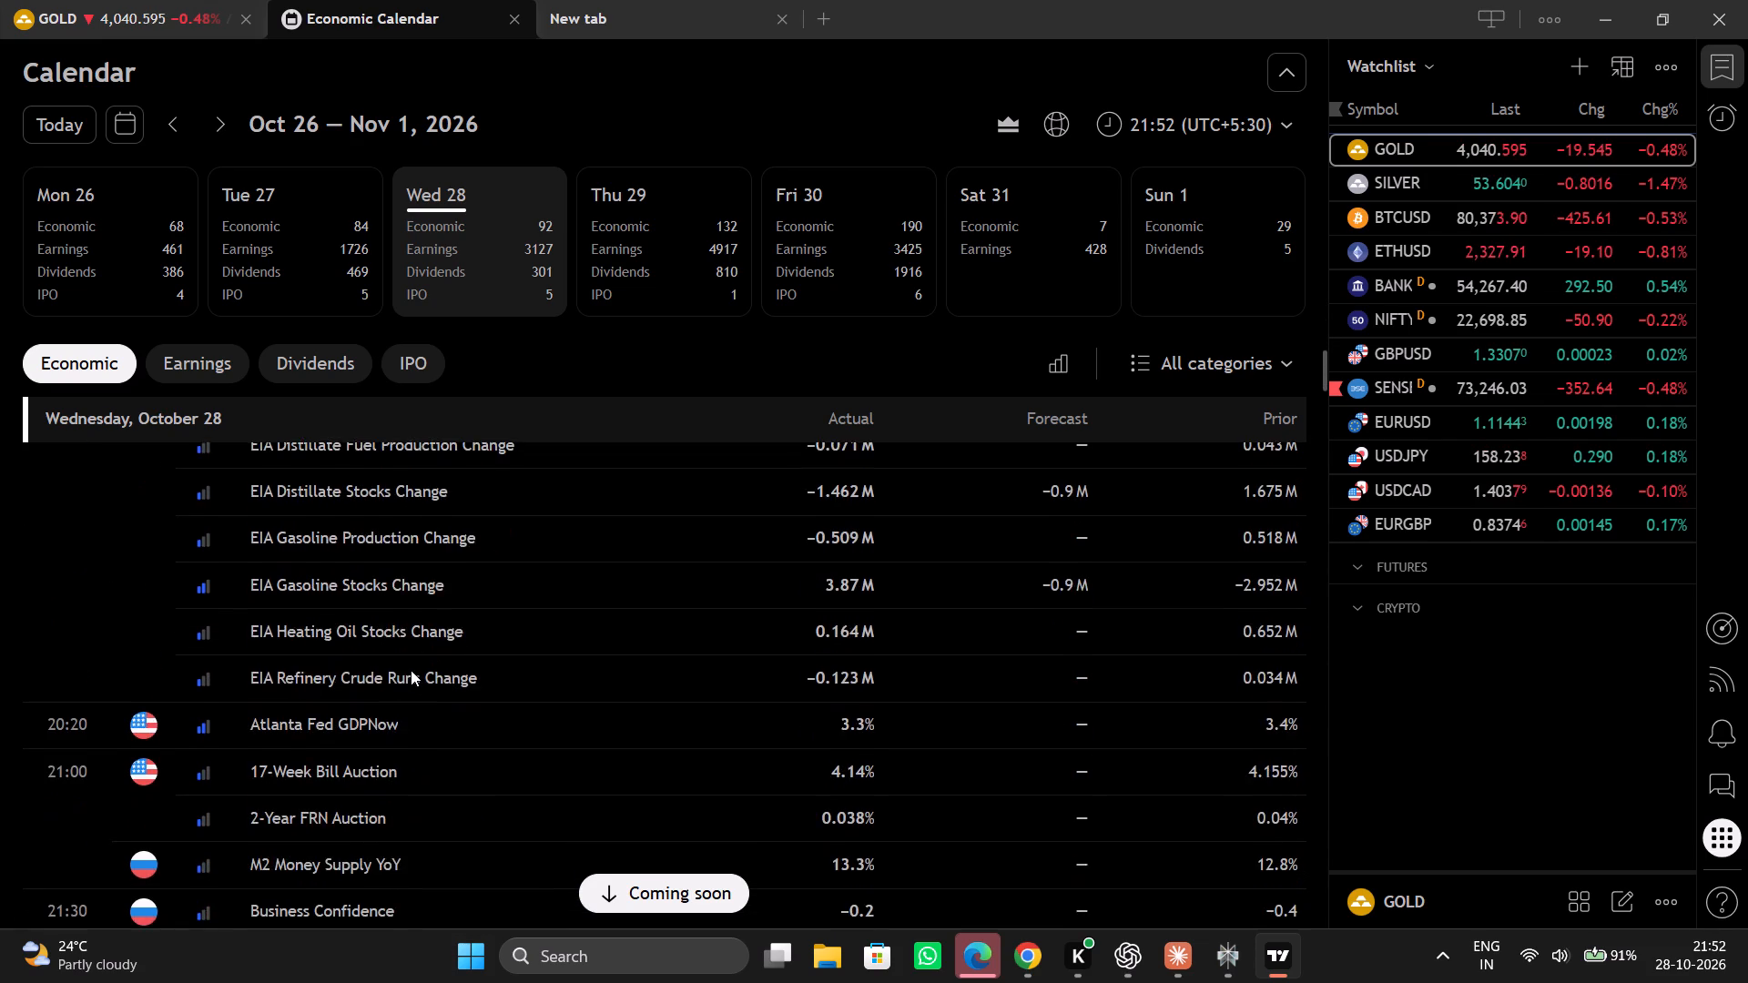
{"action": "scroll", "coordinate": [411, 670], "scroll_direction": "down", "scroll_amount": 1}
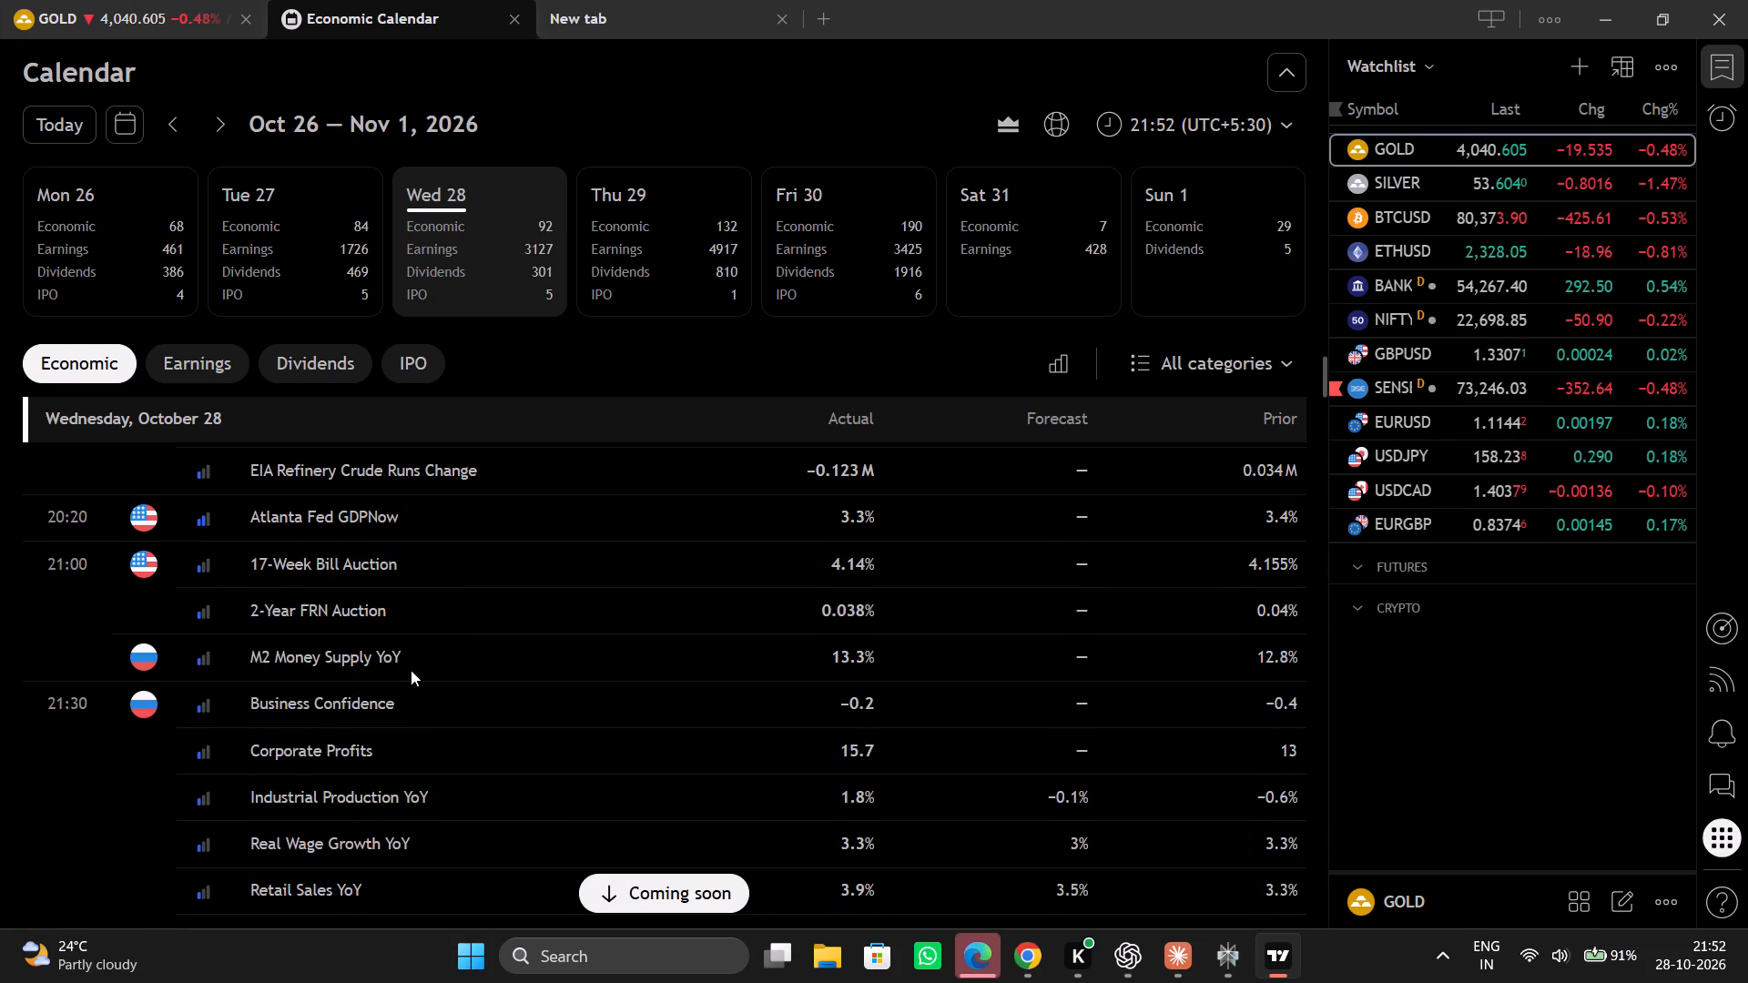
{"action": "scroll", "coordinate": [411, 670], "scroll_direction": "down", "scroll_amount": 2}
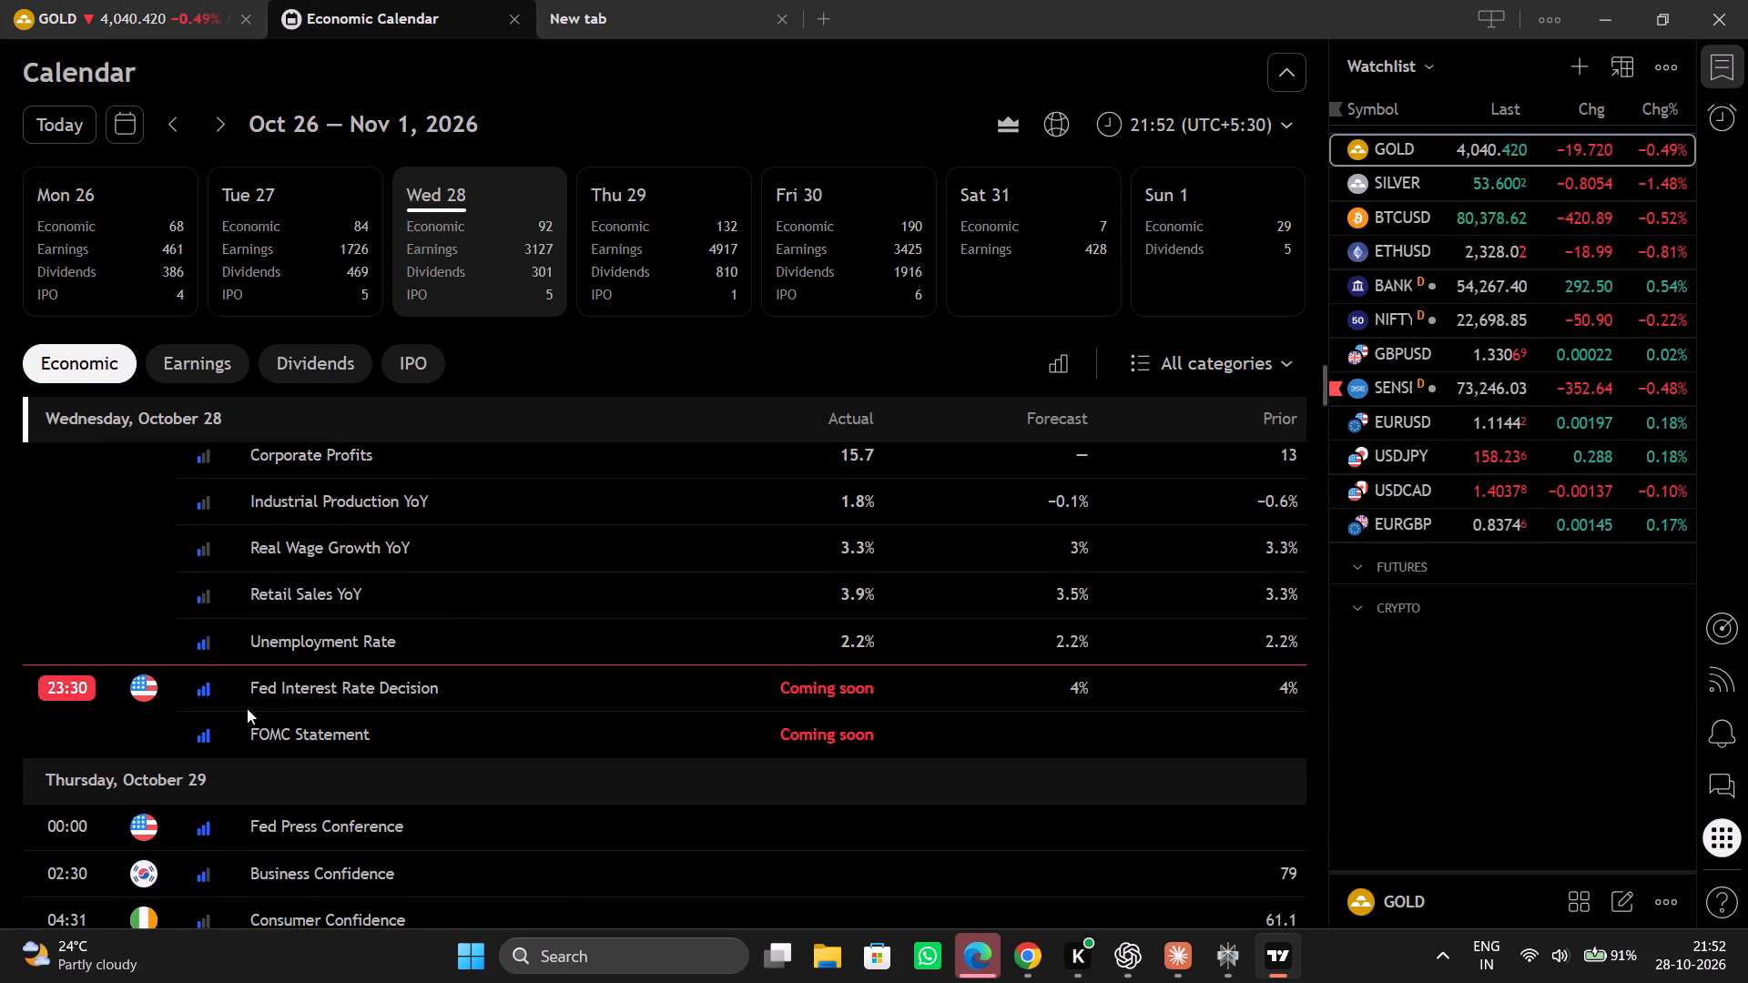
Examine the upcoming Fed Interest Rate Decision and FOMC Statement entries, pointing out their scheduled time.
{"action": "left_click_drag", "start_coordinate": [260, 697], "coordinate": [430, 684]}
{"action": "triple_click", "coordinate": [430, 684]}
{"action": "left_click", "coordinate": [430, 684]}
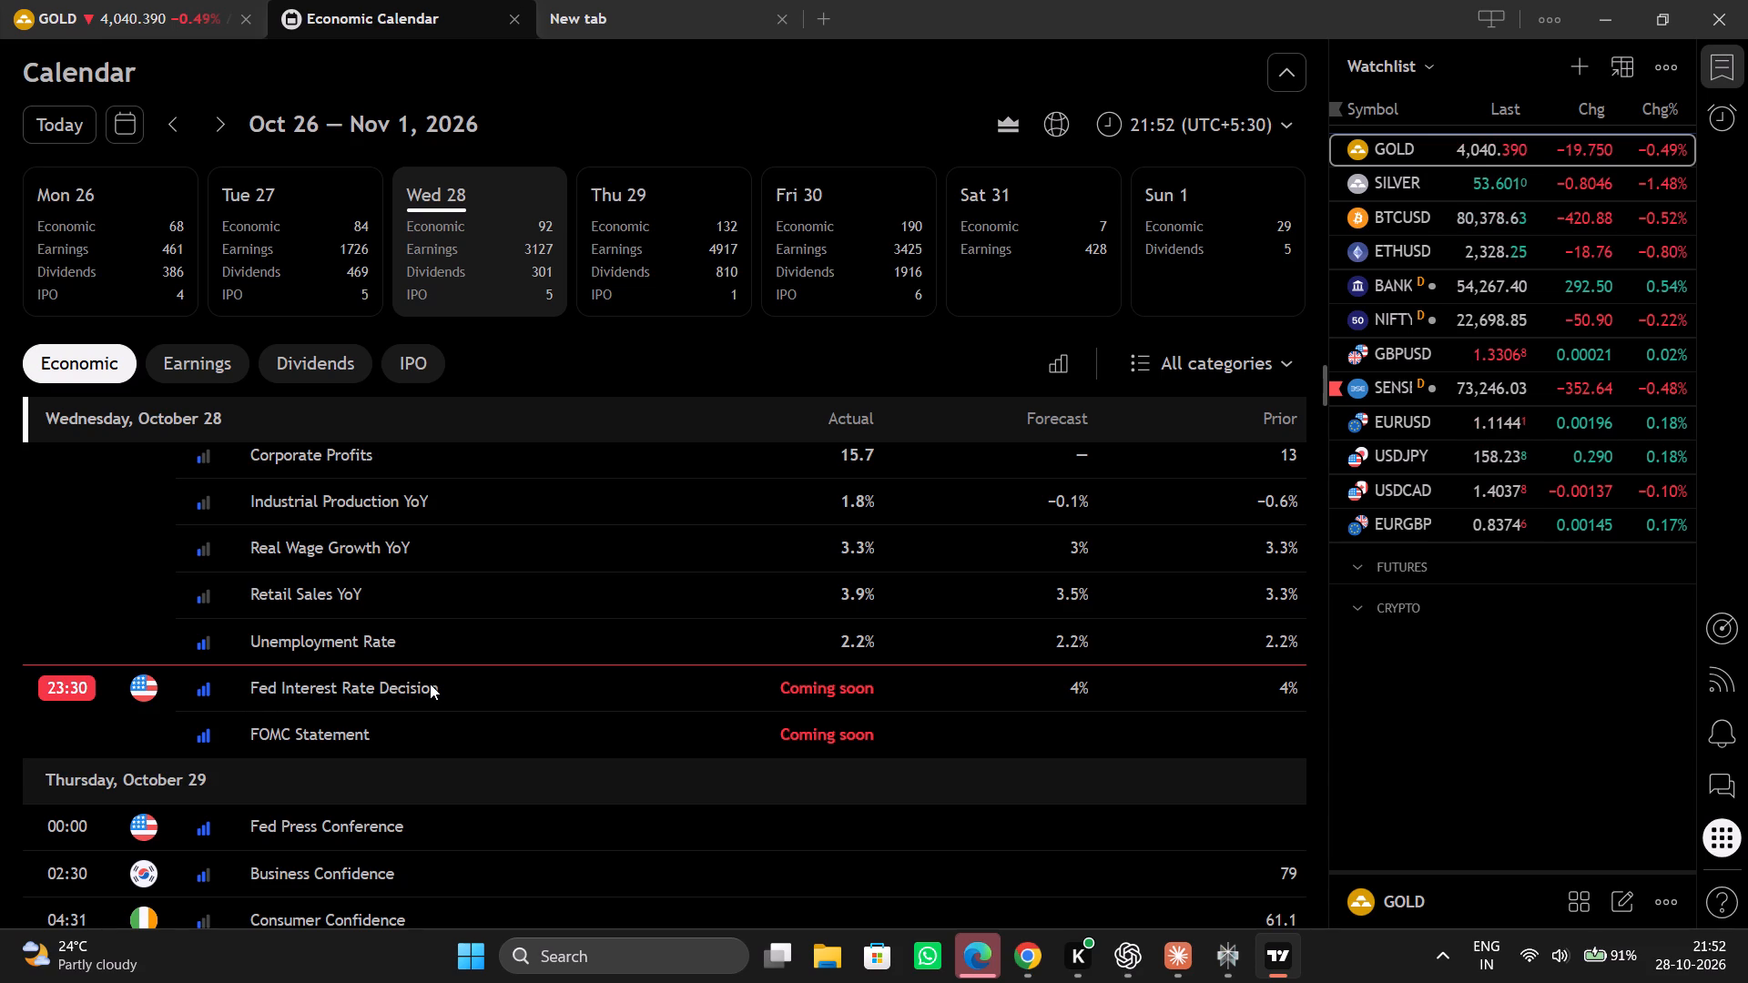
{"action": "left_click", "coordinate": [46, 692]}
{"action": "left_click_drag", "start_coordinate": [46, 692], "coordinate": [479, 736]}
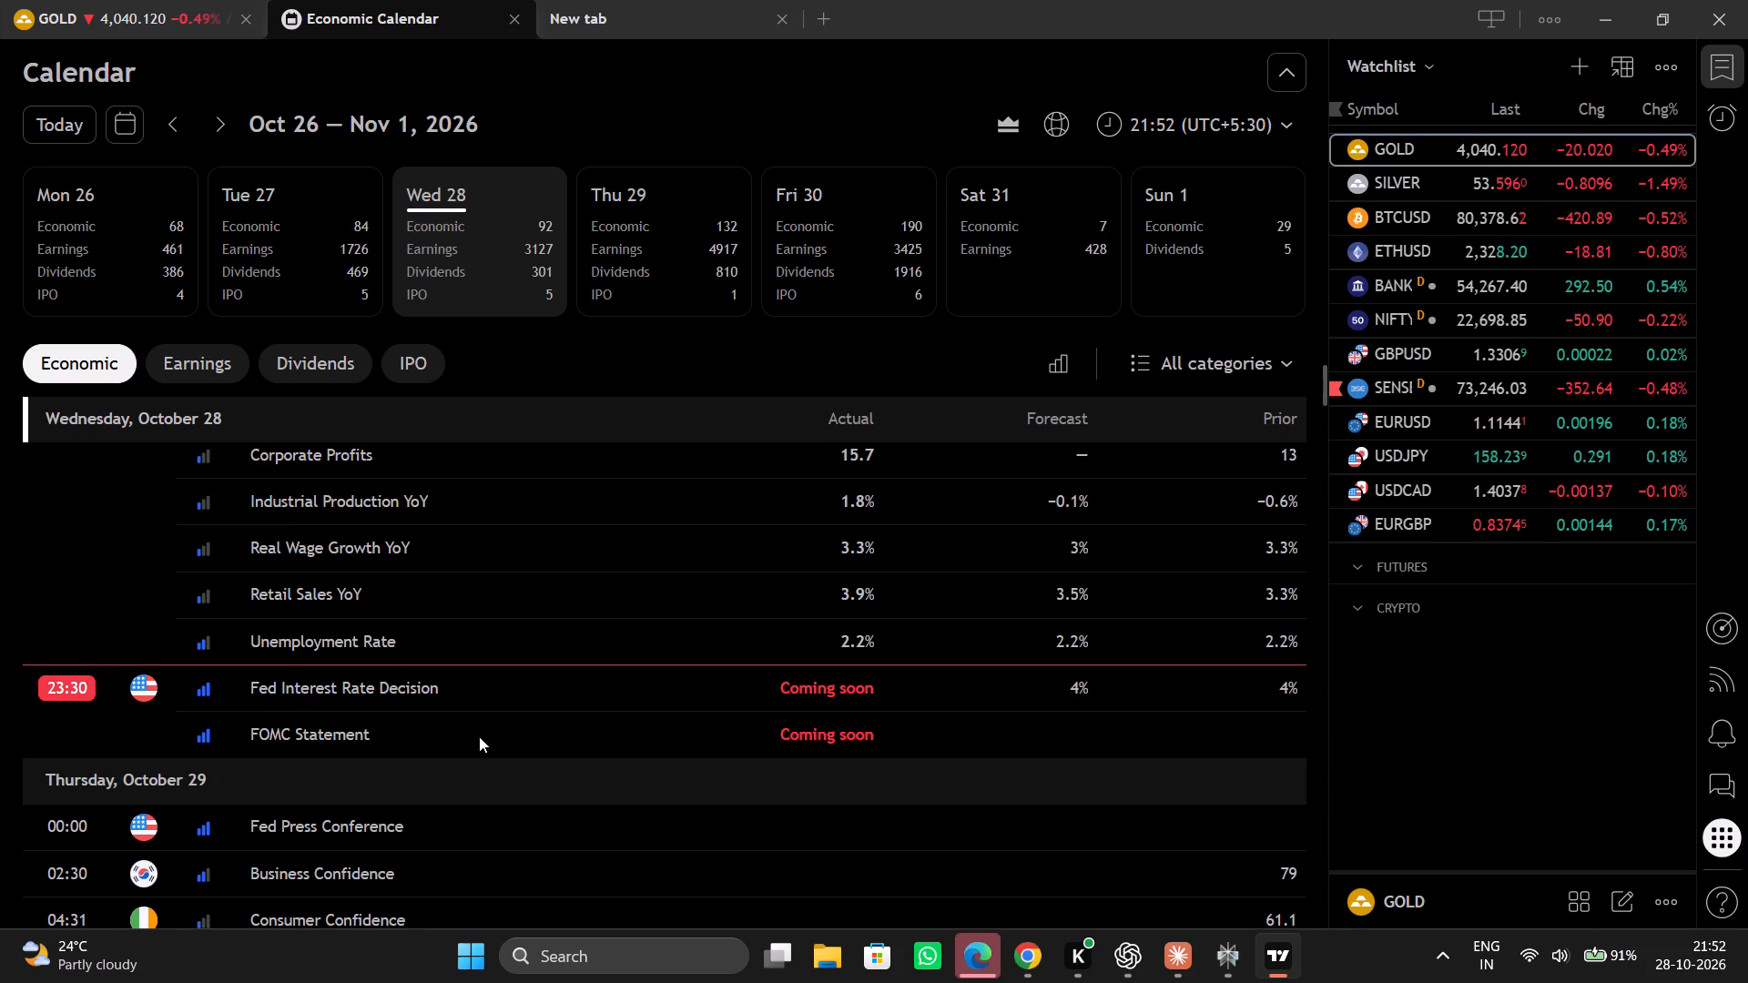
{"action": "left_click_drag", "start_coordinate": [479, 736], "coordinate": [214, 721]}
{"action": "double_click", "coordinate": [214, 721]}
{"action": "left_click_drag", "start_coordinate": [214, 721], "coordinate": [379, 722]}
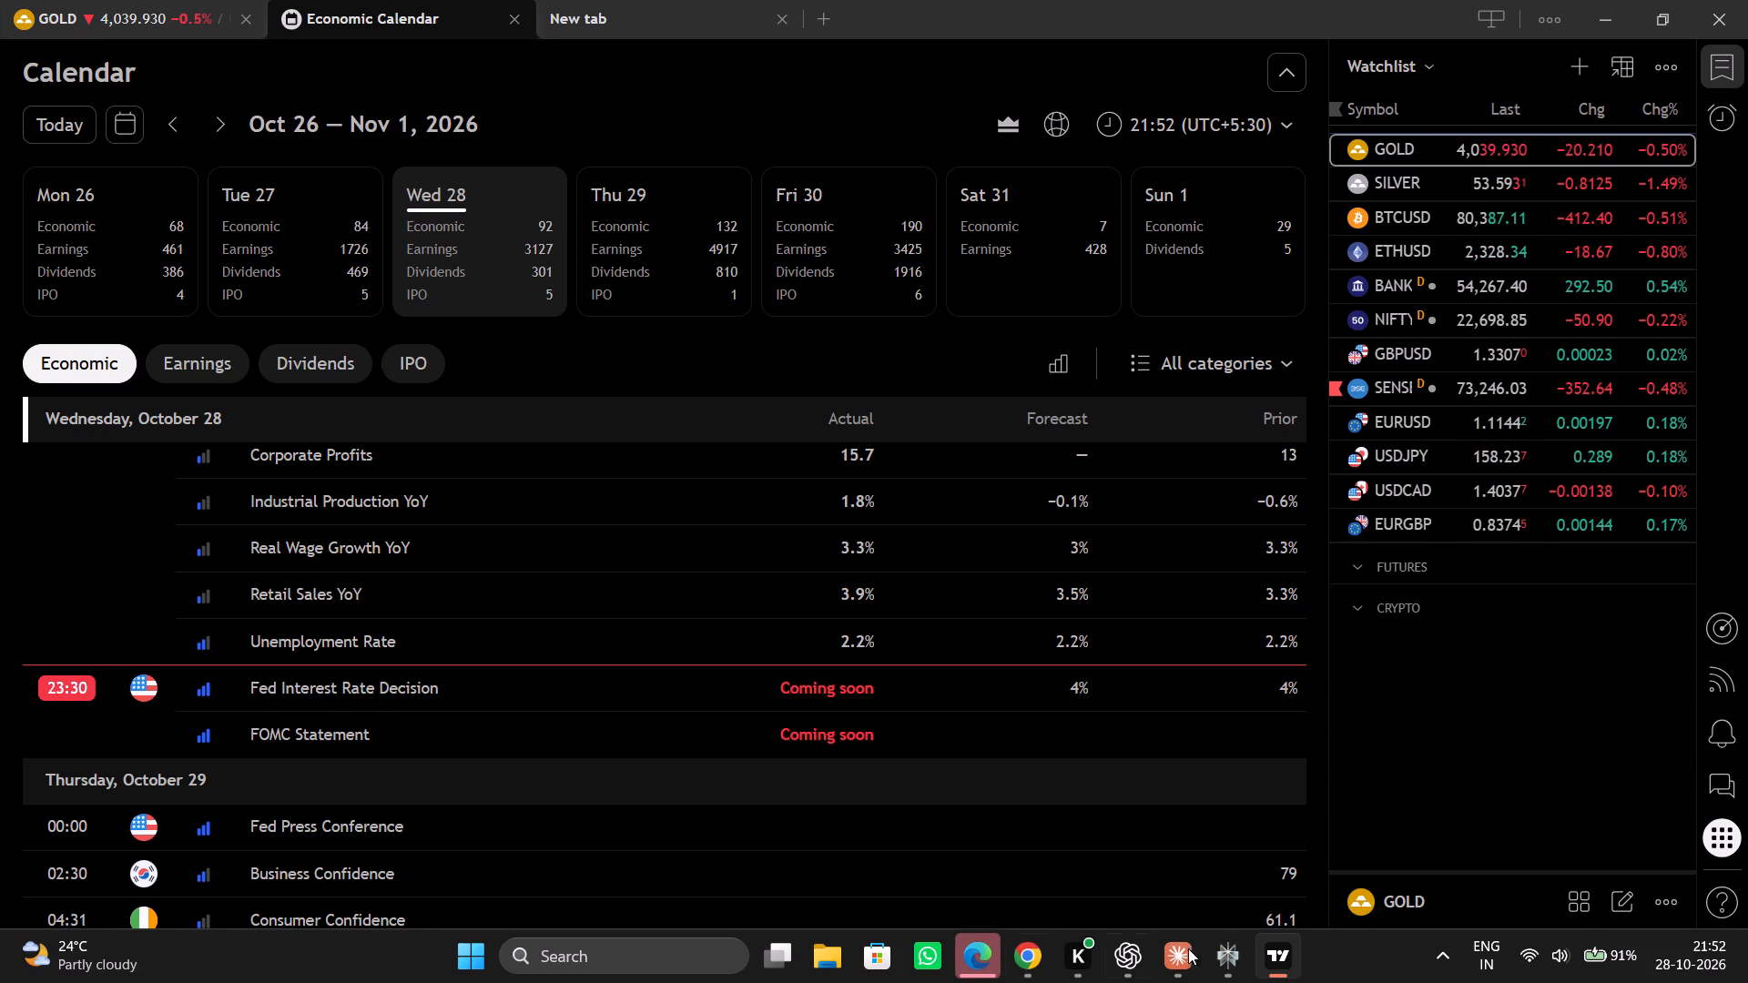
Return to the gold chart and examine the latest one-minute candles against the buy trade's entry, take-profit and stop-loss levels.
{"action": "left_click", "coordinate": [169, 0]}
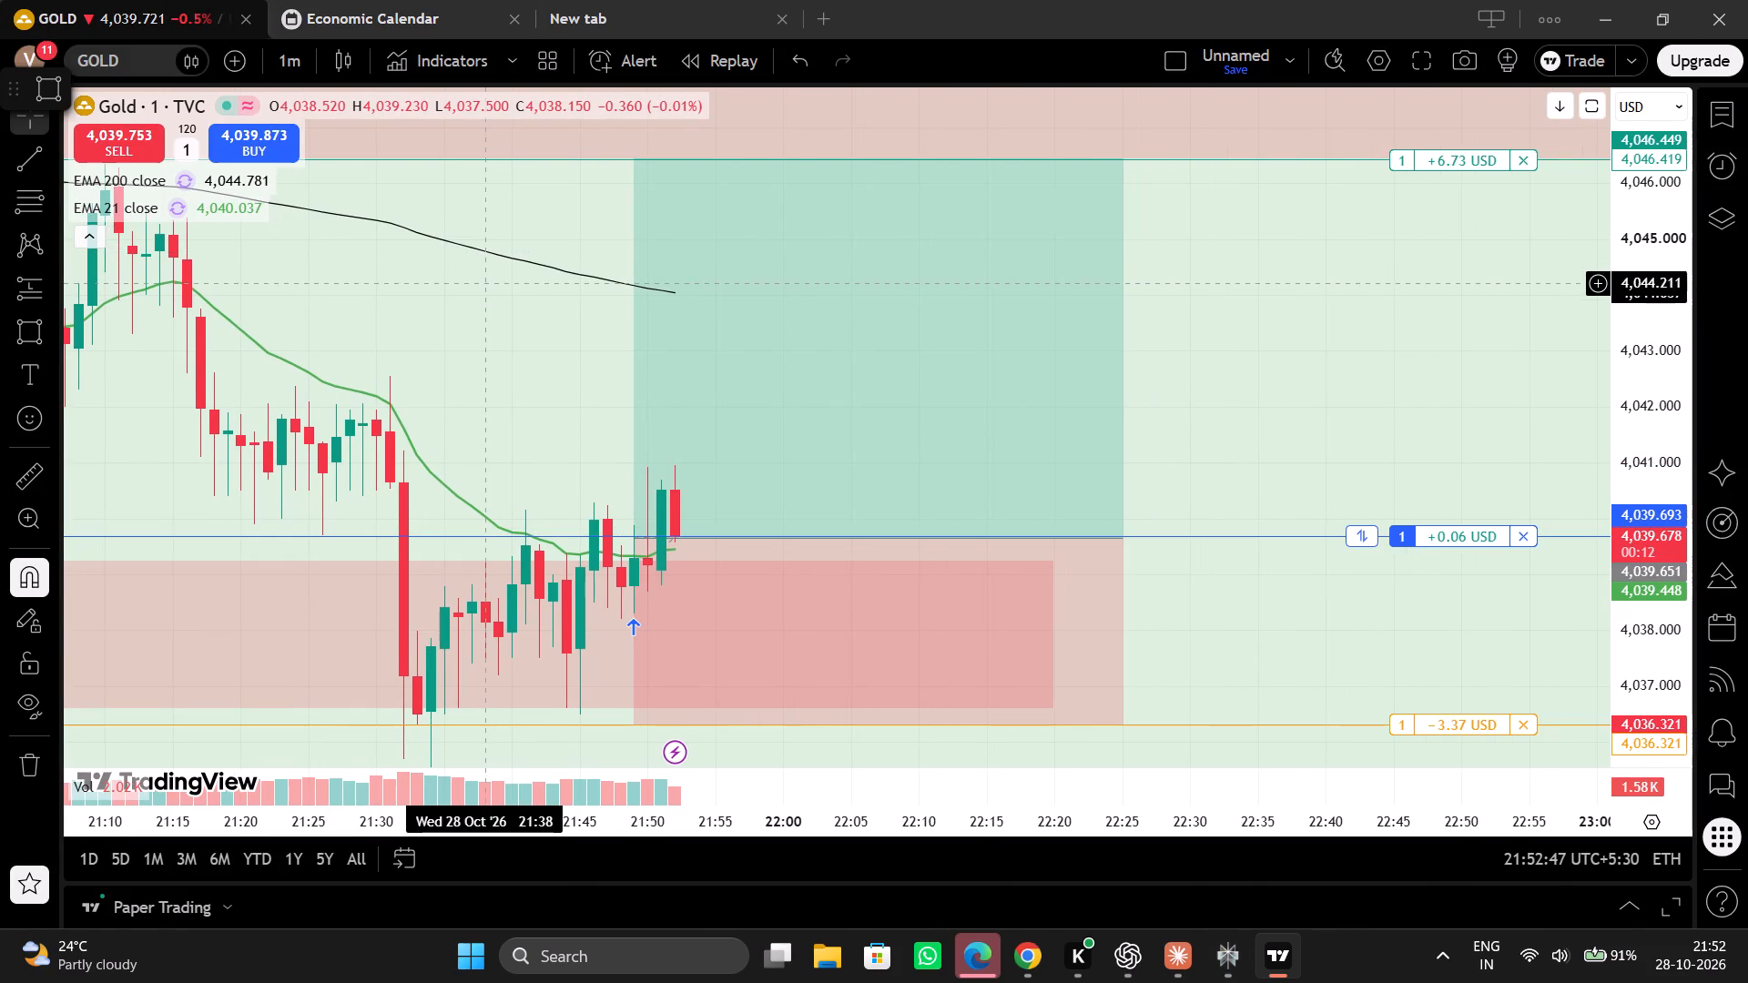
{"action": "left_click_drag", "start_coordinate": [480, 282], "coordinate": [480, 316]}
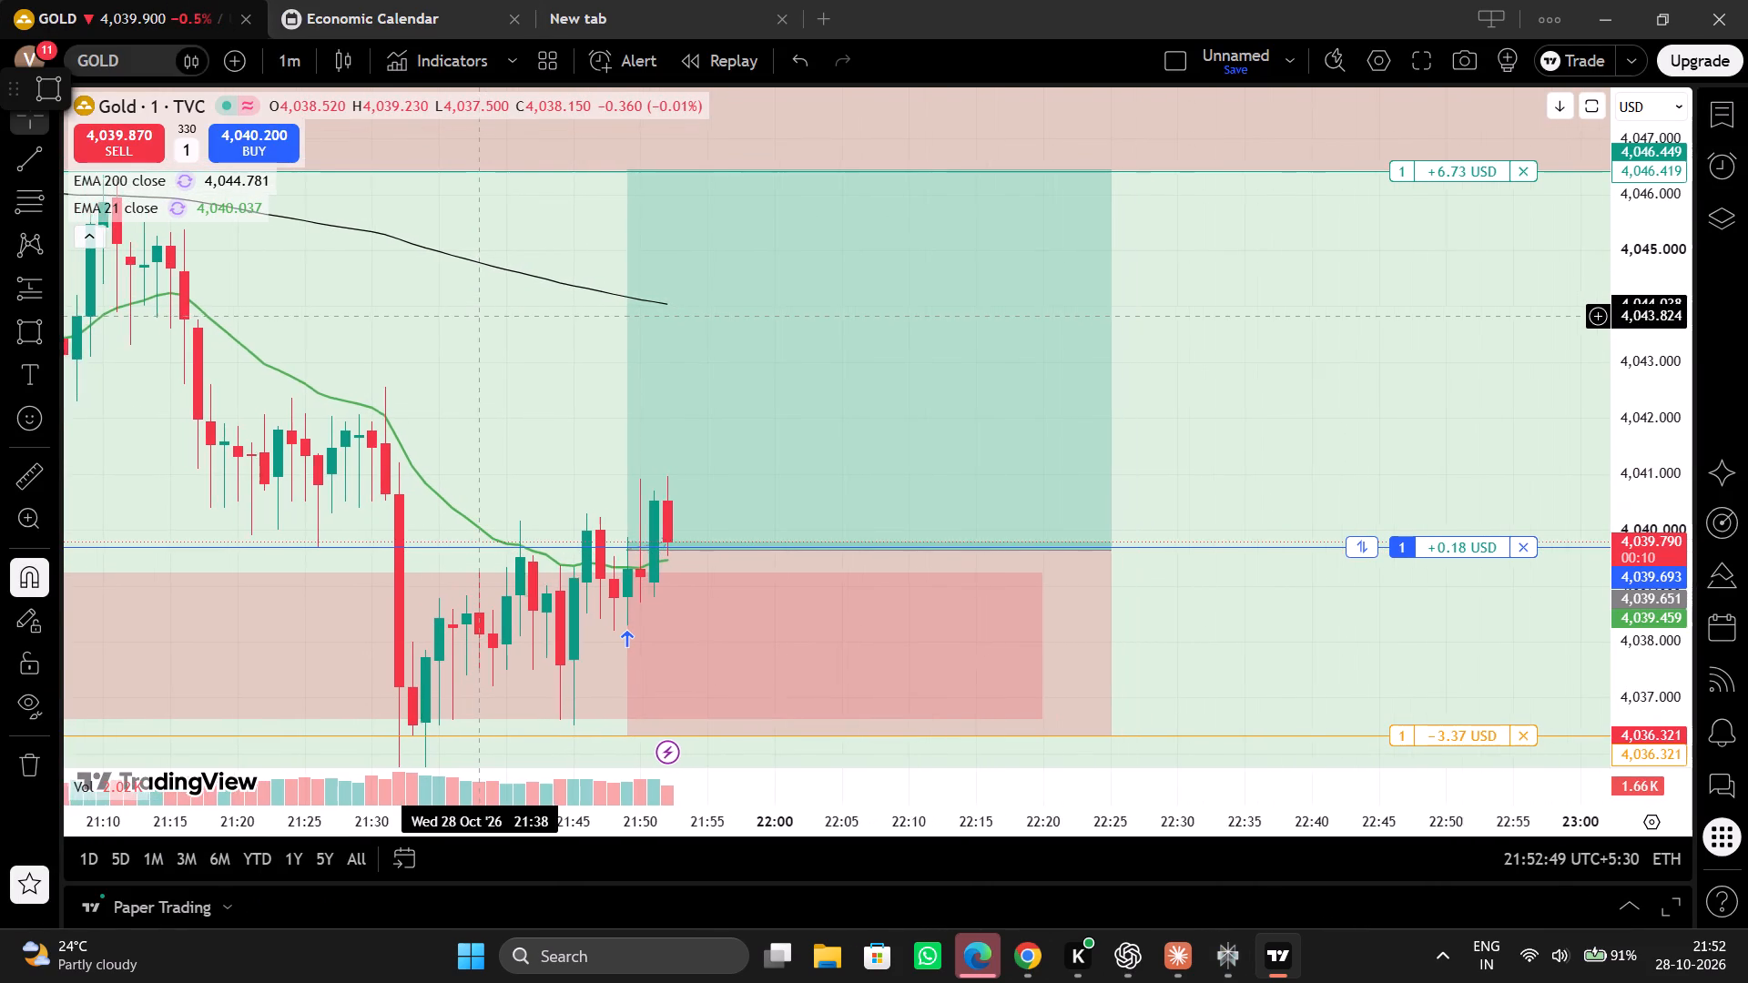
{"action": "left_click_drag", "start_coordinate": [480, 316], "coordinate": [589, 348]}
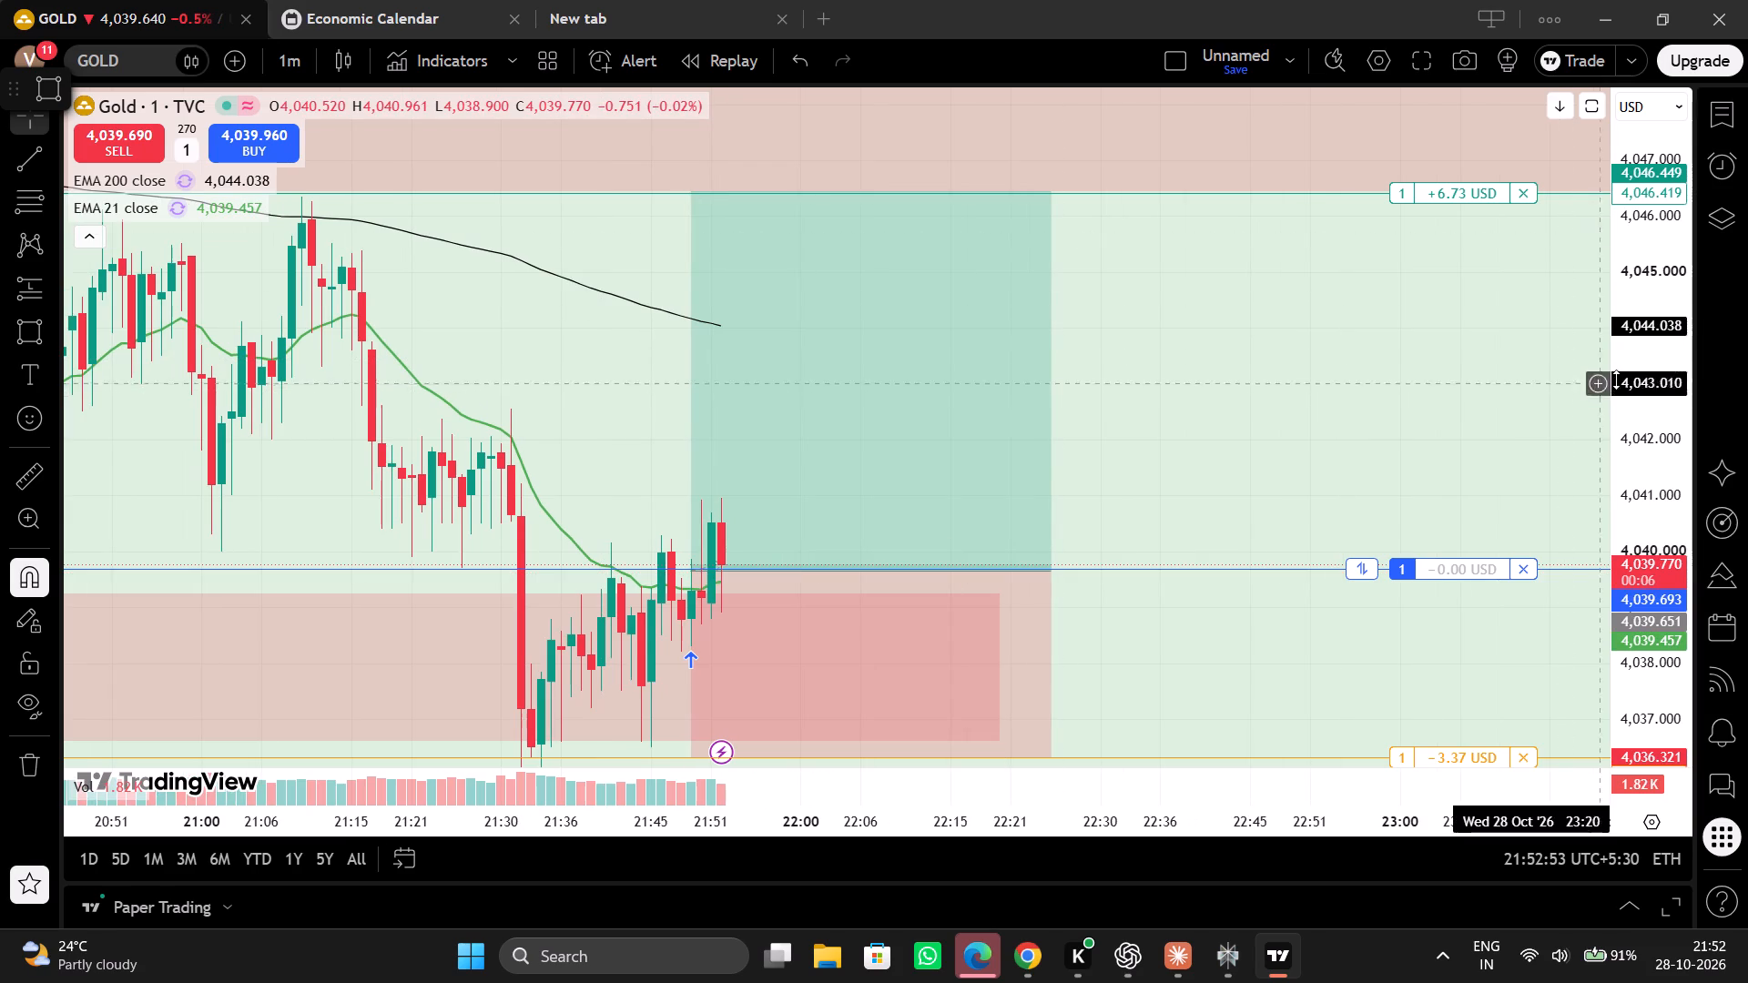
{"action": "left_click_drag", "start_coordinate": [1616, 380], "coordinate": [1619, 470]}
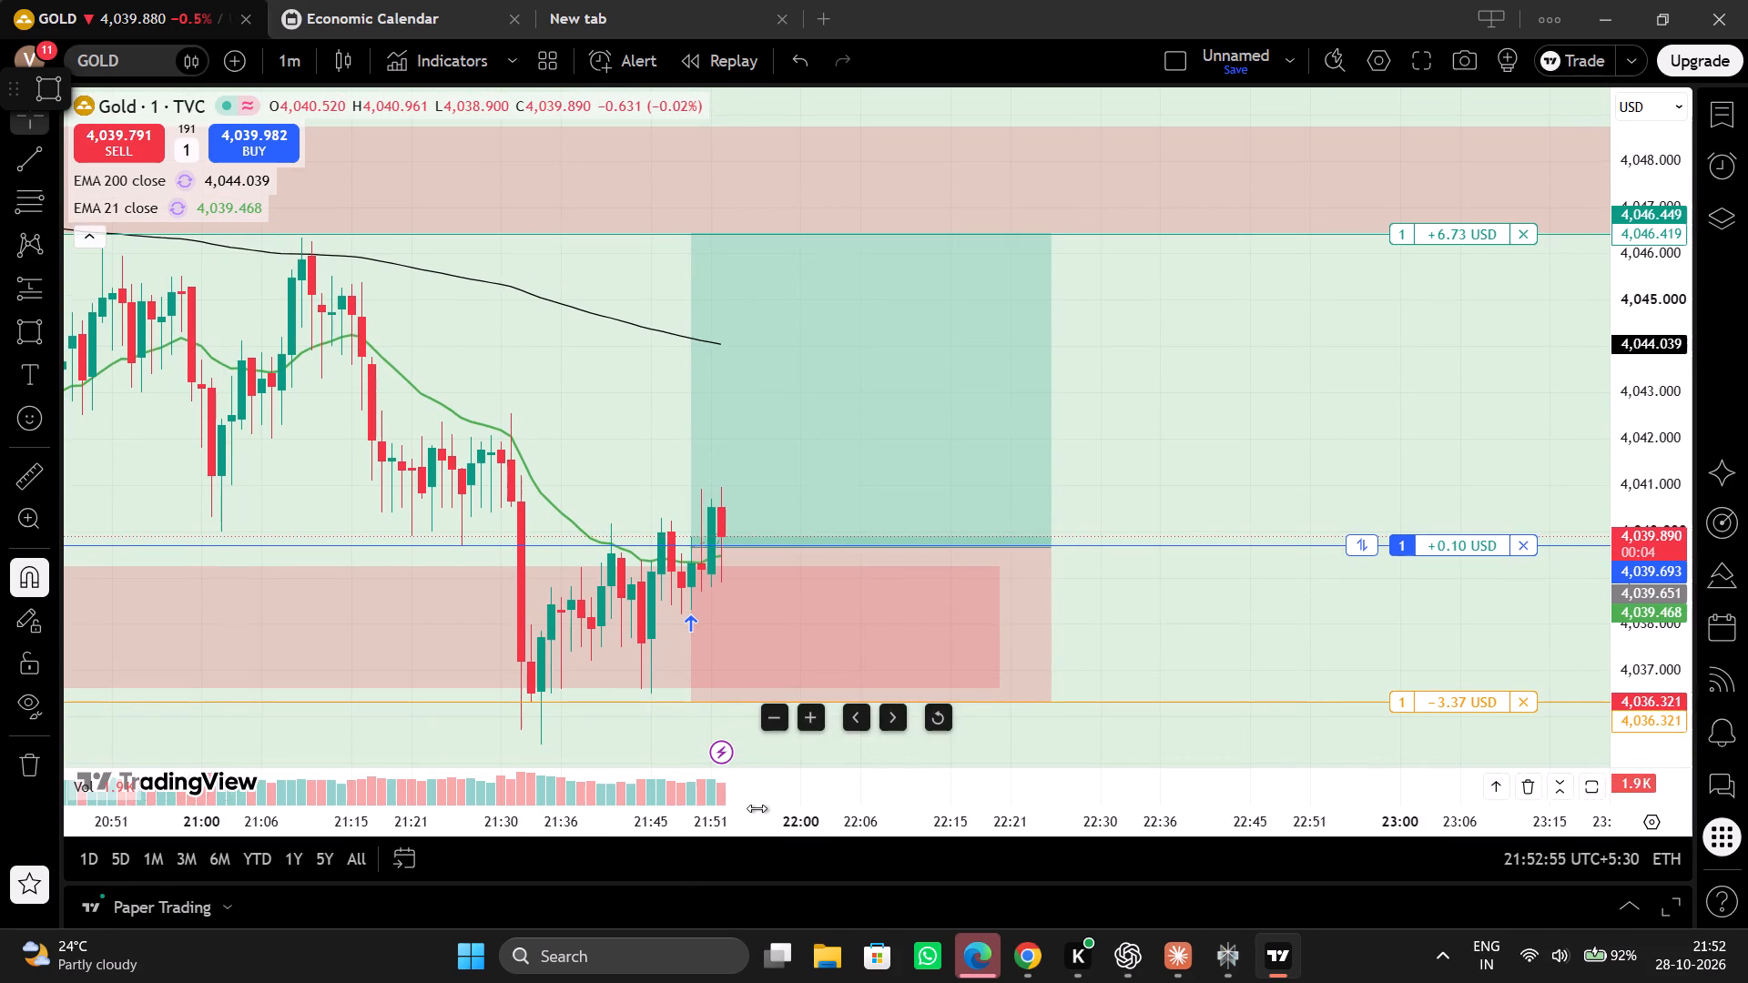
{"action": "left_click_drag", "start_coordinate": [756, 819], "coordinate": [799, 813]}
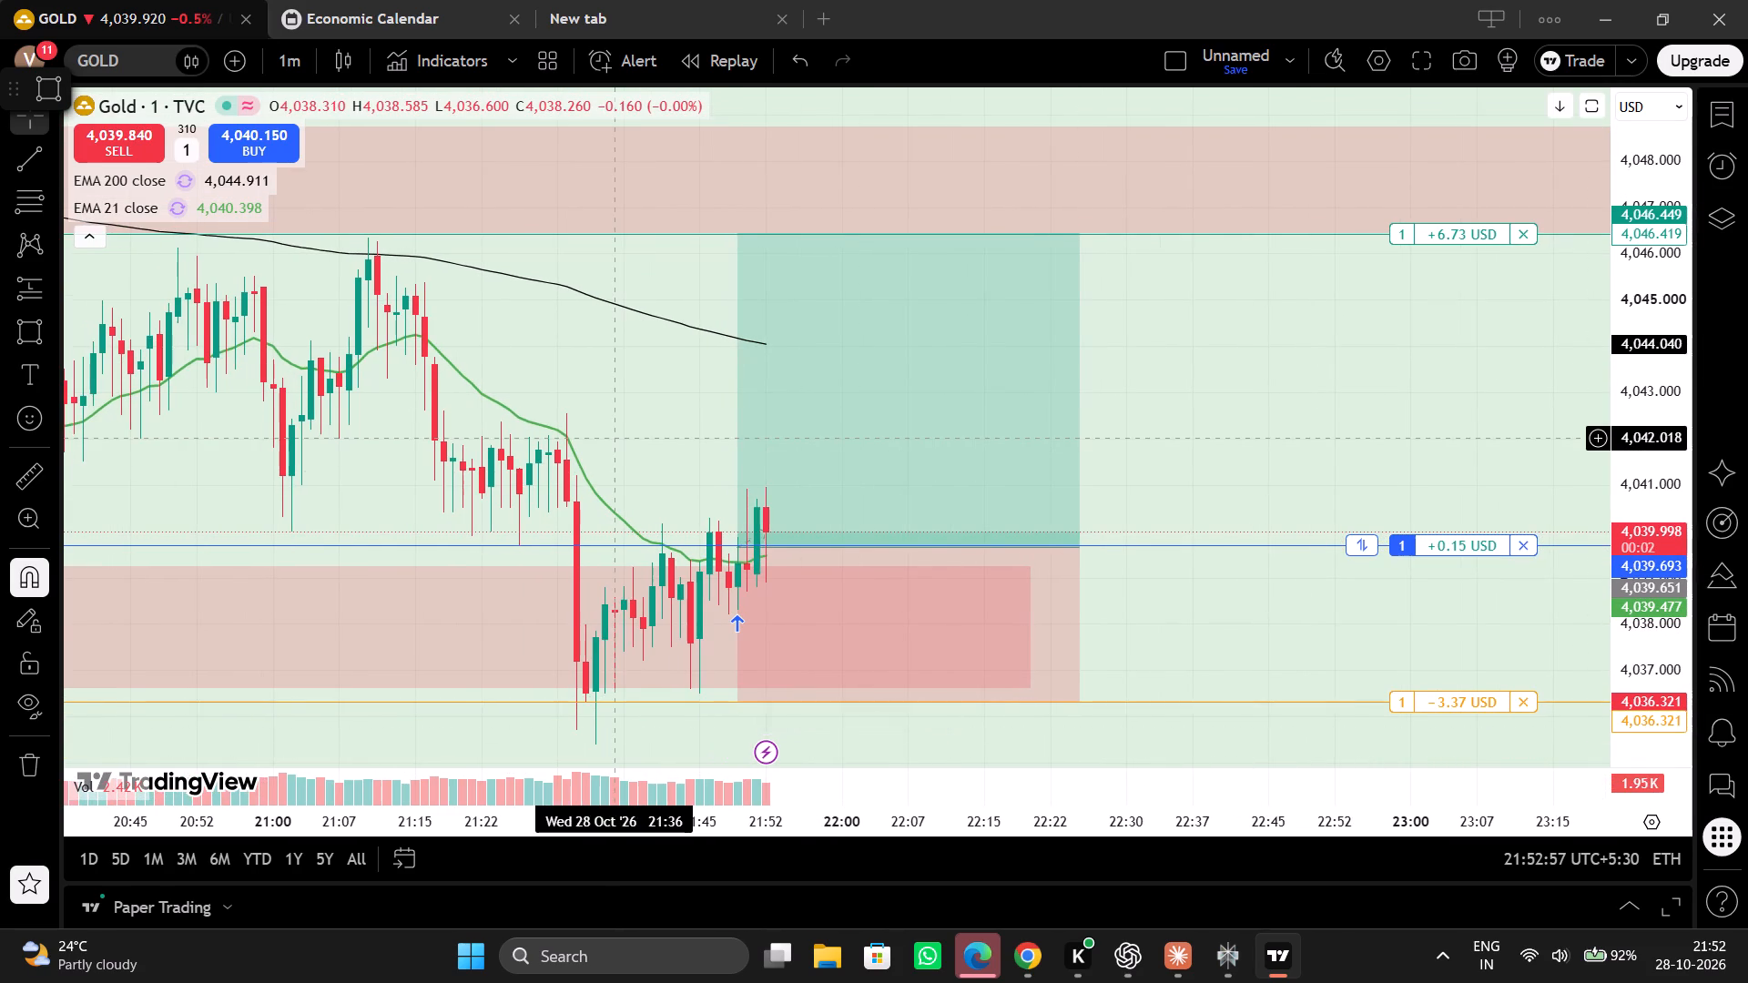
{"action": "left_click_drag", "start_coordinate": [615, 438], "coordinate": [640, 388]}
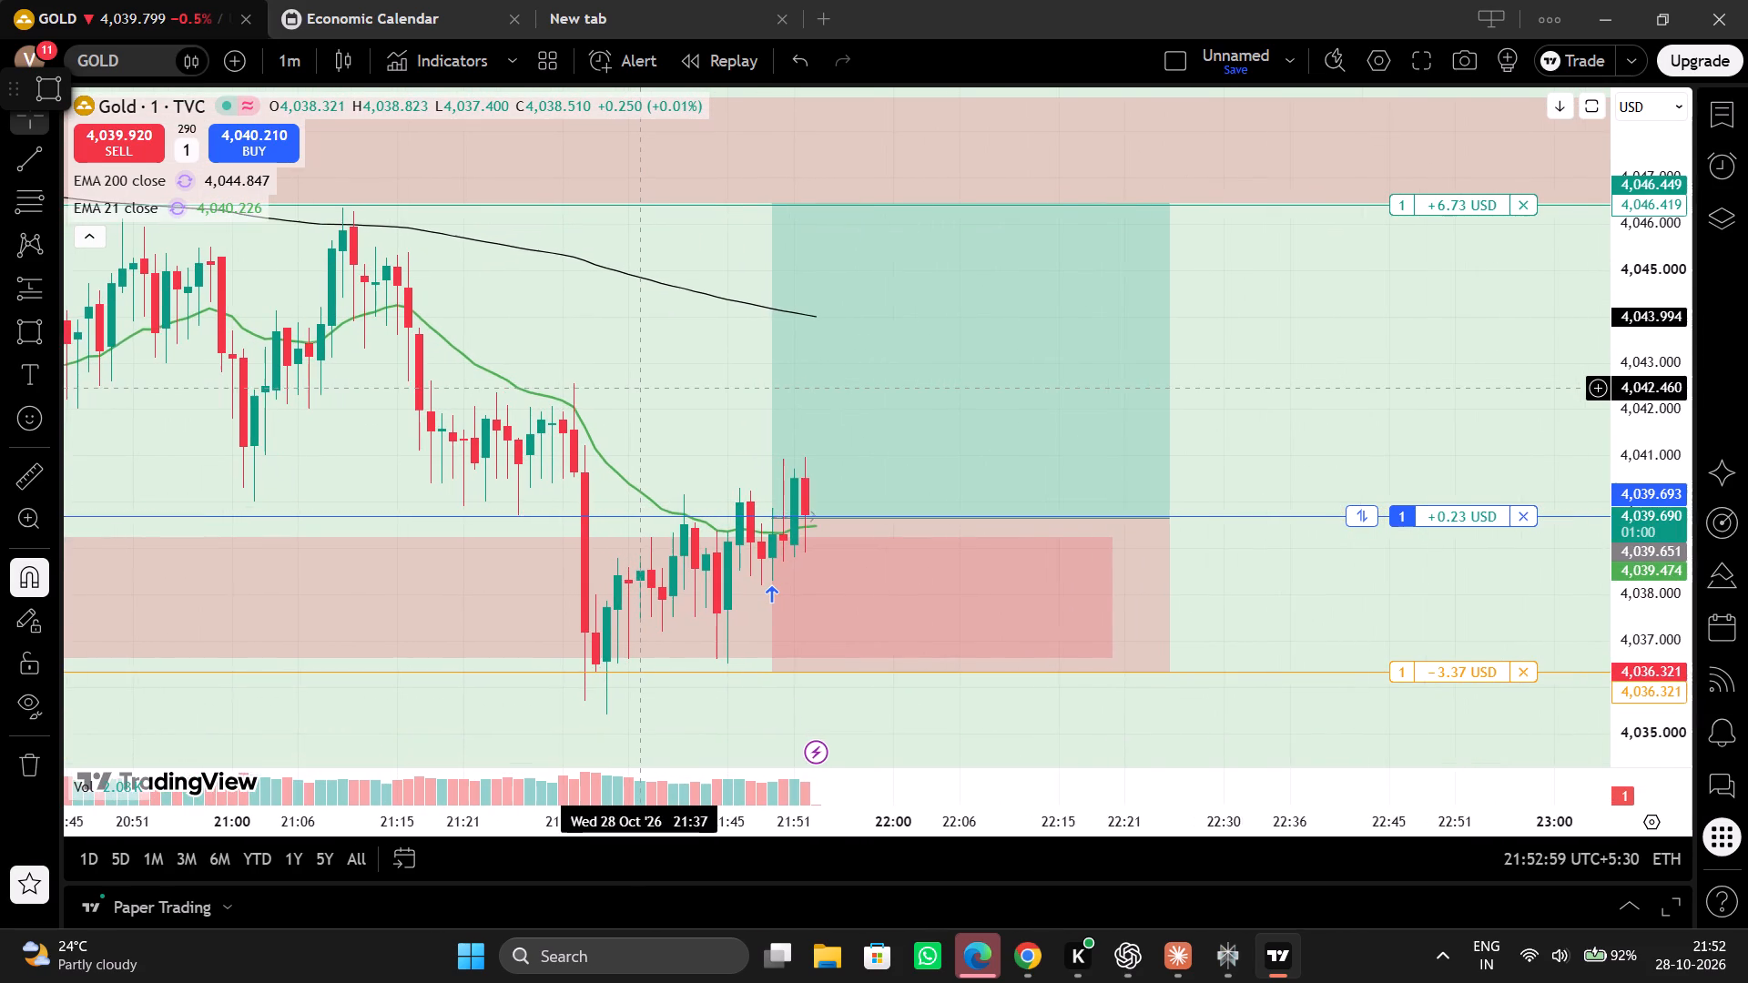
{"action": "left_click_drag", "start_coordinate": [696, 411], "coordinate": [693, 421]}
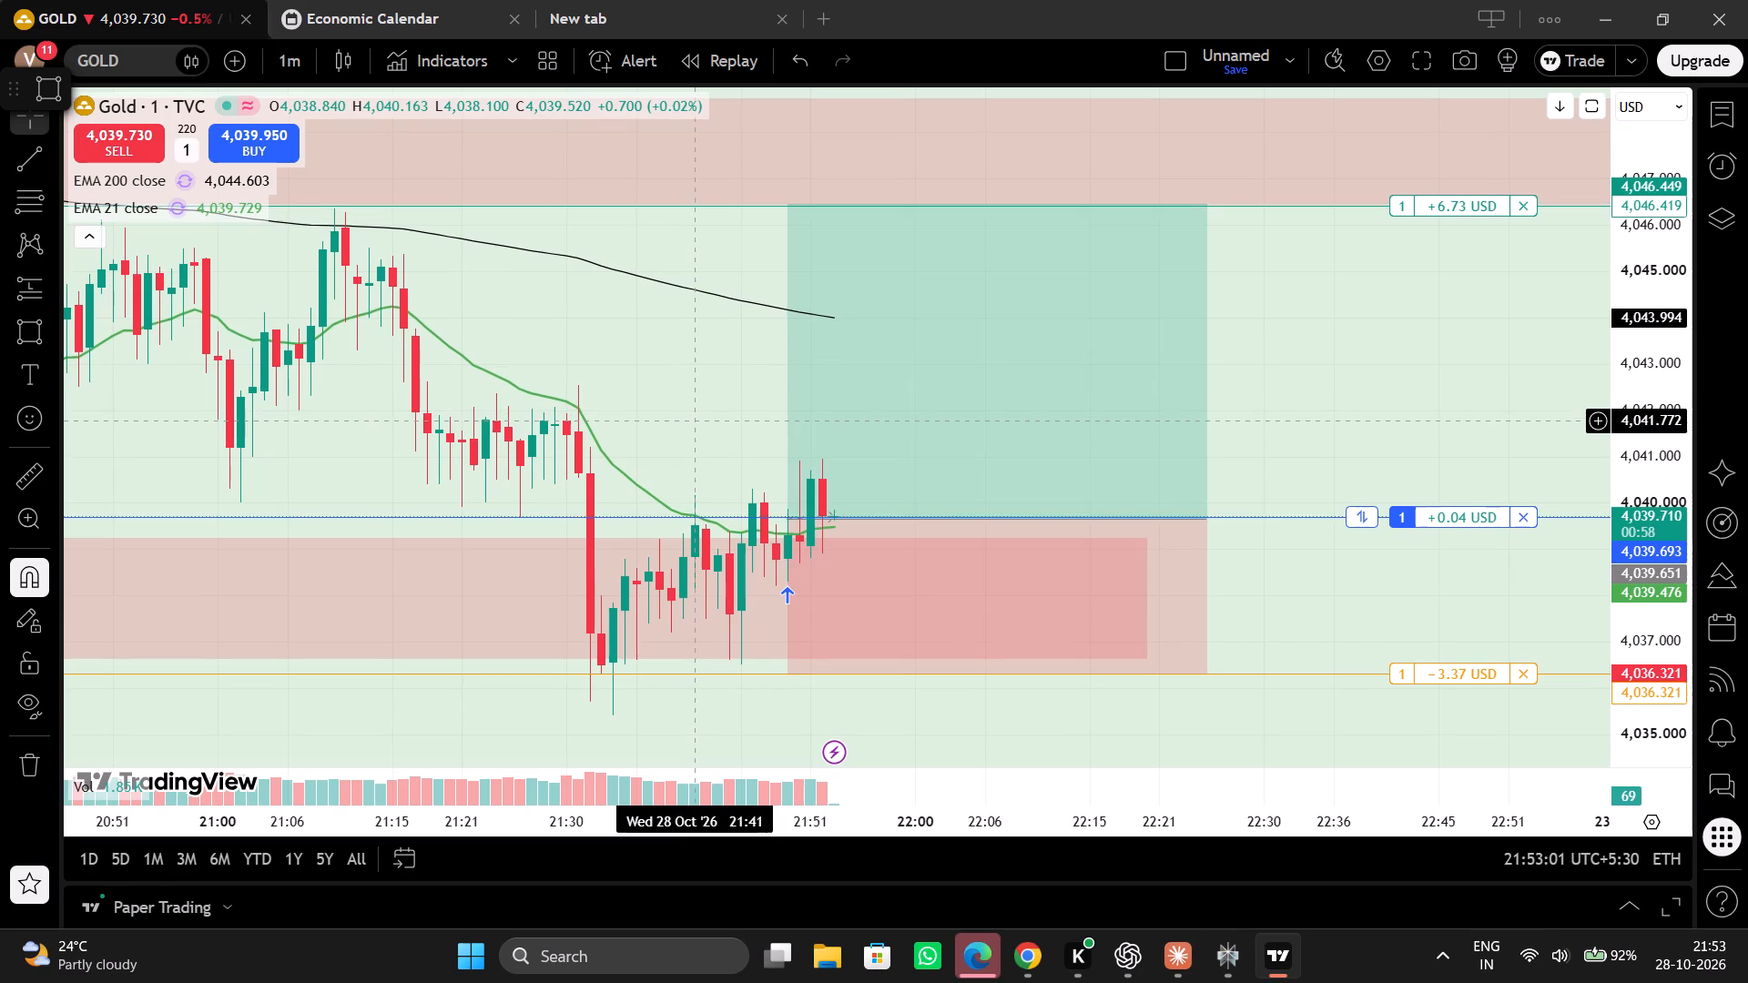
{"action": "left_click_drag", "start_coordinate": [693, 421], "coordinate": [700, 449]}
{"action": "left_click_drag", "start_coordinate": [700, 449], "coordinate": [653, 491]}
{"action": "left_click_drag", "start_coordinate": [653, 491], "coordinate": [995, 468]}
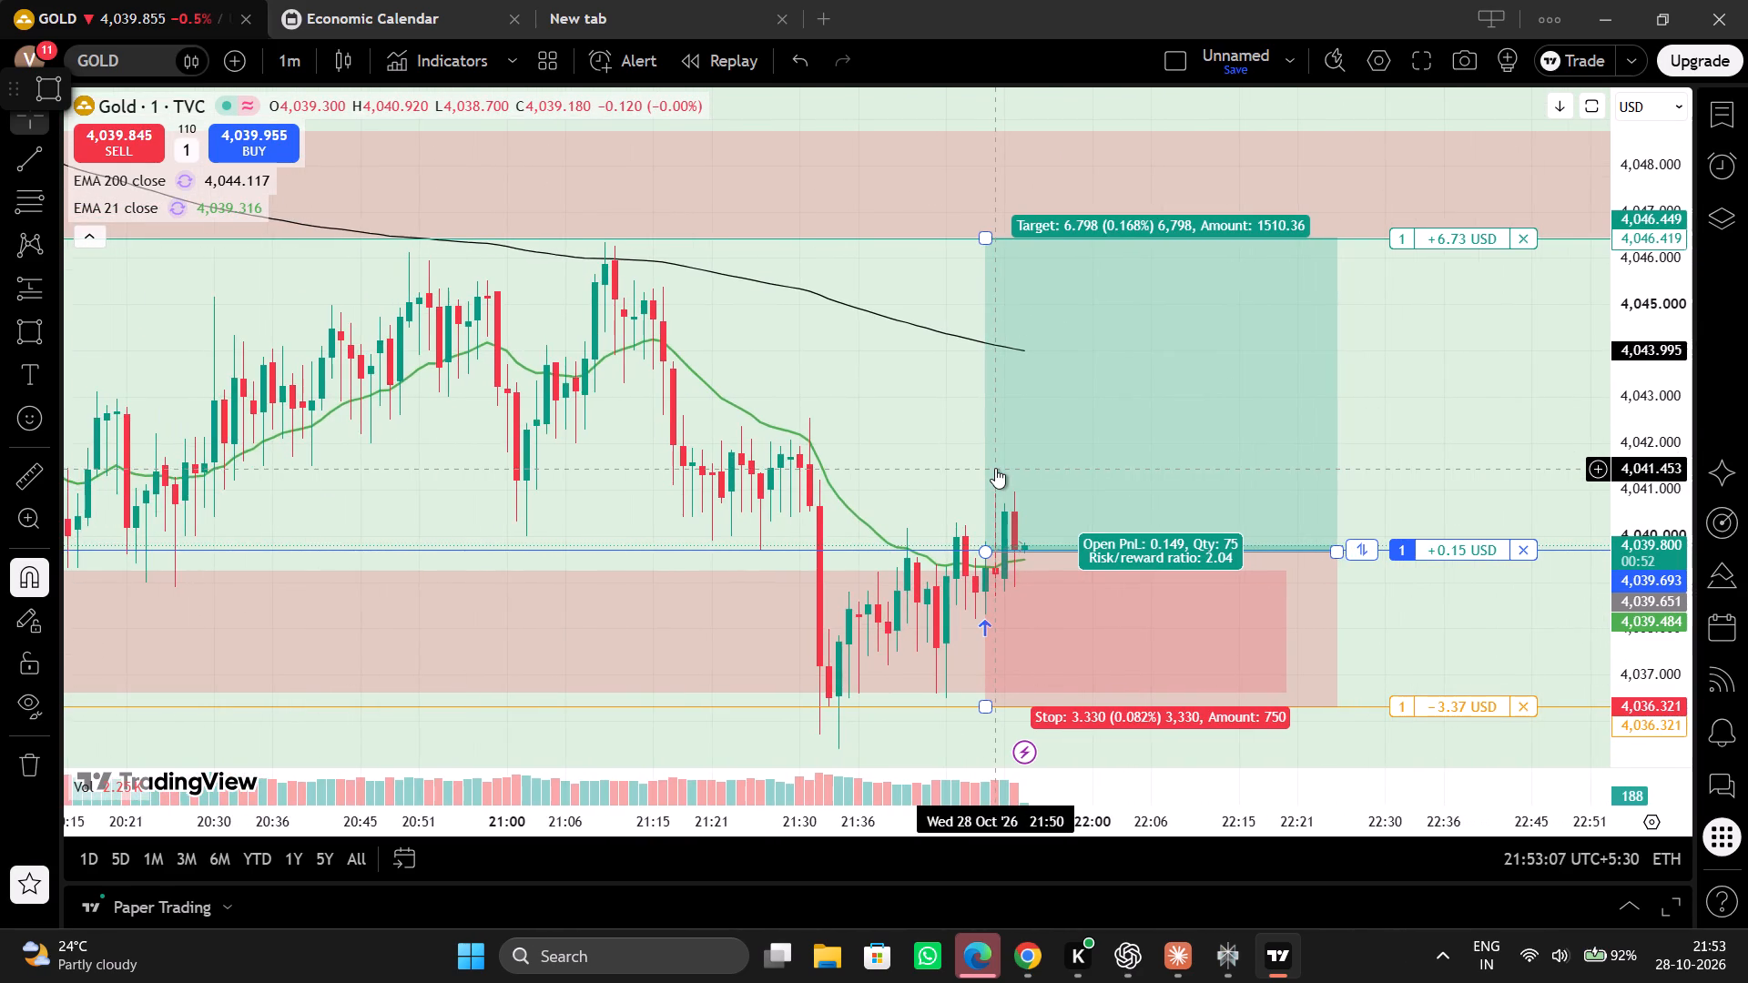
{"action": "left_click_drag", "start_coordinate": [1630, 371], "coordinate": [1660, 534]}
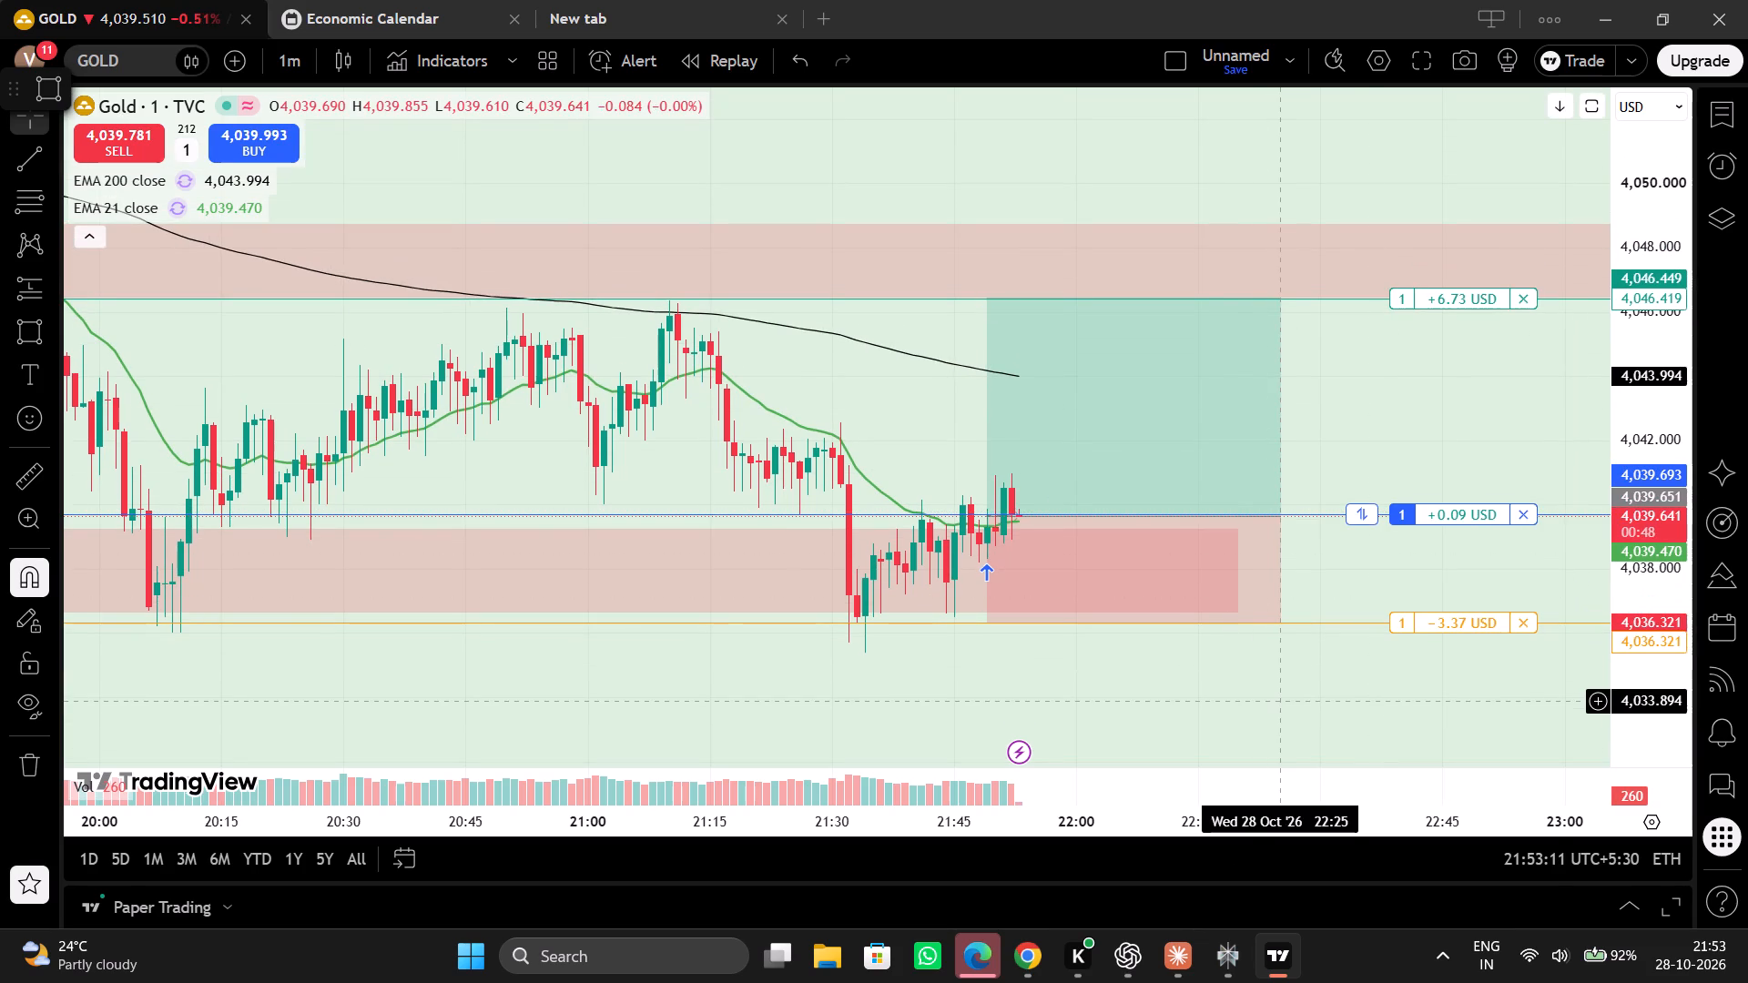
{"action": "left_click", "coordinate": [578, 0]}
{"action": "left_click", "coordinate": [418, 0]}
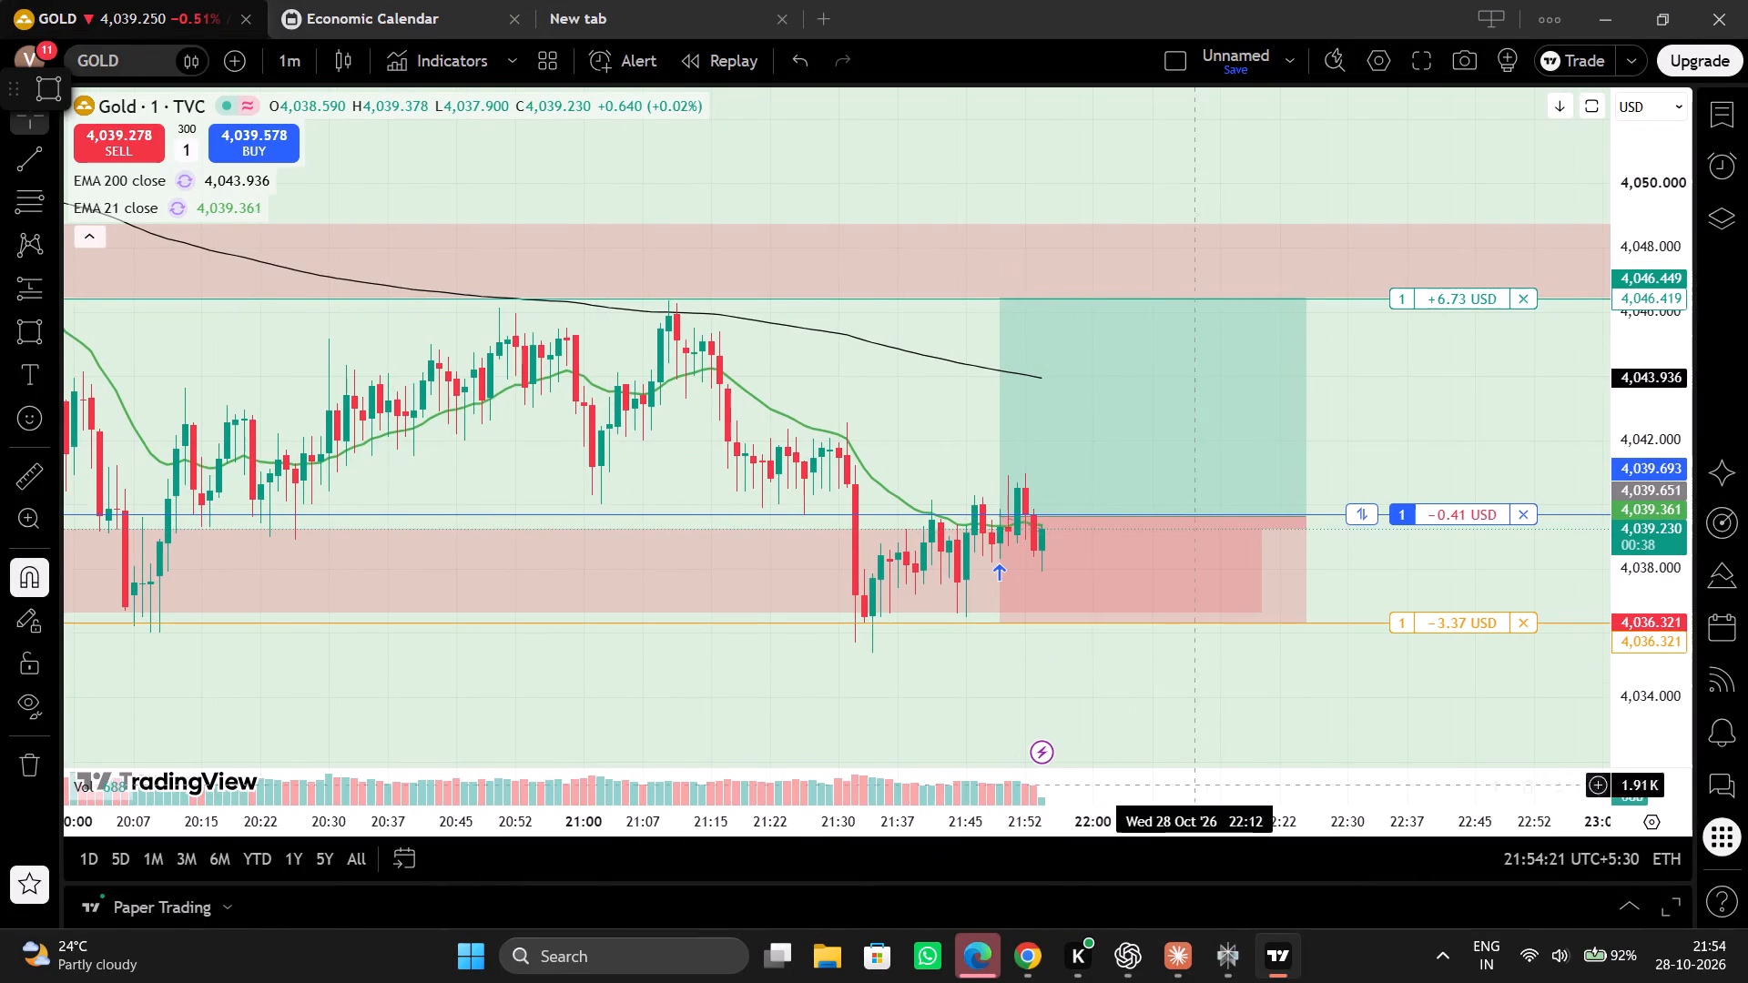
{"action": "left_click_drag", "start_coordinate": [930, 426], "coordinate": [669, 435]}
{"action": "left_click_drag", "start_coordinate": [837, 464], "coordinate": [825, 424]}
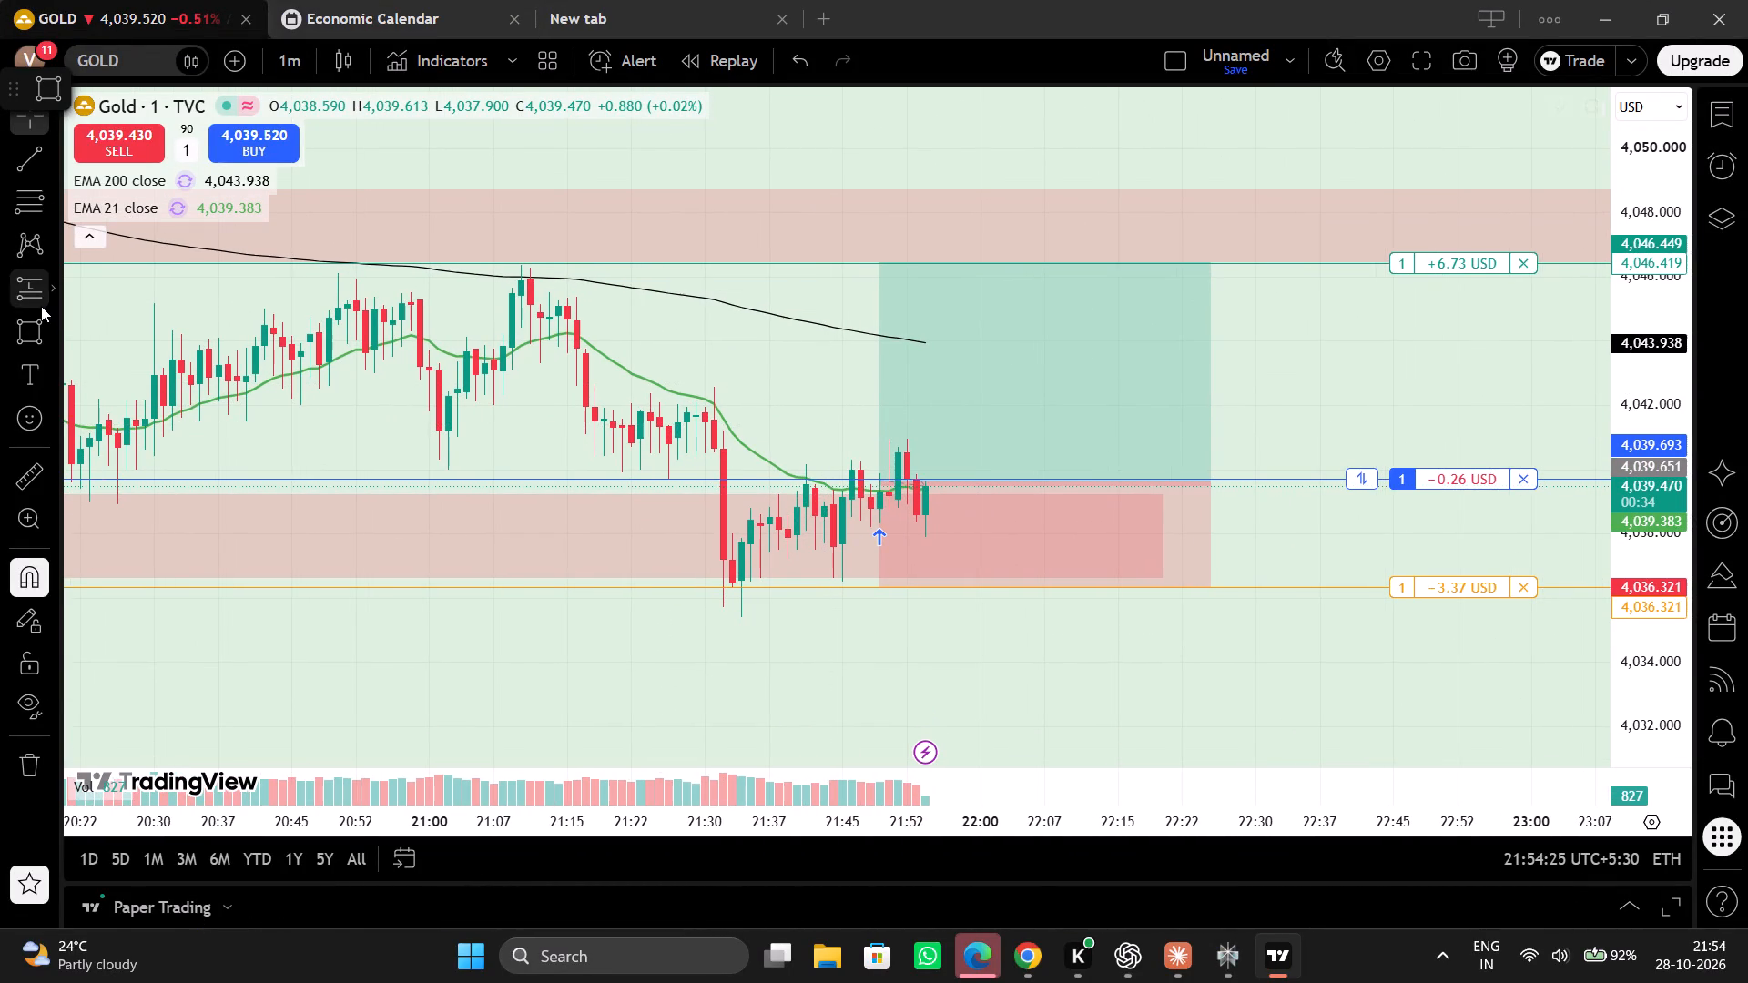
{"action": "left_click", "coordinate": [46, 315]}
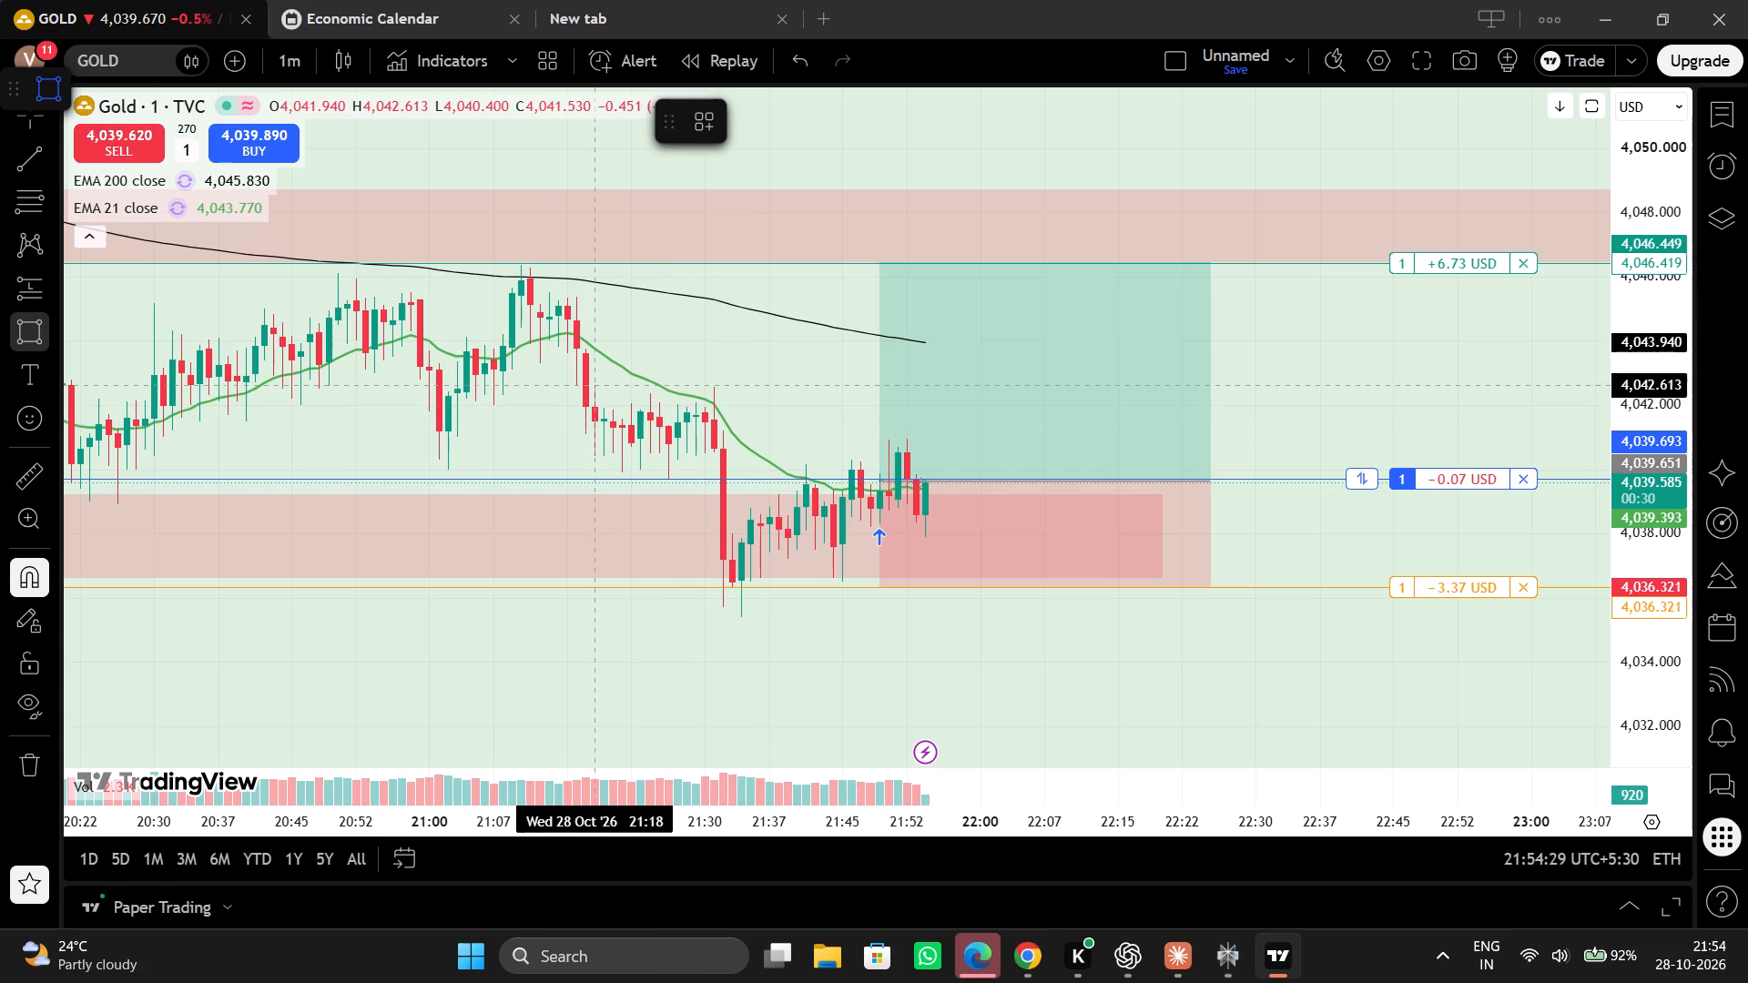
{"action": "left_click_drag", "start_coordinate": [596, 387], "coordinate": [831, 411]}
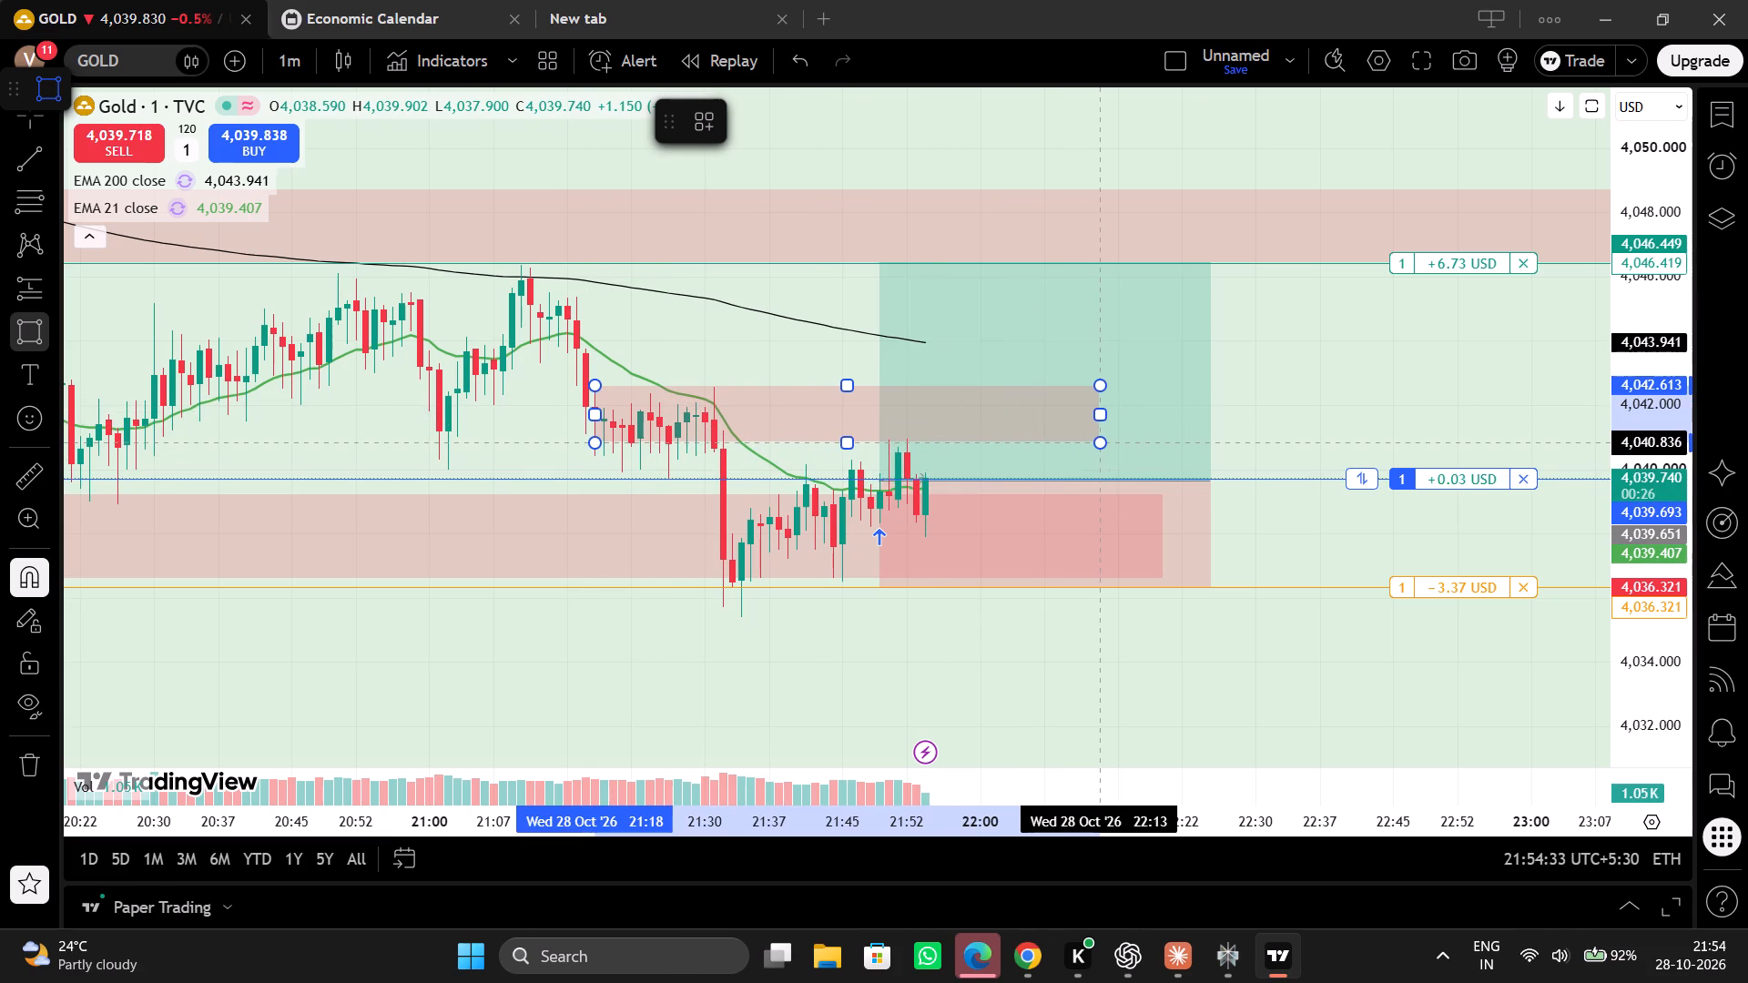
{"action": "left_click", "coordinate": [1113, 440]}
{"action": "left_click_drag", "start_coordinate": [1110, 412], "coordinate": [1204, 409]}
{"action": "left_click", "coordinate": [592, 444]}
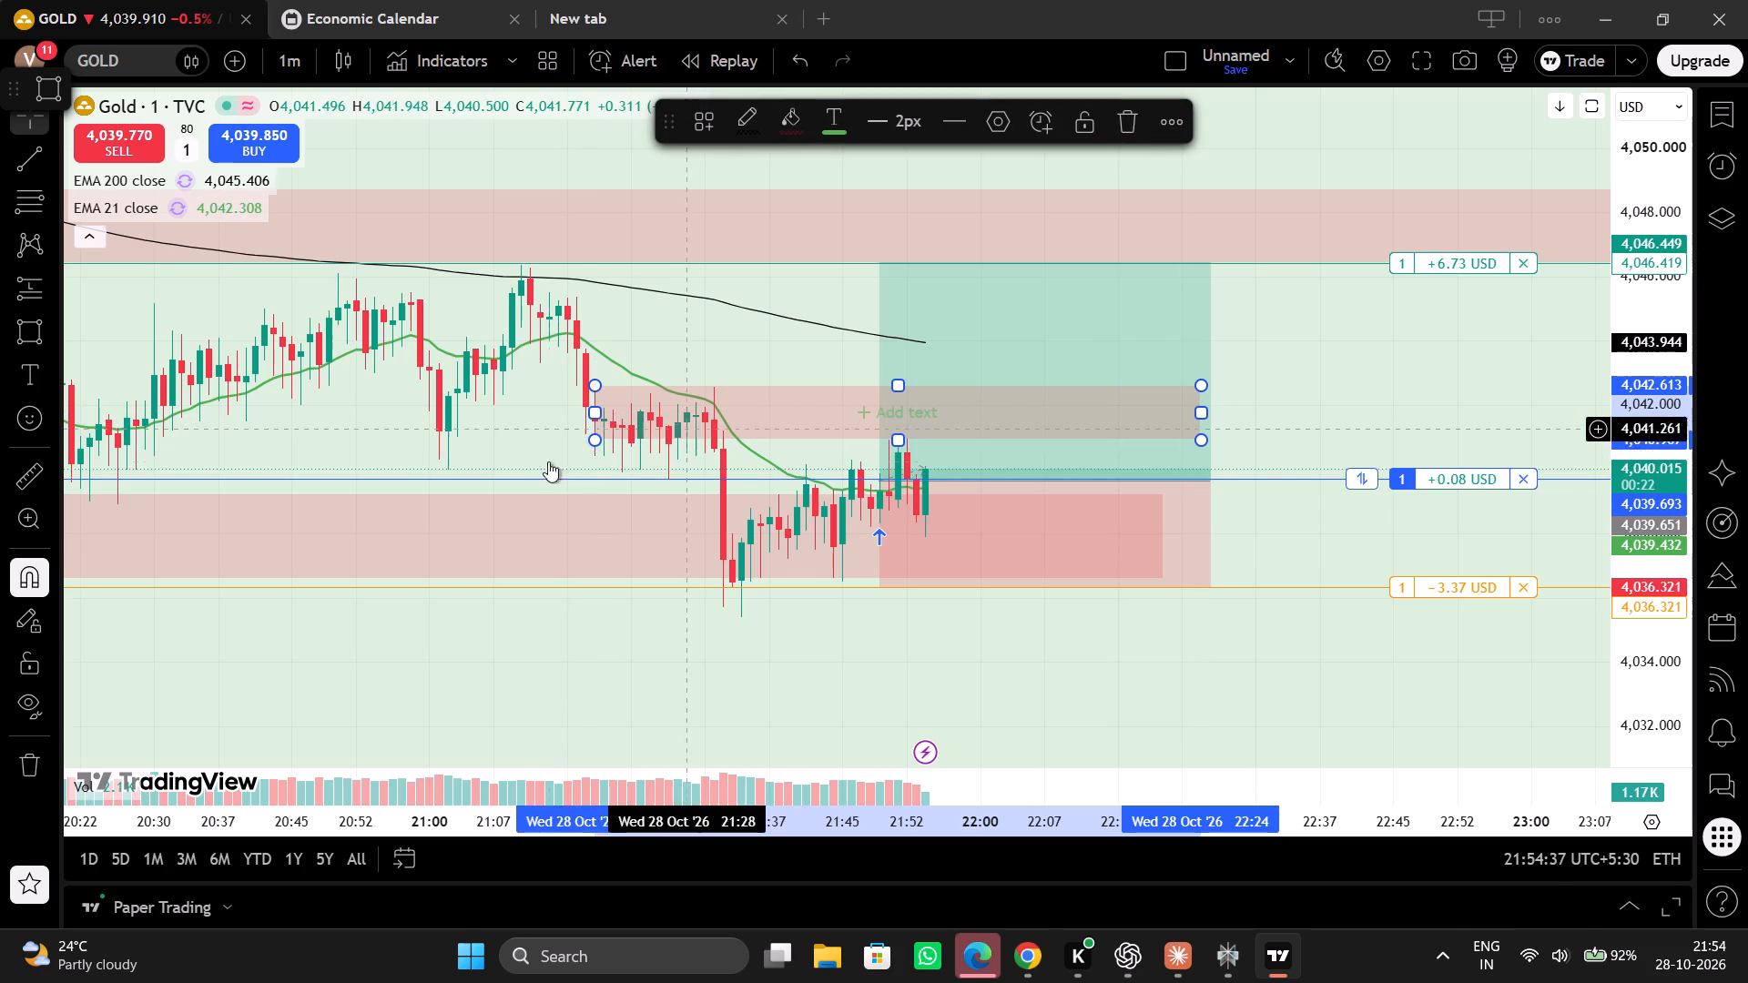
{"action": "left_click", "coordinate": [426, 427]}
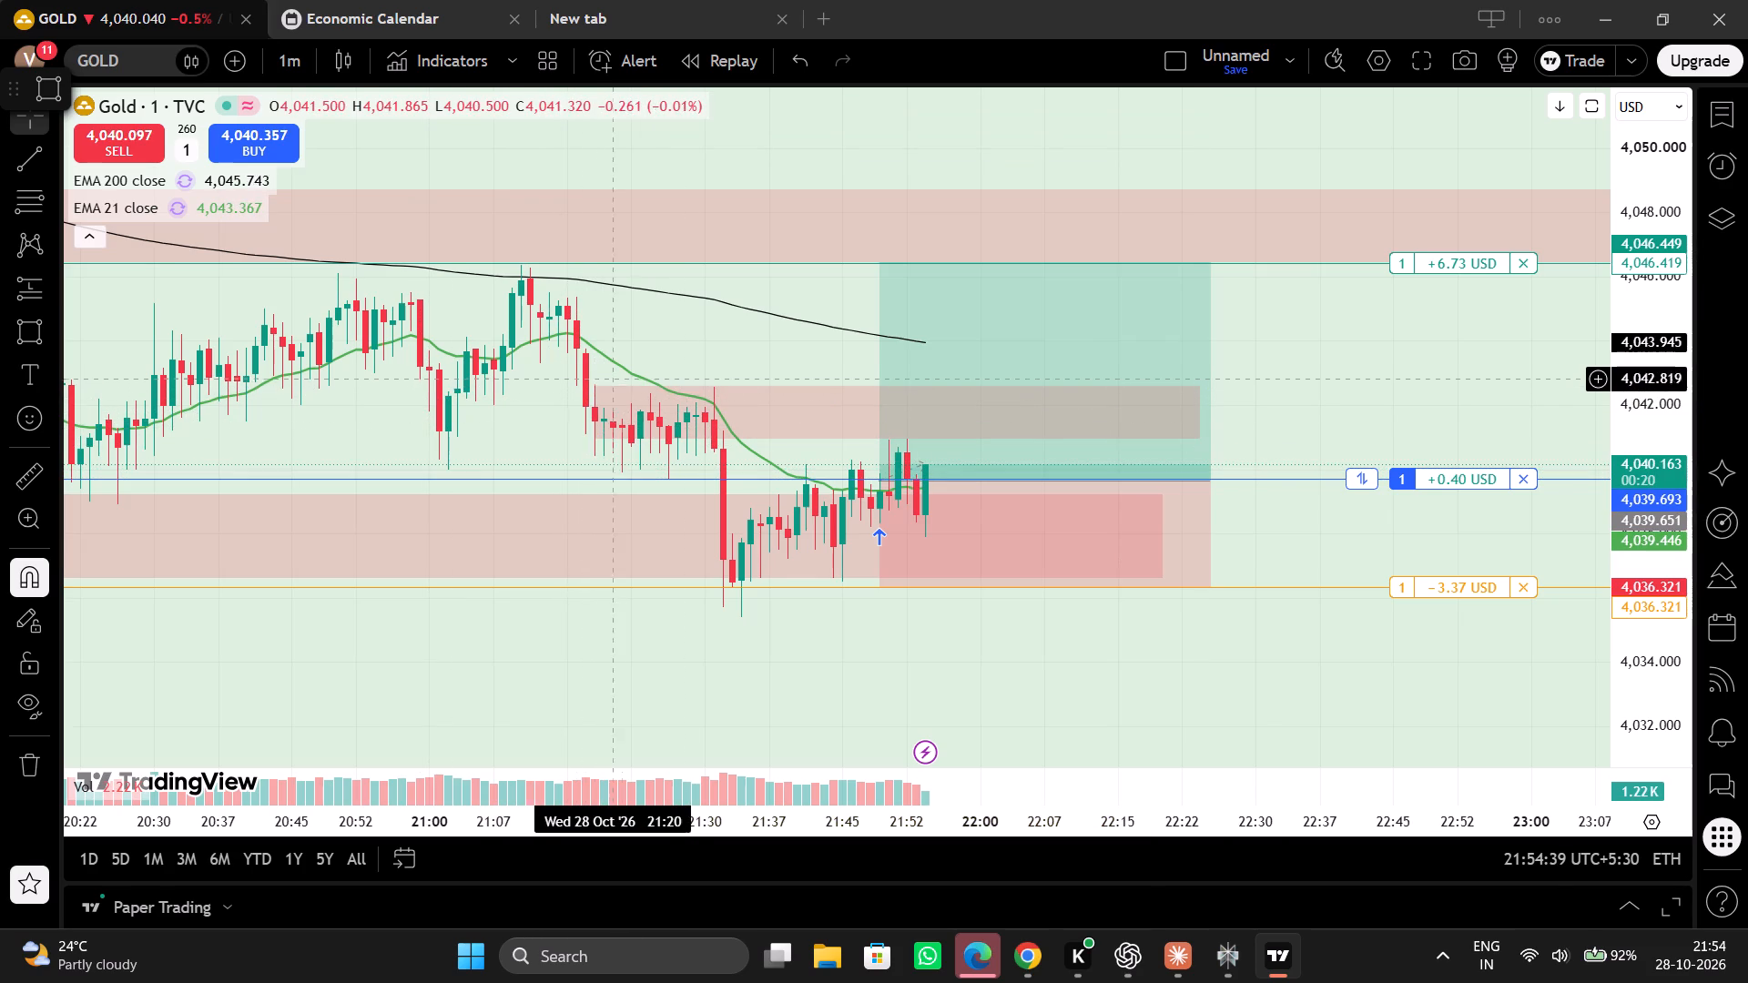
Draw a horizontal line at 4,042.536 along the top of the newly drawn zone and colour it red.
{"action": "left_click", "coordinate": [688, 362]}
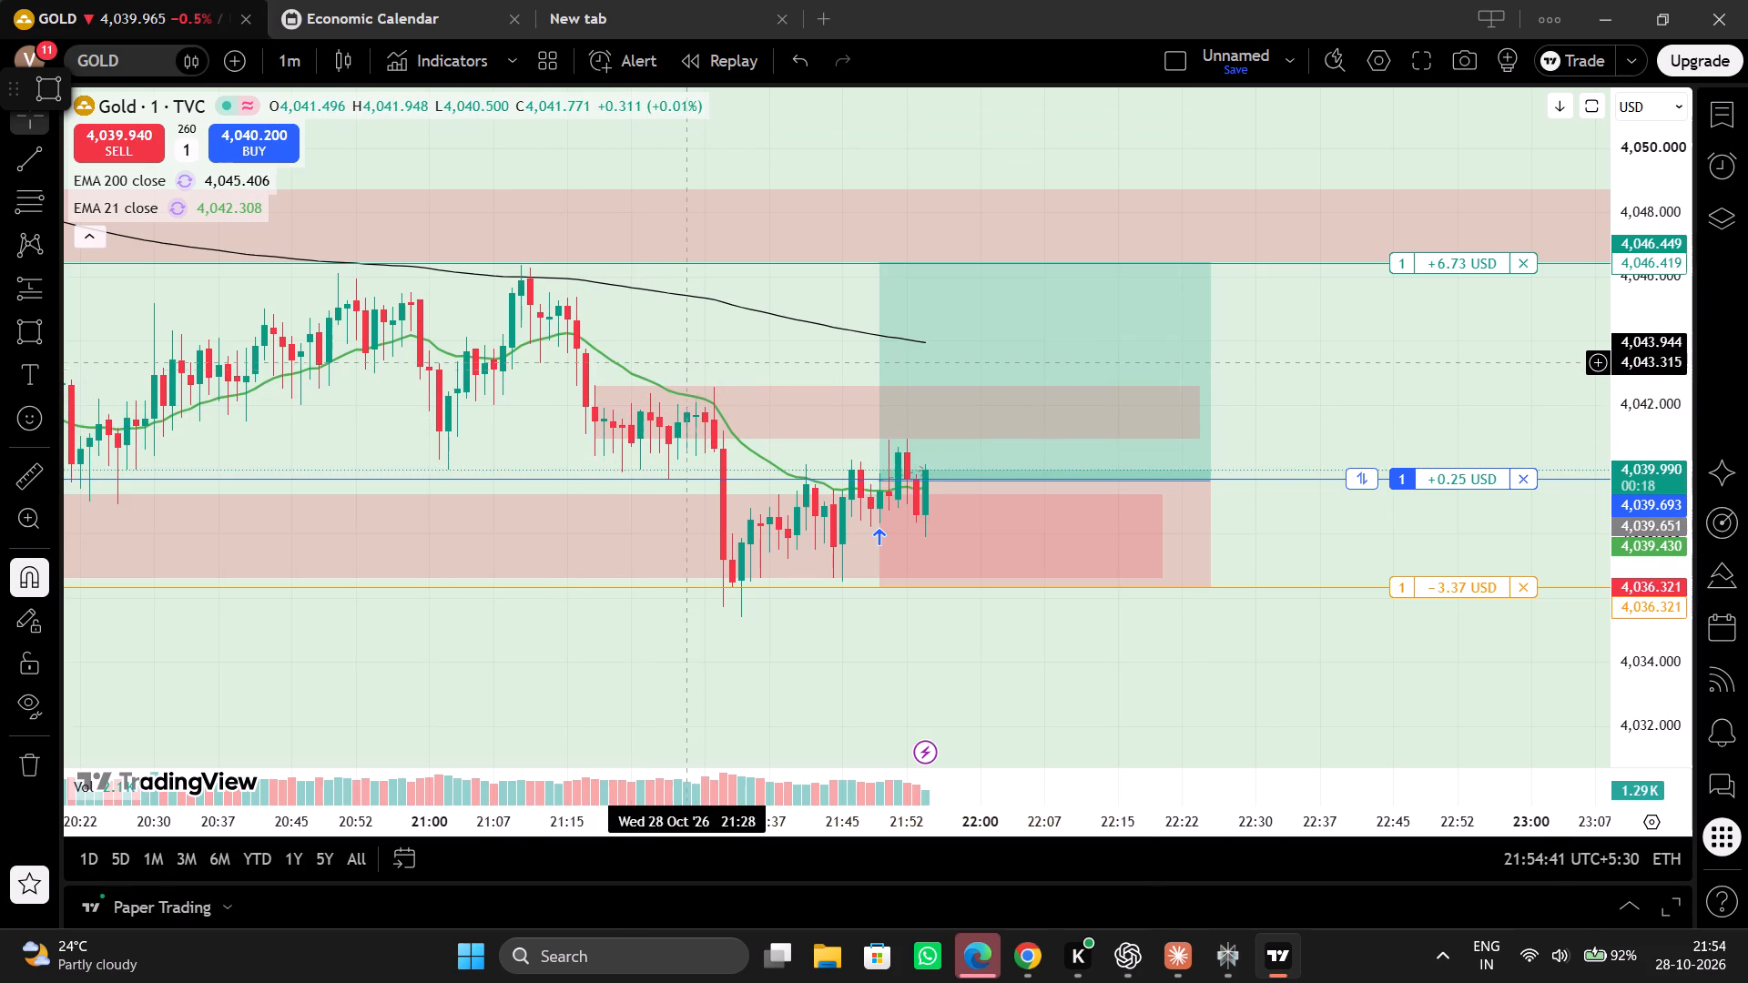
{"action": "left_click_drag", "start_coordinate": [736, 406], "coordinate": [737, 419]}
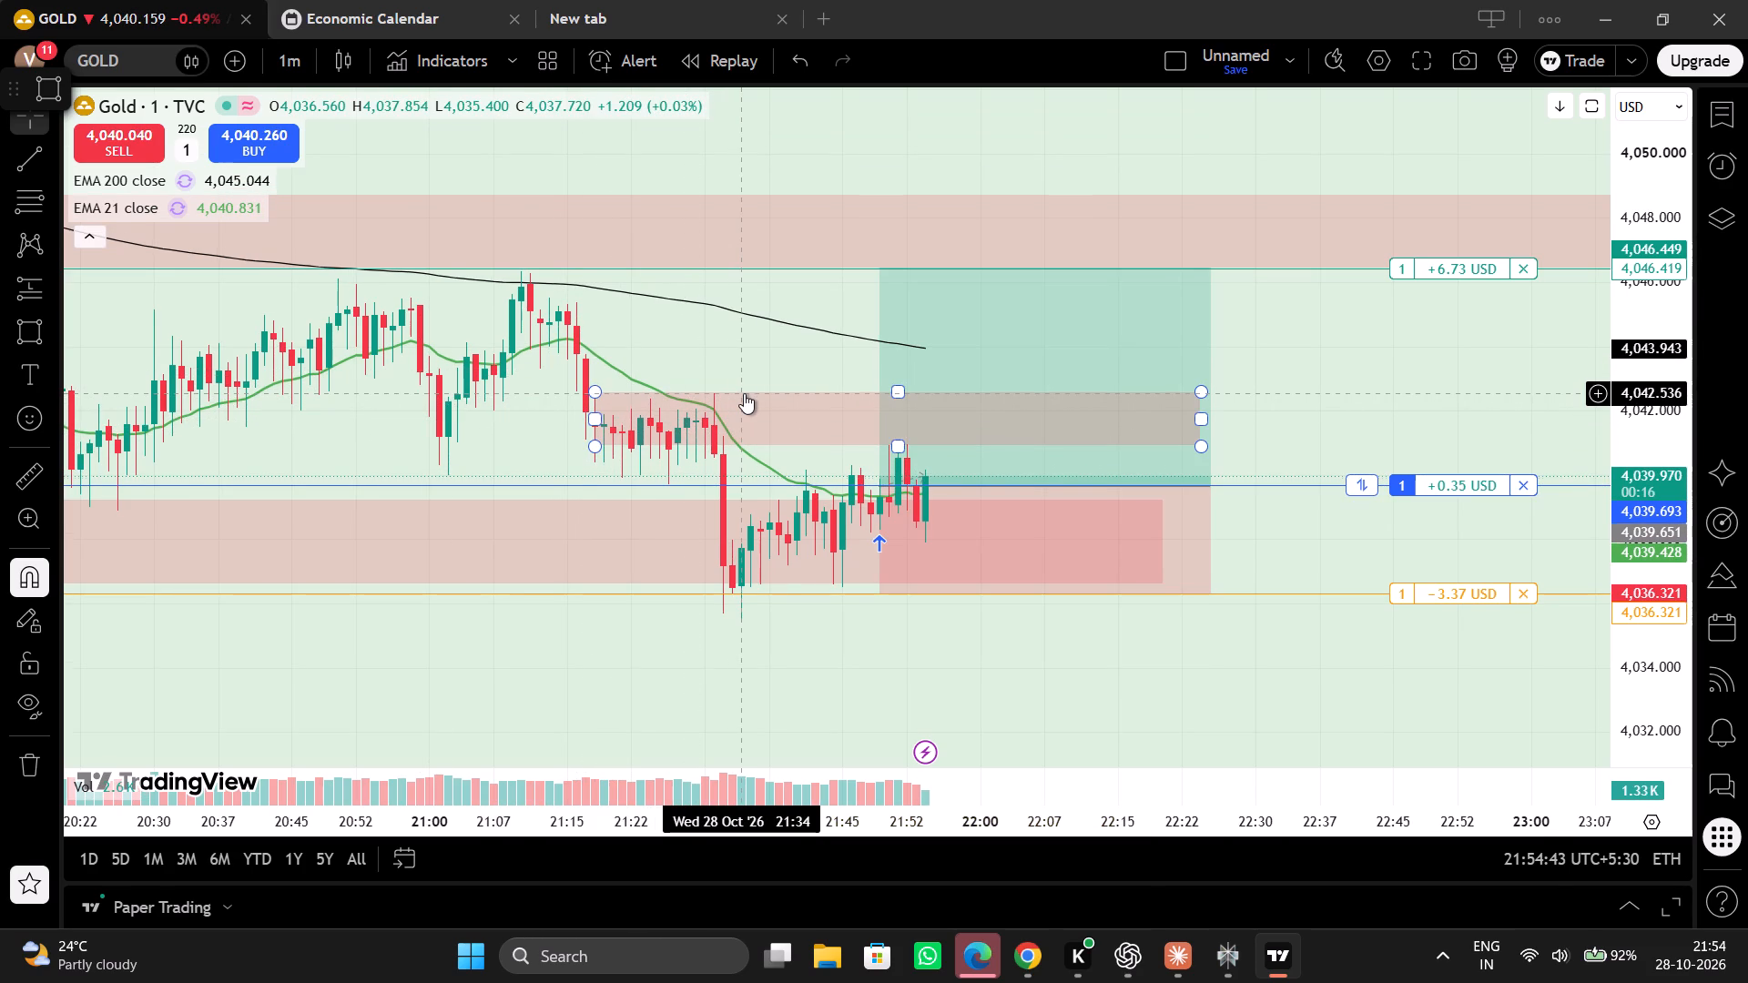
{"action": "key", "text": "alt+h"}
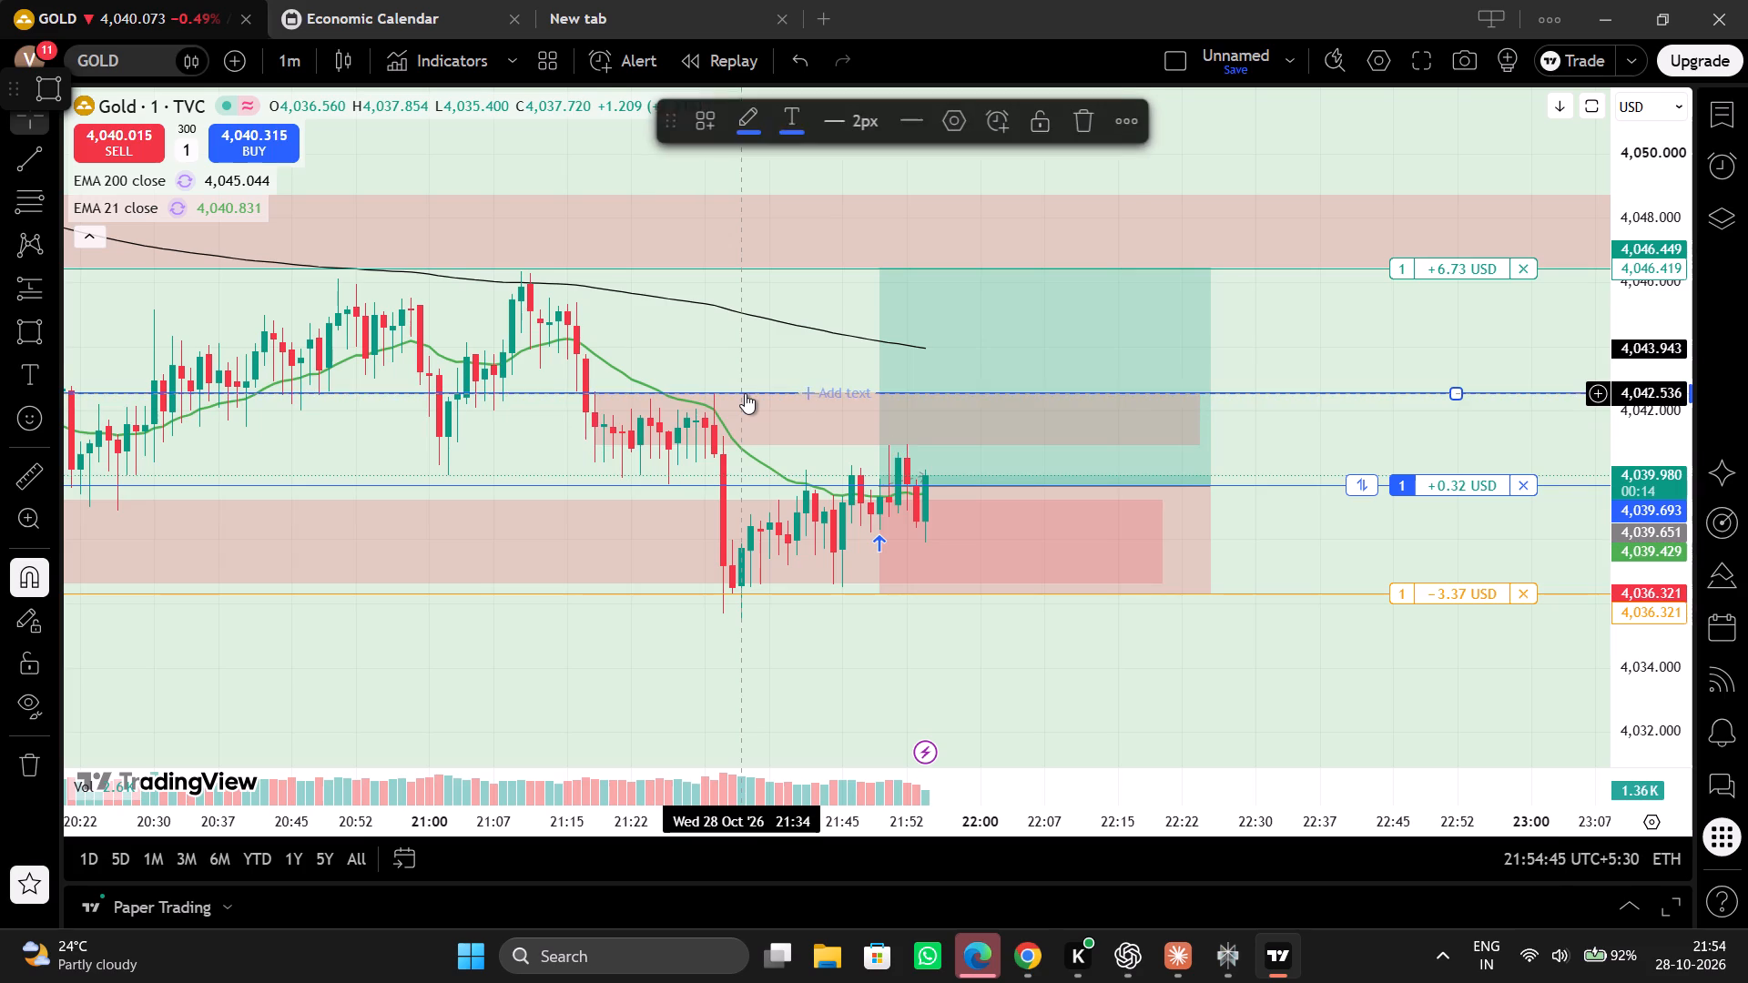
{"action": "left_click", "coordinate": [1288, 394]}
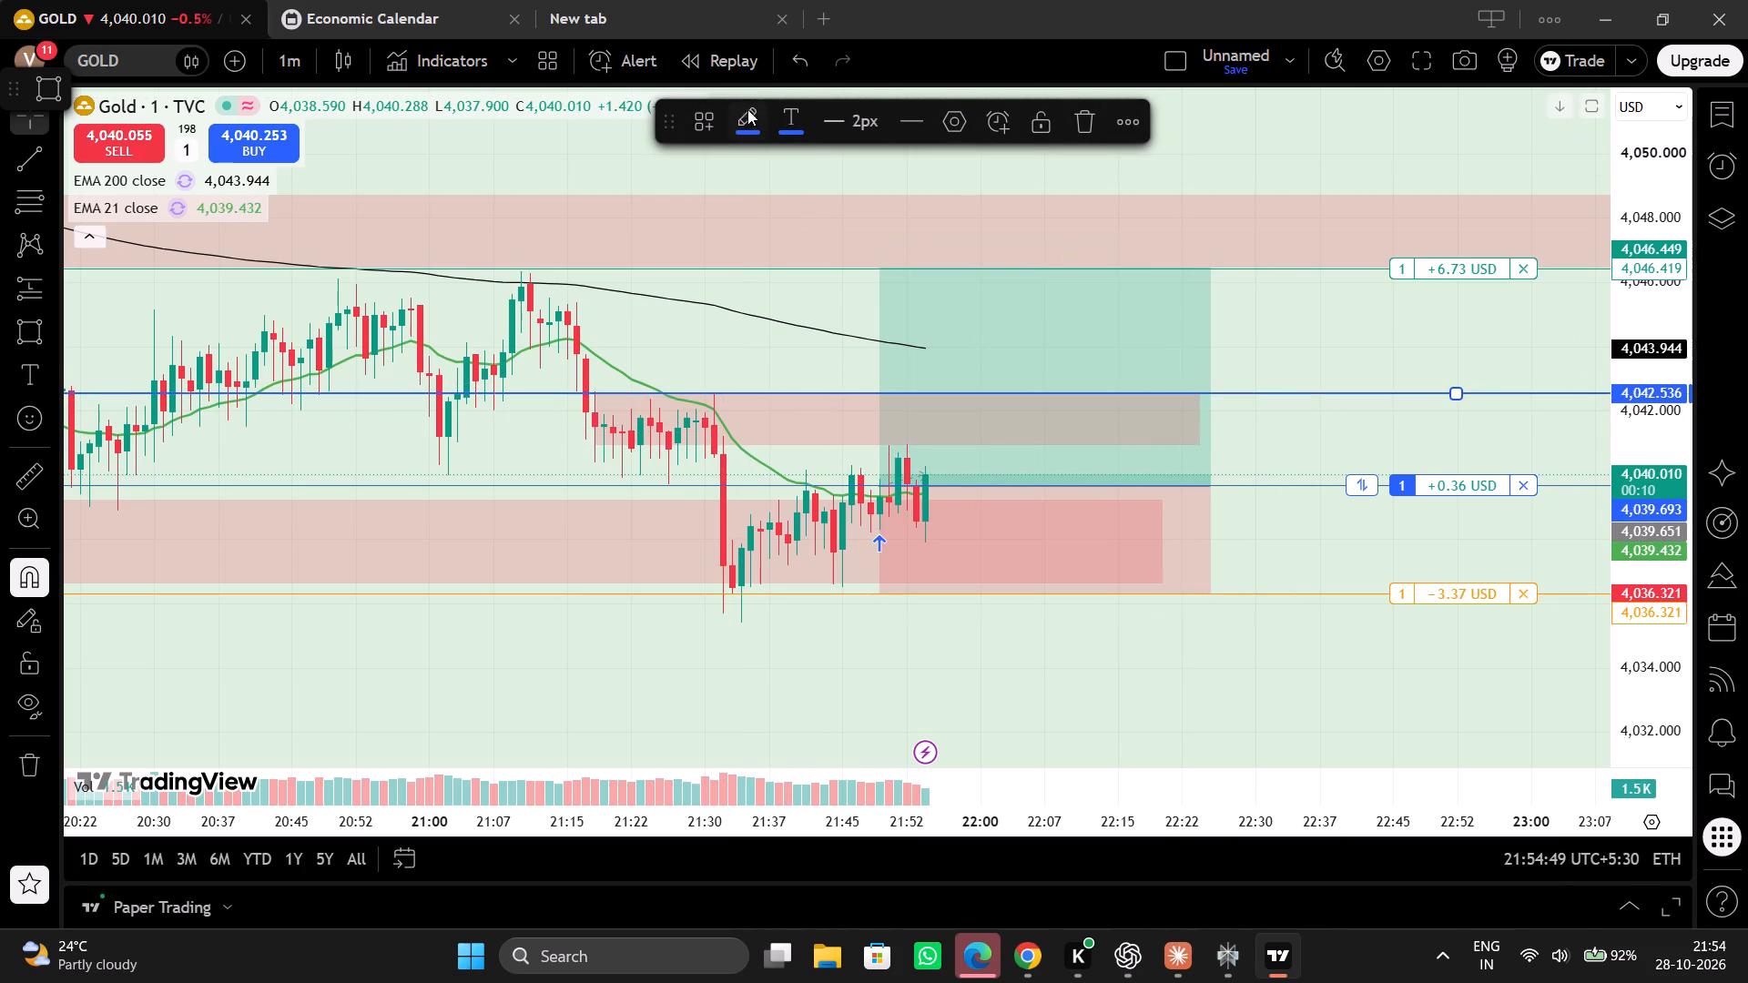
{"action": "left_click", "coordinate": [764, 121]}
{"action": "left_click", "coordinate": [739, 196]}
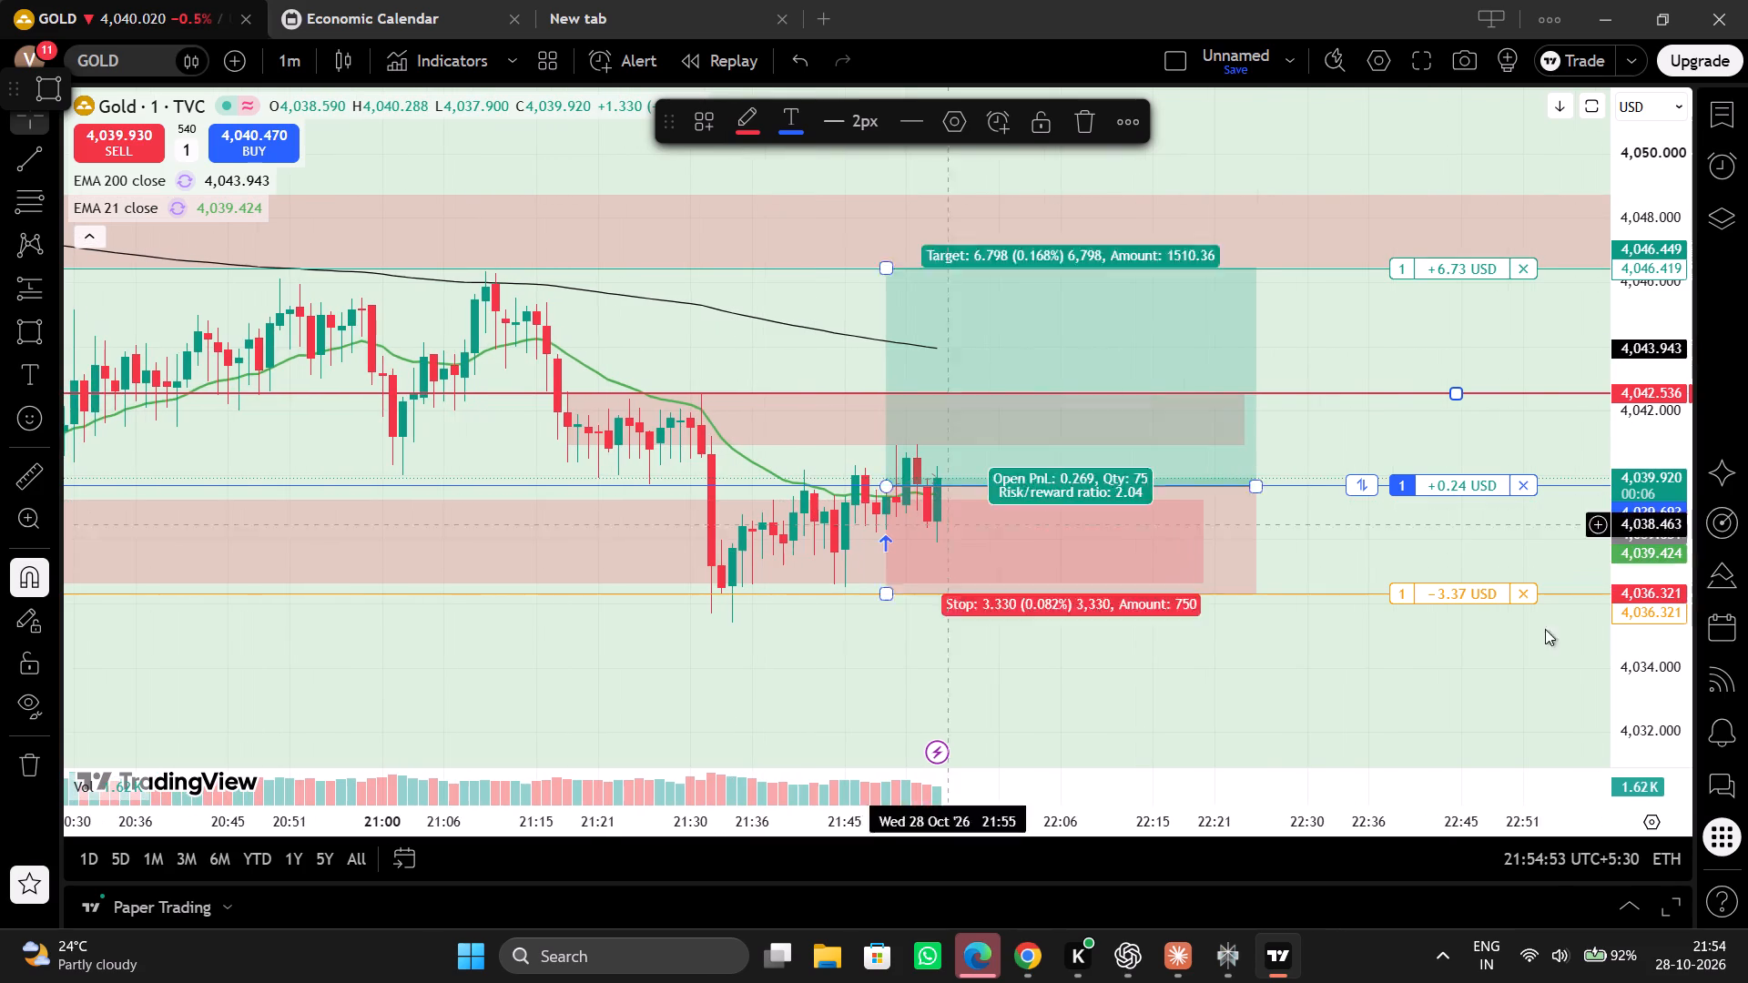
Switch the gold chart from the 1-minute to the 5-minute timeframe.
{"action": "left_click_drag", "start_coordinate": [1676, 651], "coordinate": [1614, 502]}
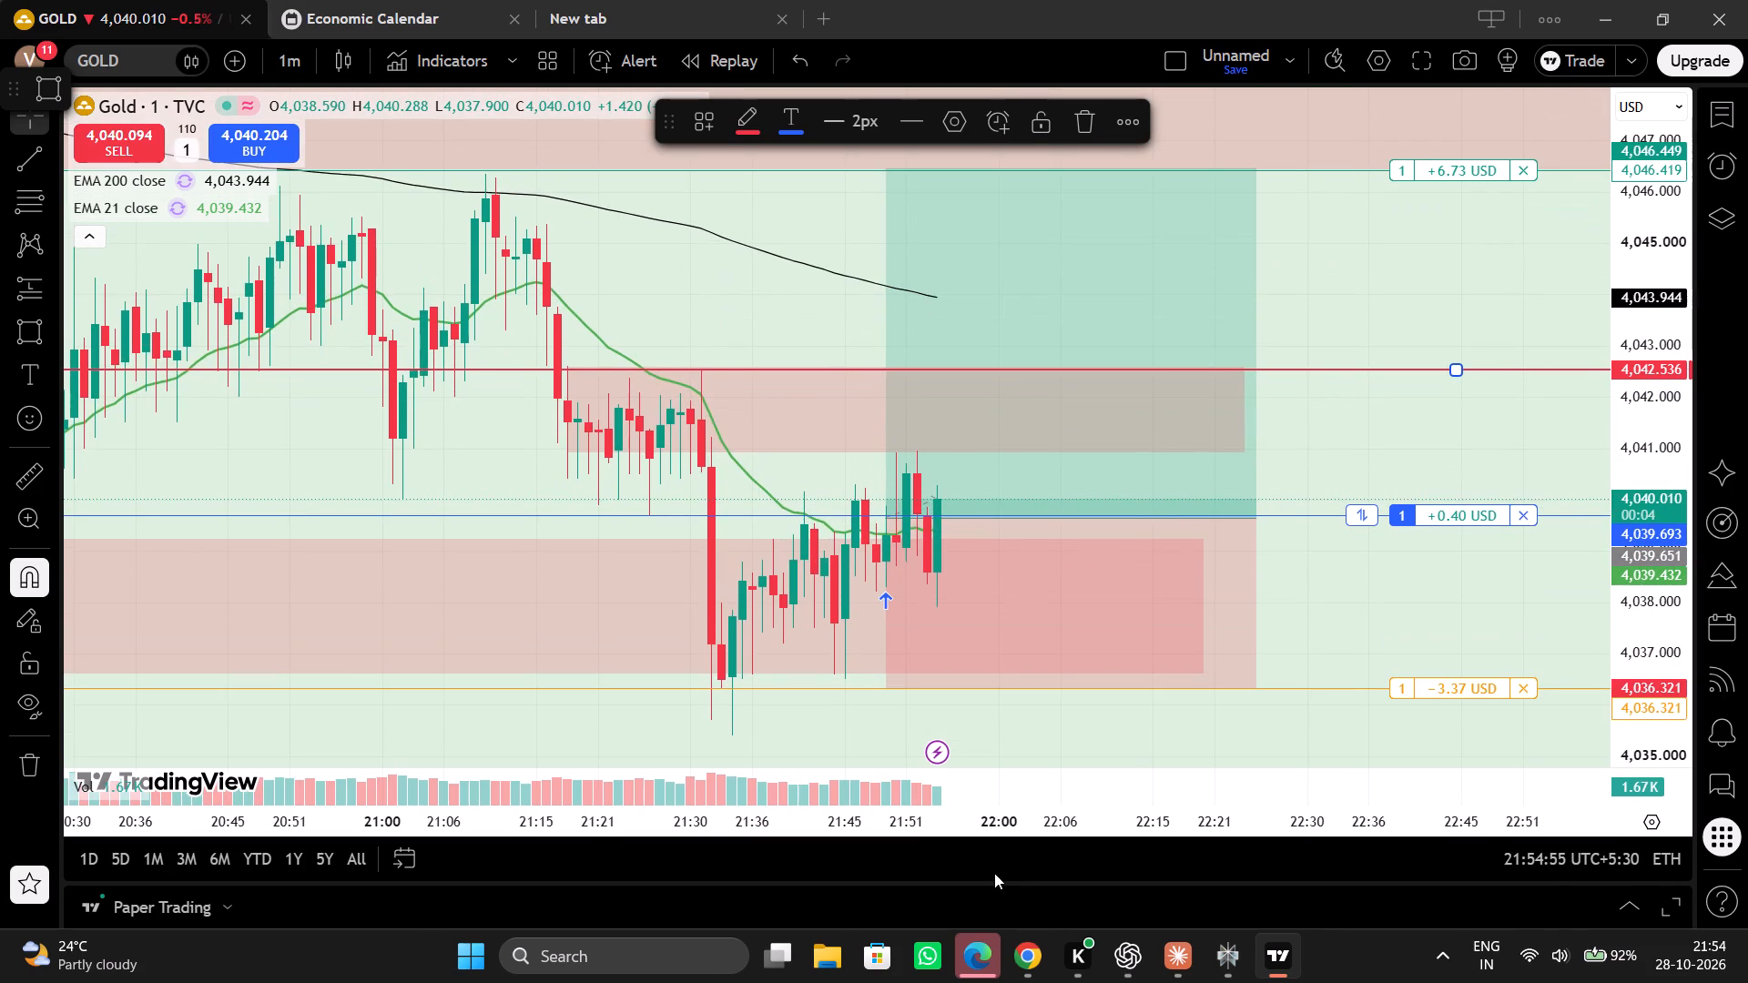
{"action": "left_click_drag", "start_coordinate": [1027, 825], "coordinate": [1142, 814]}
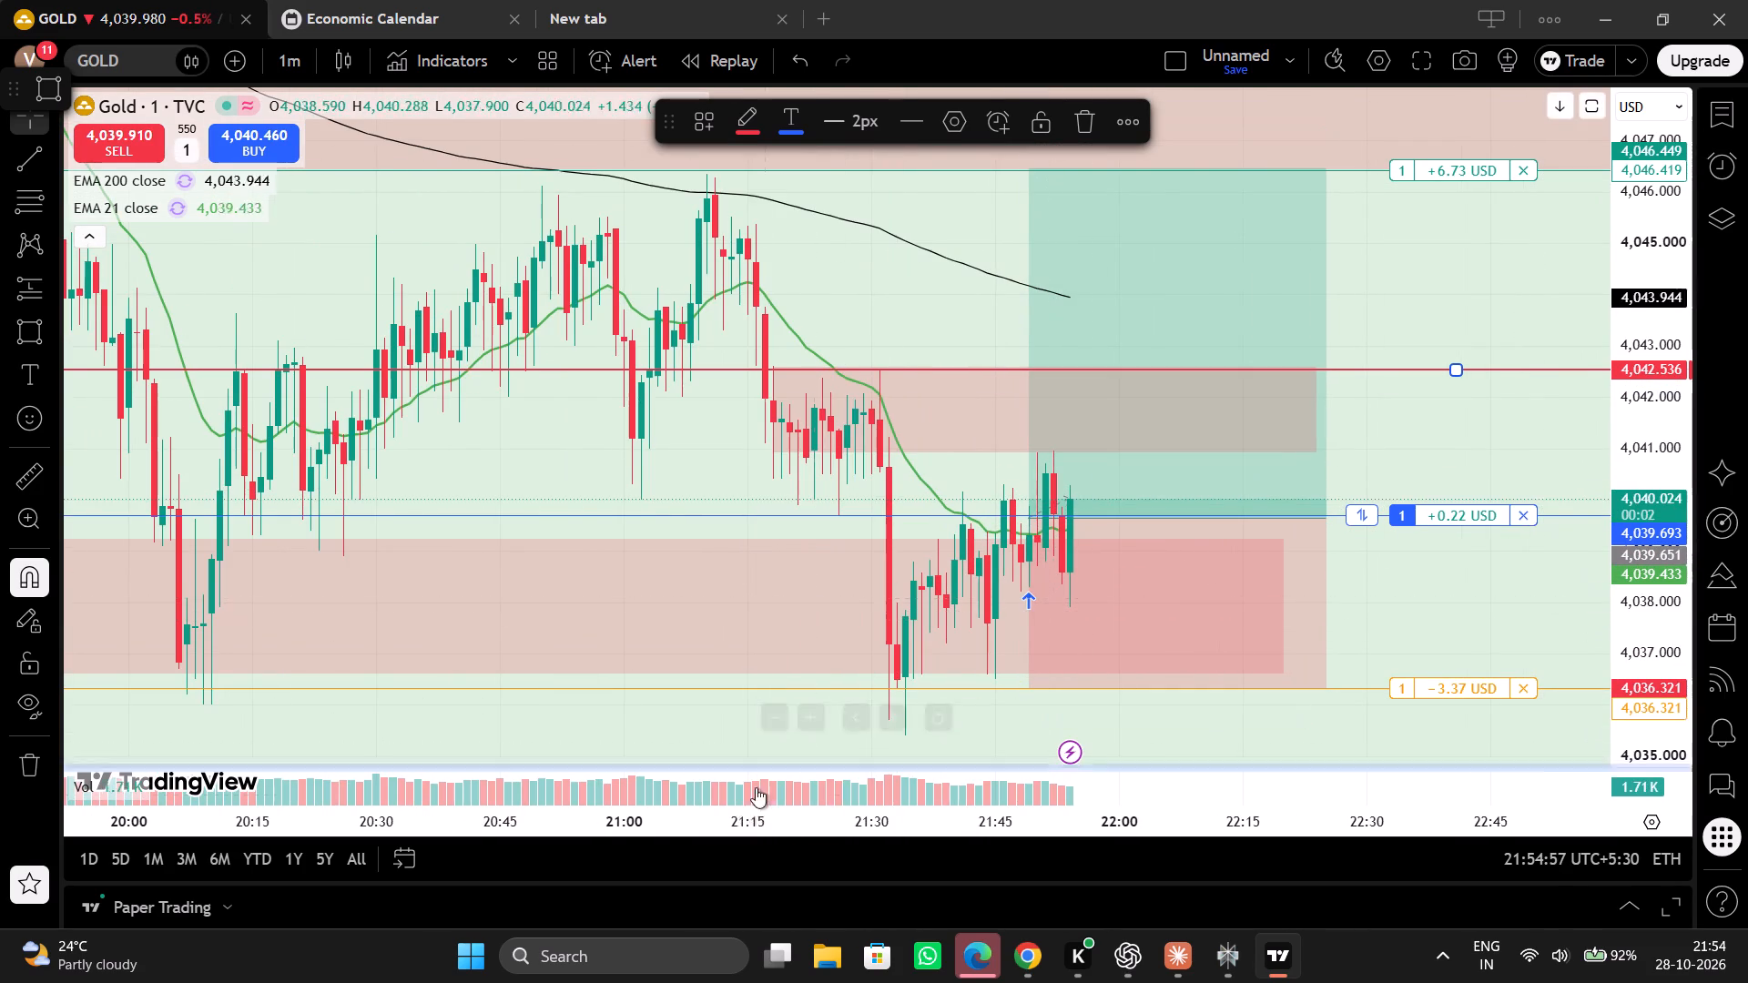
{"action": "left_click_drag", "start_coordinate": [769, 807], "coordinate": [938, 848]}
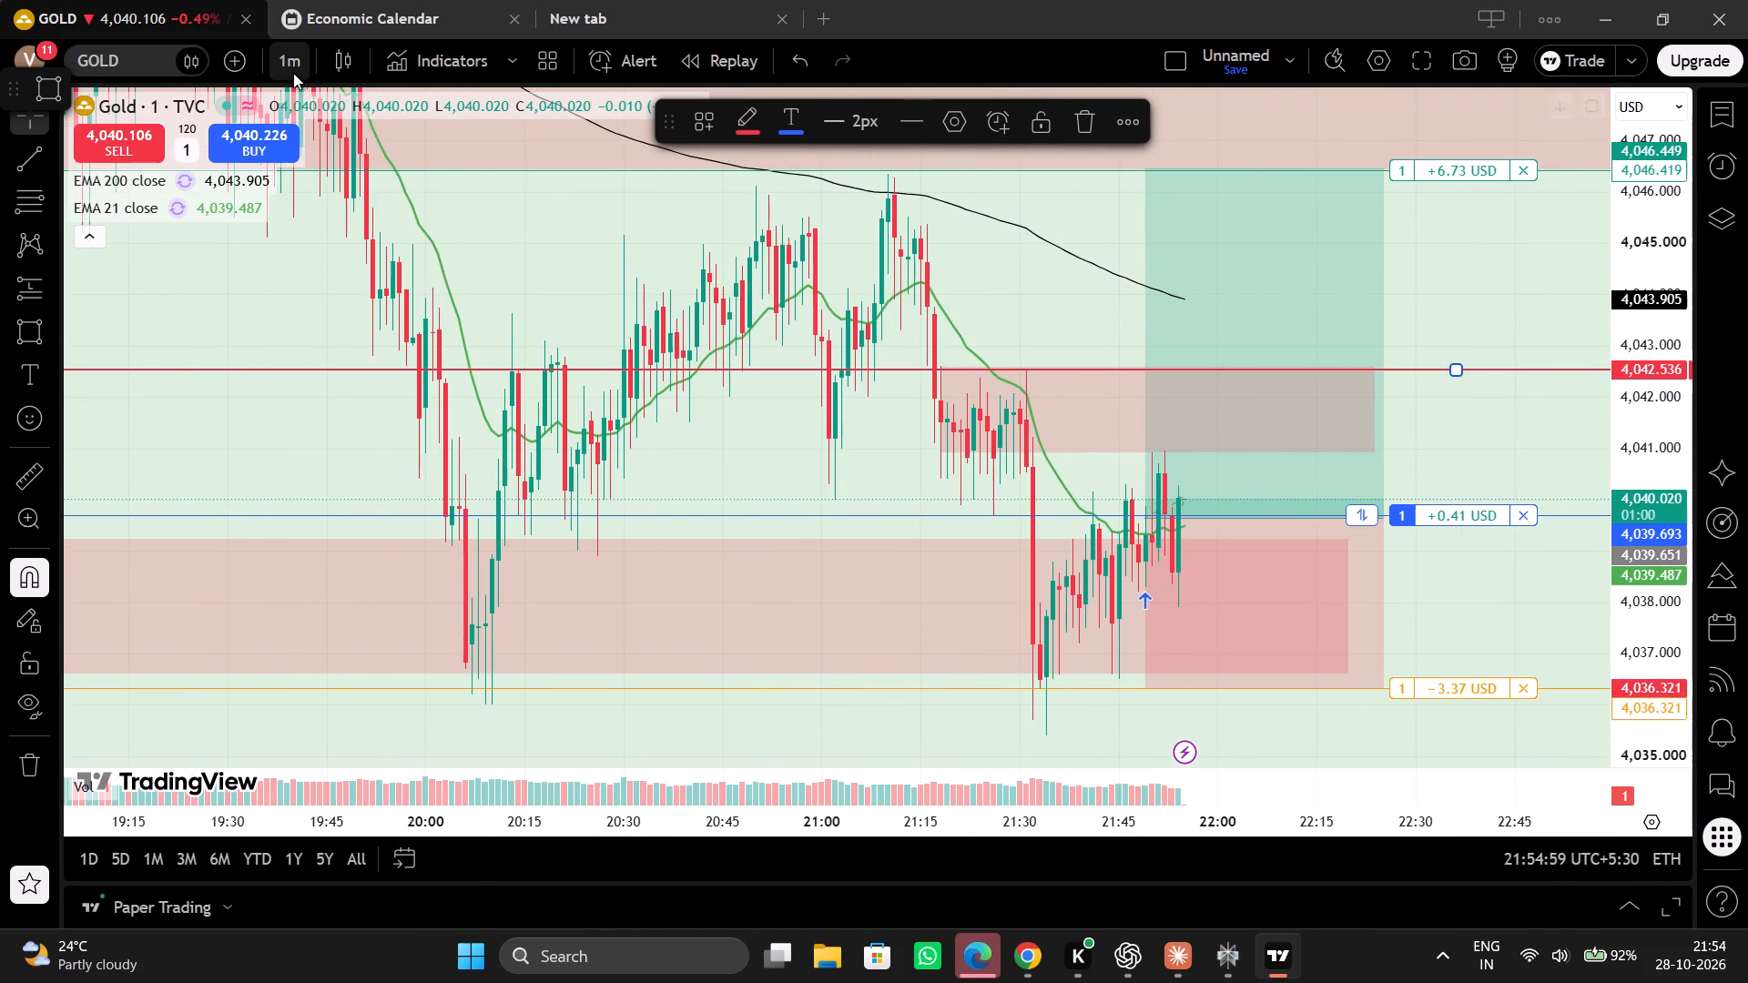
{"action": "left_click", "coordinate": [293, 73]}
{"action": "left_click", "coordinate": [383, 686]}
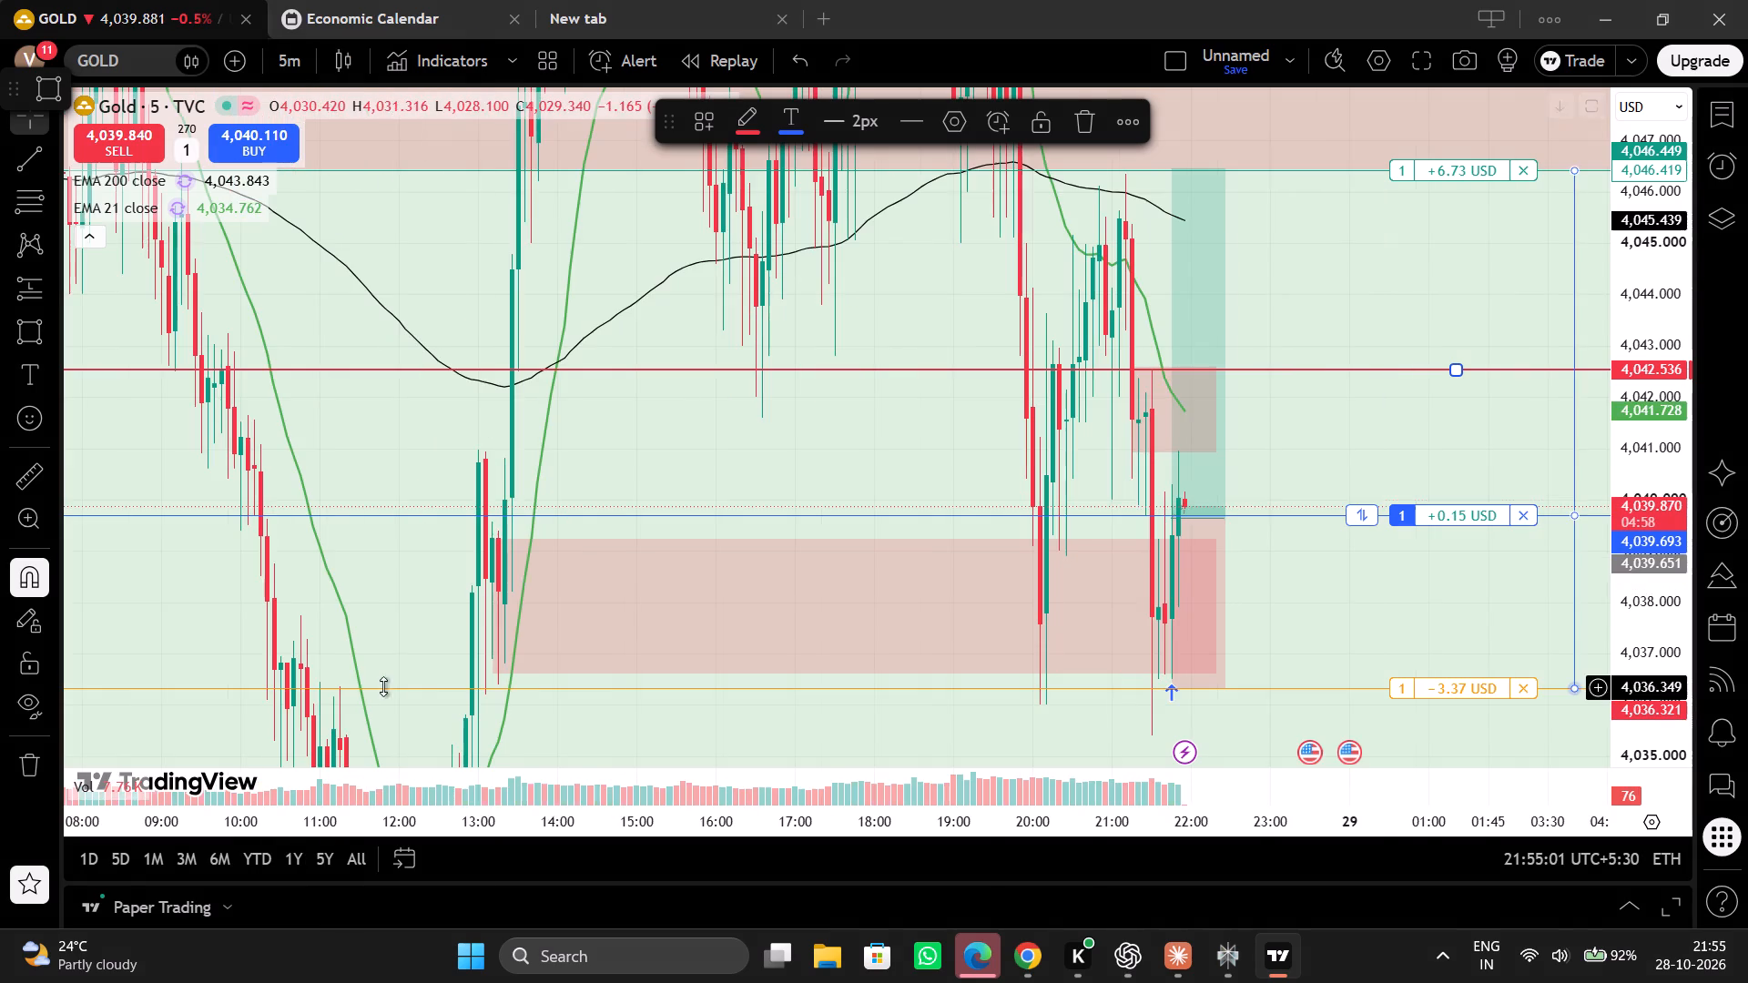
Extend the end of the long position drawing to 22:40 on the 5-minute chart.
{"action": "left_click_drag", "start_coordinate": [1650, 350], "coordinate": [1518, 729]}
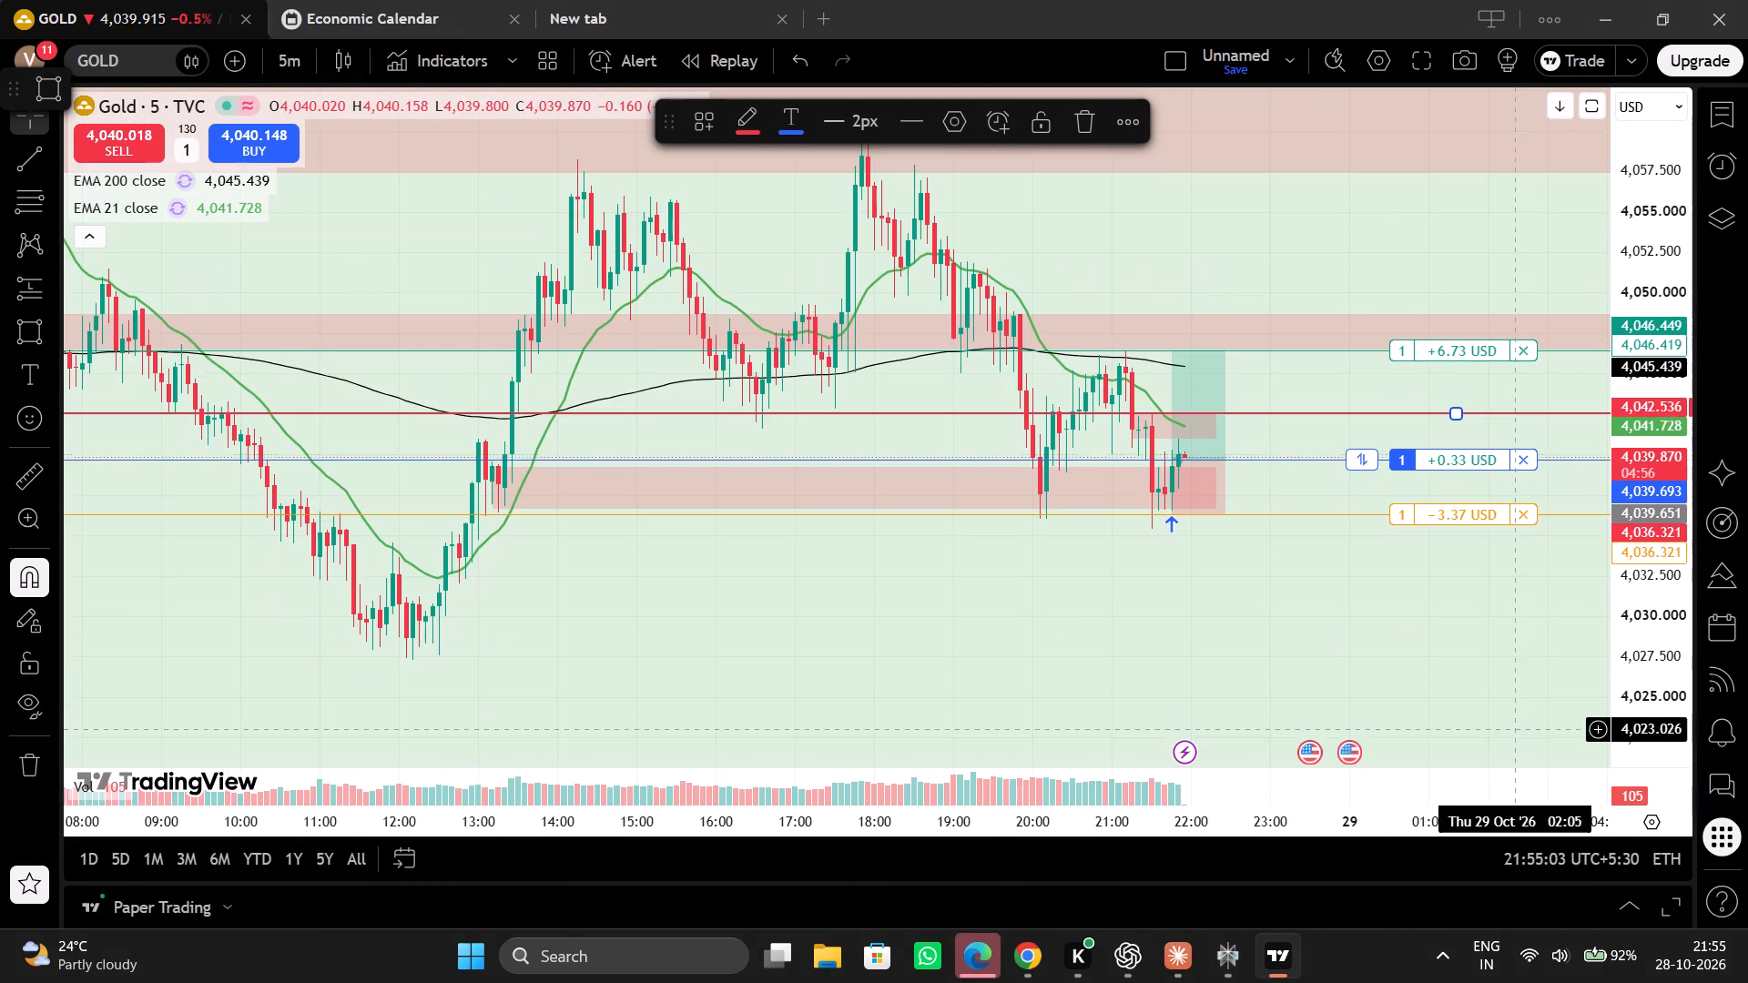
{"action": "left_click_drag", "start_coordinate": [1330, 832], "coordinate": [1265, 851]}
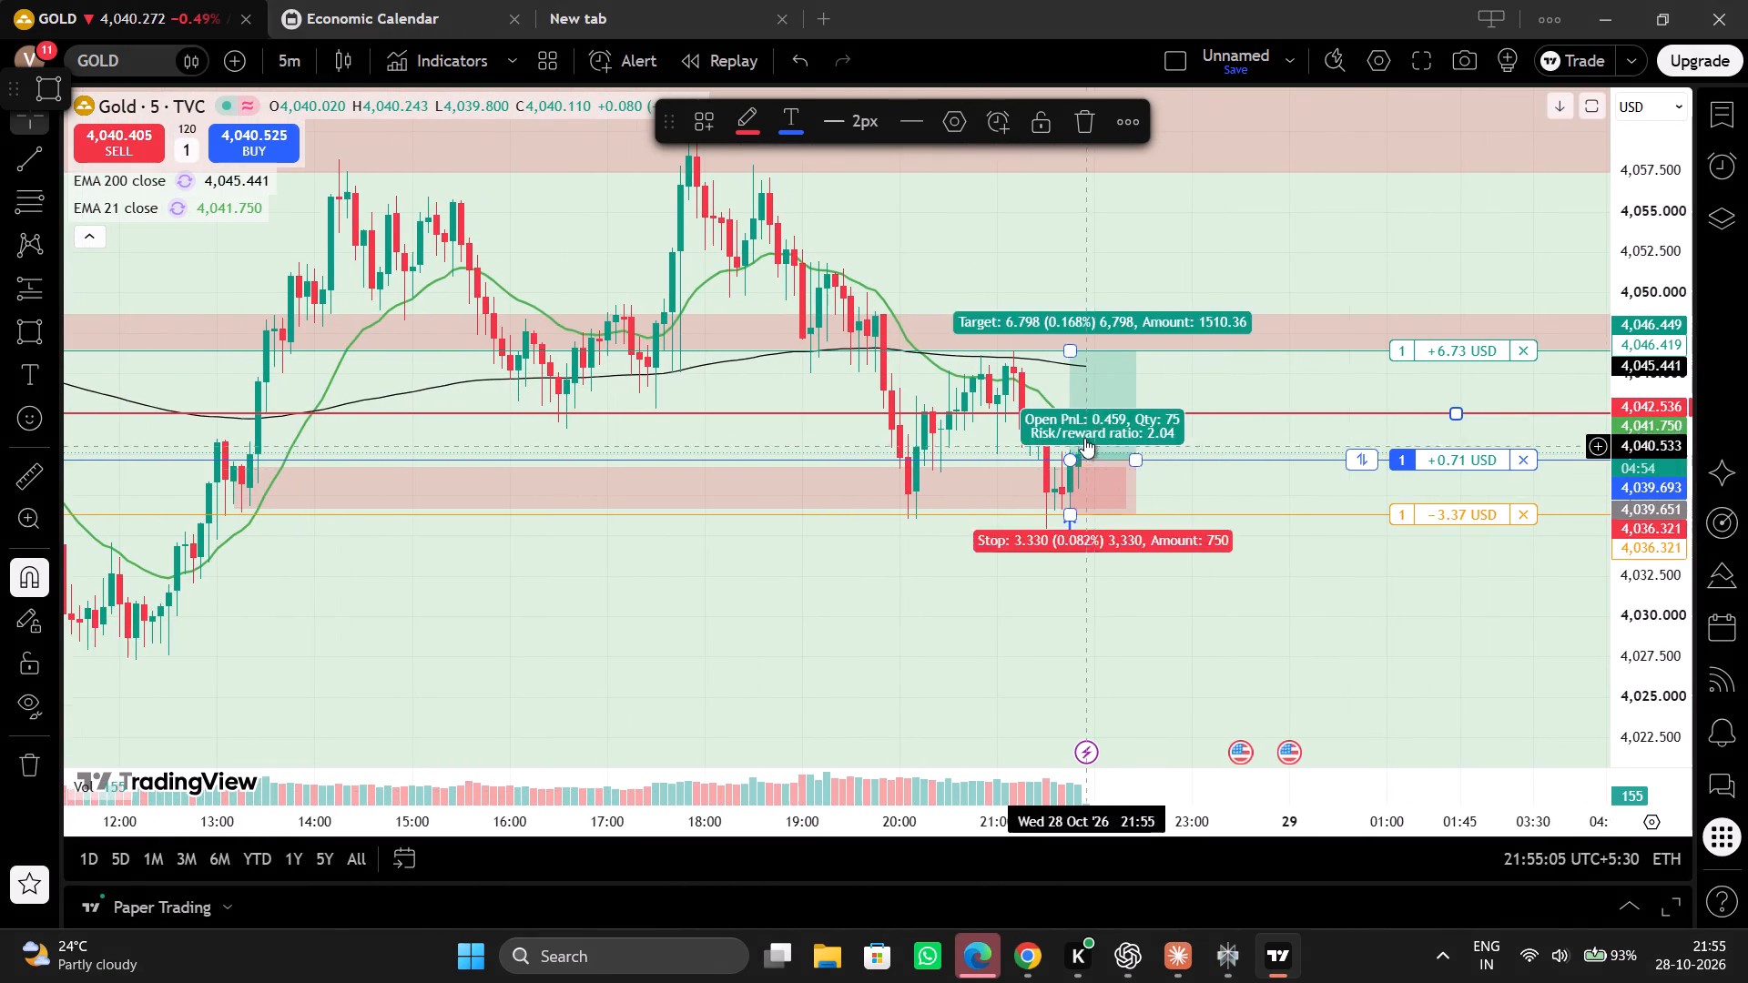
{"action": "left_click_drag", "start_coordinate": [1143, 456], "coordinate": [1162, 460]}
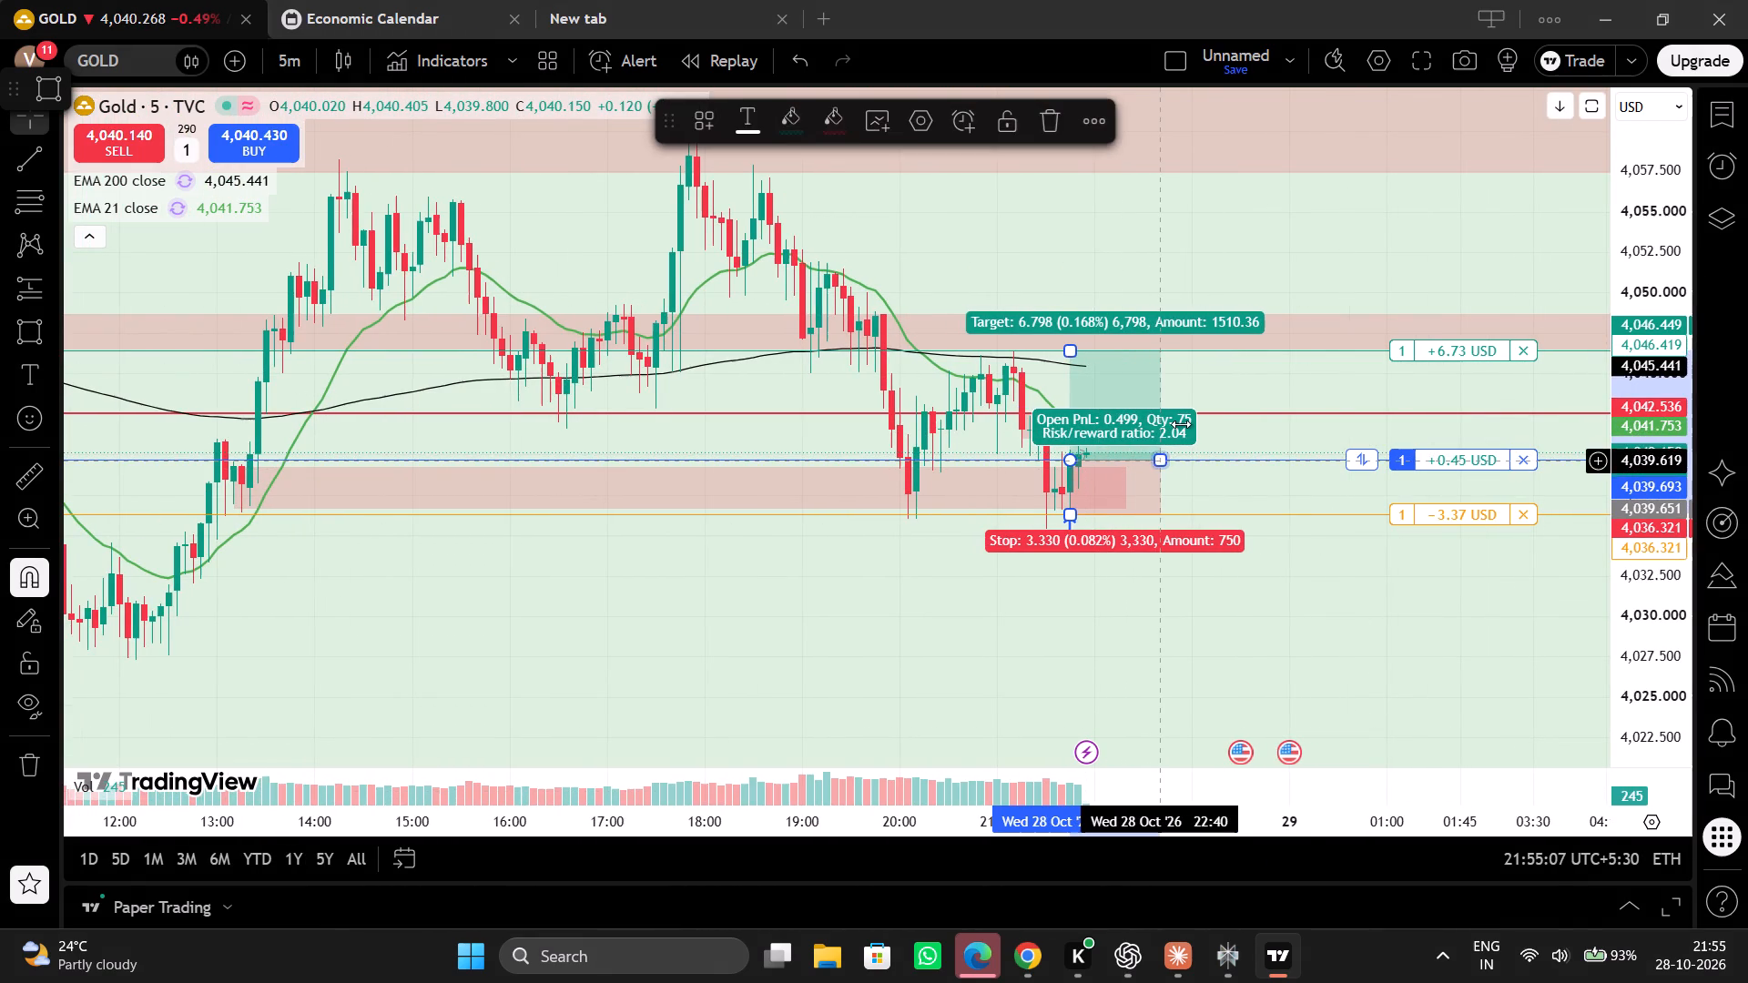
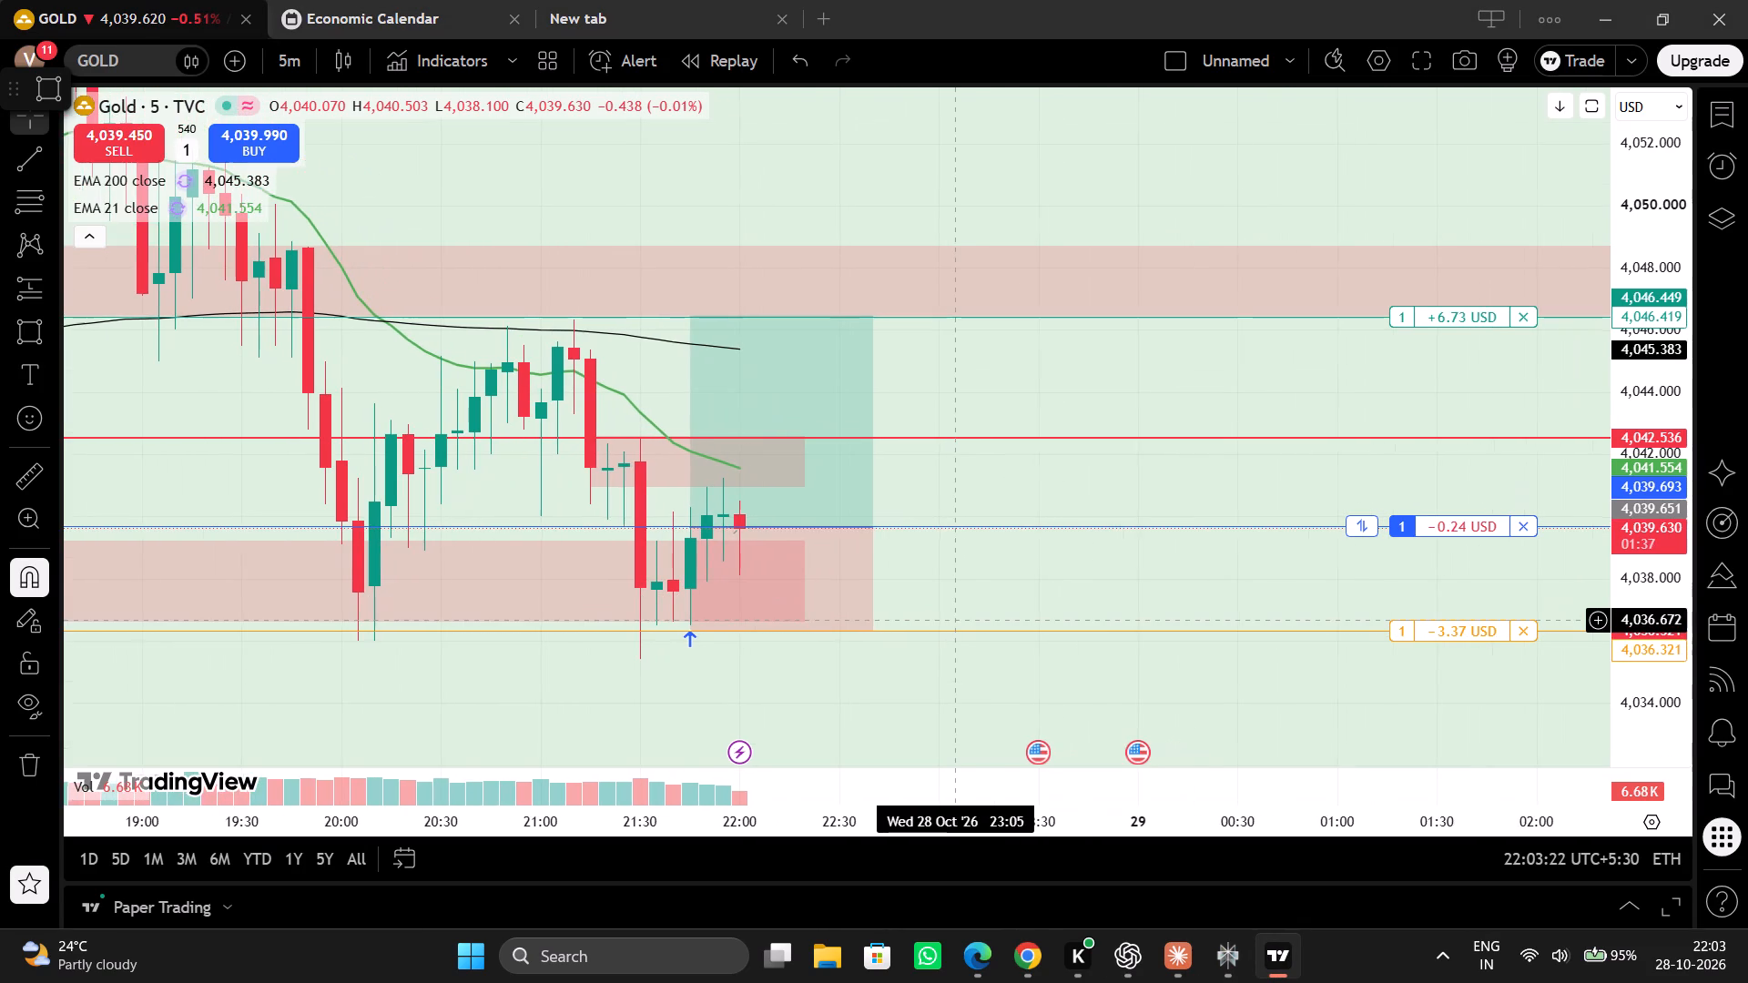
{"action": "left_click", "coordinate": [300, 58]}
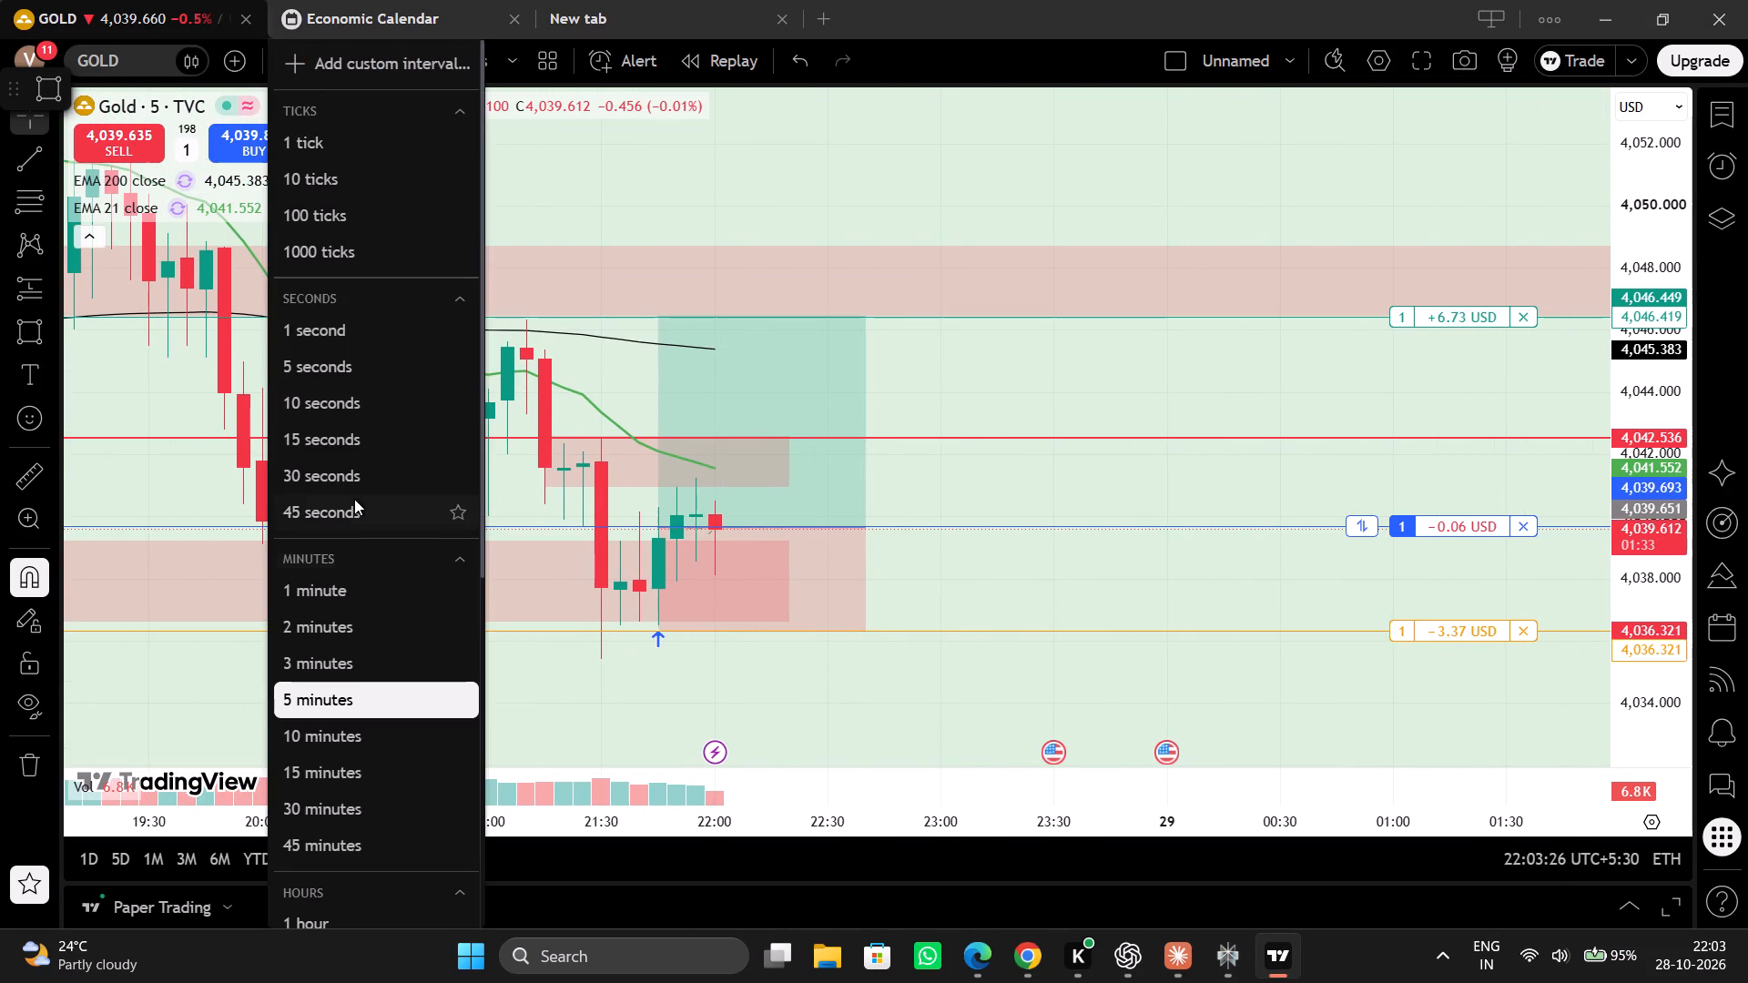
{"action": "left_click", "coordinate": [348, 587]}
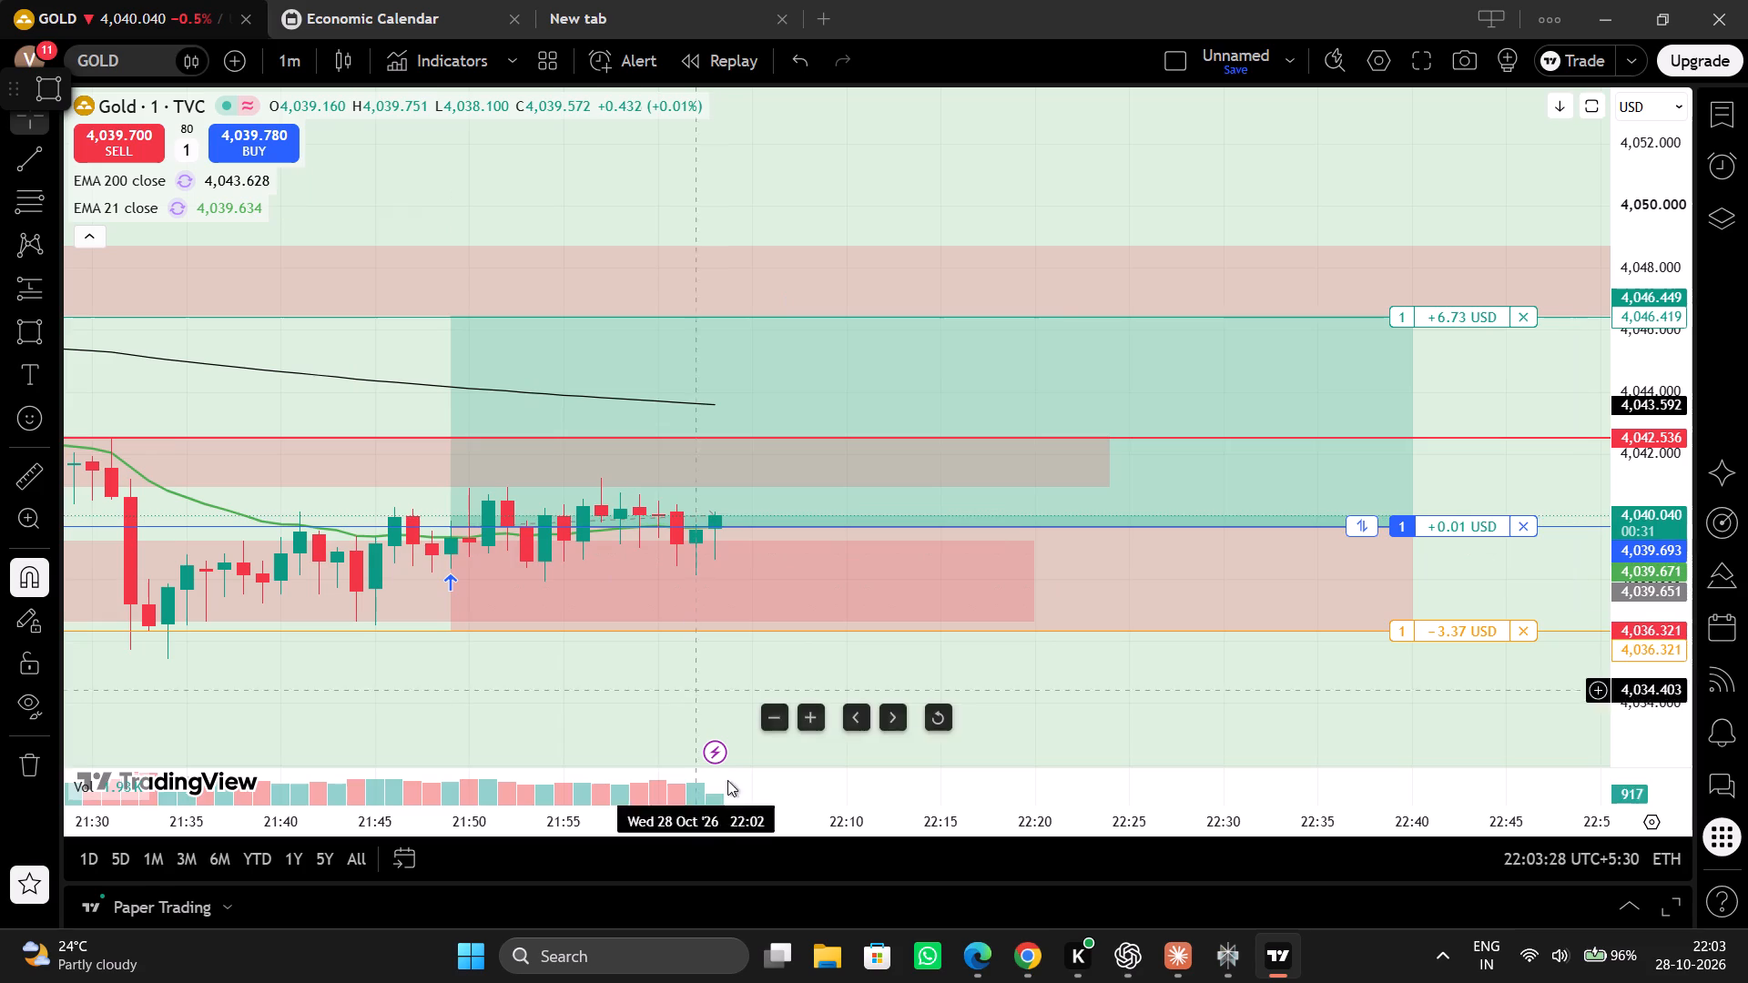
Extend the red zone rectangle just below the 4,042.536 line forward in time to about 22:41, near the long position's end.
{"action": "left_click", "coordinate": [738, 816]}
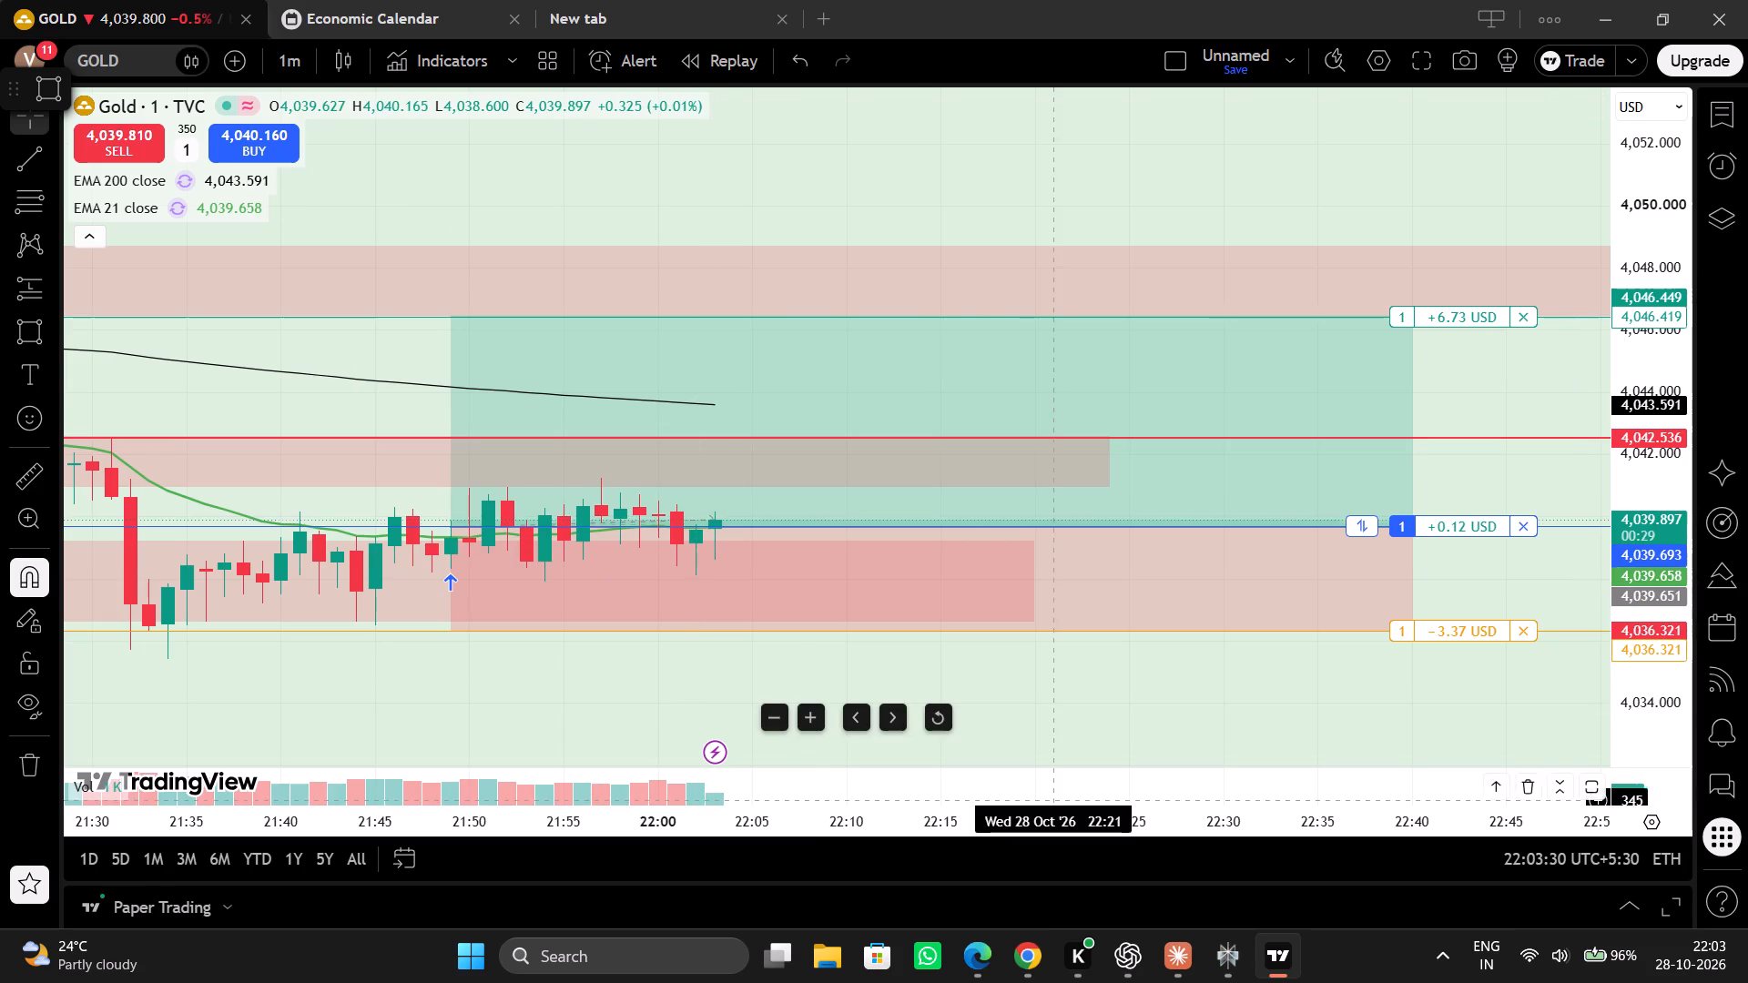
{"action": "left_click_drag", "start_coordinate": [1023, 819], "coordinate": [1414, 765]}
{"action": "left_click_drag", "start_coordinate": [1638, 648], "coordinate": [1643, 548]}
{"action": "left_click", "coordinate": [1574, 542]}
{"action": "left_click_drag", "start_coordinate": [1574, 542], "coordinate": [1055, 391]}
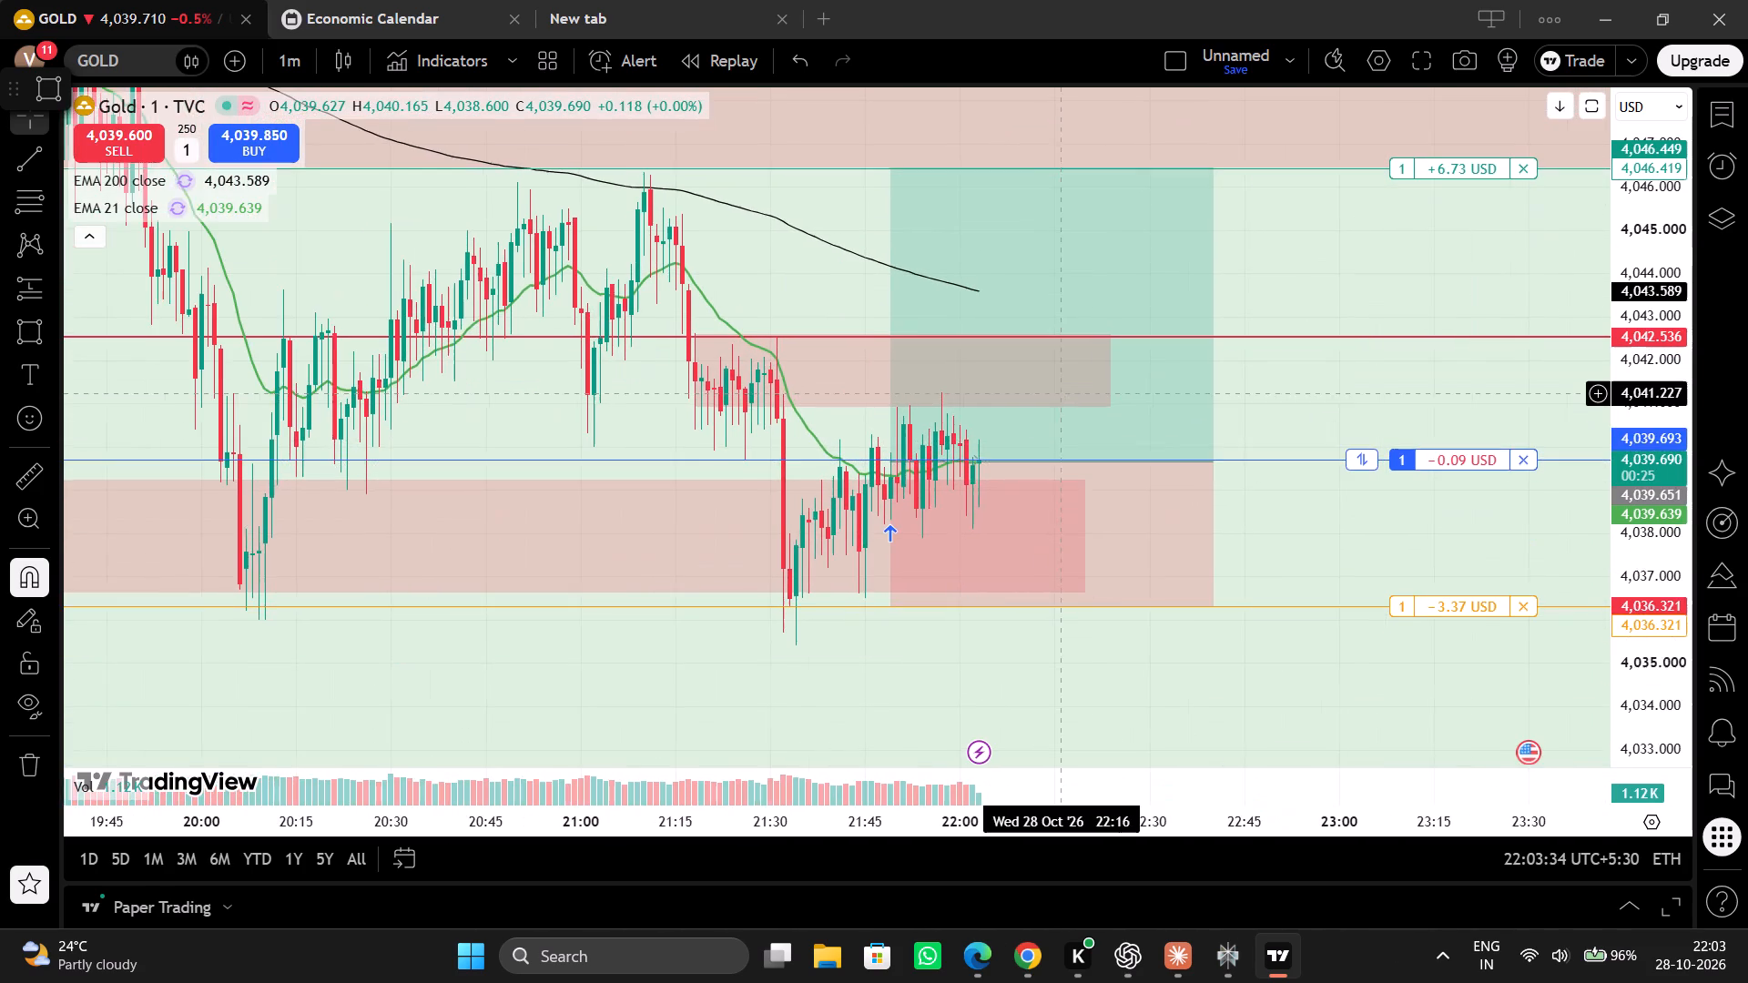
{"action": "left_click_drag", "start_coordinate": [1055, 391], "coordinate": [1004, 471]}
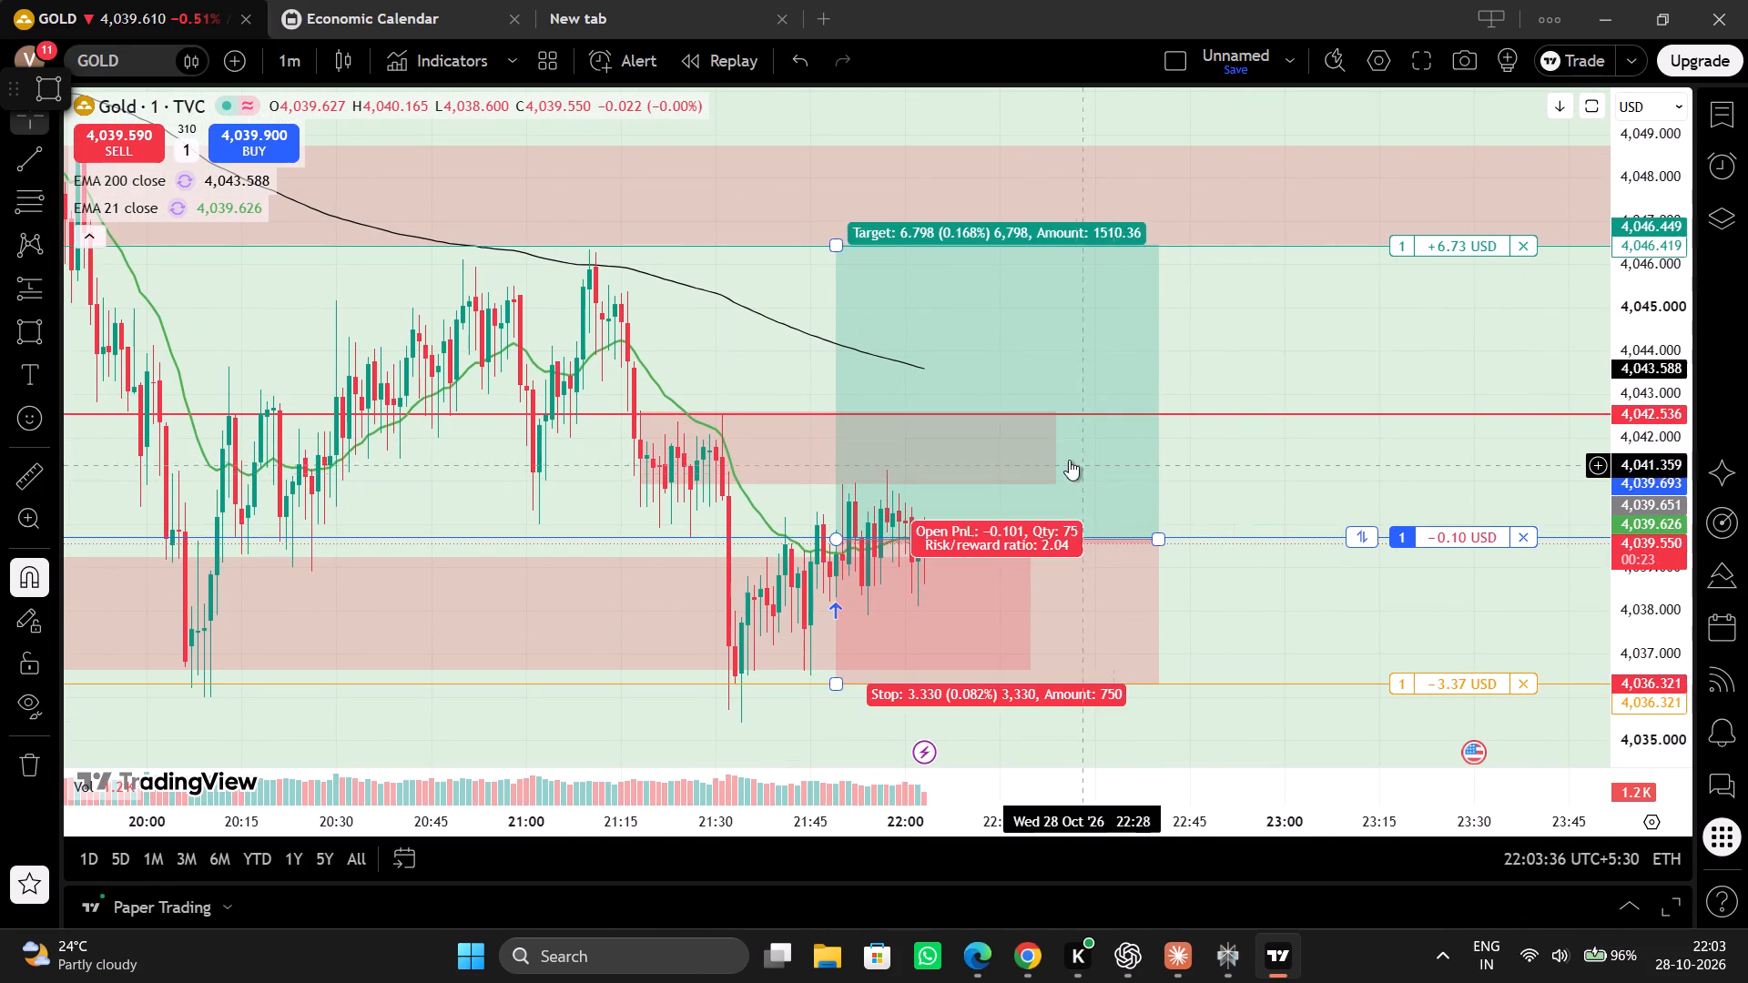
{"action": "left_click_drag", "start_coordinate": [1055, 442], "coordinate": [1135, 448]}
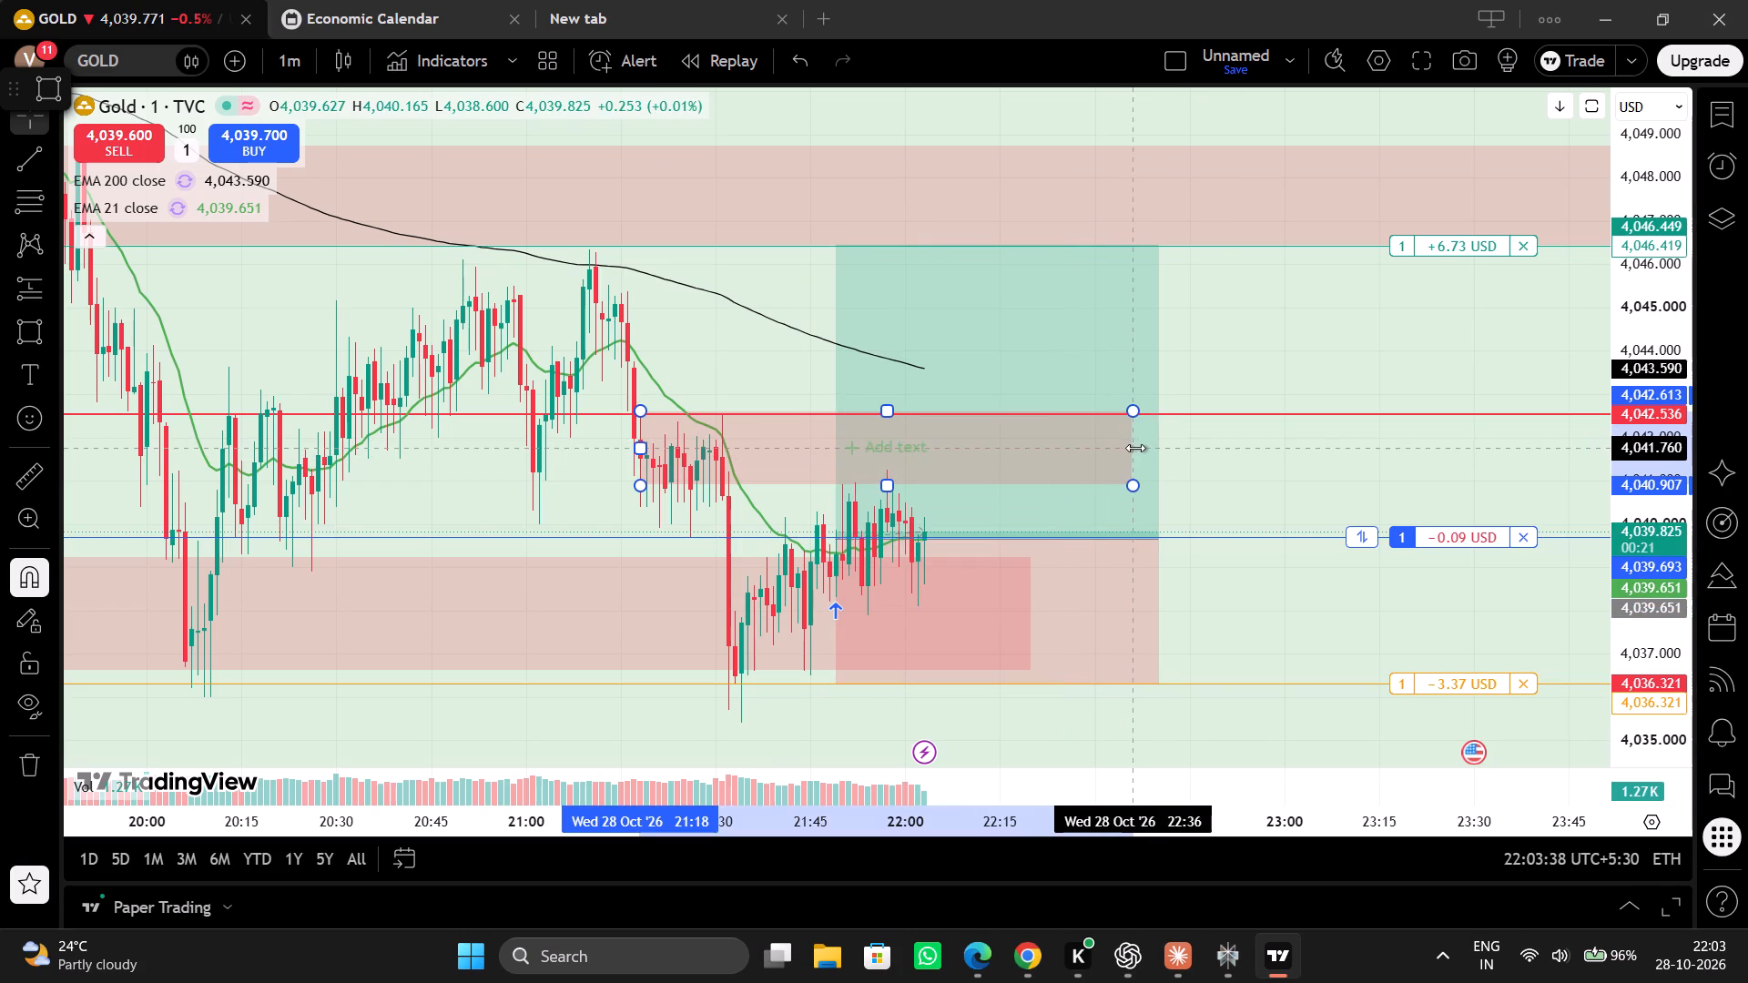
{"action": "left_click_drag", "start_coordinate": [1135, 448], "coordinate": [1164, 443]}
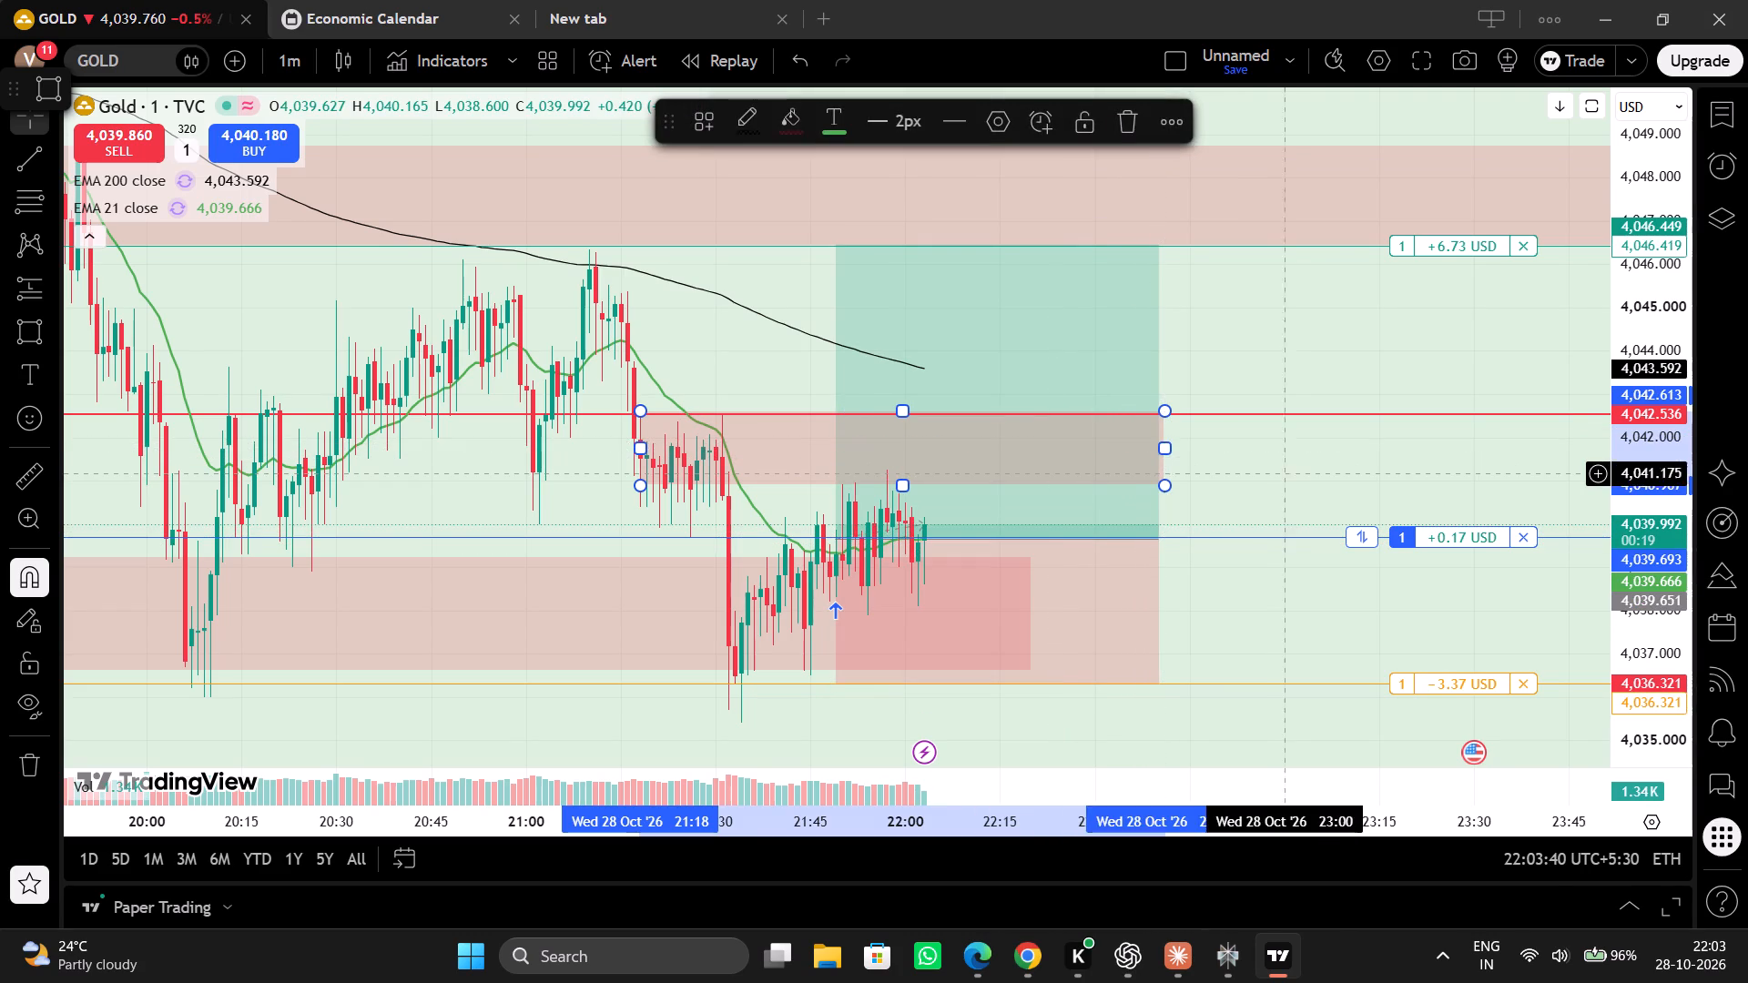
{"action": "left_click", "coordinate": [1290, 476]}
{"action": "left_click_drag", "start_coordinate": [1290, 476], "coordinate": [1332, 440]}
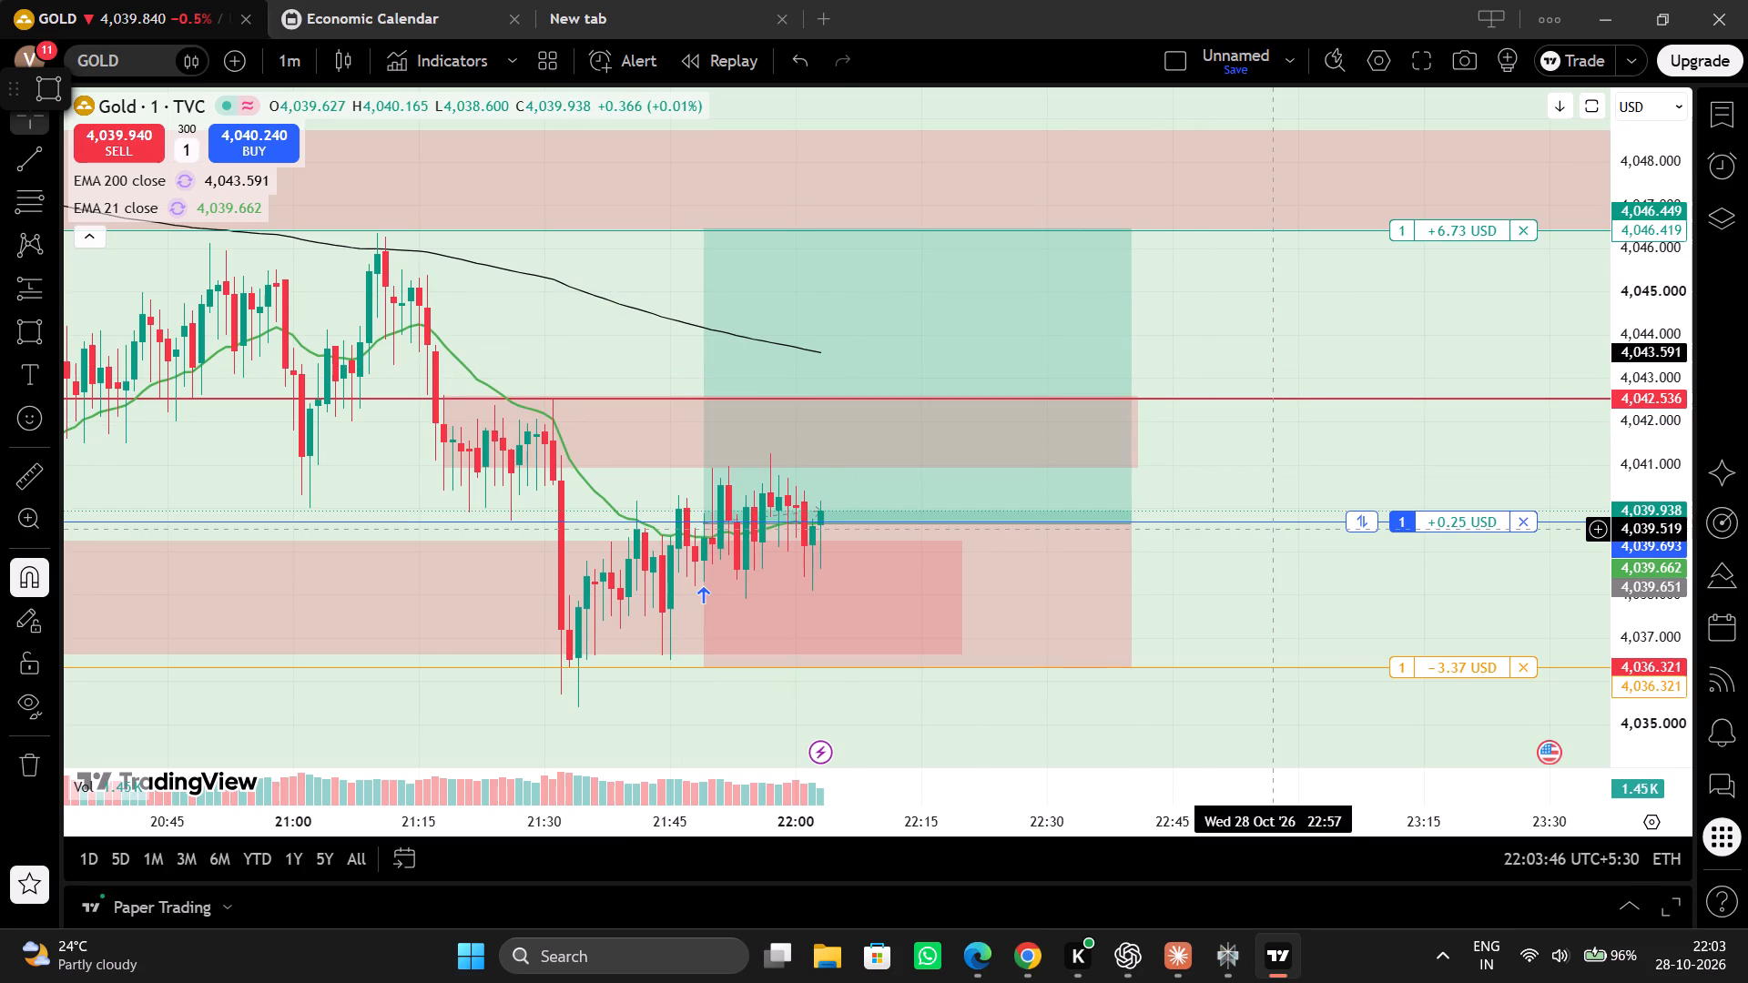
Check the economic calendar for Wednesday, October 28, and close its tab.
{"action": "left_click", "coordinate": [432, 0]}
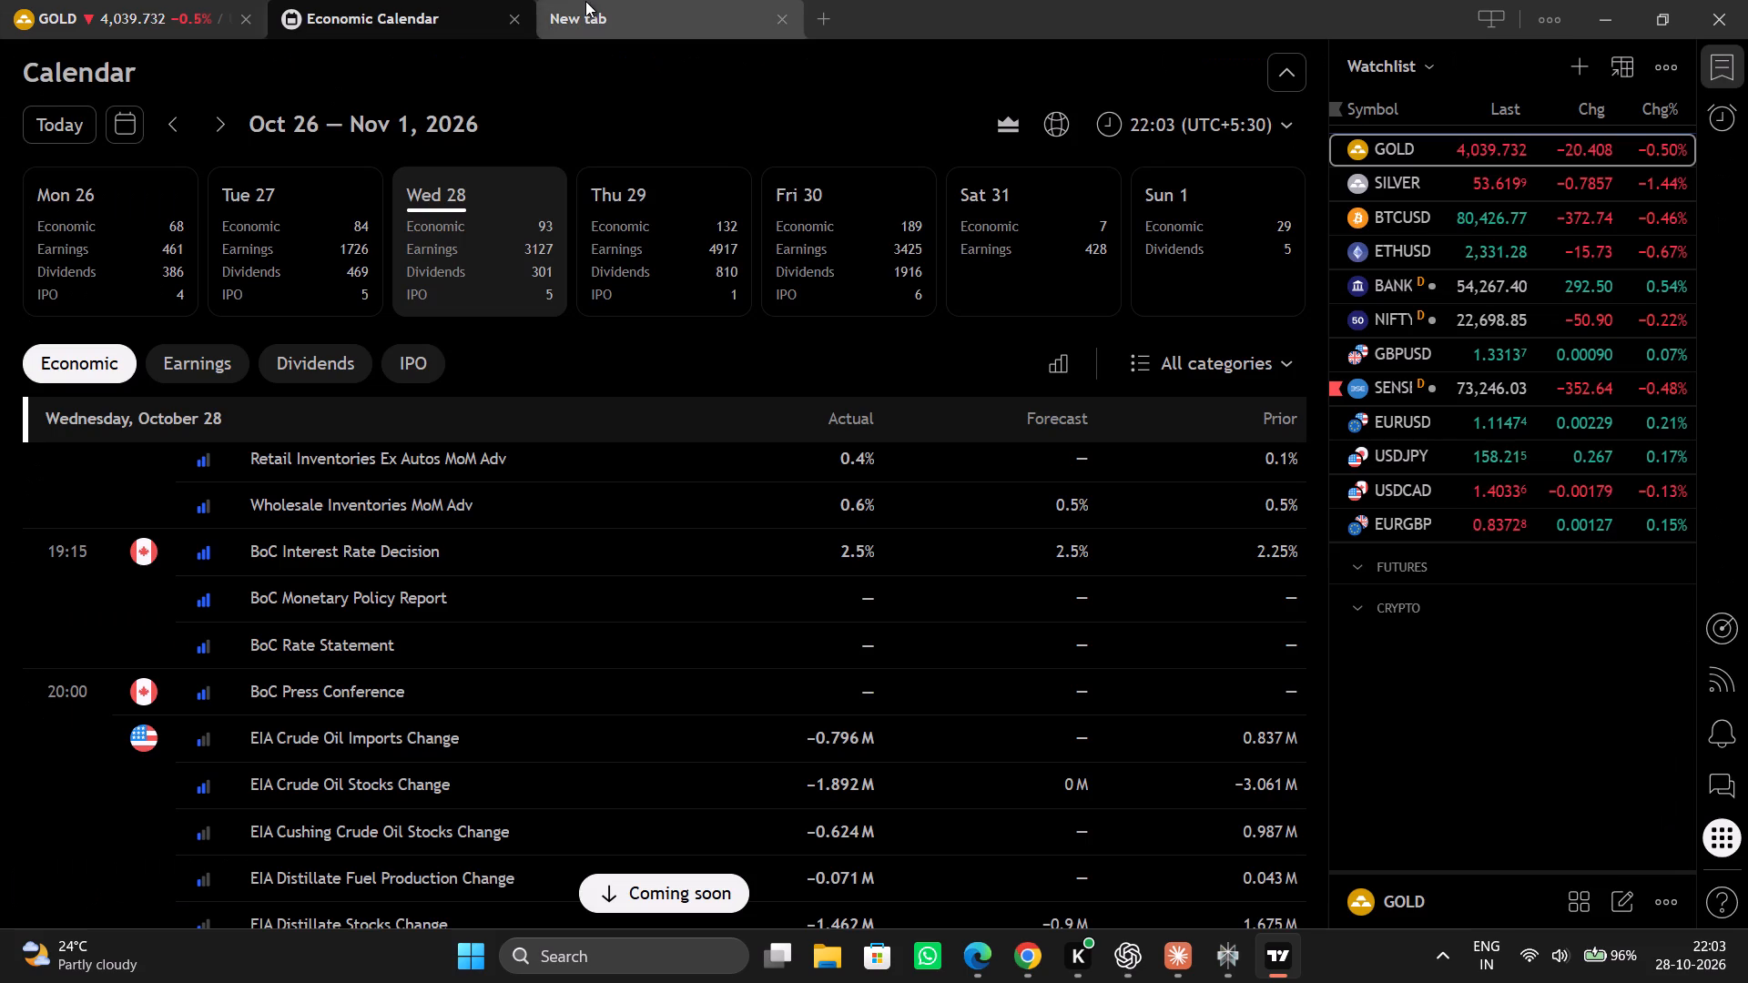
{"action": "left_click", "coordinate": [585, 1]}
{"action": "left_click", "coordinate": [348, 0]}
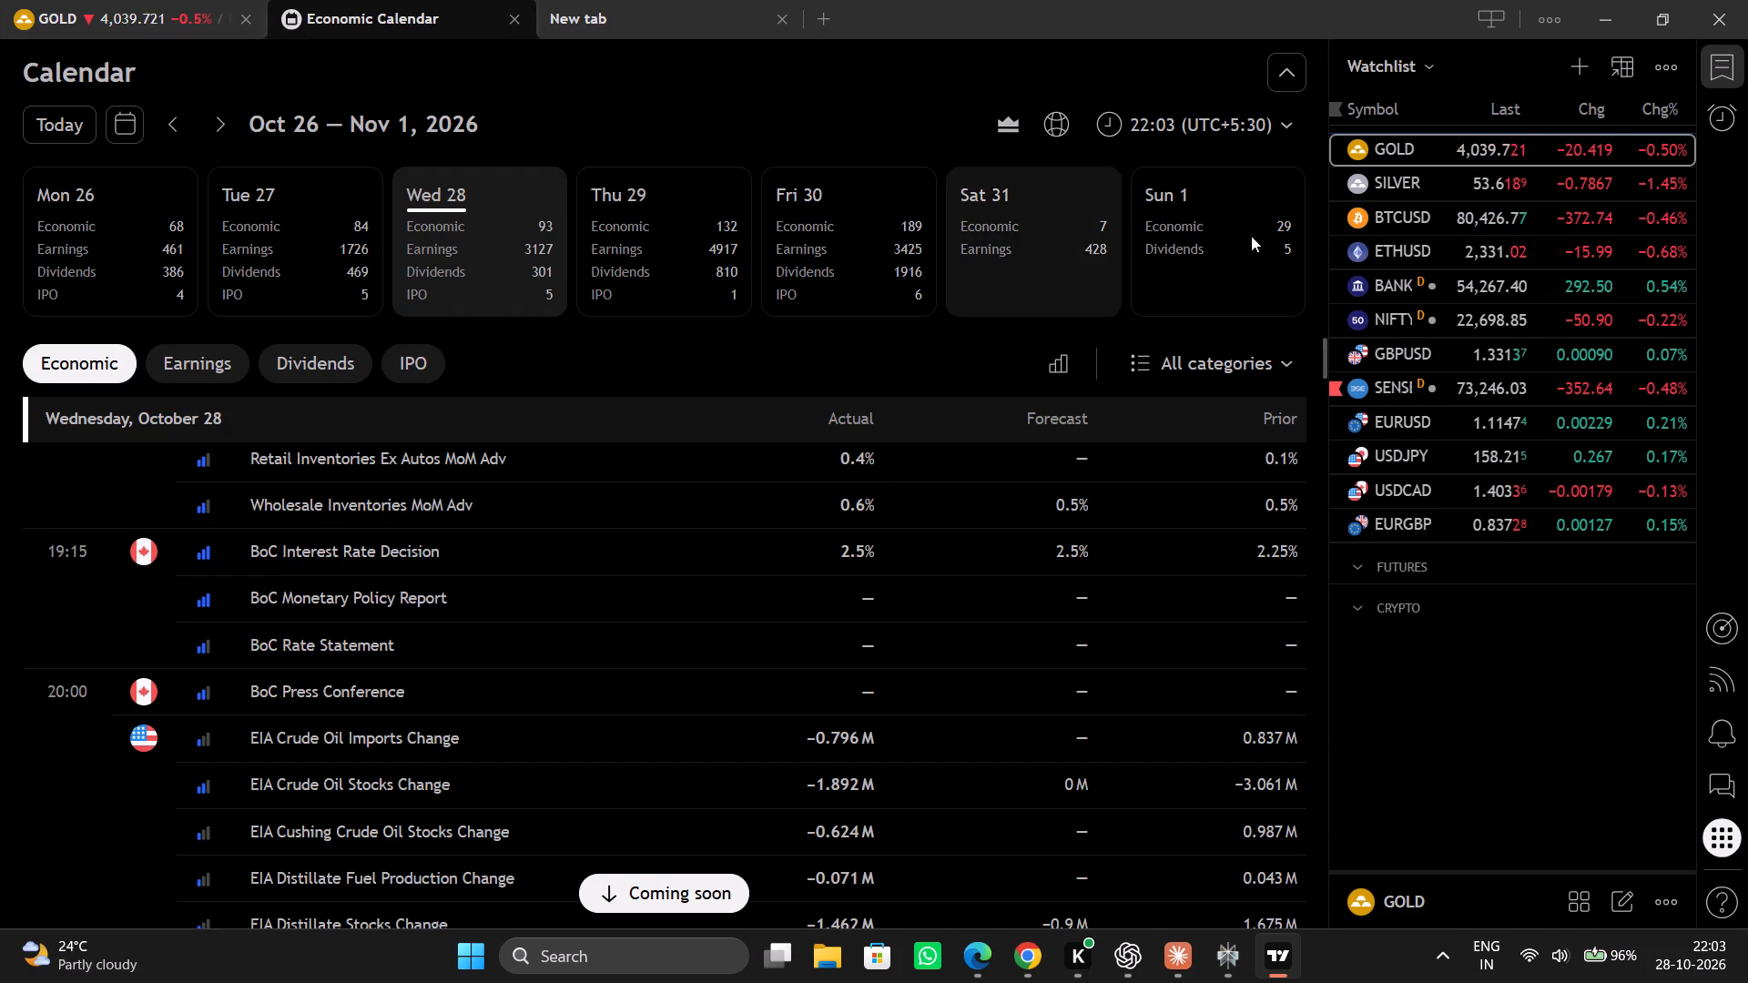
{"action": "left_click", "coordinate": [1286, 66]}
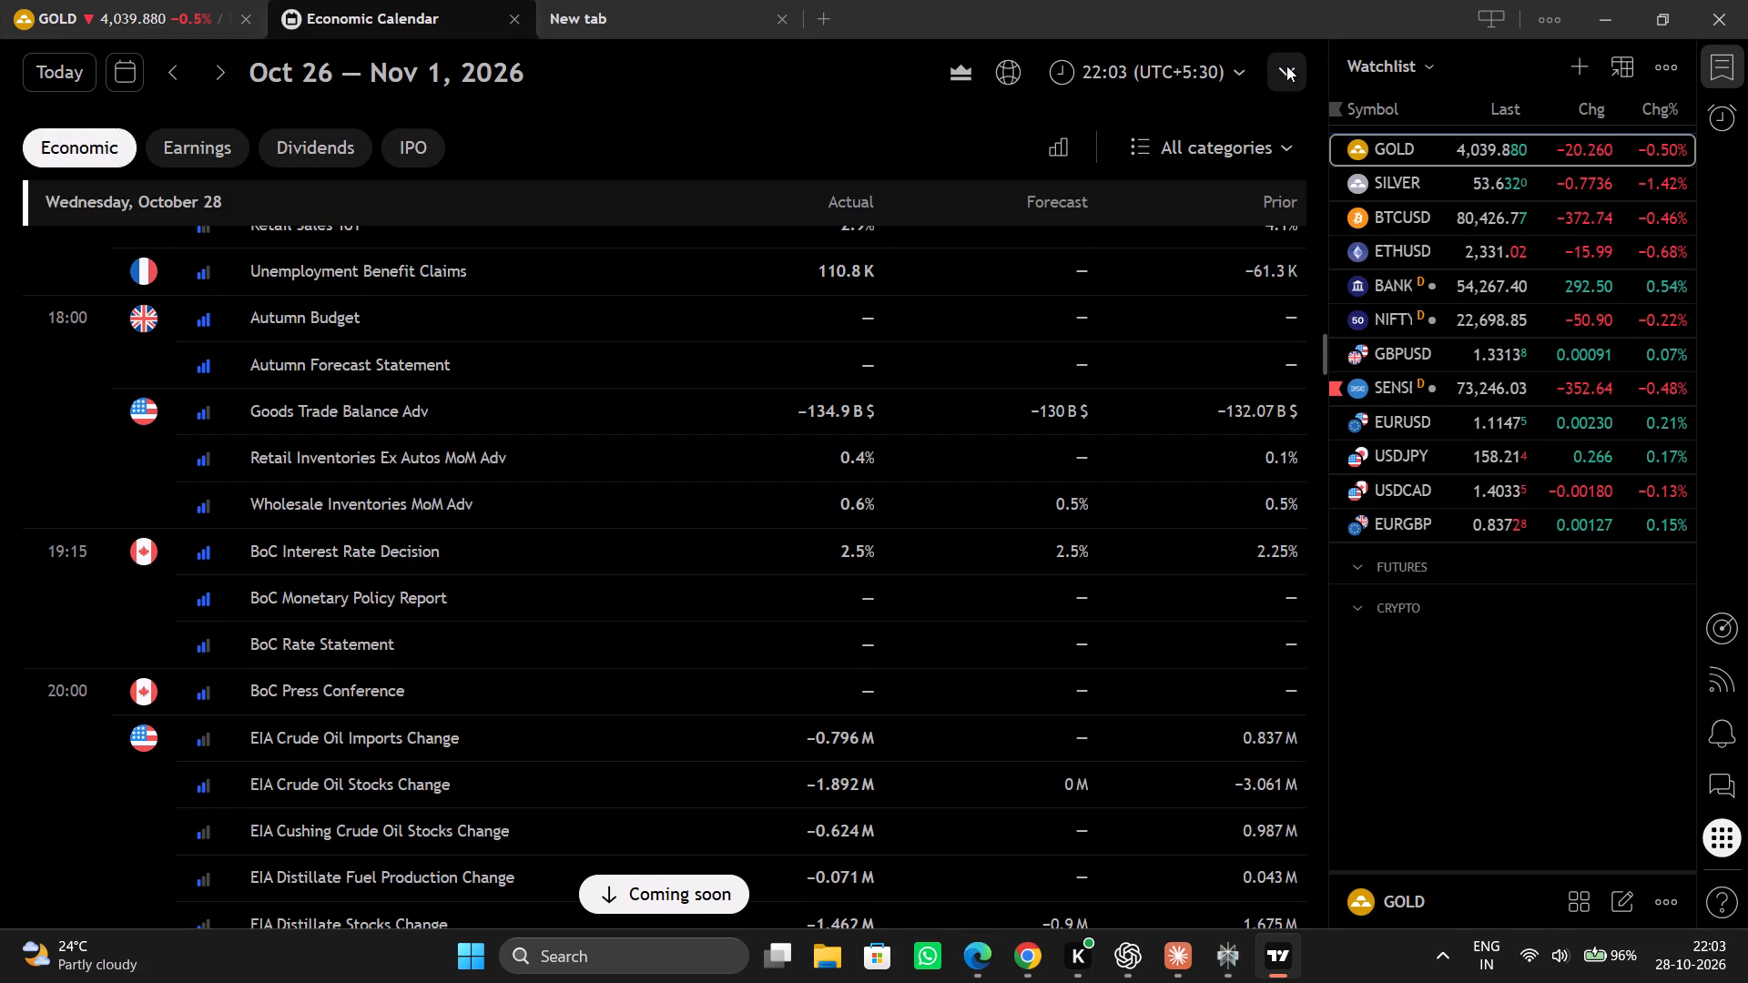
{"action": "left_click", "coordinate": [1286, 66]}
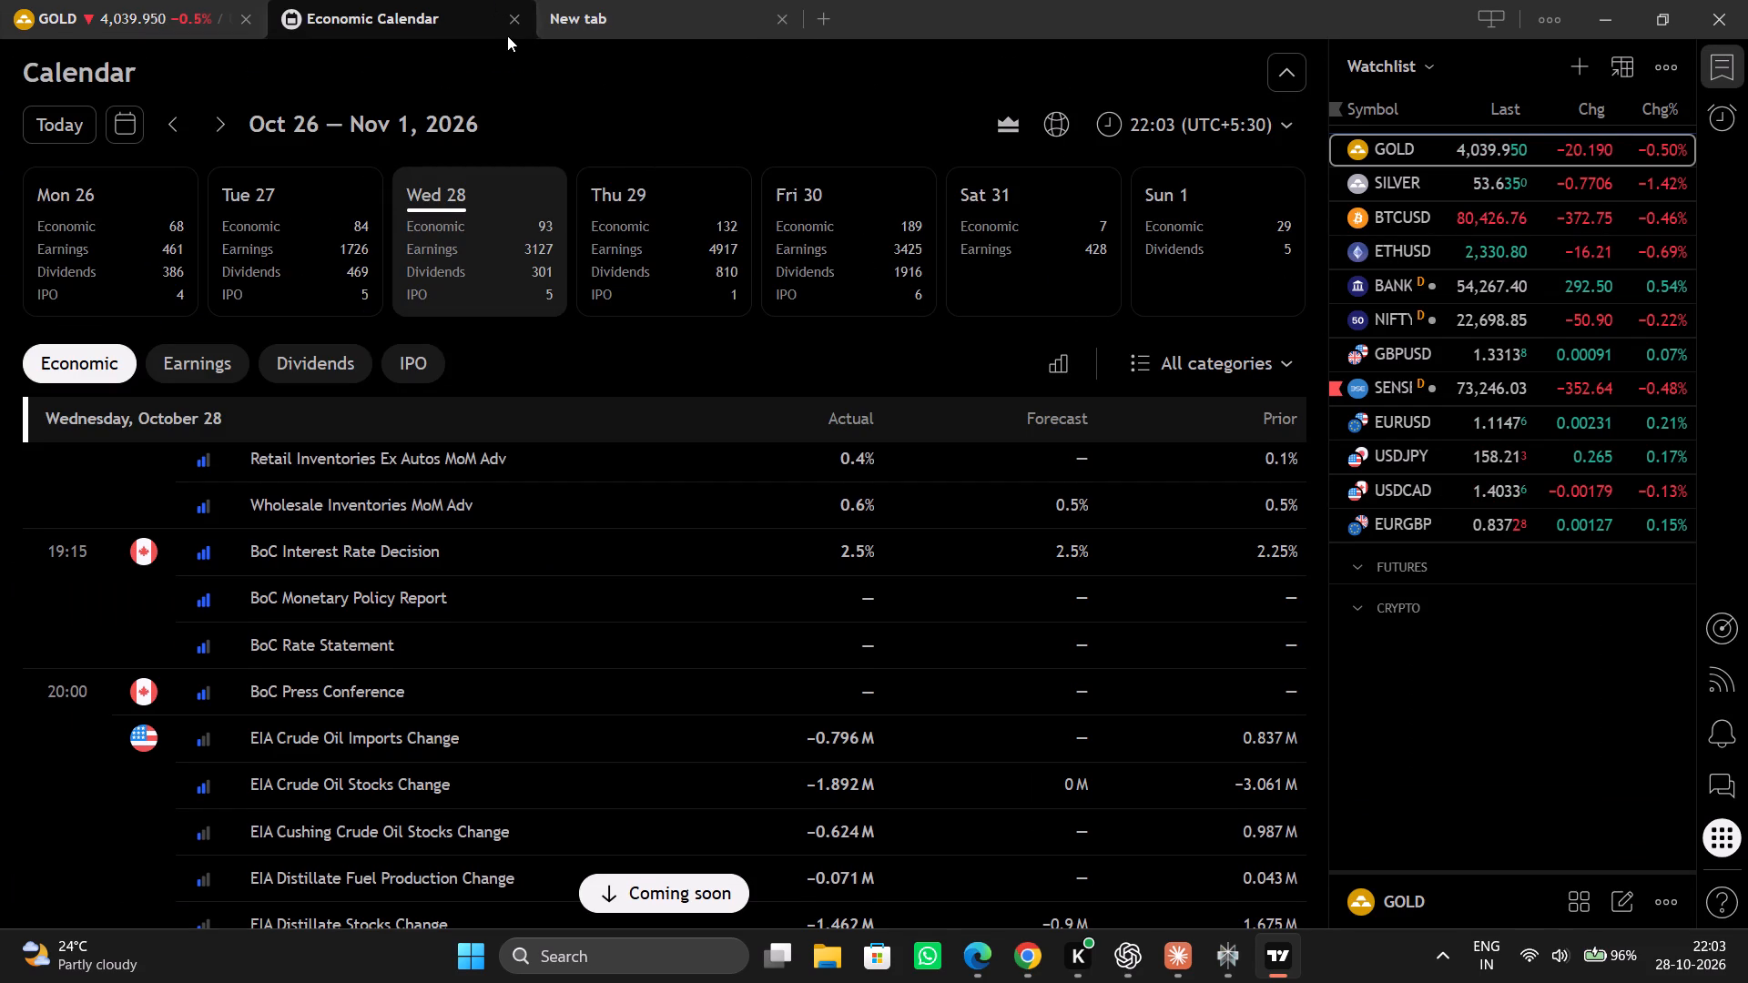
{"action": "left_click", "coordinate": [514, 27]}
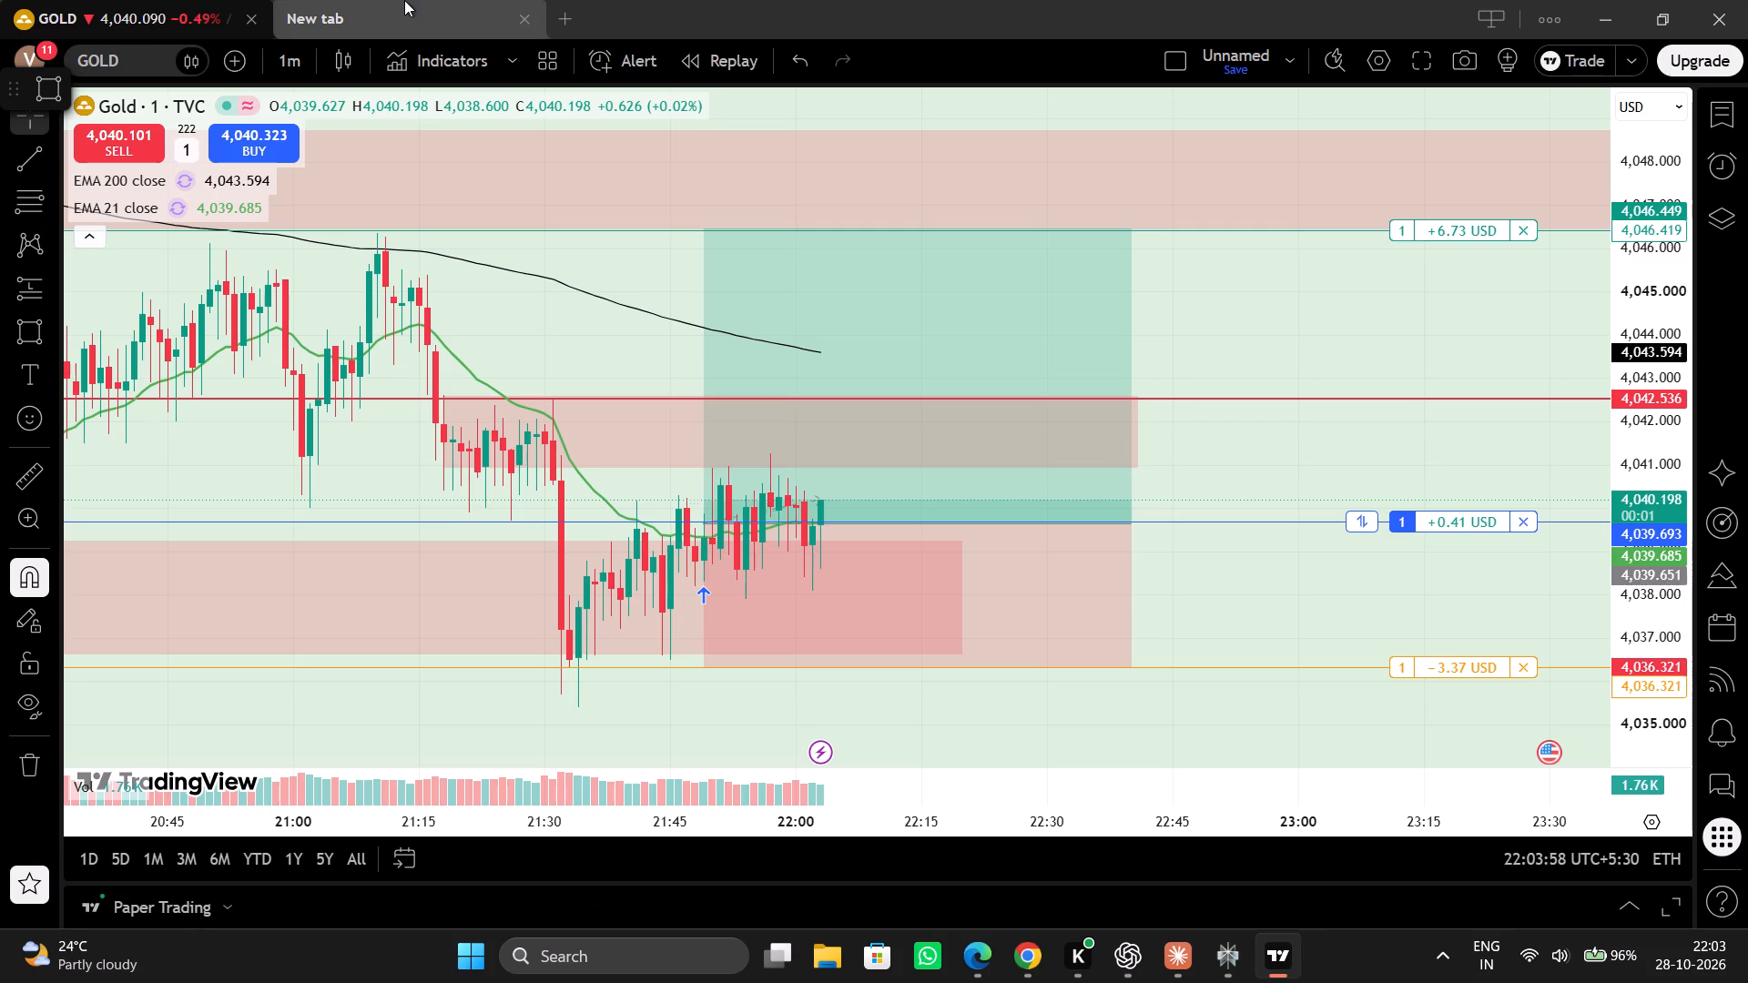
Open the Markets overview in the empty new tab, checking the gold chart while it loads.
{"action": "left_click", "coordinate": [404, 0]}
{"action": "scroll", "coordinate": [587, 507], "scroll_direction": "down", "scroll_amount": 1}
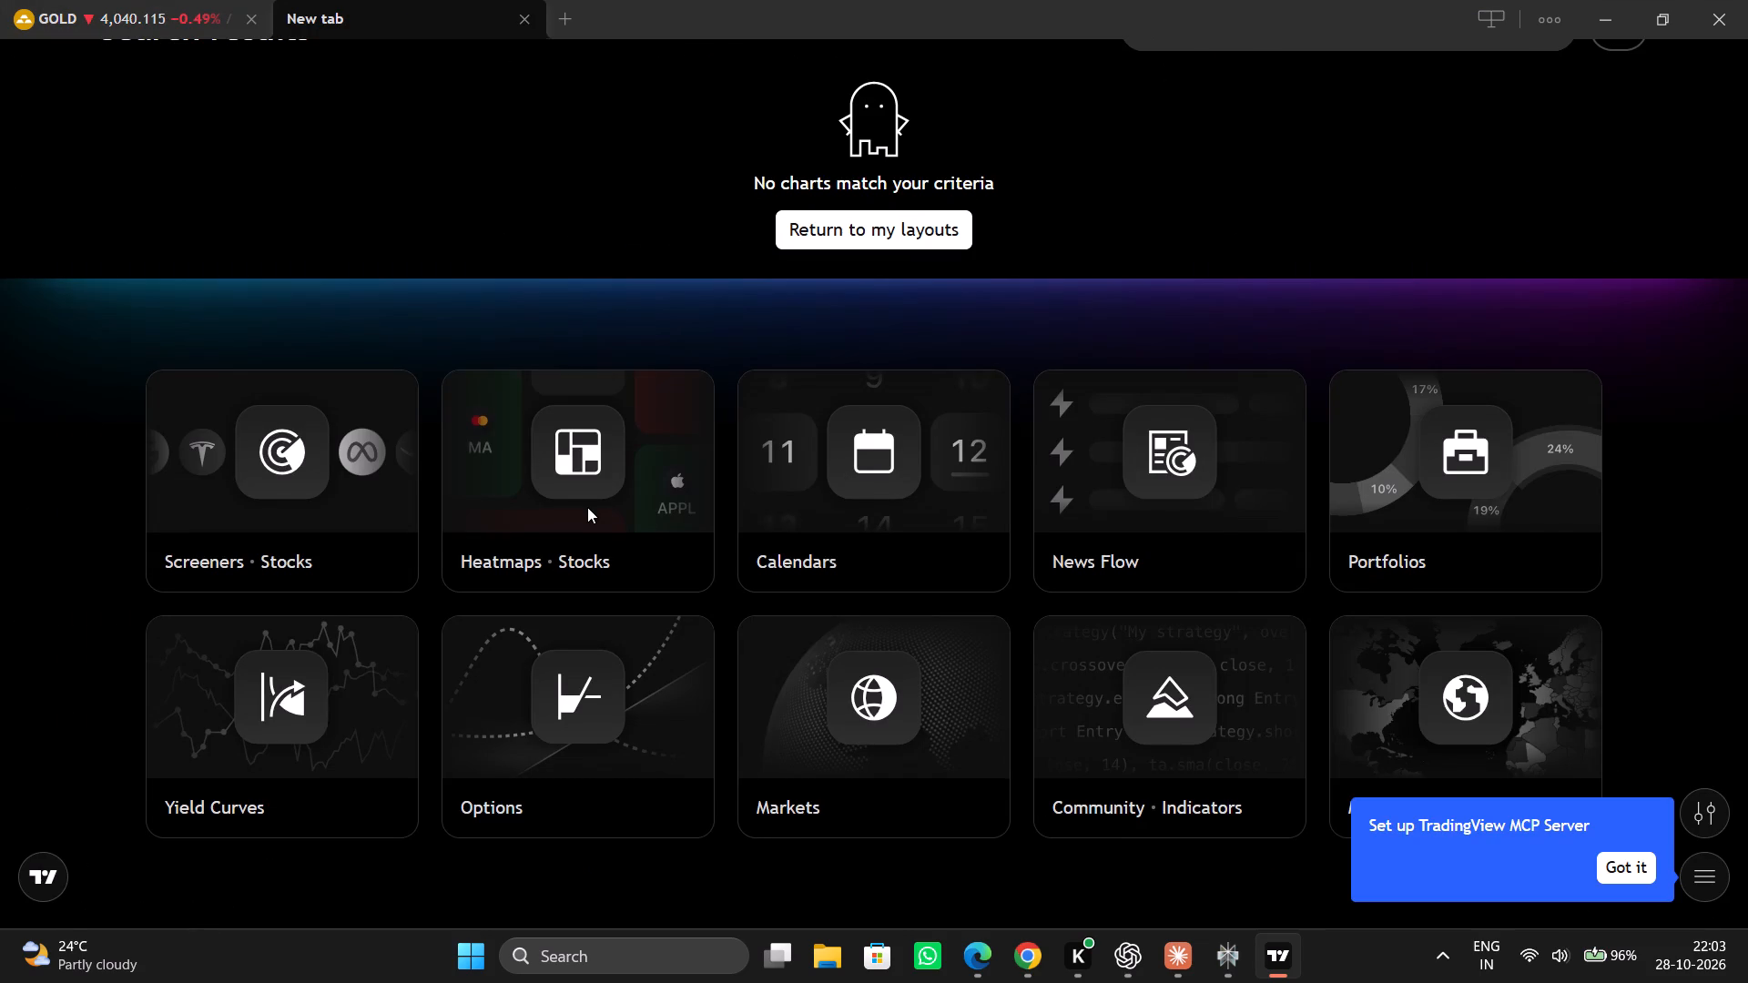
{"action": "scroll", "coordinate": [587, 507], "scroll_direction": "down", "scroll_amount": 1}
{"action": "left_click", "coordinate": [850, 723]}
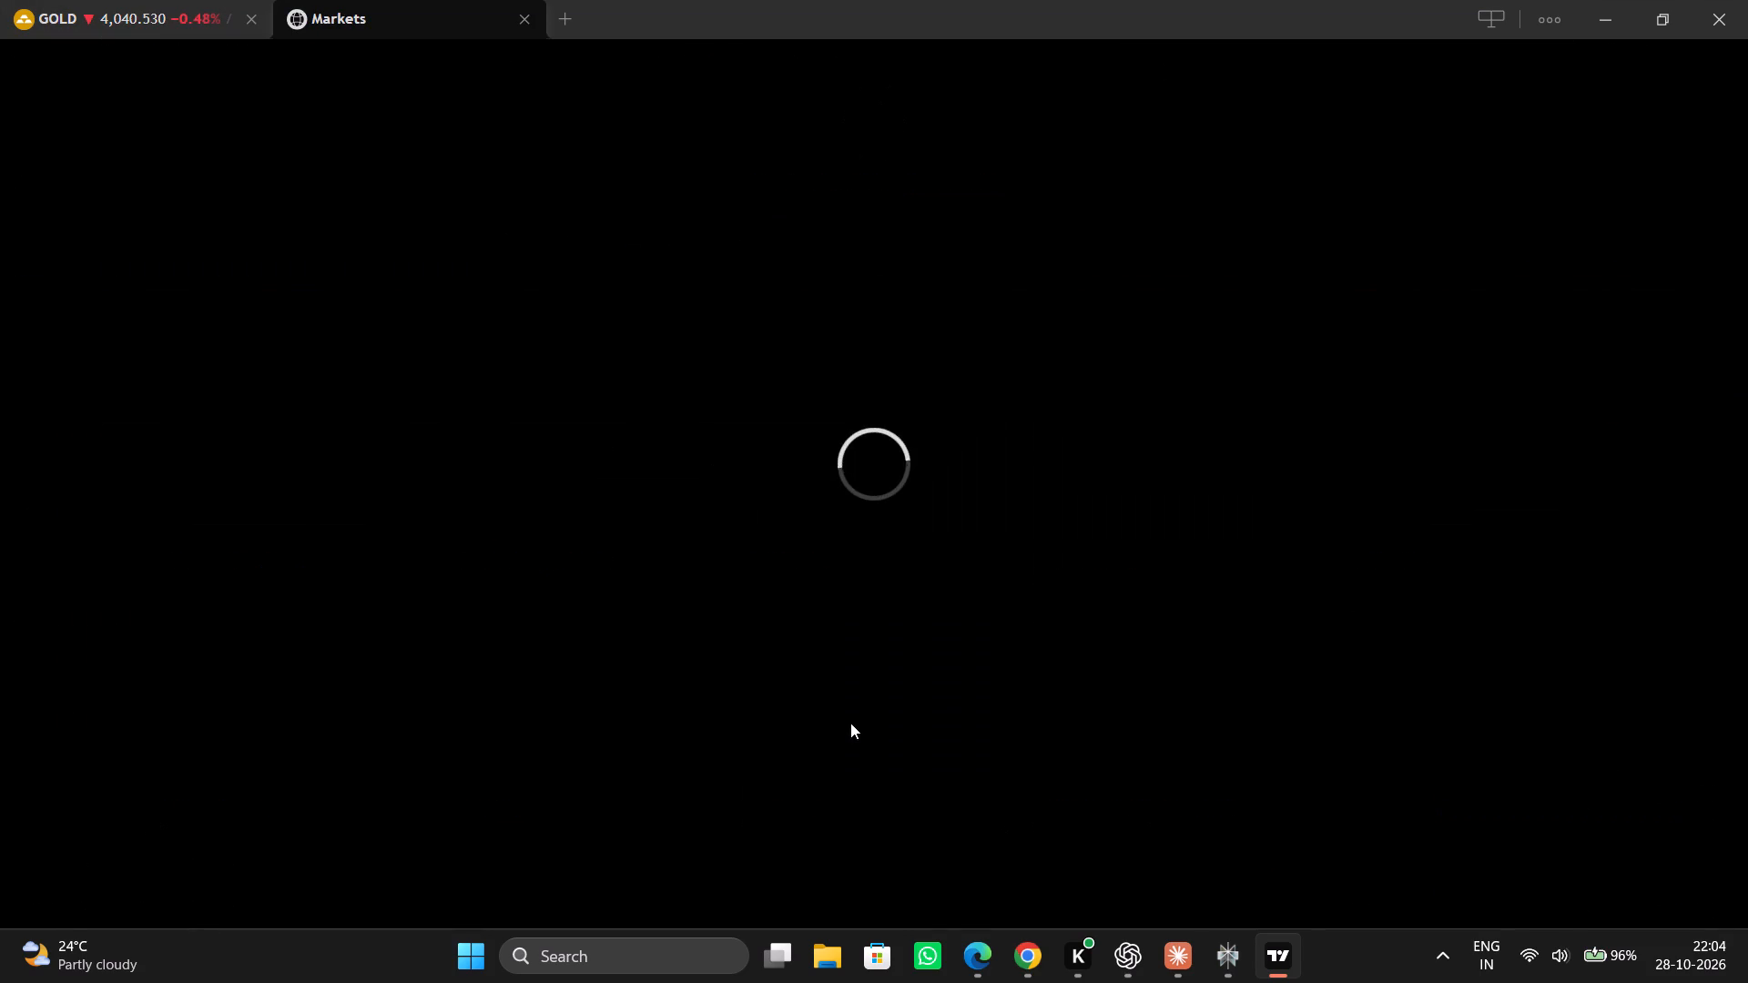
{"action": "left_click", "coordinate": [119, 3]}
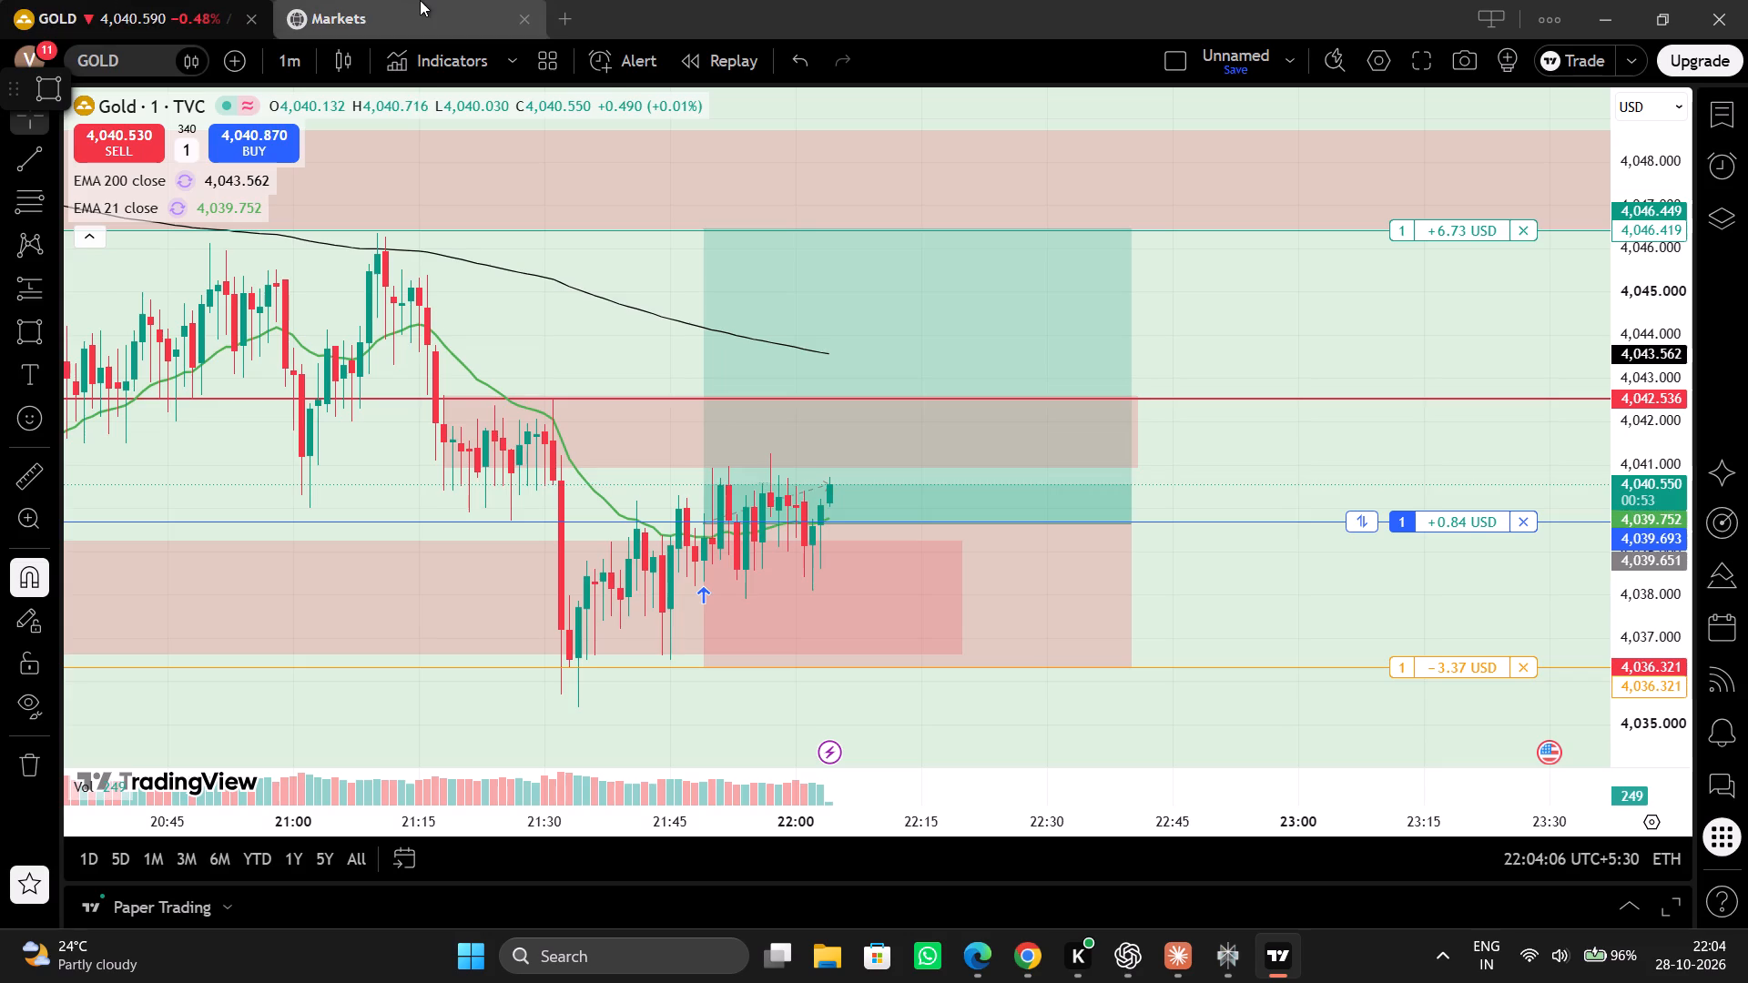
{"action": "left_click", "coordinate": [420, 0]}
{"action": "left_click", "coordinate": [101, 0]}
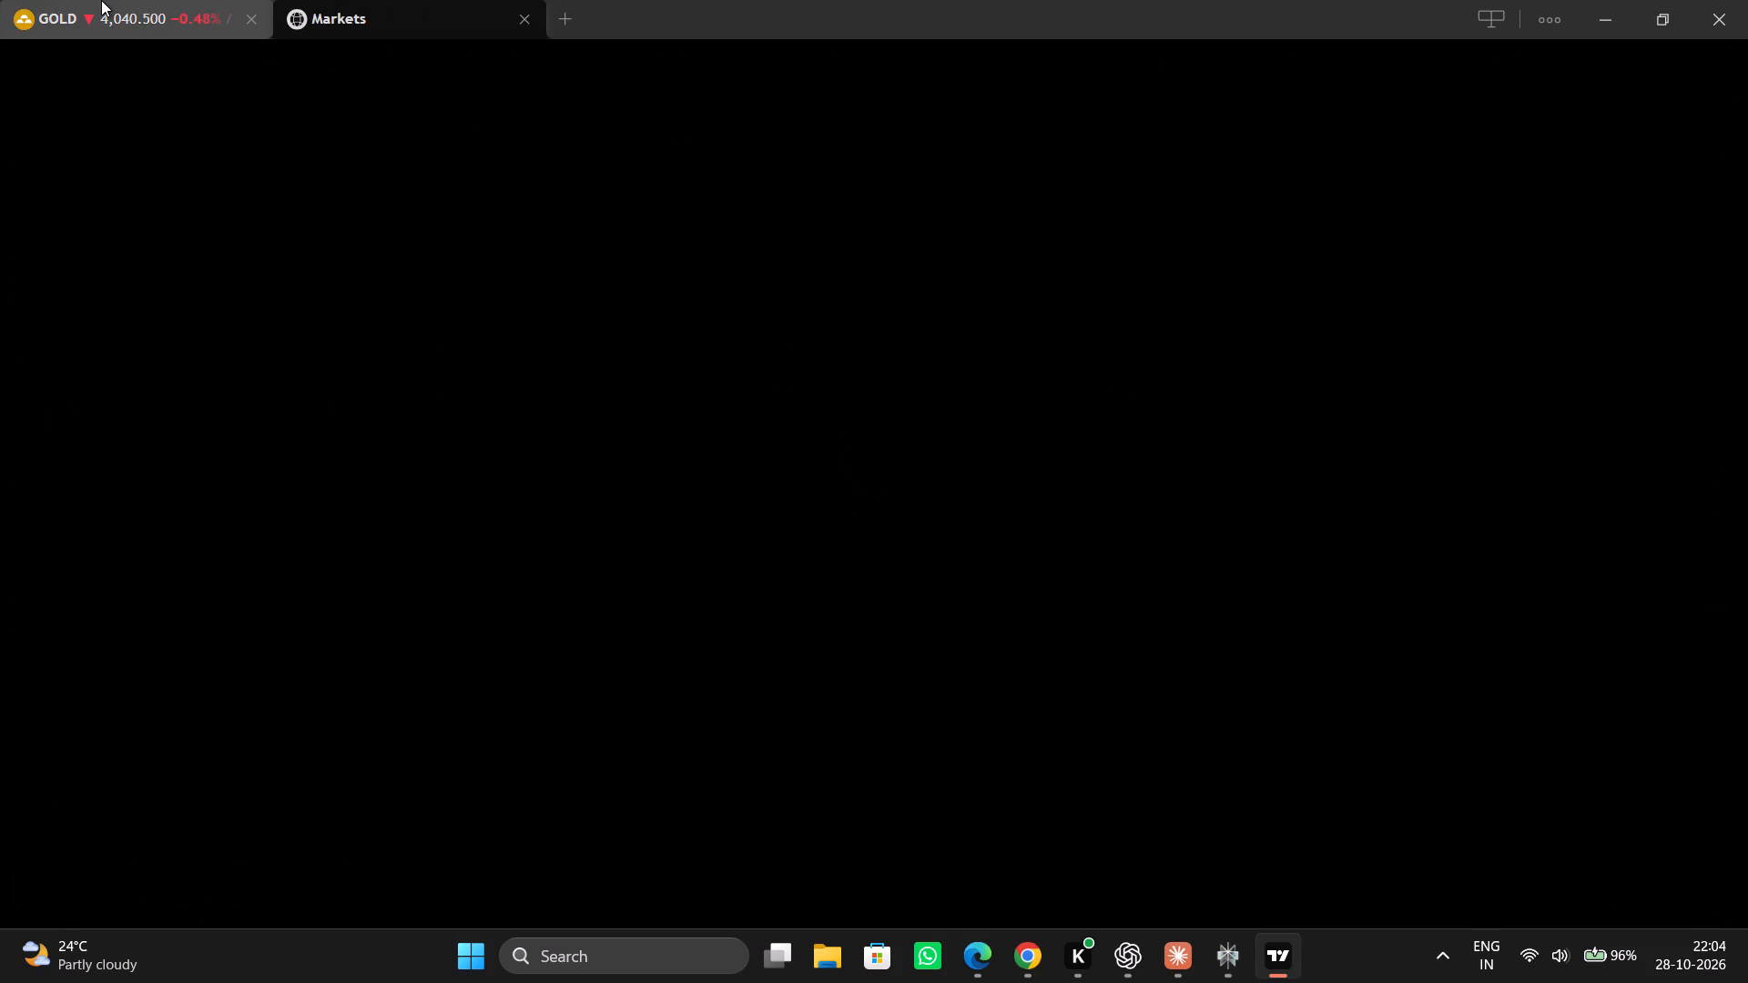
{"action": "left_click", "coordinate": [390, 9]}
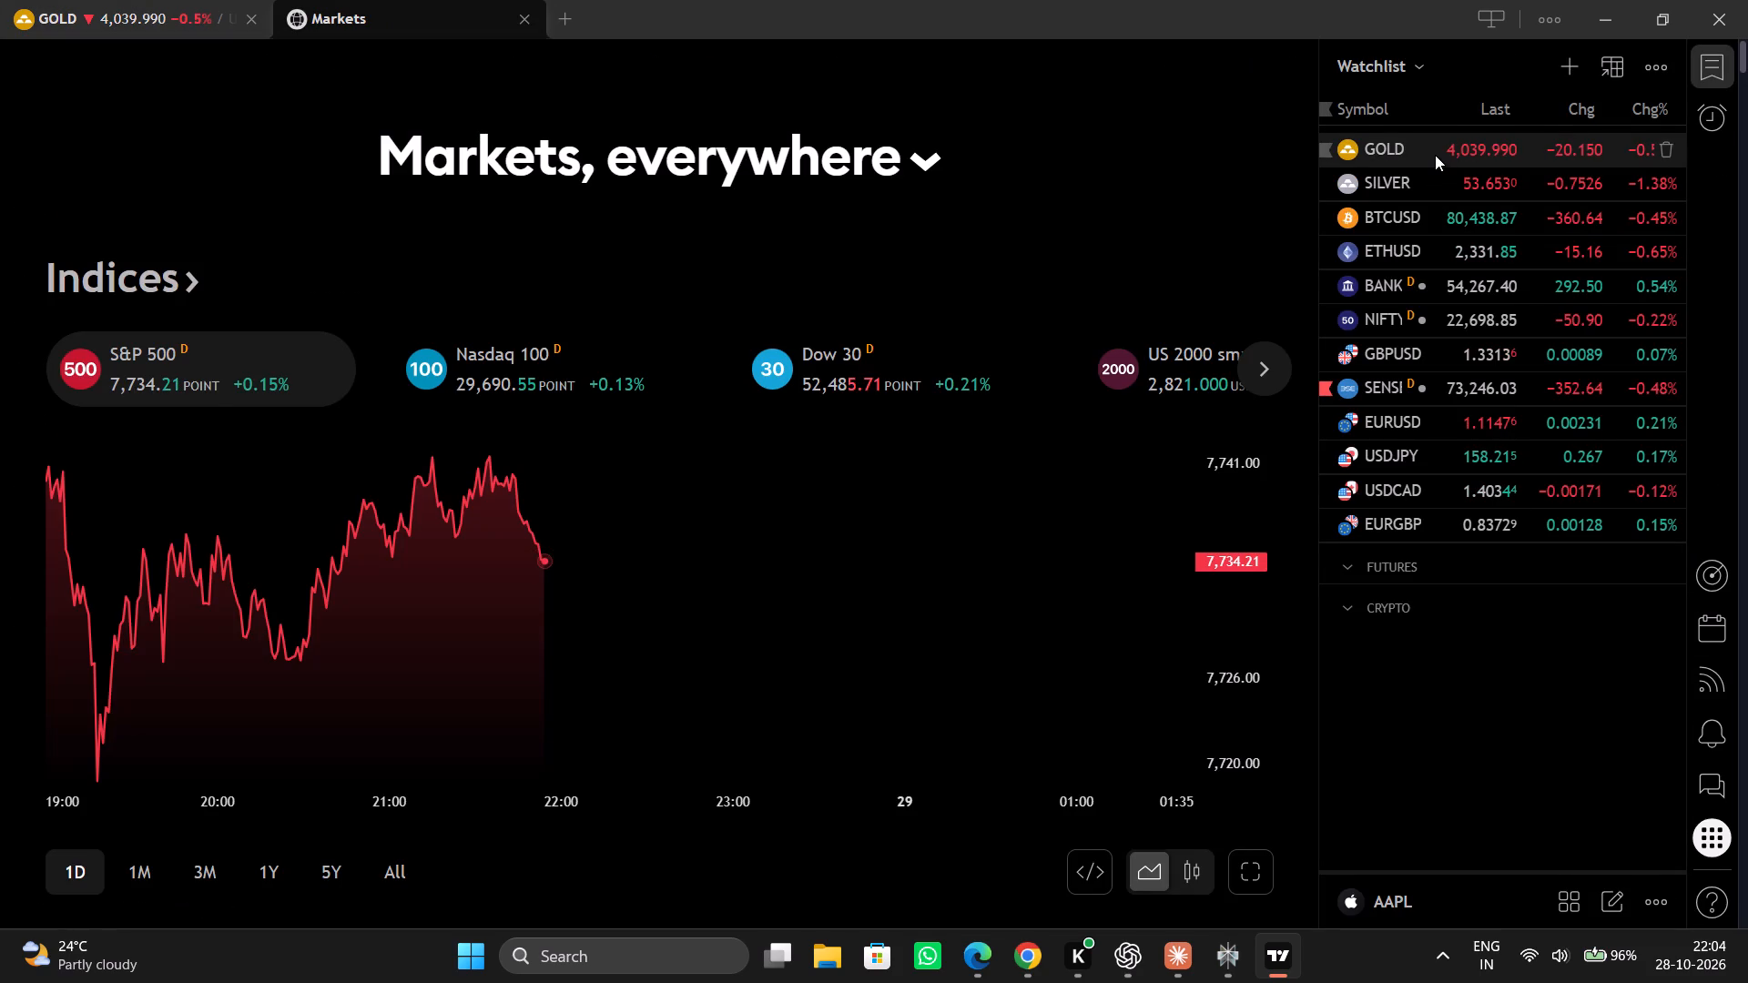
Select BTCUSD in the watchlist and try to open its chart from the Markets page.
{"action": "left_click", "coordinate": [1412, 227]}
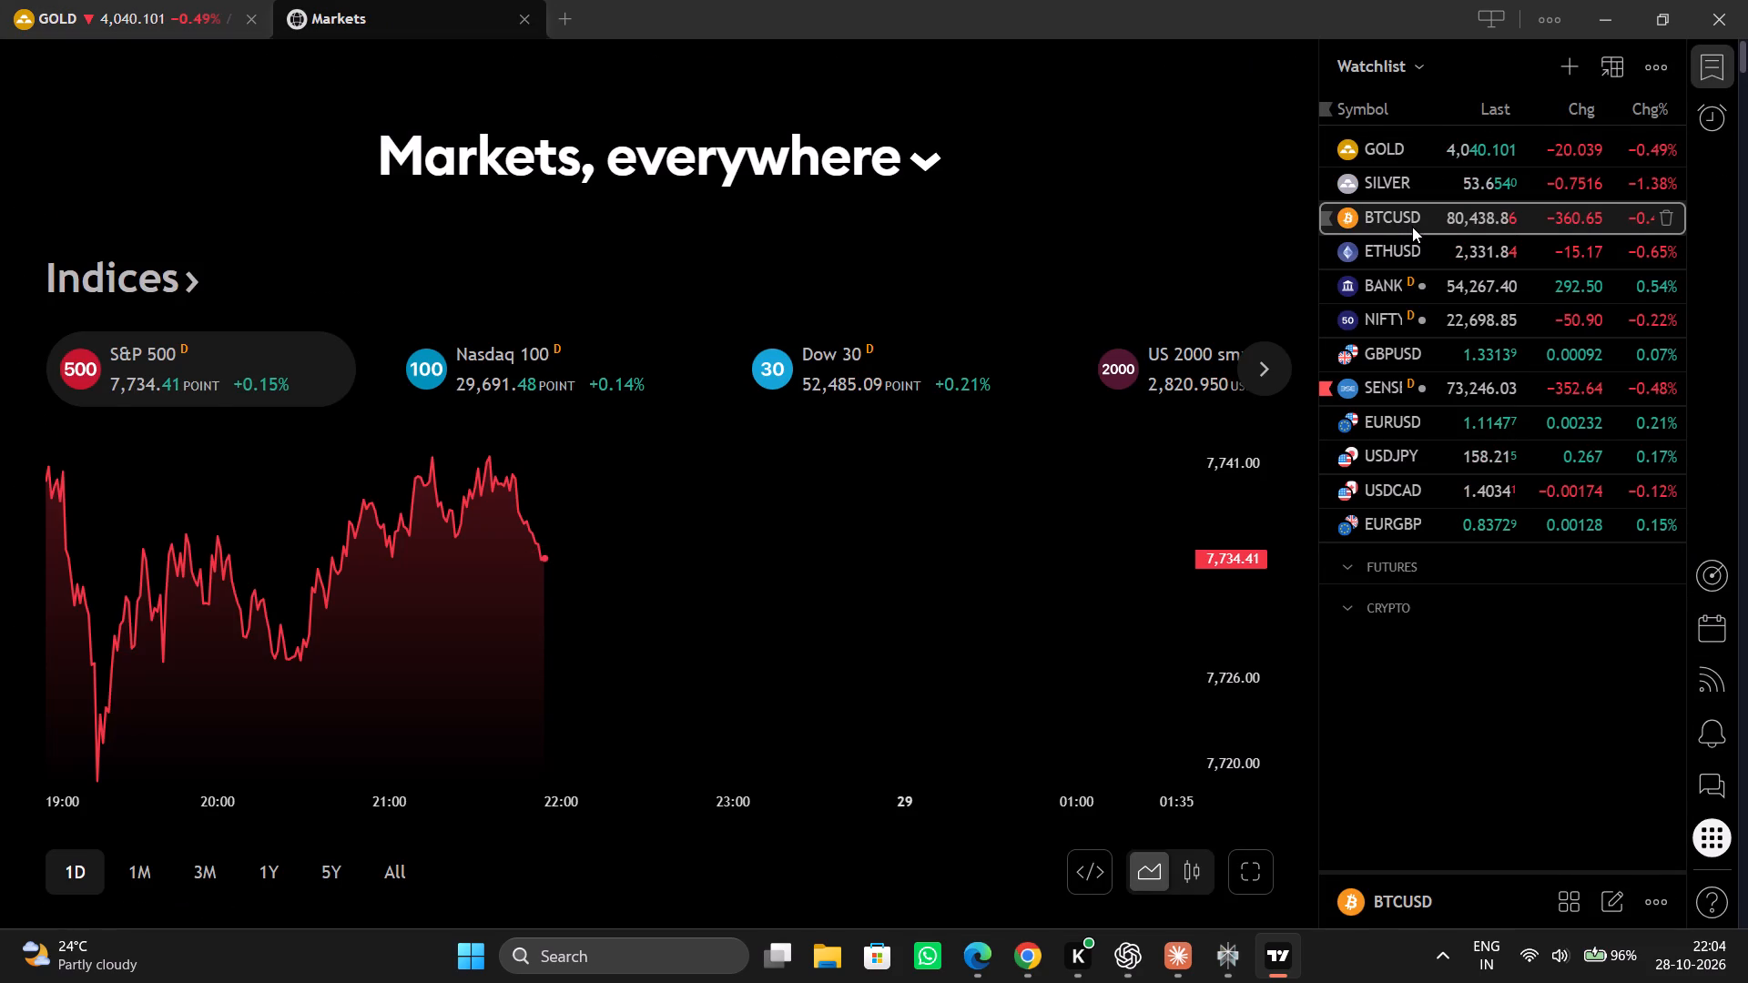
{"action": "double_click", "coordinate": [1412, 227]}
{"action": "left_click_drag", "start_coordinate": [1421, 218], "coordinate": [759, 395]}
{"action": "scroll", "coordinate": [359, 394], "scroll_direction": "down", "scroll_amount": 1}
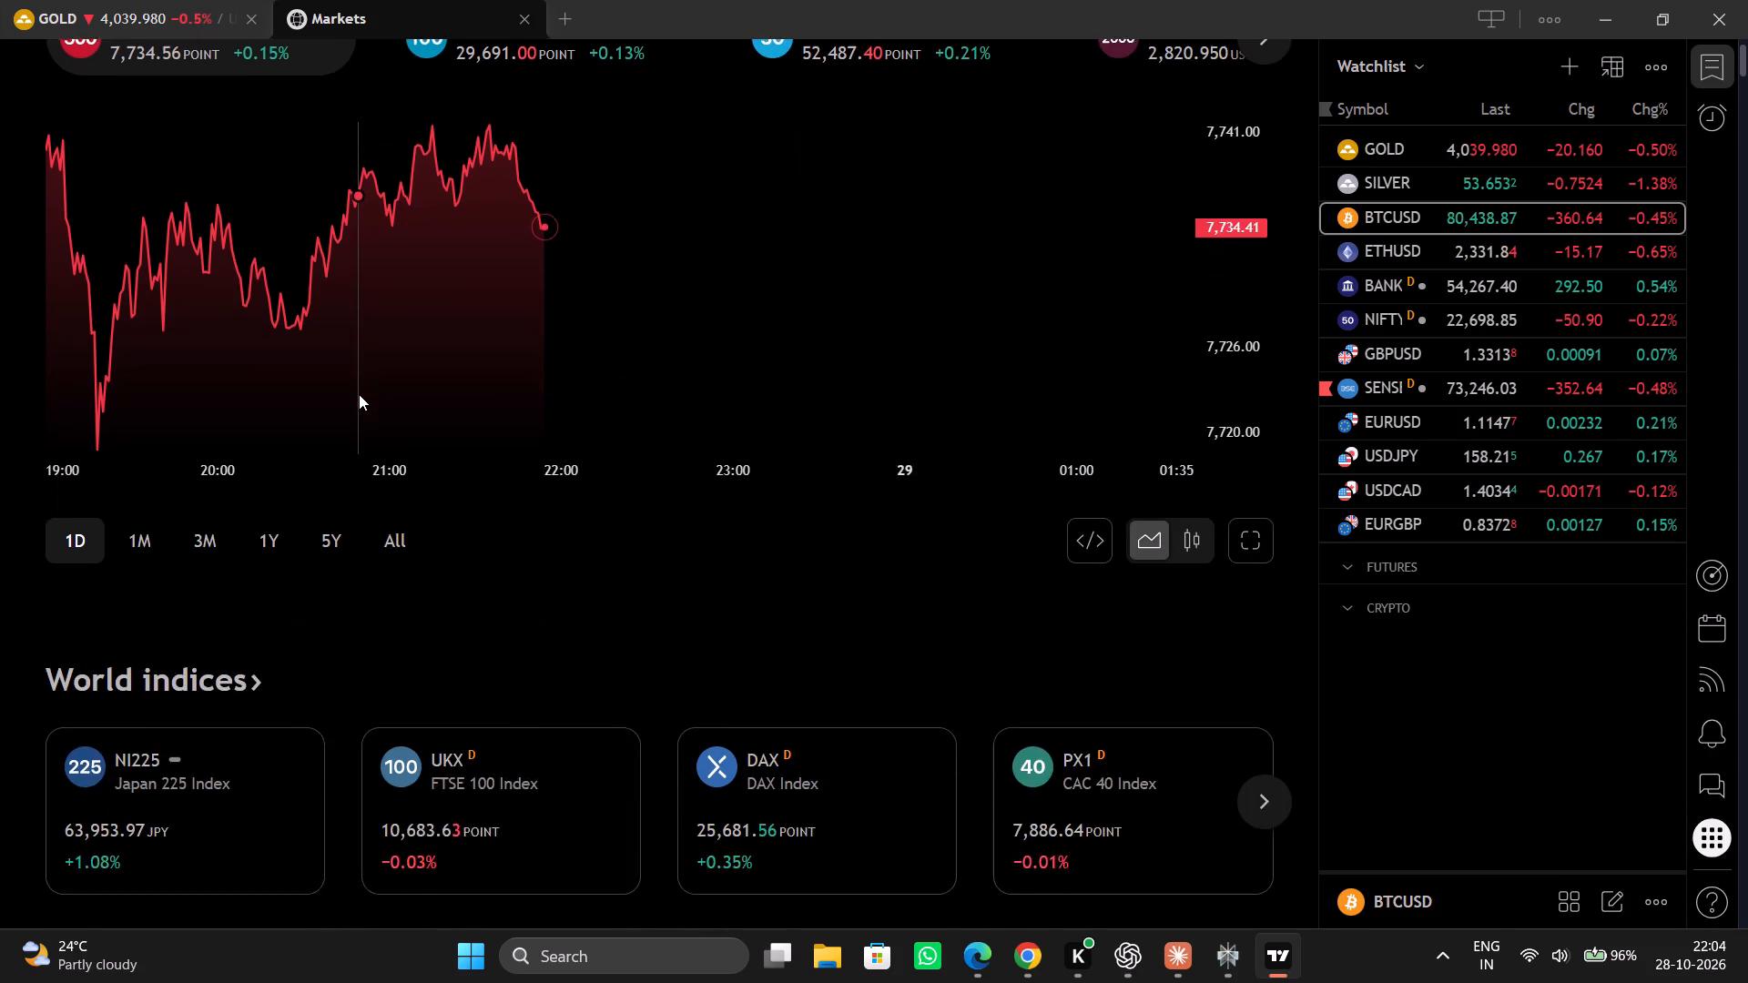
{"action": "scroll", "coordinate": [359, 394], "scroll_direction": "down", "scroll_amount": 1}
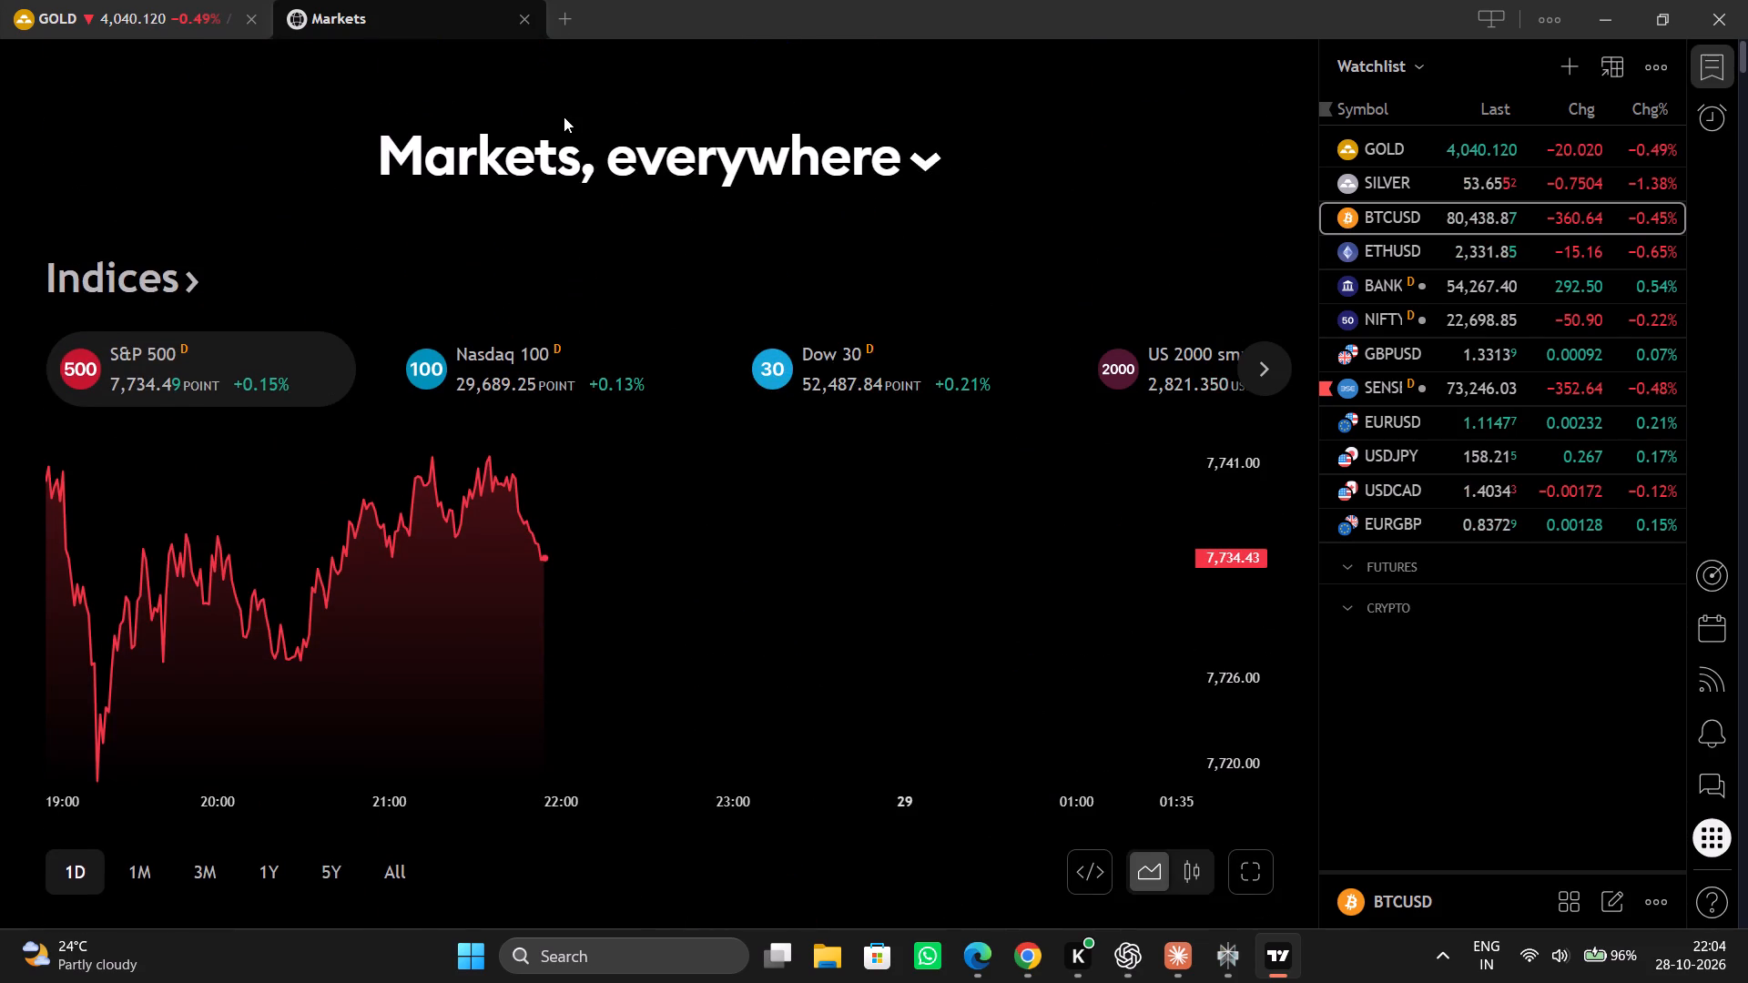
{"action": "scroll", "coordinate": [564, 117], "scroll_direction": "down", "scroll_amount": 1}
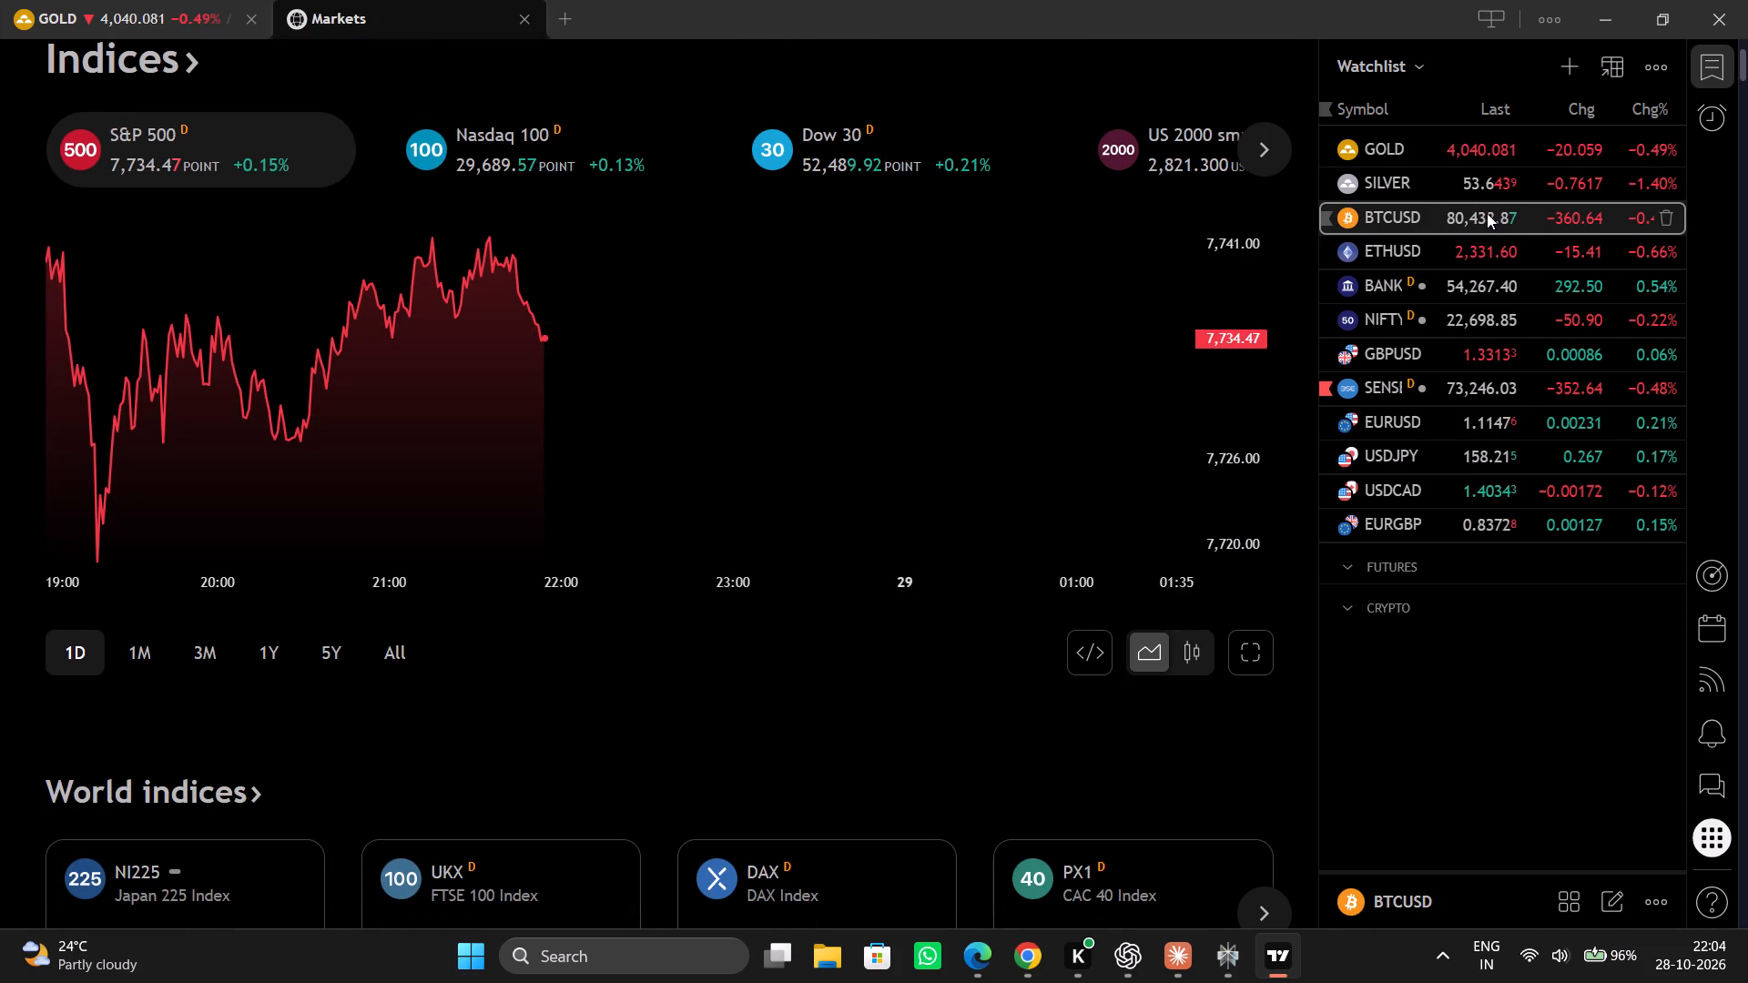
{"action": "right_click", "coordinate": [1487, 213]}
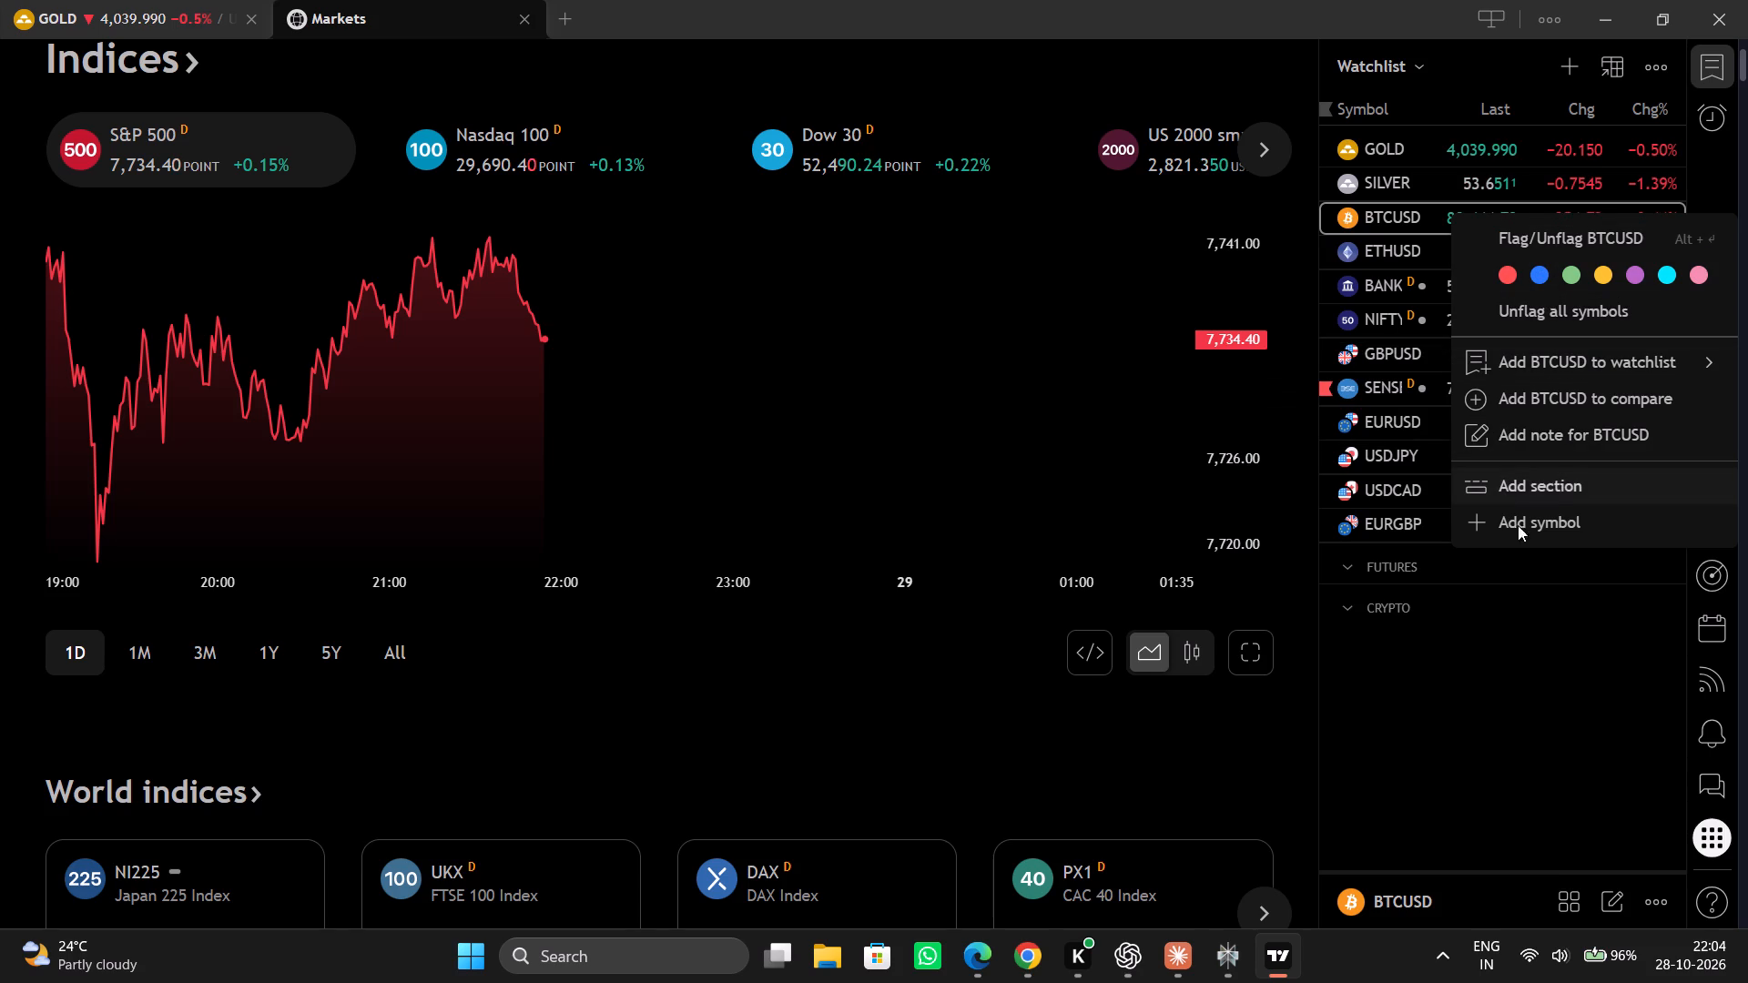
{"action": "left_click", "coordinate": [1589, 715]}
{"action": "double_click", "coordinate": [1534, 209]}
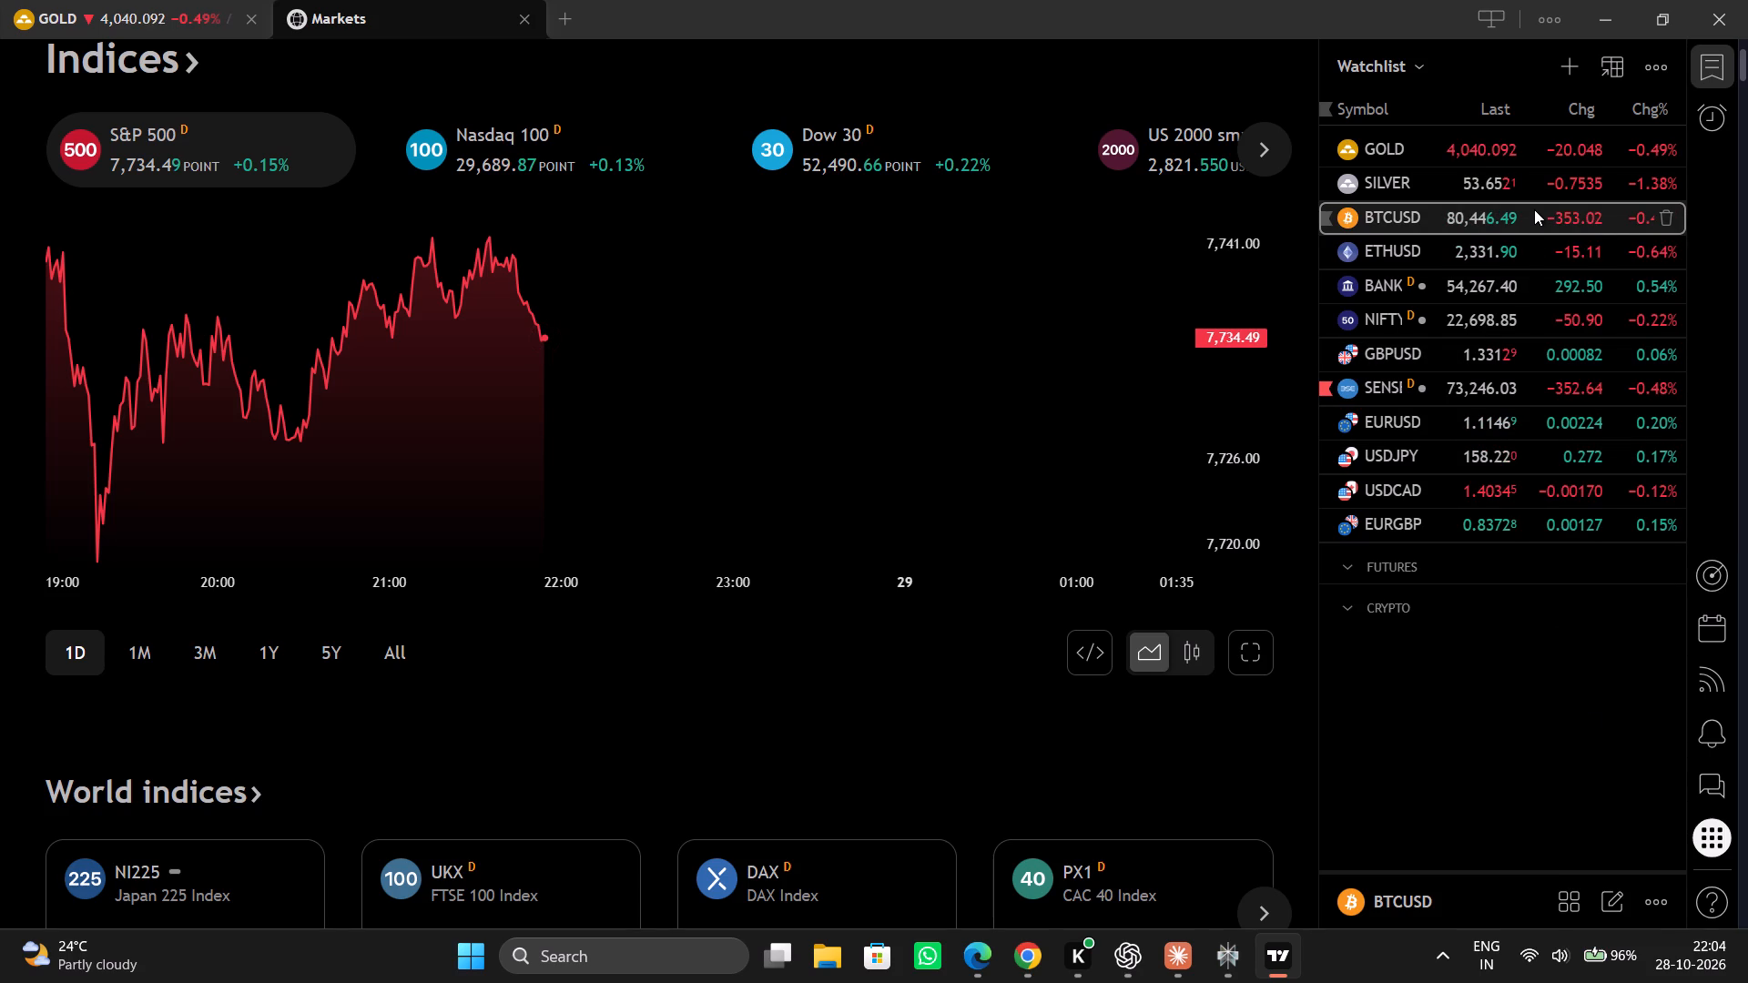
{"action": "triple_click", "coordinate": [1510, 218]}
{"action": "left_click", "coordinate": [1510, 218]}
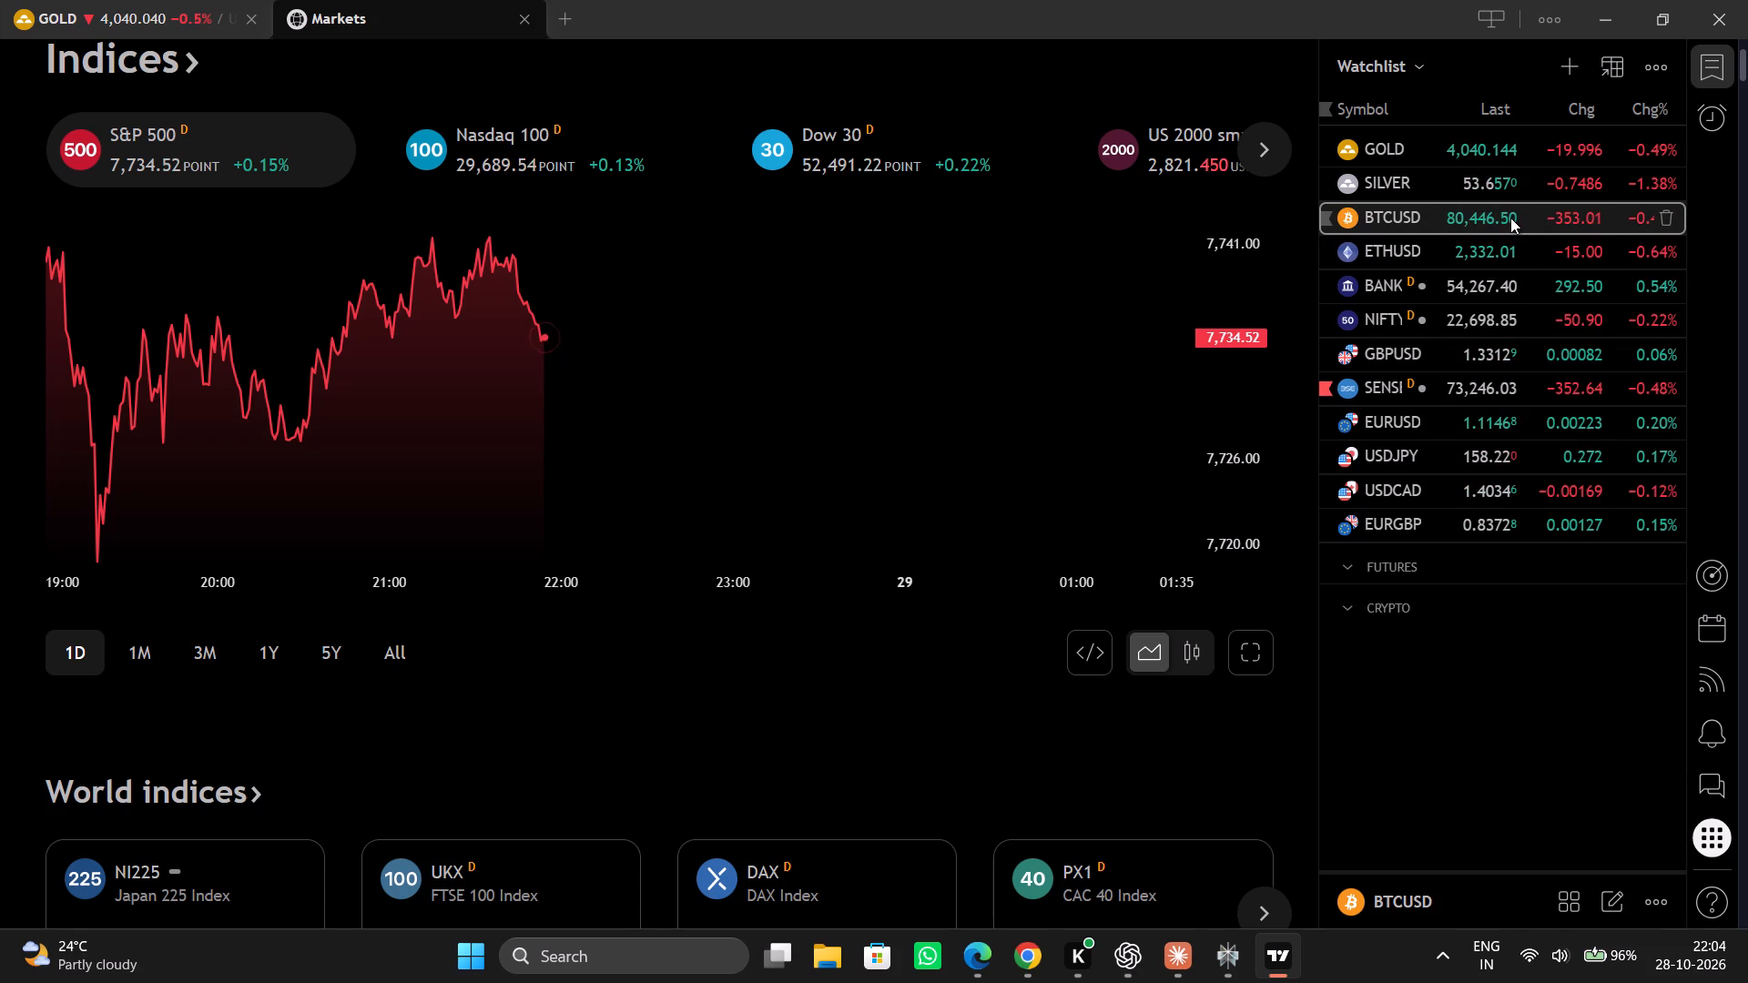
Look through the world indices, community trends and highest-volume US stocks on the Markets page.
{"action": "scroll", "coordinate": [882, 675], "scroll_direction": "down", "scroll_amount": 4}
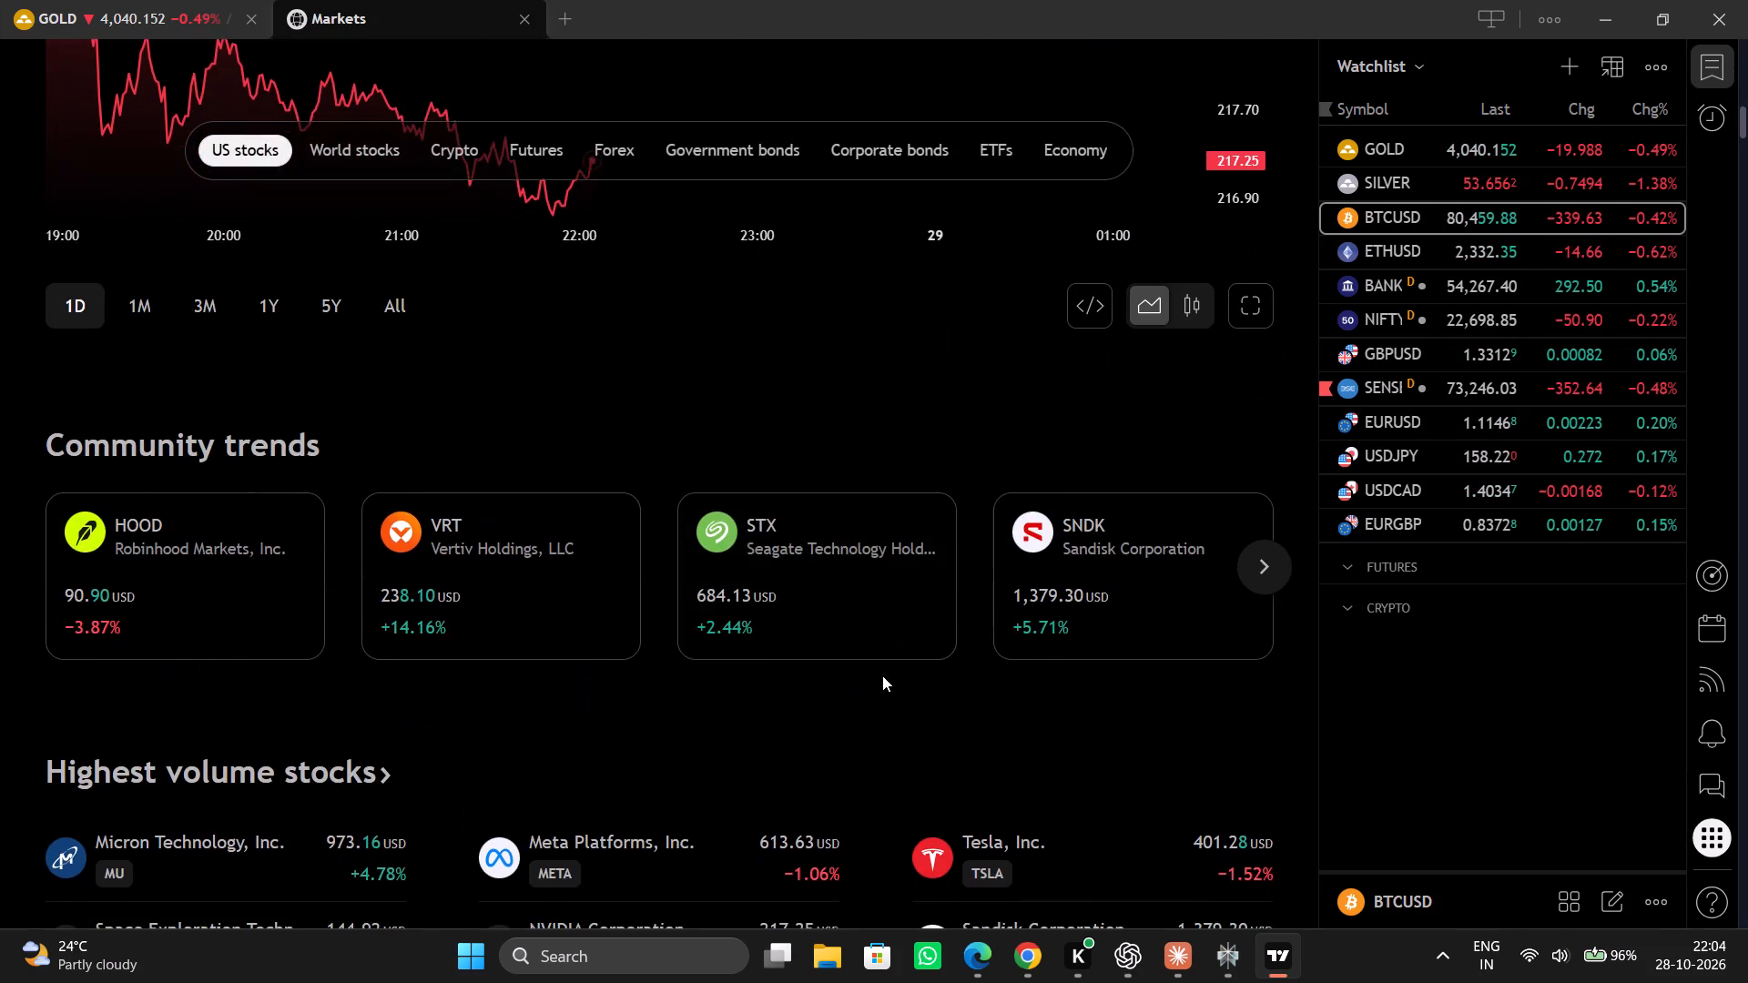
{"action": "scroll", "coordinate": [882, 675], "scroll_direction": "down", "scroll_amount": 2}
{"action": "scroll", "coordinate": [892, 795], "scroll_direction": "up", "scroll_amount": 9}
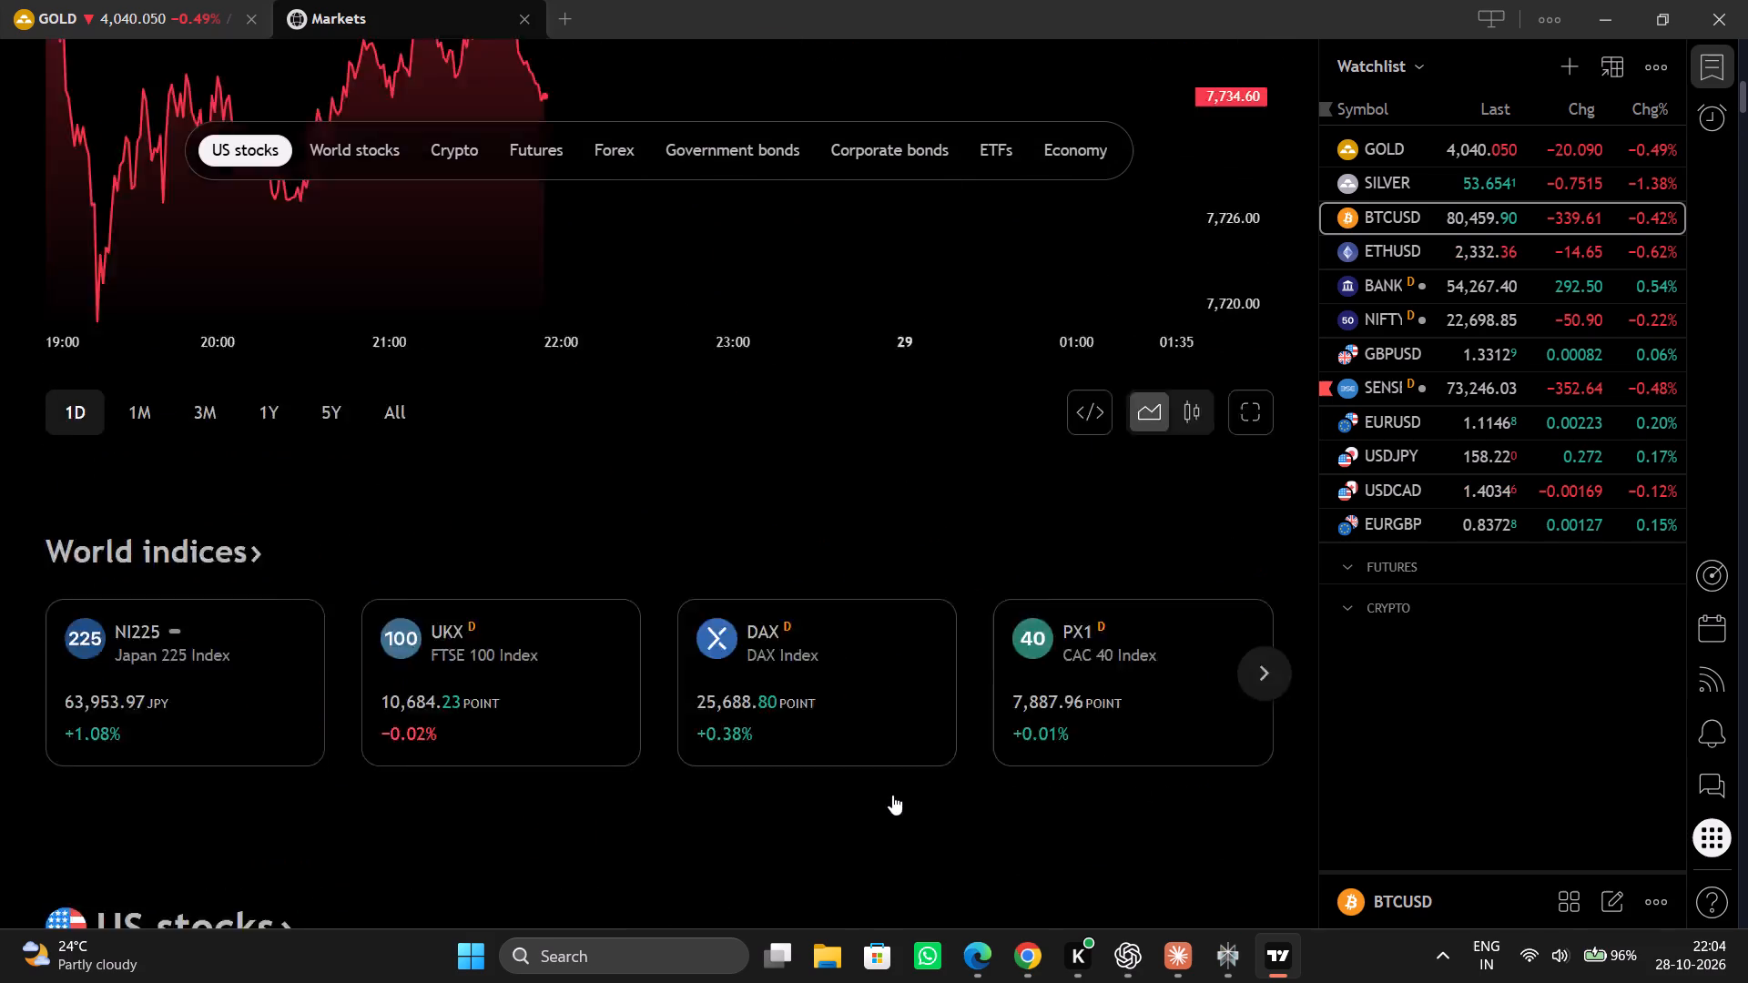
{"action": "scroll", "coordinate": [594, 238], "scroll_direction": "down", "scroll_amount": 3}
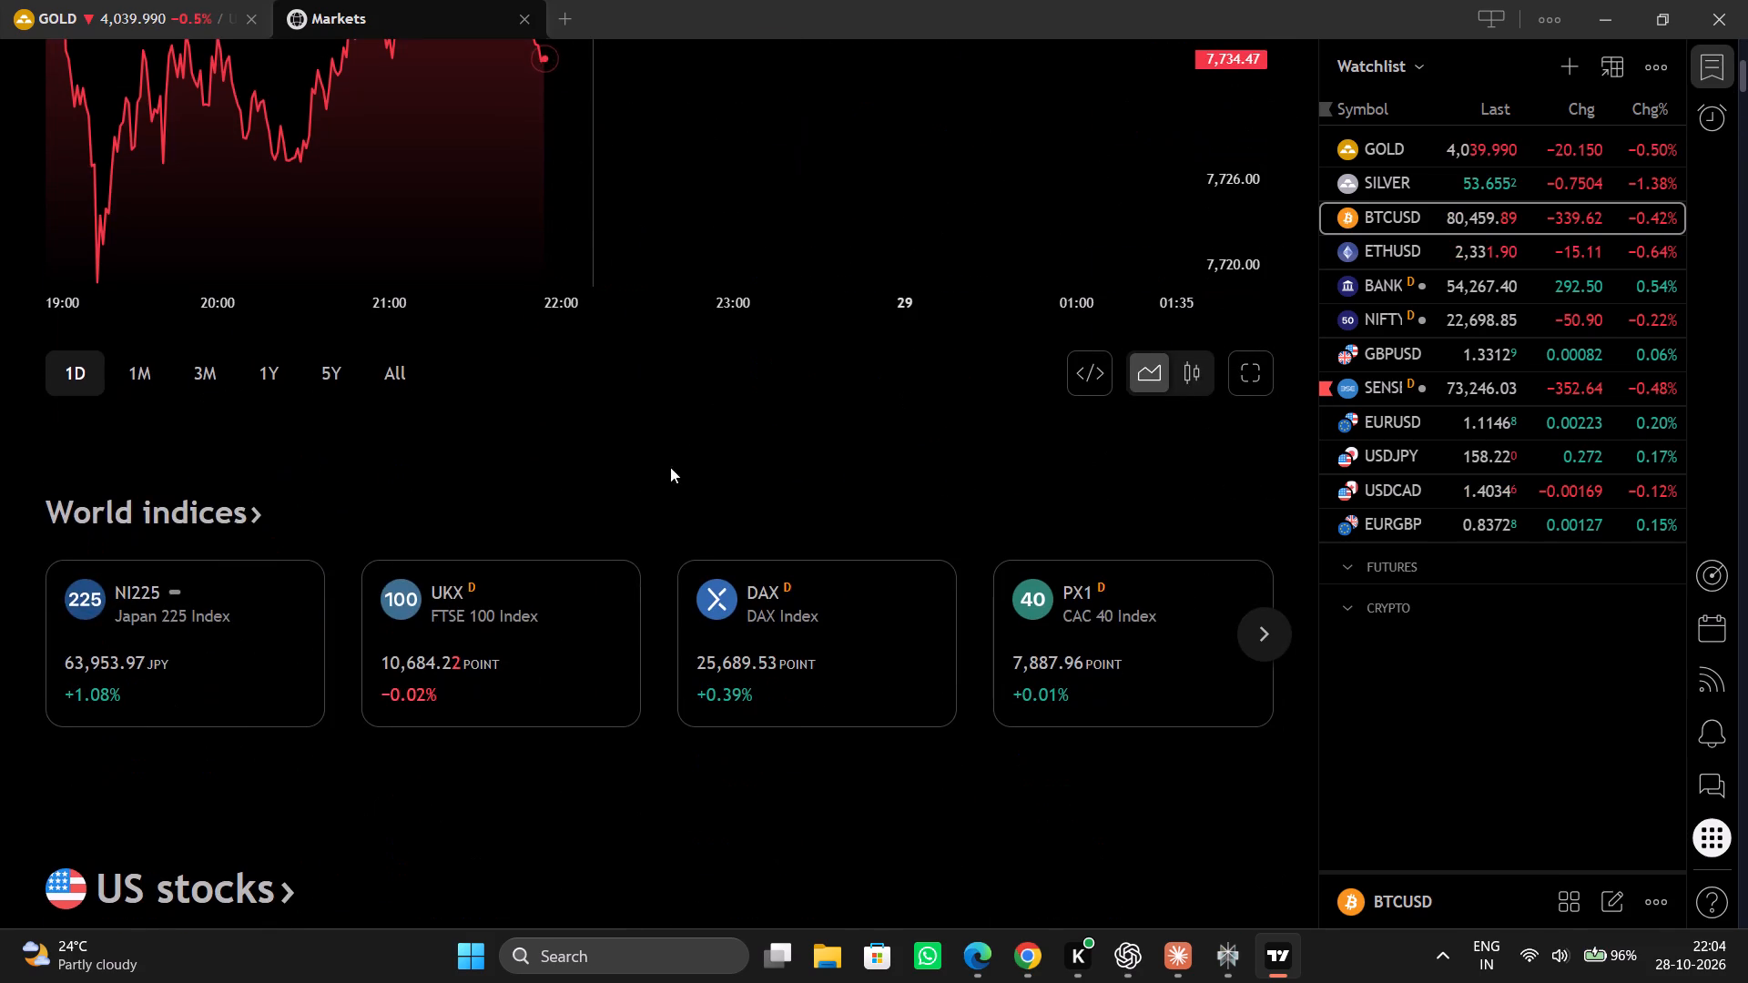
{"action": "scroll", "coordinate": [678, 512], "scroll_direction": "down", "scroll_amount": 8}
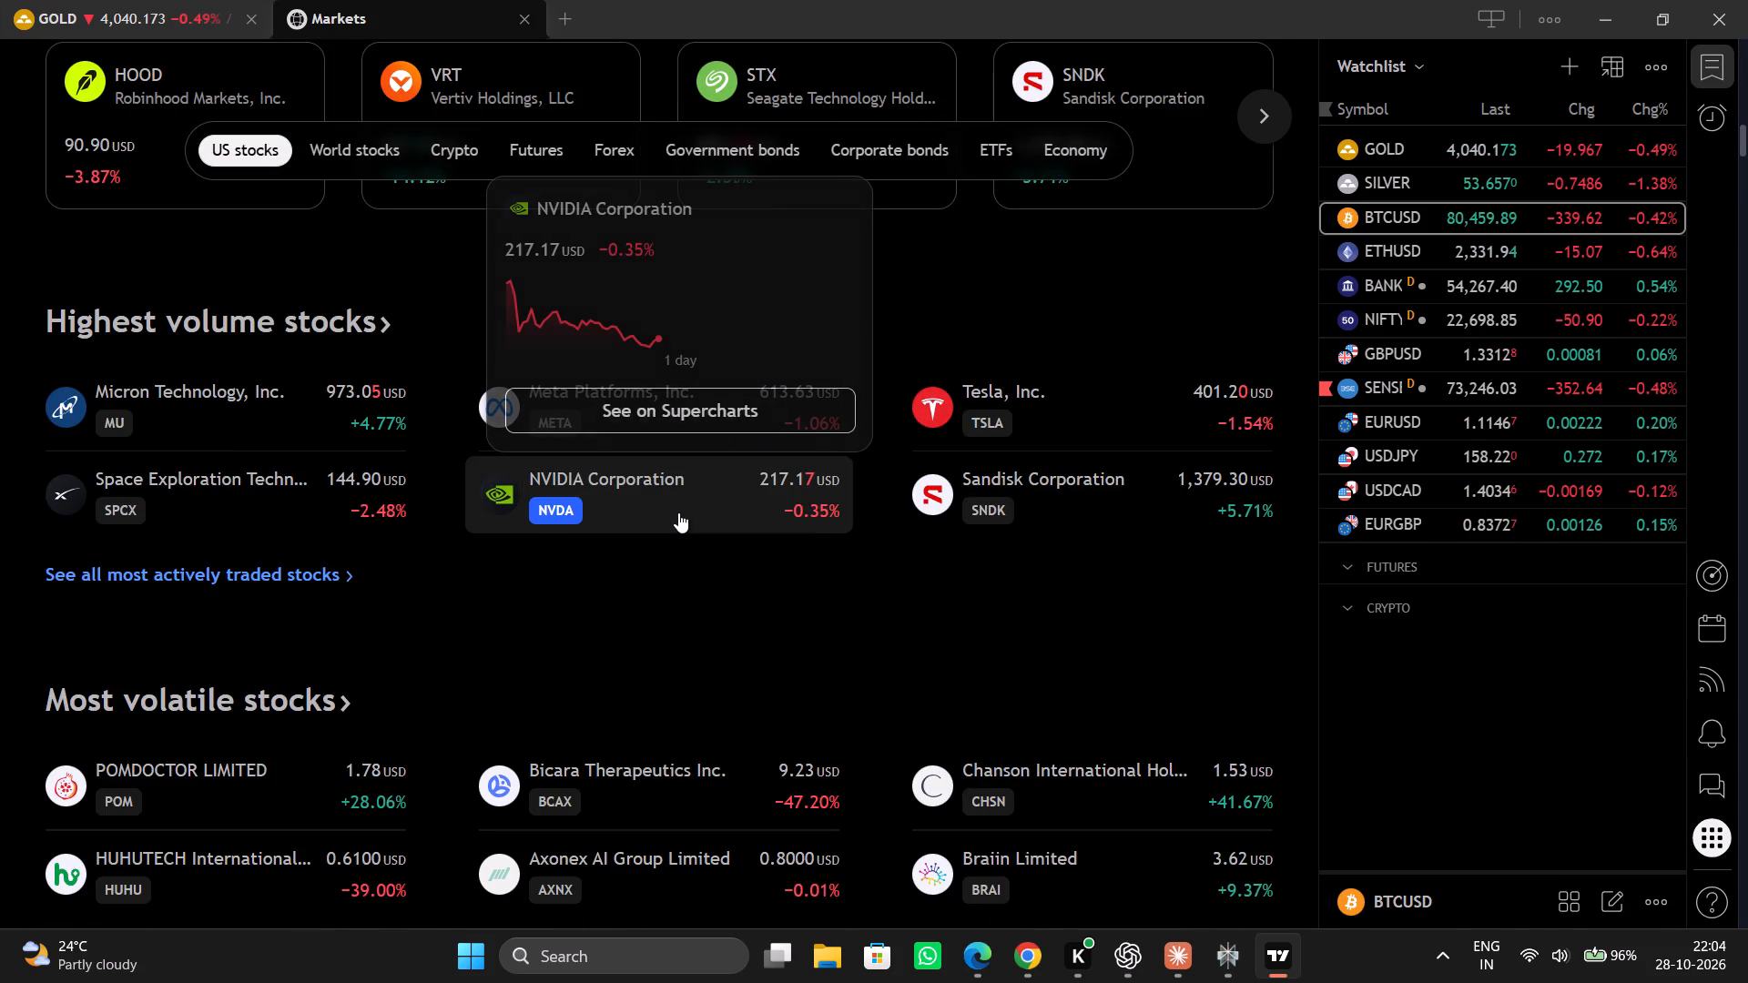
Open the full Bitcoin chart from the Markets page's Crypto section, checking the gold chart while it loads.
{"action": "left_click", "coordinate": [462, 137]}
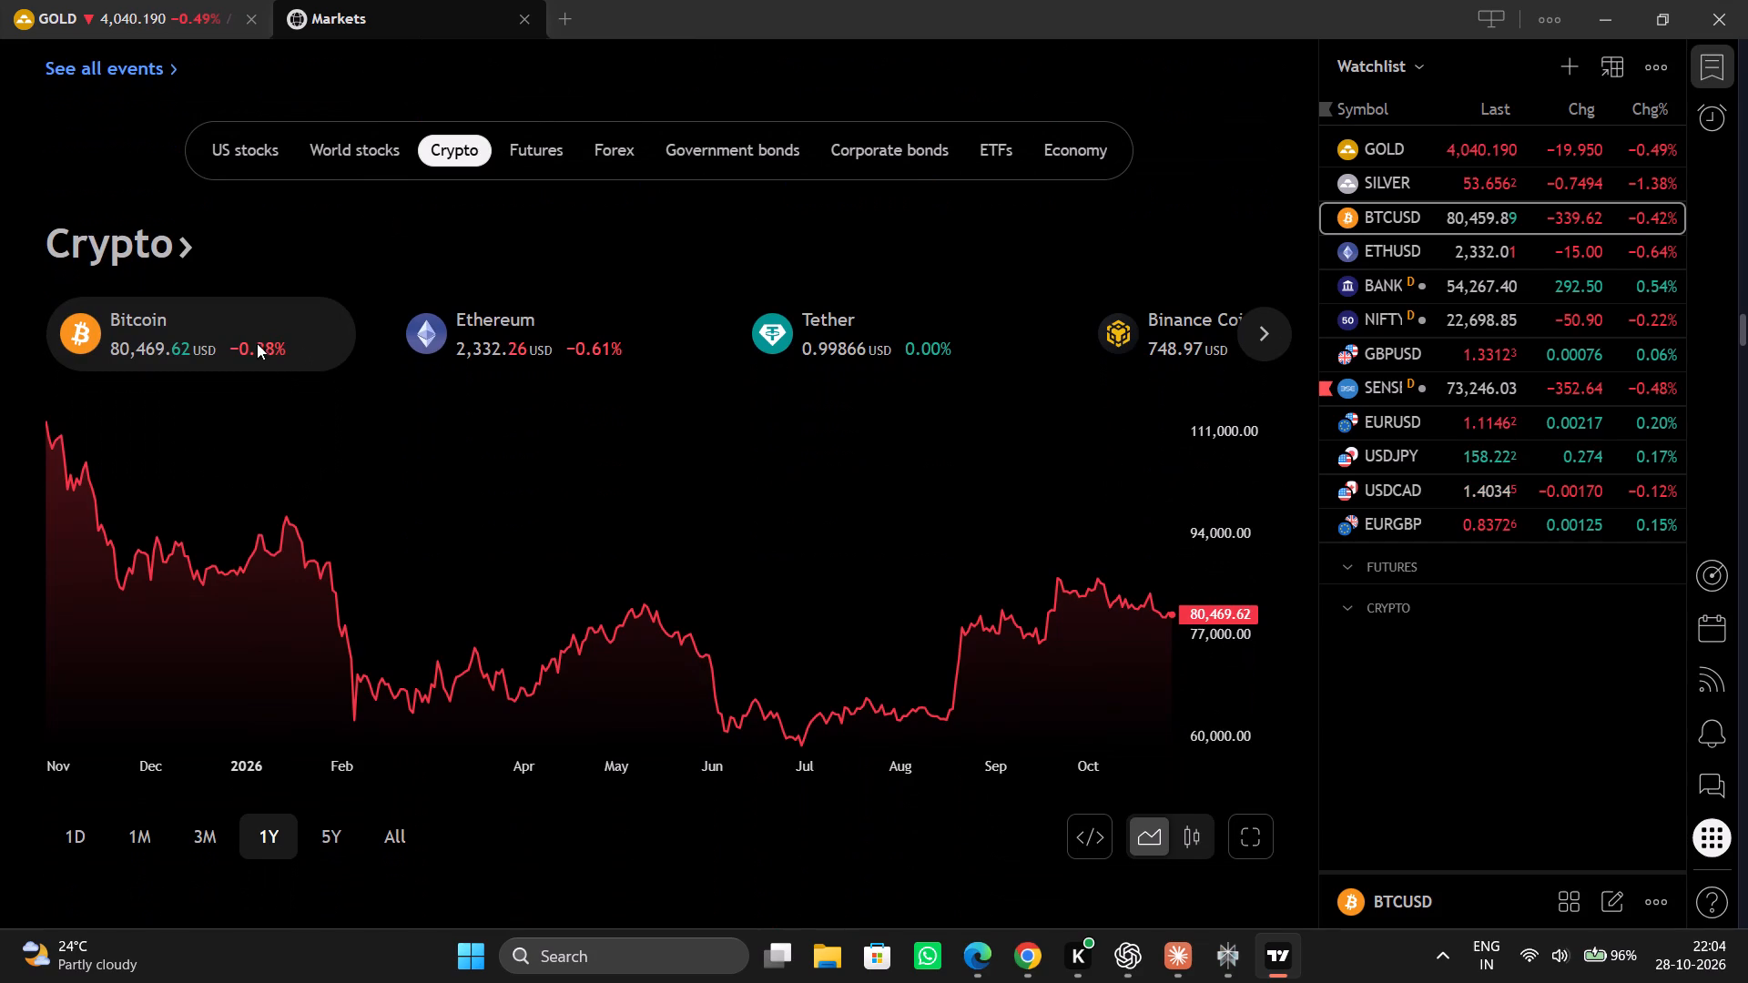
{"action": "left_click", "coordinate": [258, 336]}
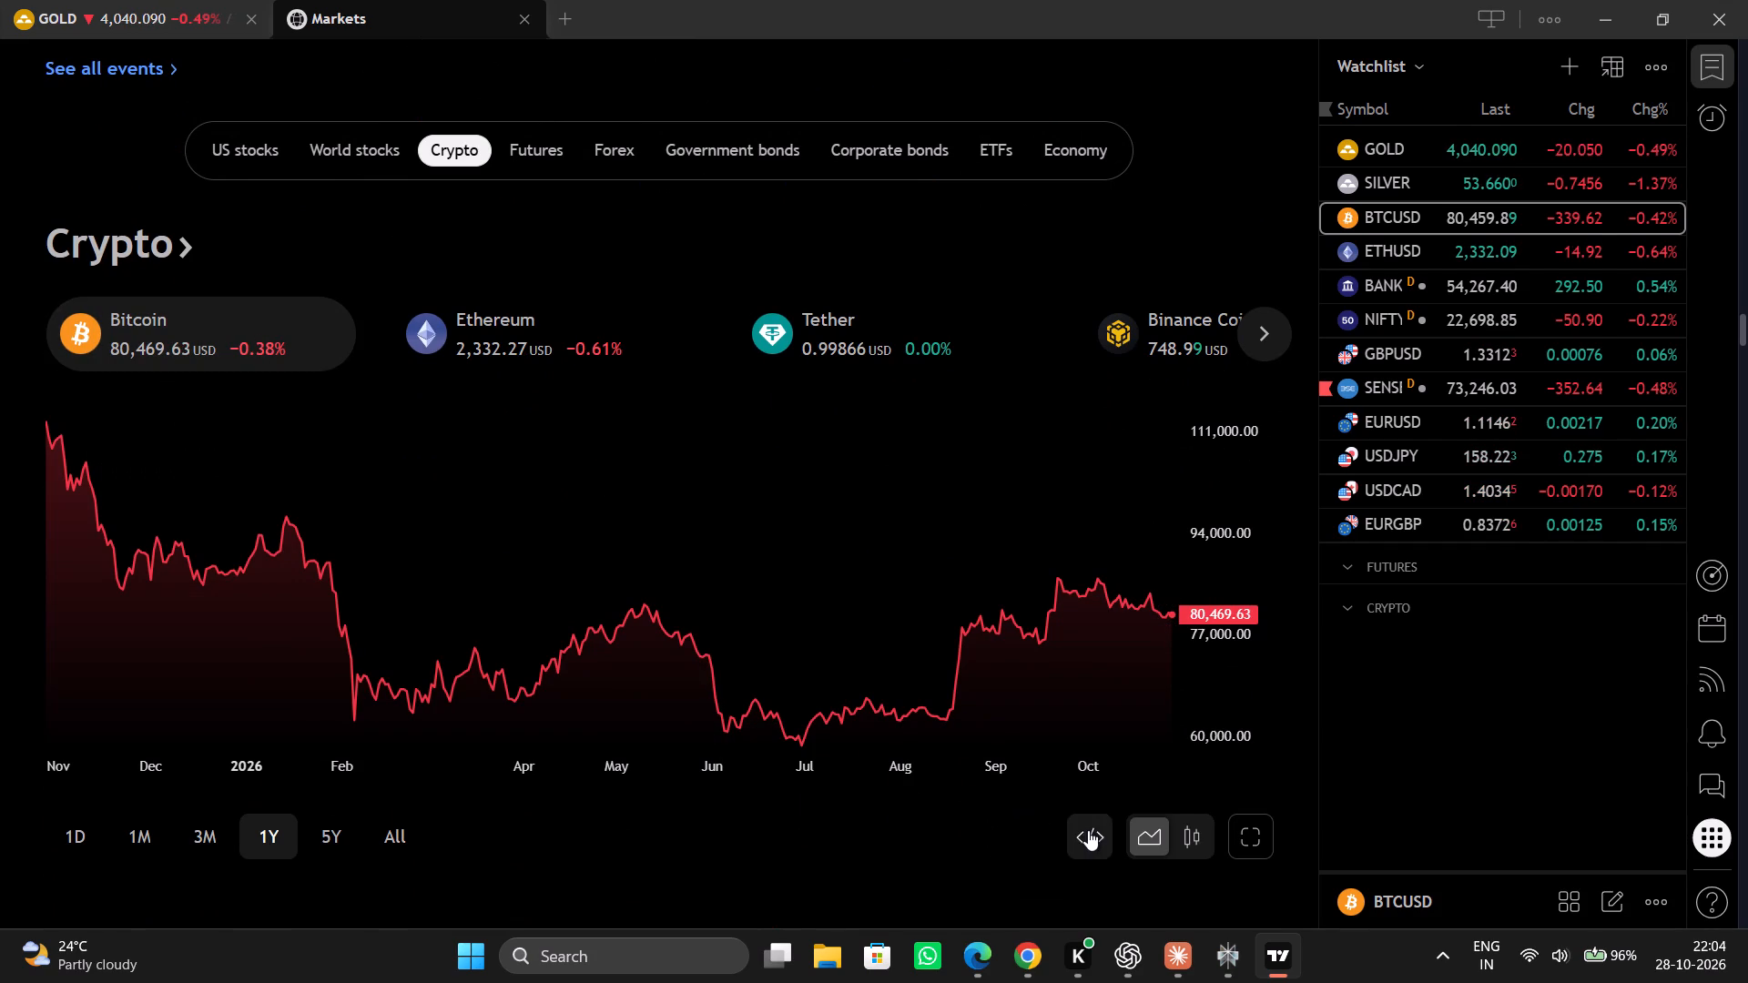
{"action": "left_click", "coordinate": [1254, 840]}
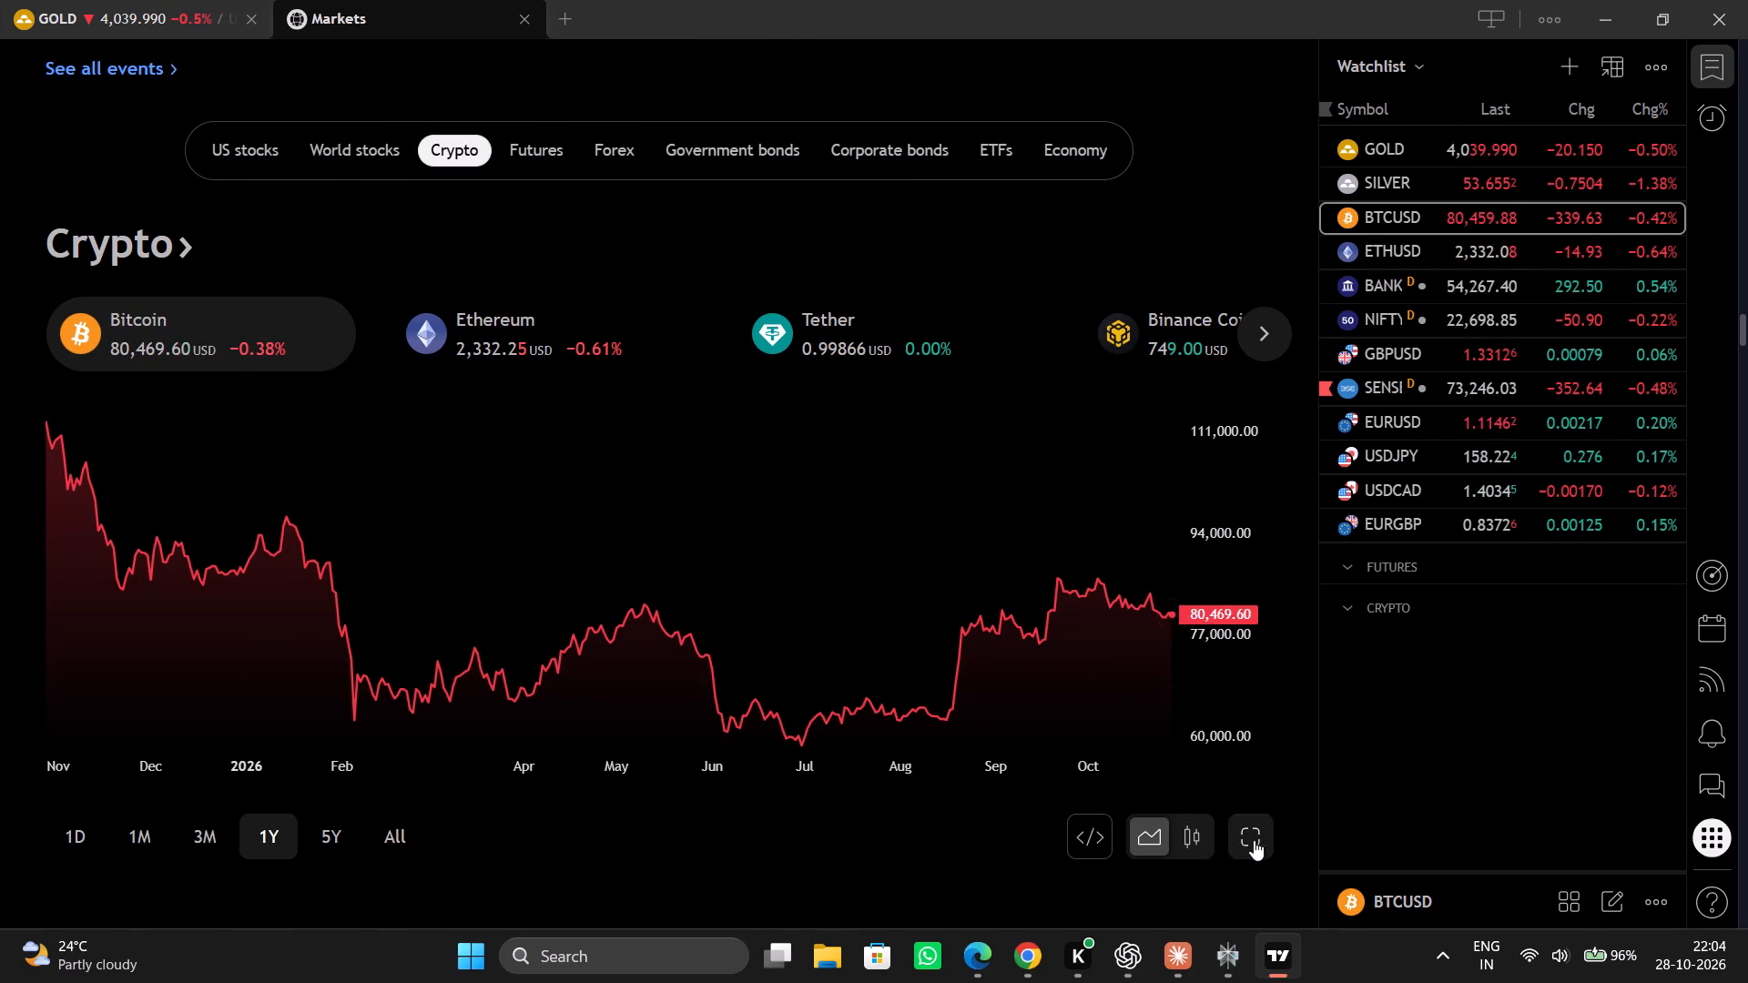
{"action": "left_click", "coordinate": [132, 0]}
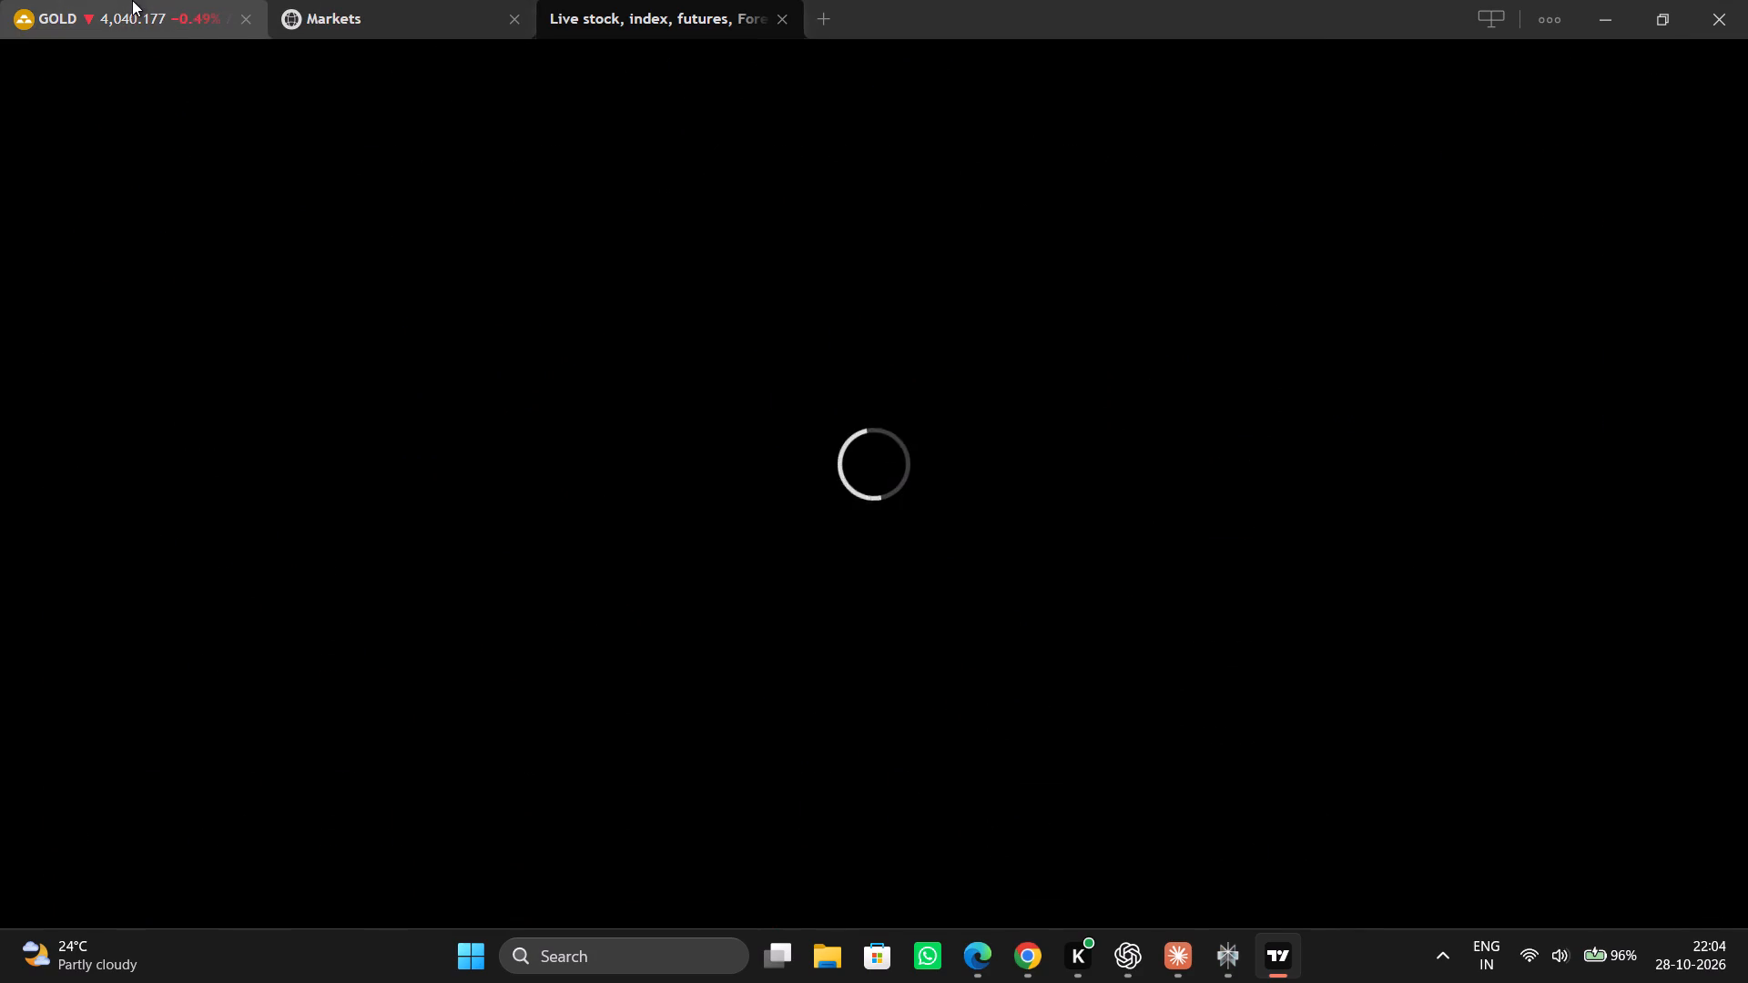
{"action": "left_click", "coordinate": [631, 6]}
{"action": "left_click", "coordinate": [339, 0]}
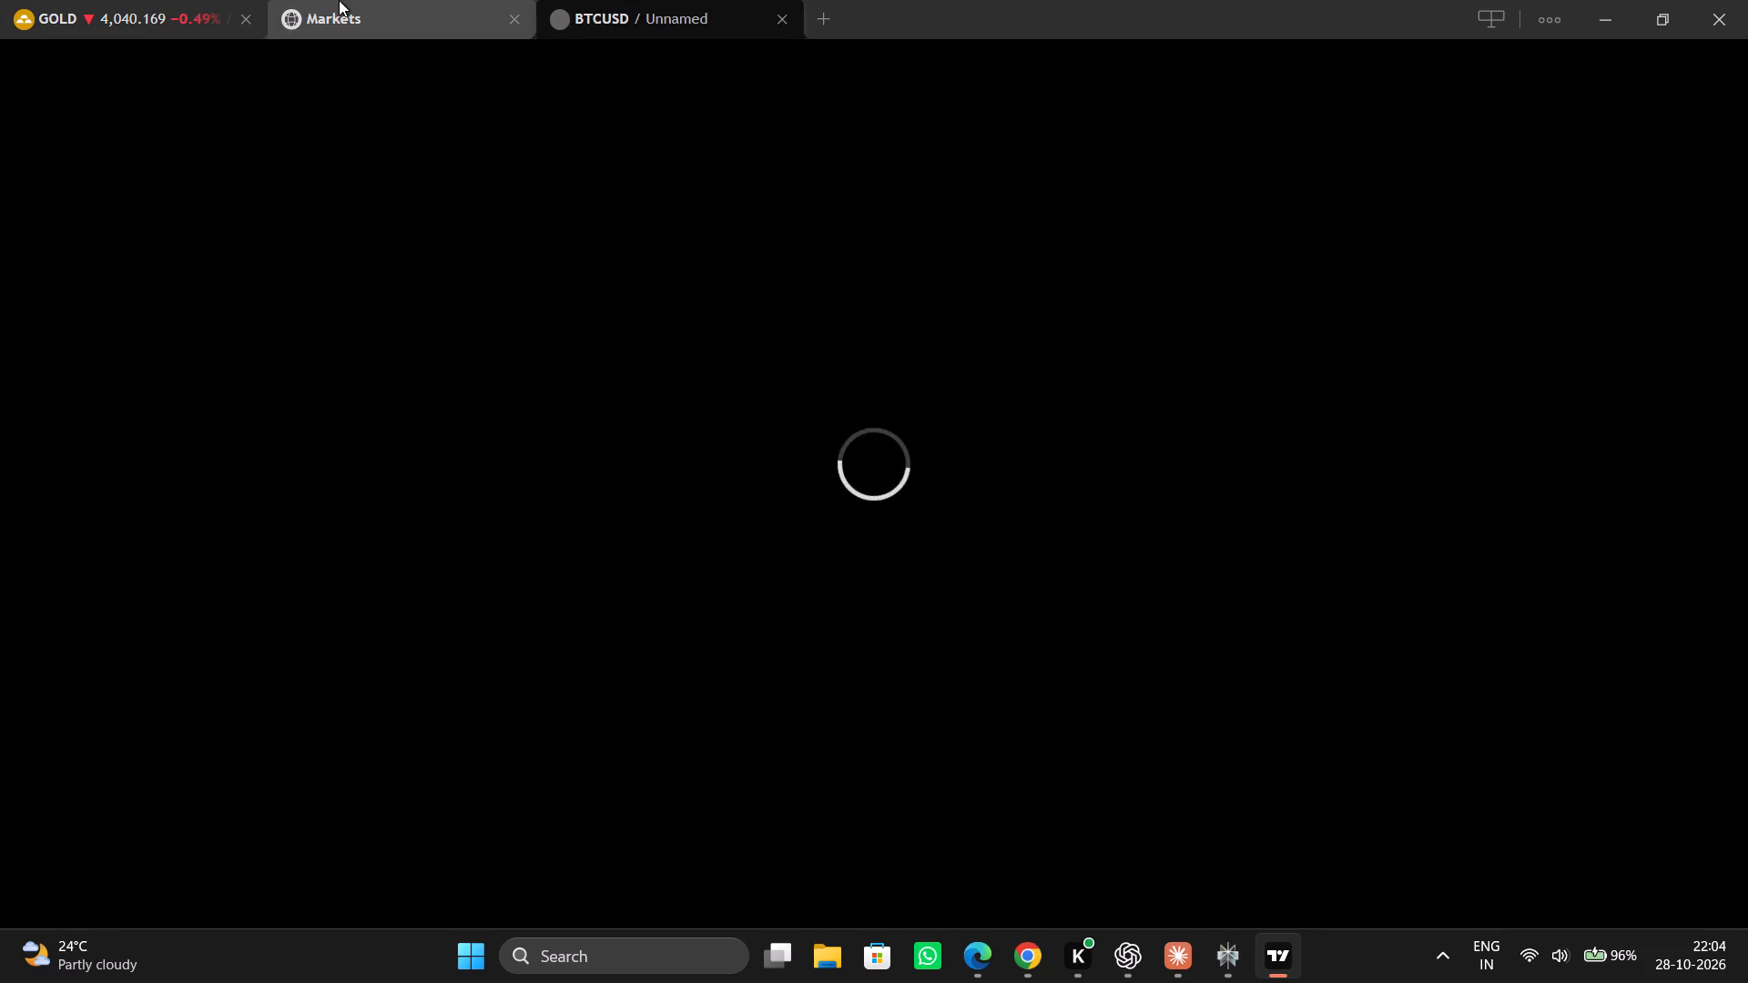
{"action": "left_click", "coordinate": [696, 0]}
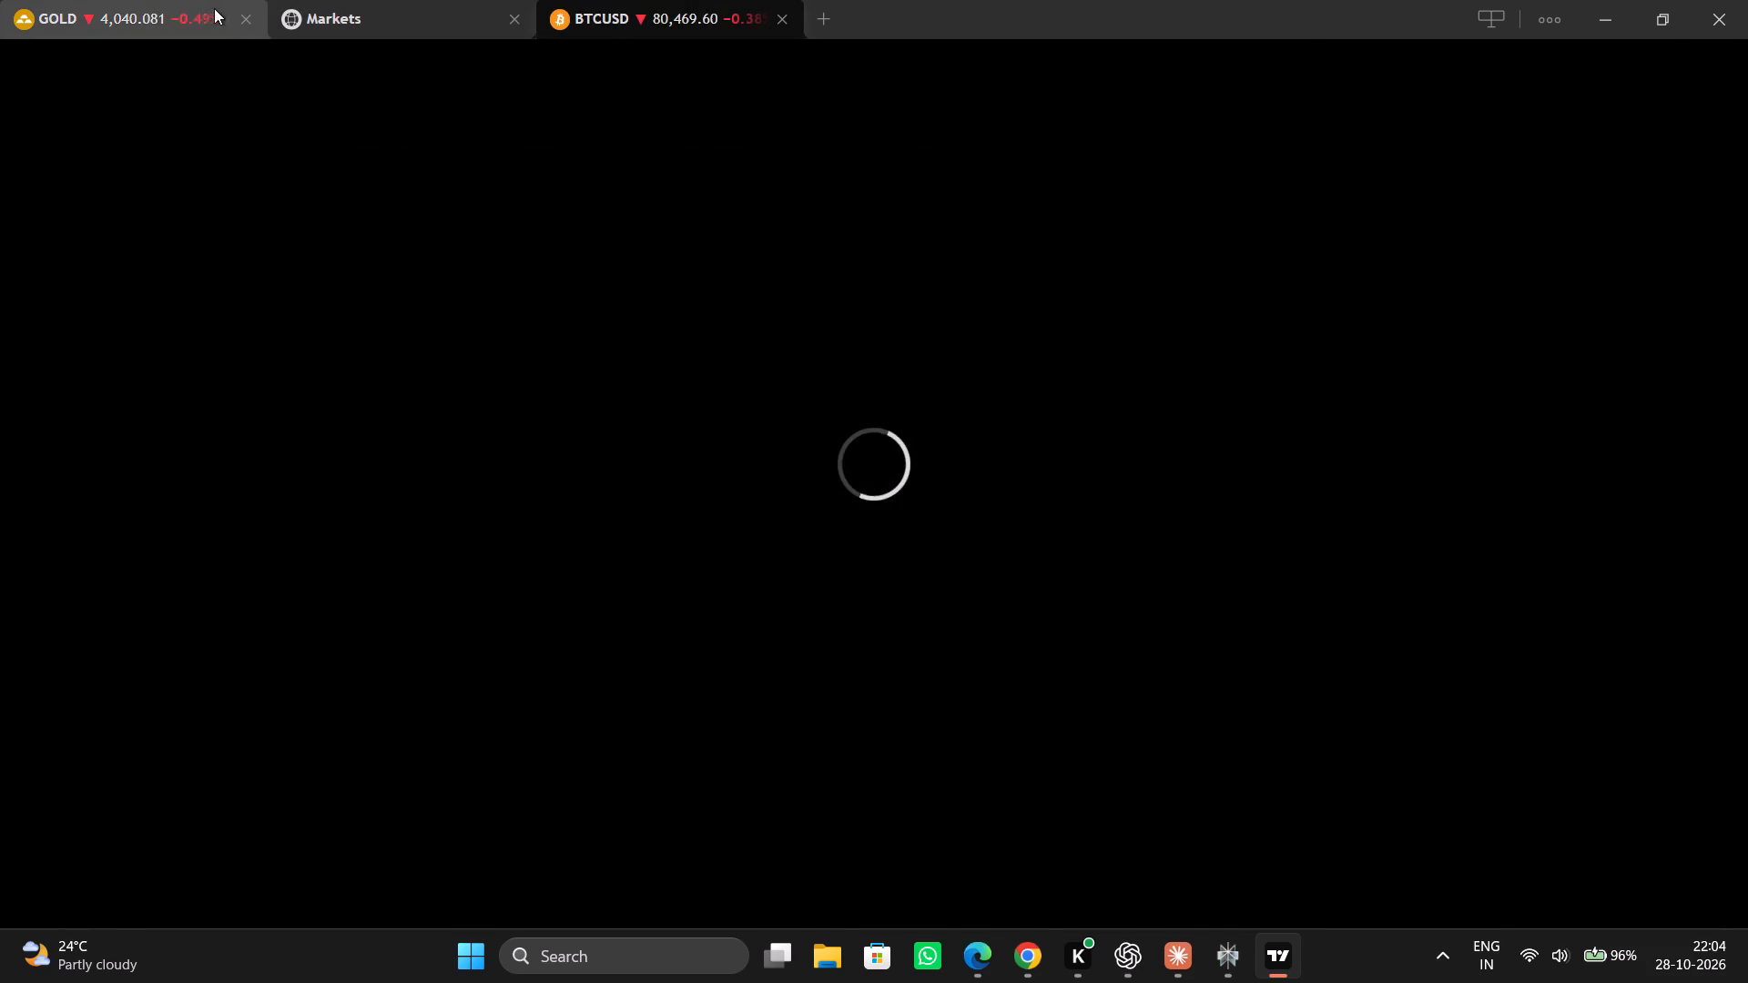
{"action": "left_click", "coordinate": [114, 4]}
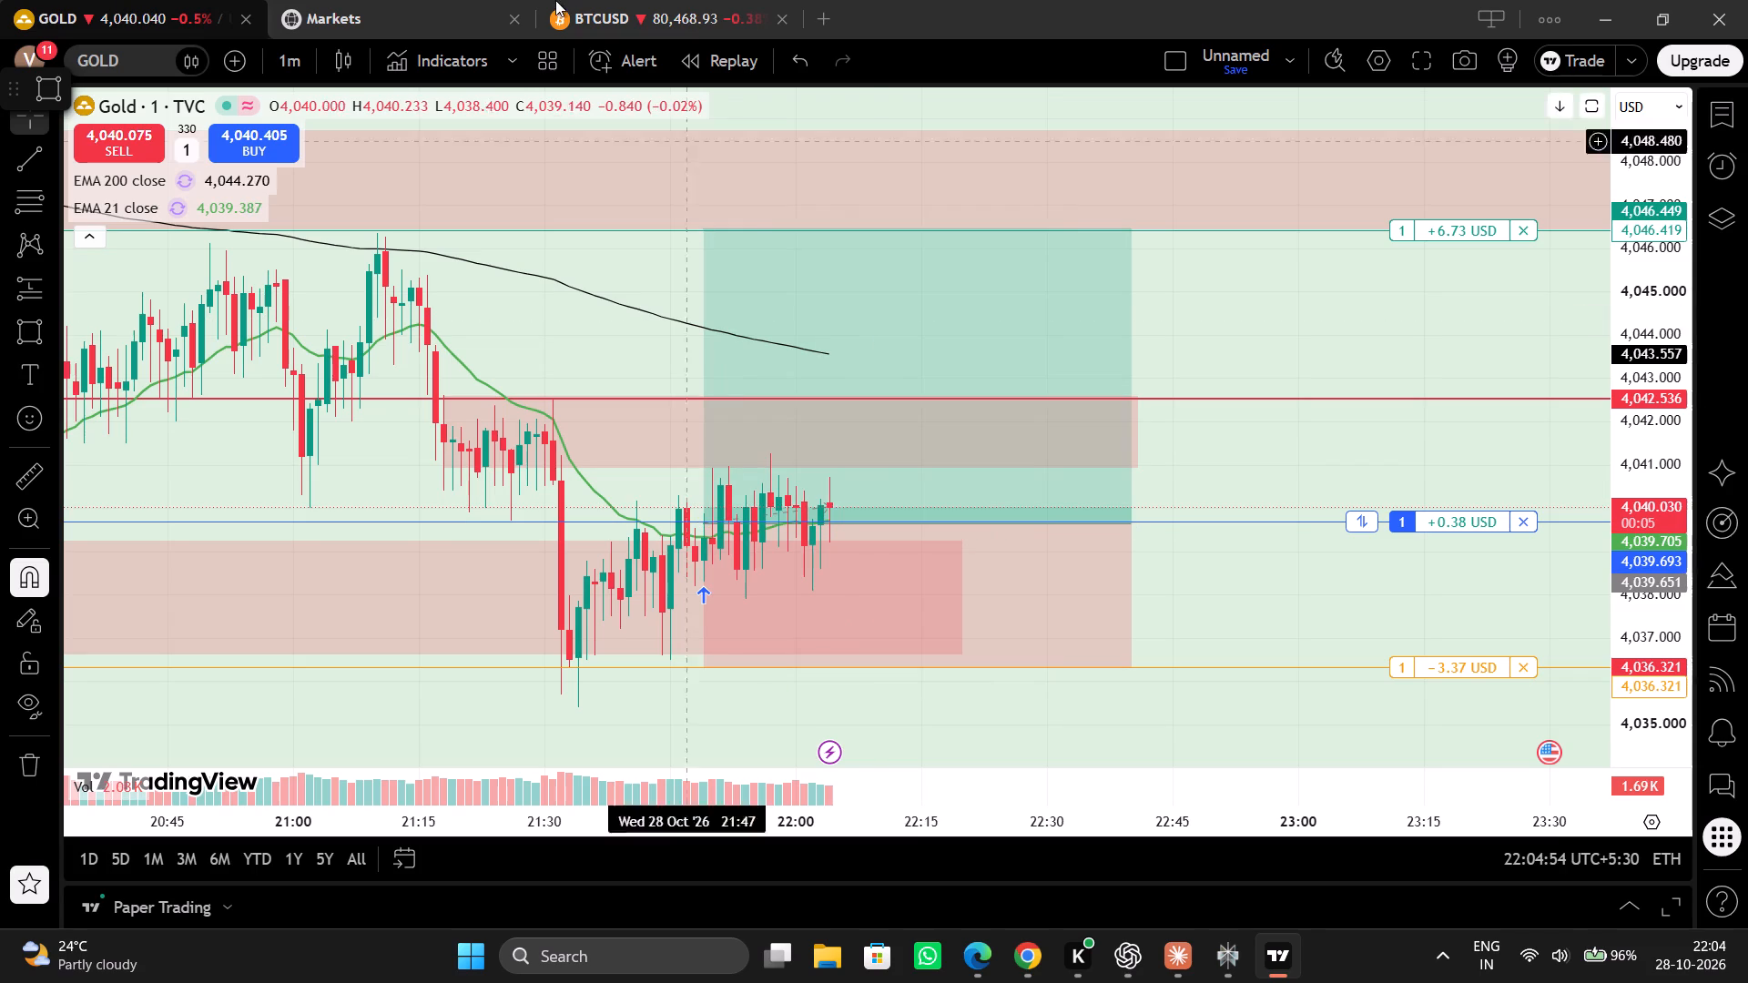
Move the BTCUSD chart tab directly after the GOLD tab, ahead of Markets, and return to the BTCUSD chart.
{"action": "left_click_drag", "start_coordinate": [682, 5], "coordinate": [405, 15]}
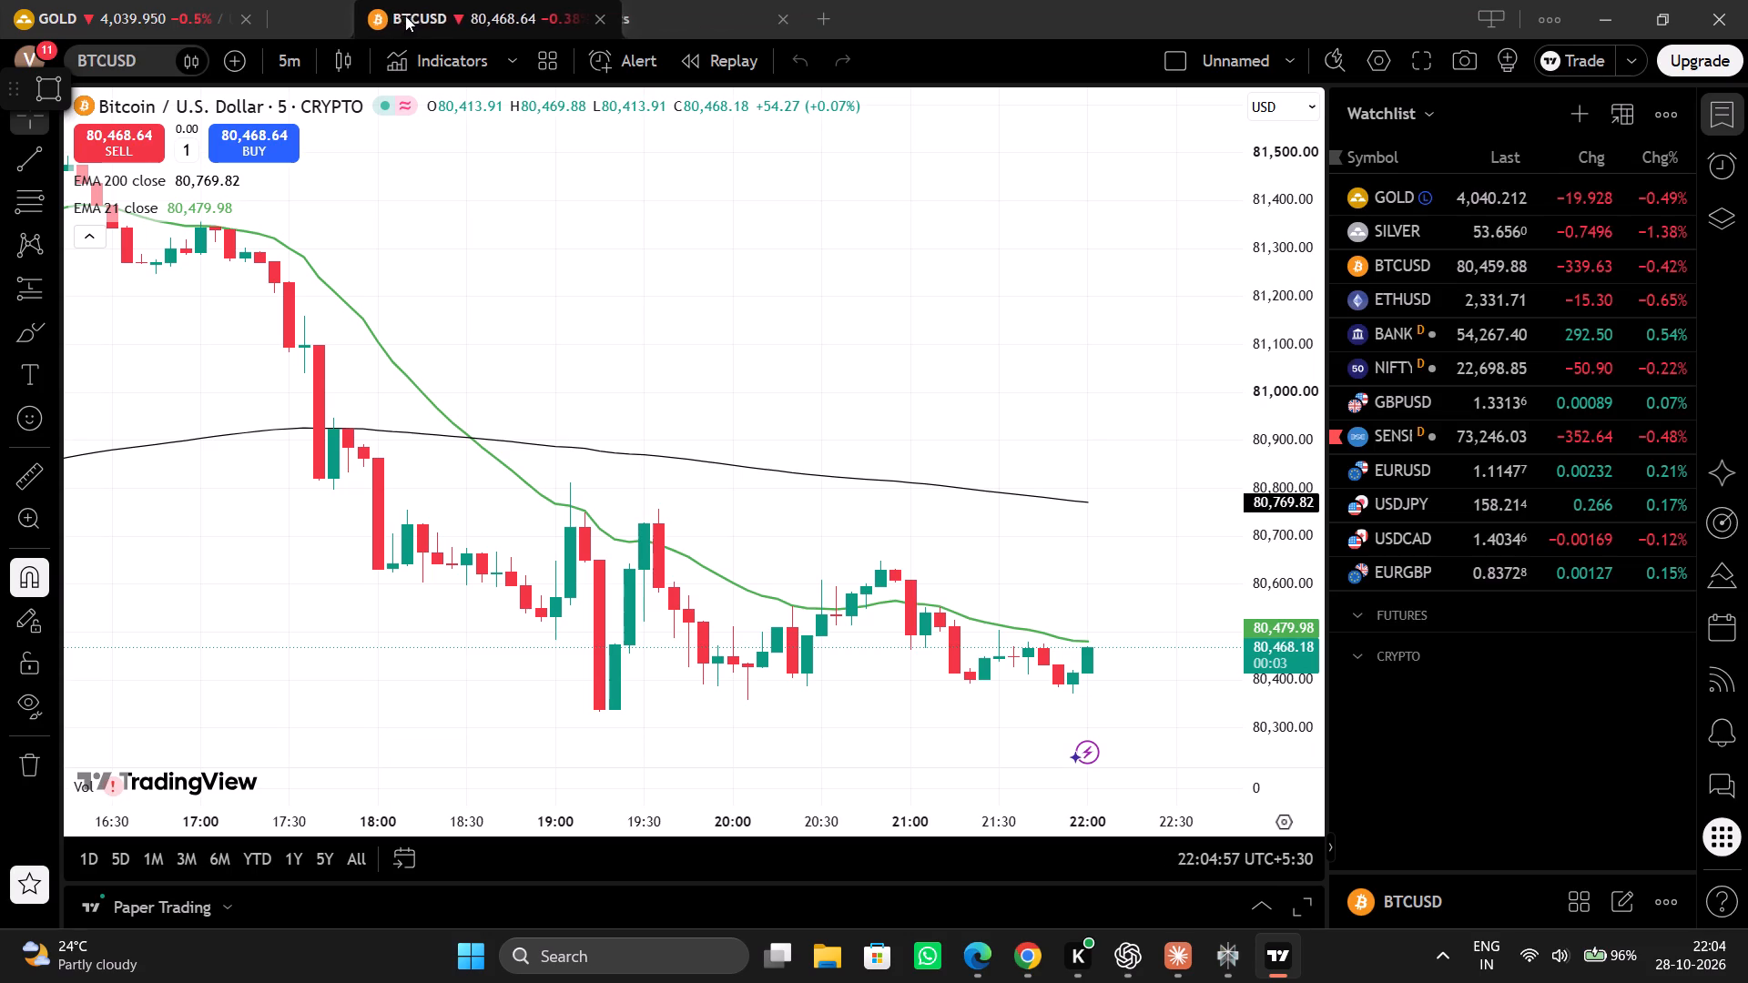
{"action": "left_click_drag", "start_coordinate": [405, 15], "coordinate": [361, 12]}
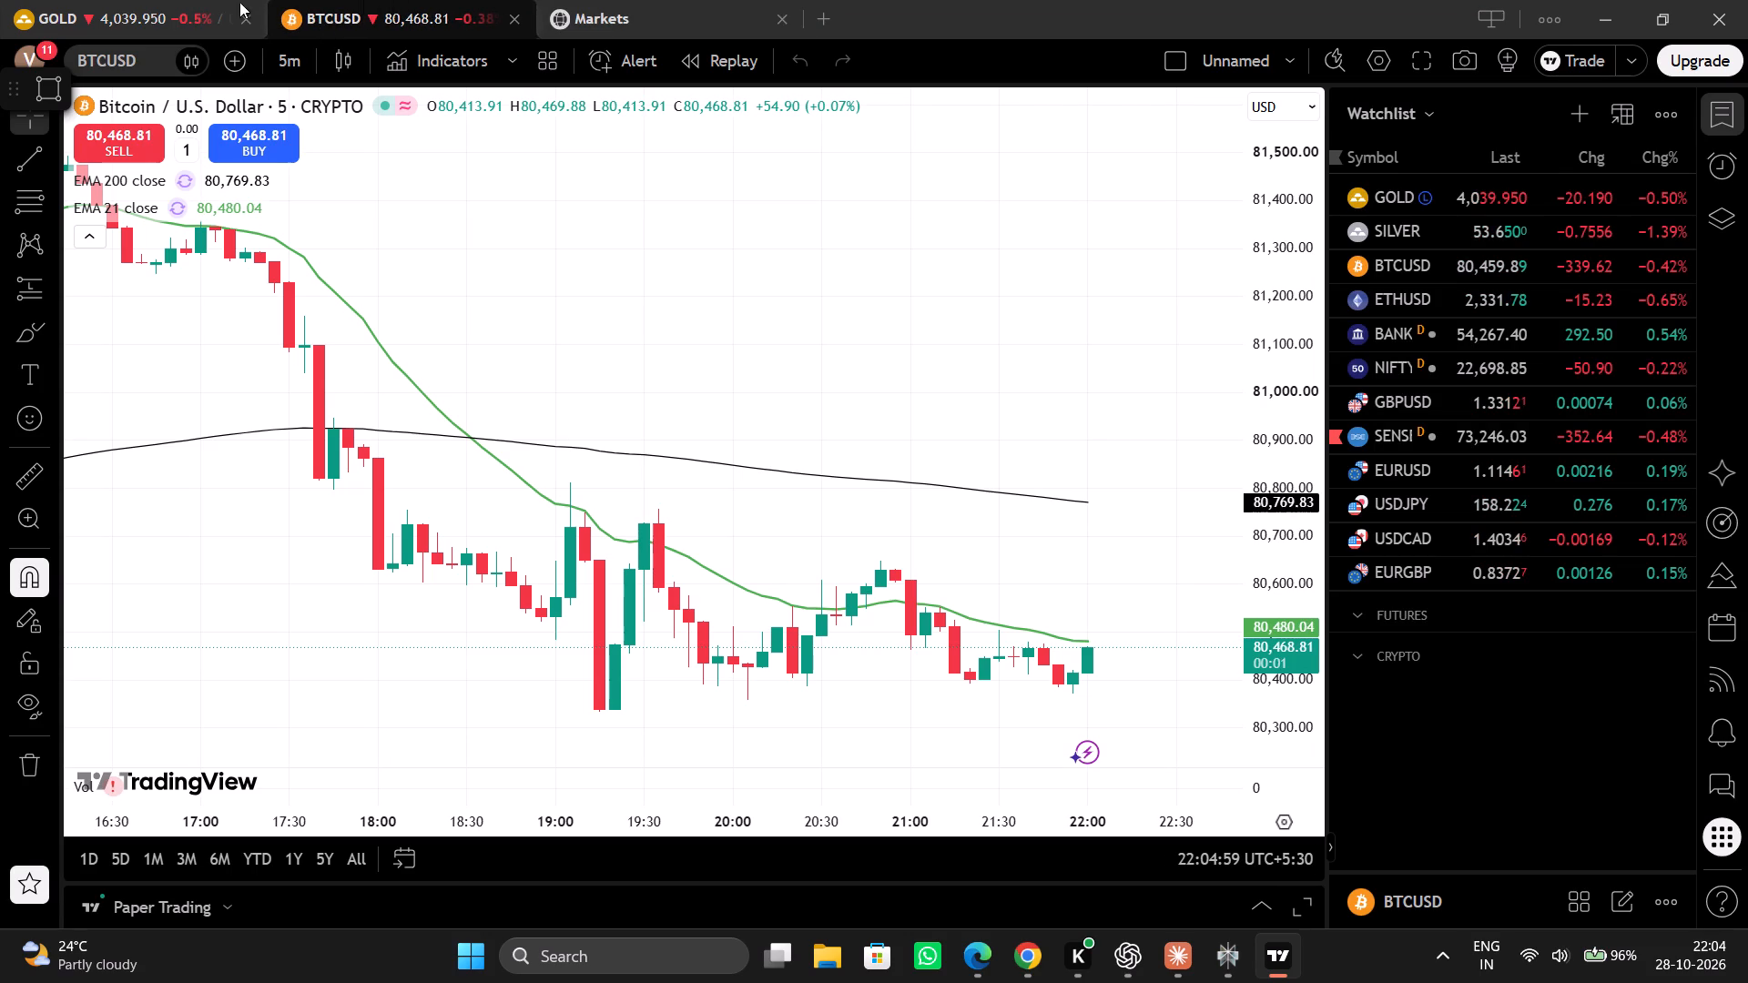
{"action": "left_click", "coordinate": [194, 0]}
{"action": "left_click", "coordinate": [385, 0]}
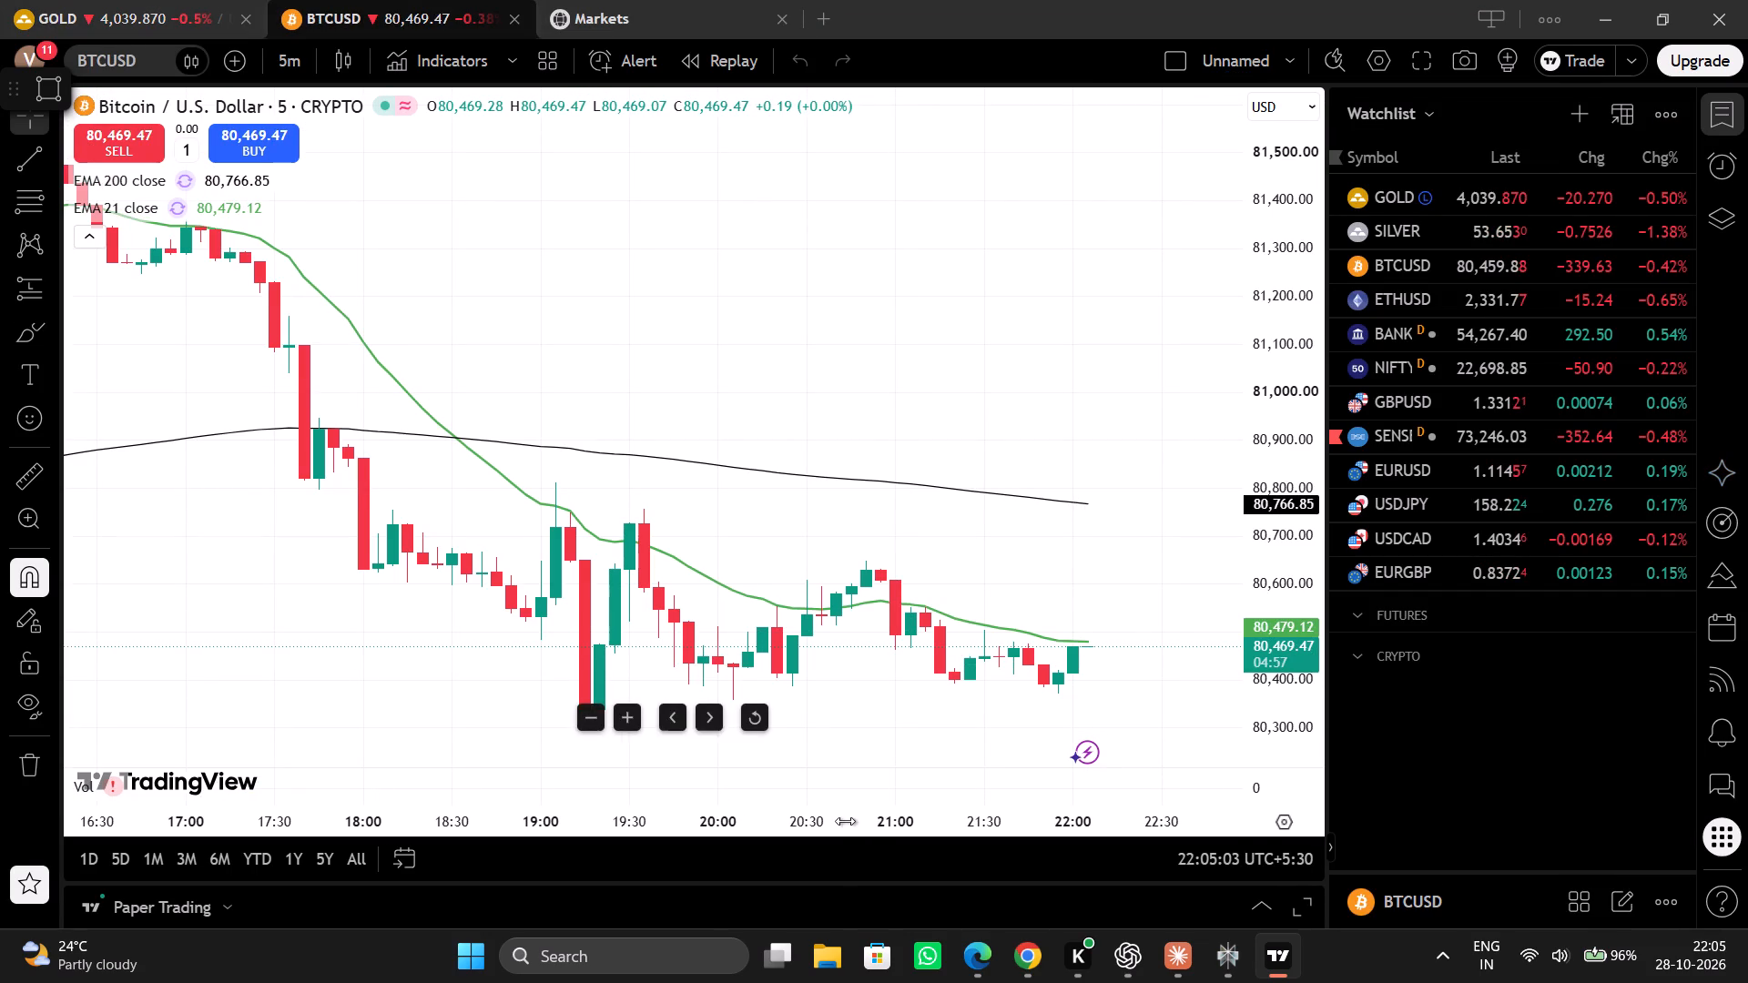
Set the BTCUSD chart's interval to 15 minutes.
{"action": "left_click_drag", "start_coordinate": [845, 821], "coordinate": [1236, 740]}
{"action": "left_click_drag", "start_coordinate": [1275, 252], "coordinate": [1261, 757]}
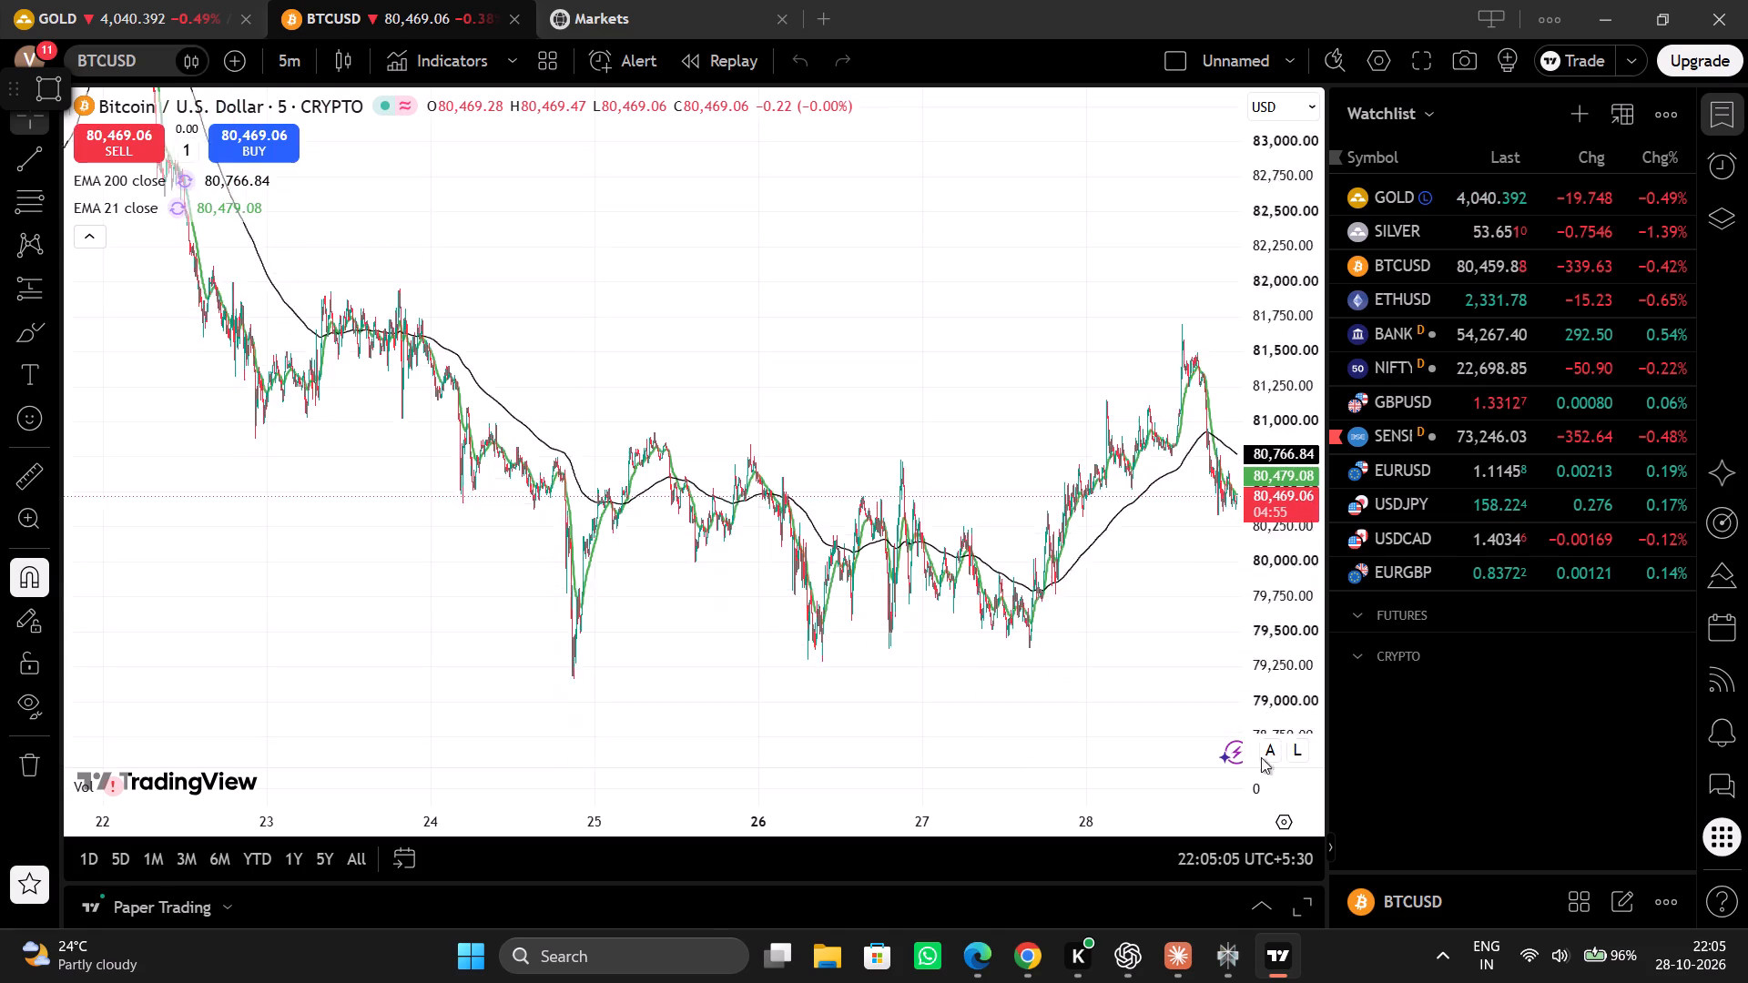
{"action": "left_click_drag", "start_coordinate": [1261, 757], "coordinate": [1256, 714]}
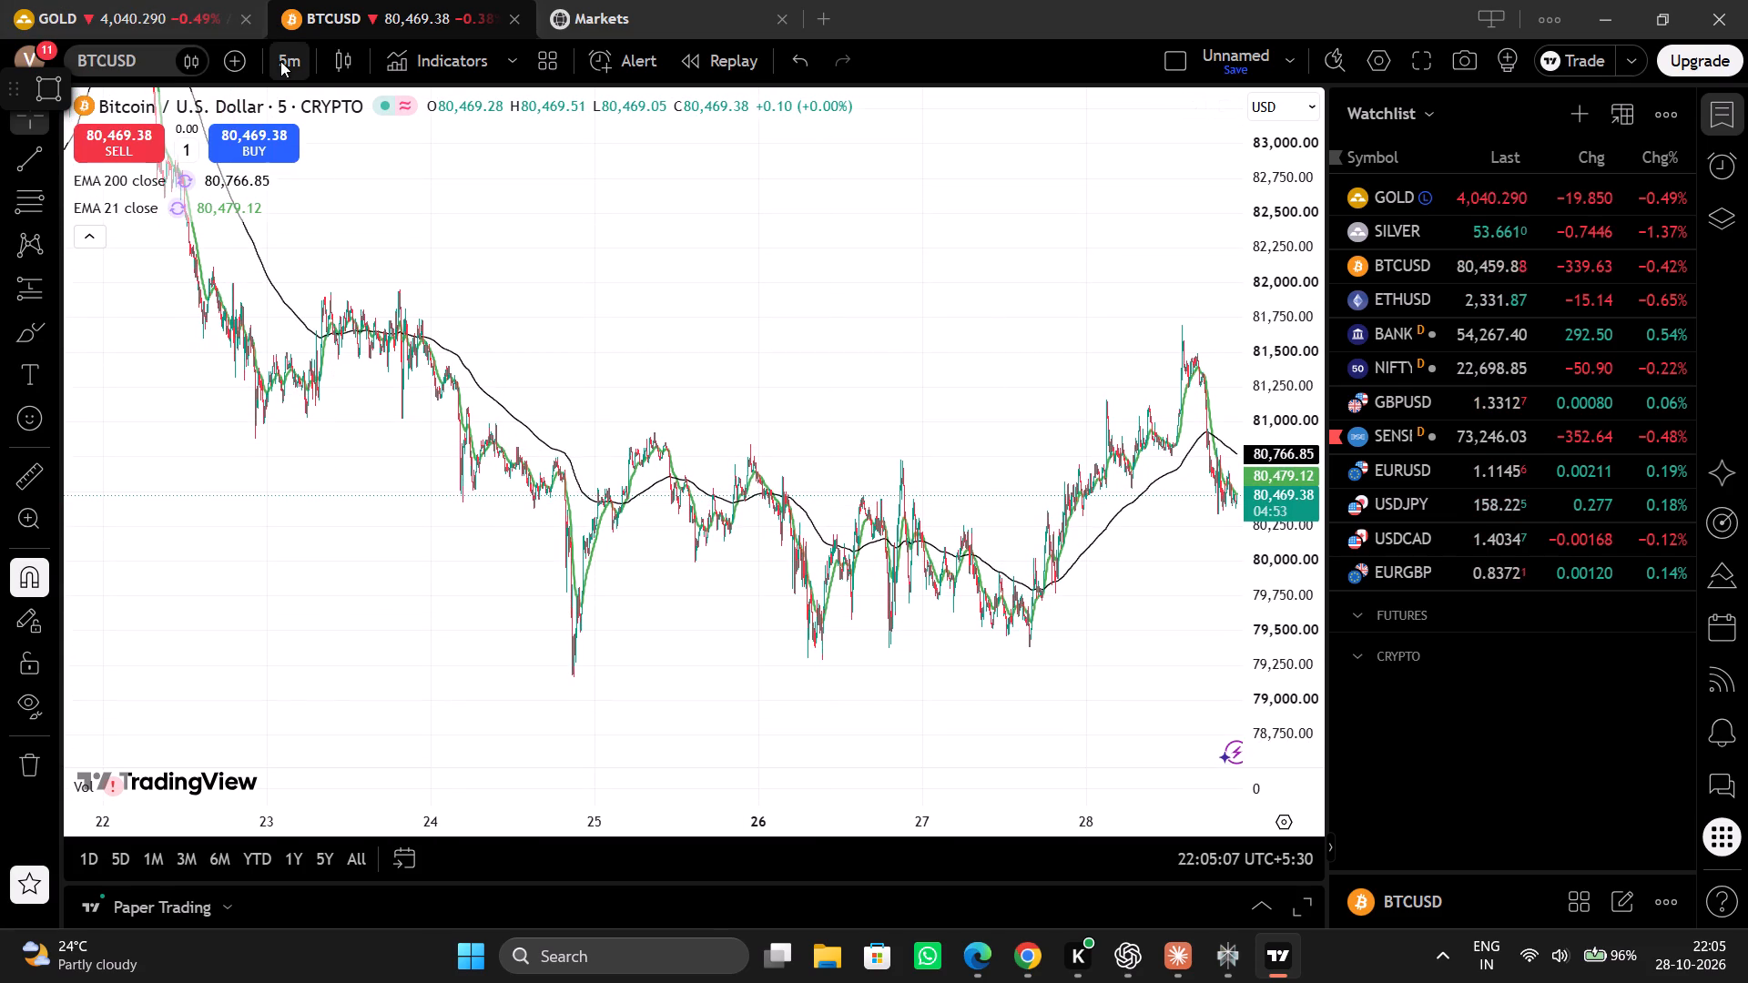
{"action": "left_click", "coordinate": [282, 65]}
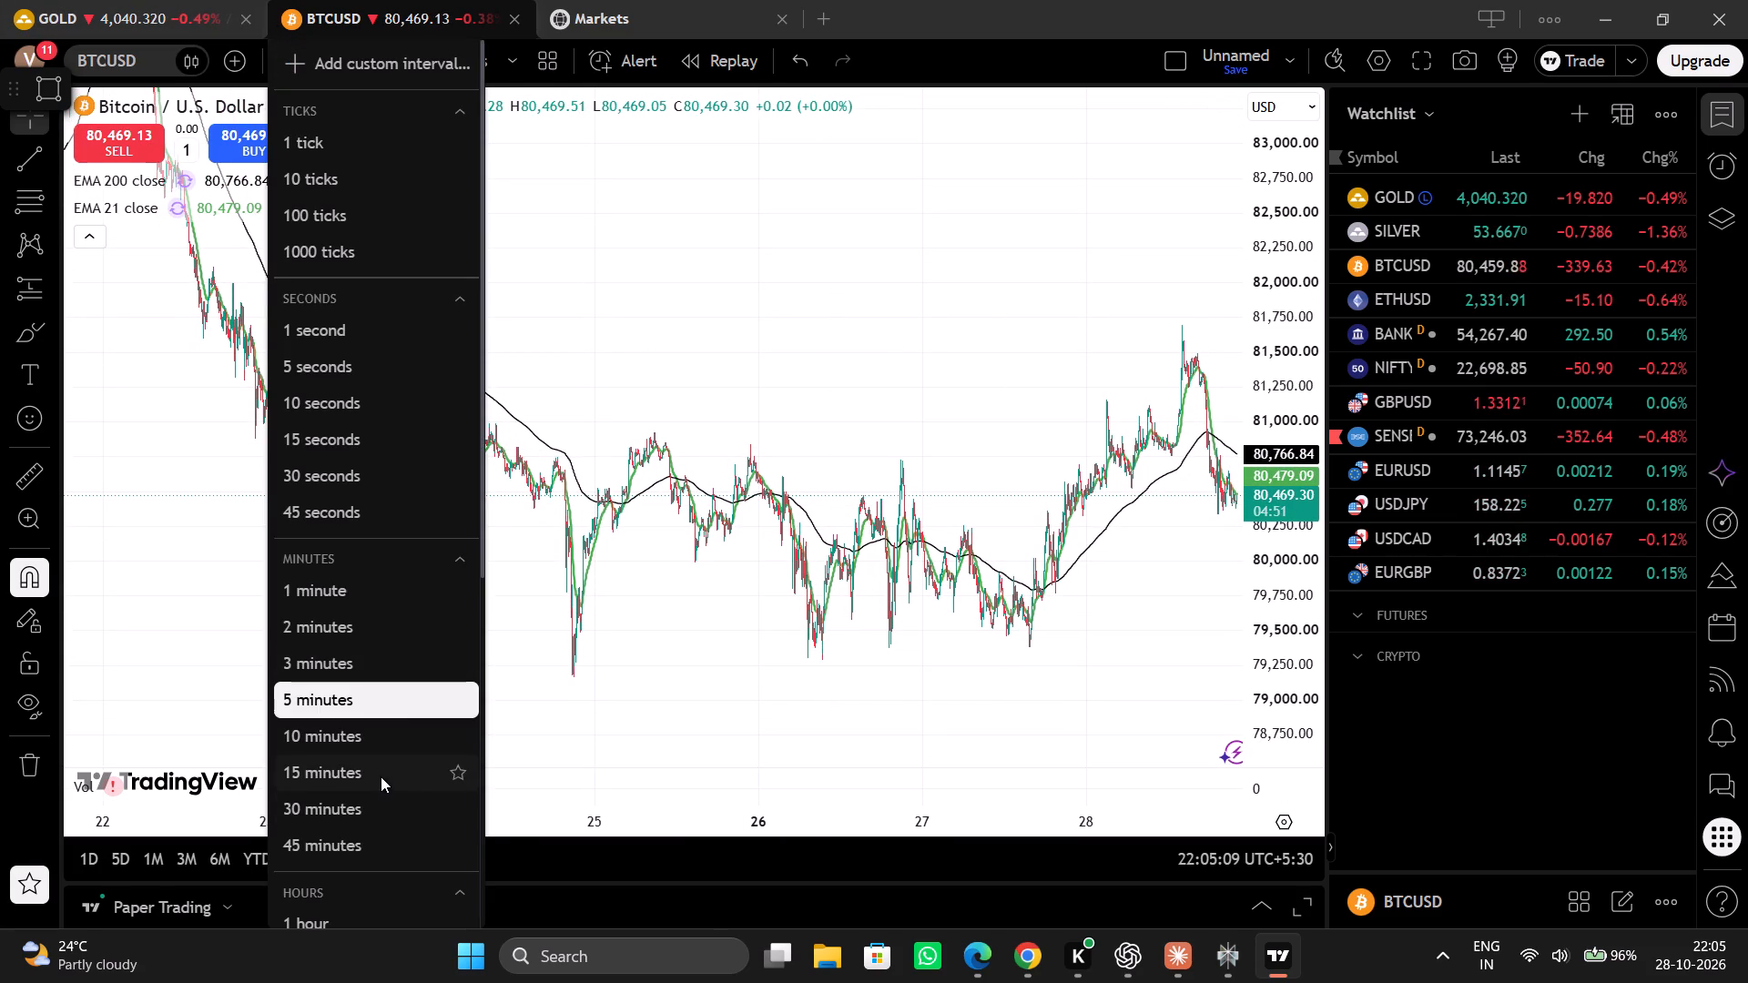
{"action": "left_click", "coordinate": [381, 776]}
Draw a rectangle zone on the BTCUSD chart from about 22 Oct 18:15 to 28 Oct 16:00, between 81,730.92 and 81,472.53.
{"action": "left_click_drag", "start_coordinate": [1093, 824], "coordinate": [911, 763]}
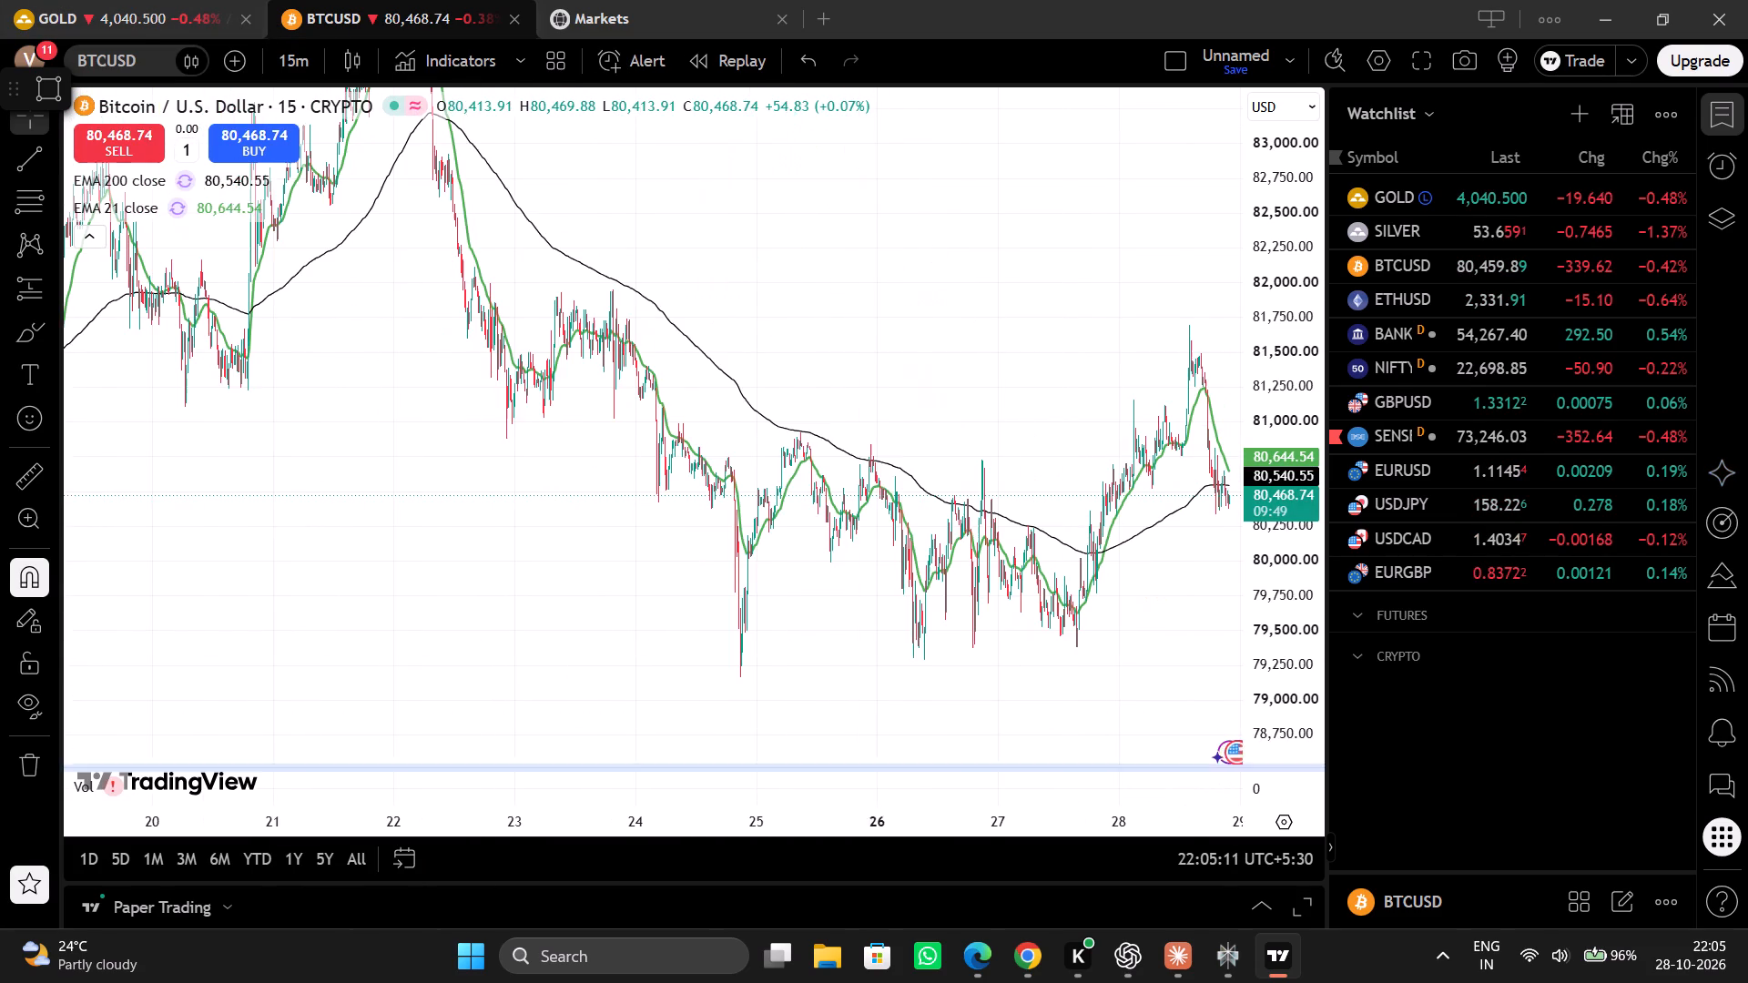
{"action": "left_click_drag", "start_coordinate": [911, 763], "coordinate": [911, 762]}
{"action": "left_click_drag", "start_coordinate": [914, 820], "coordinate": [883, 826]}
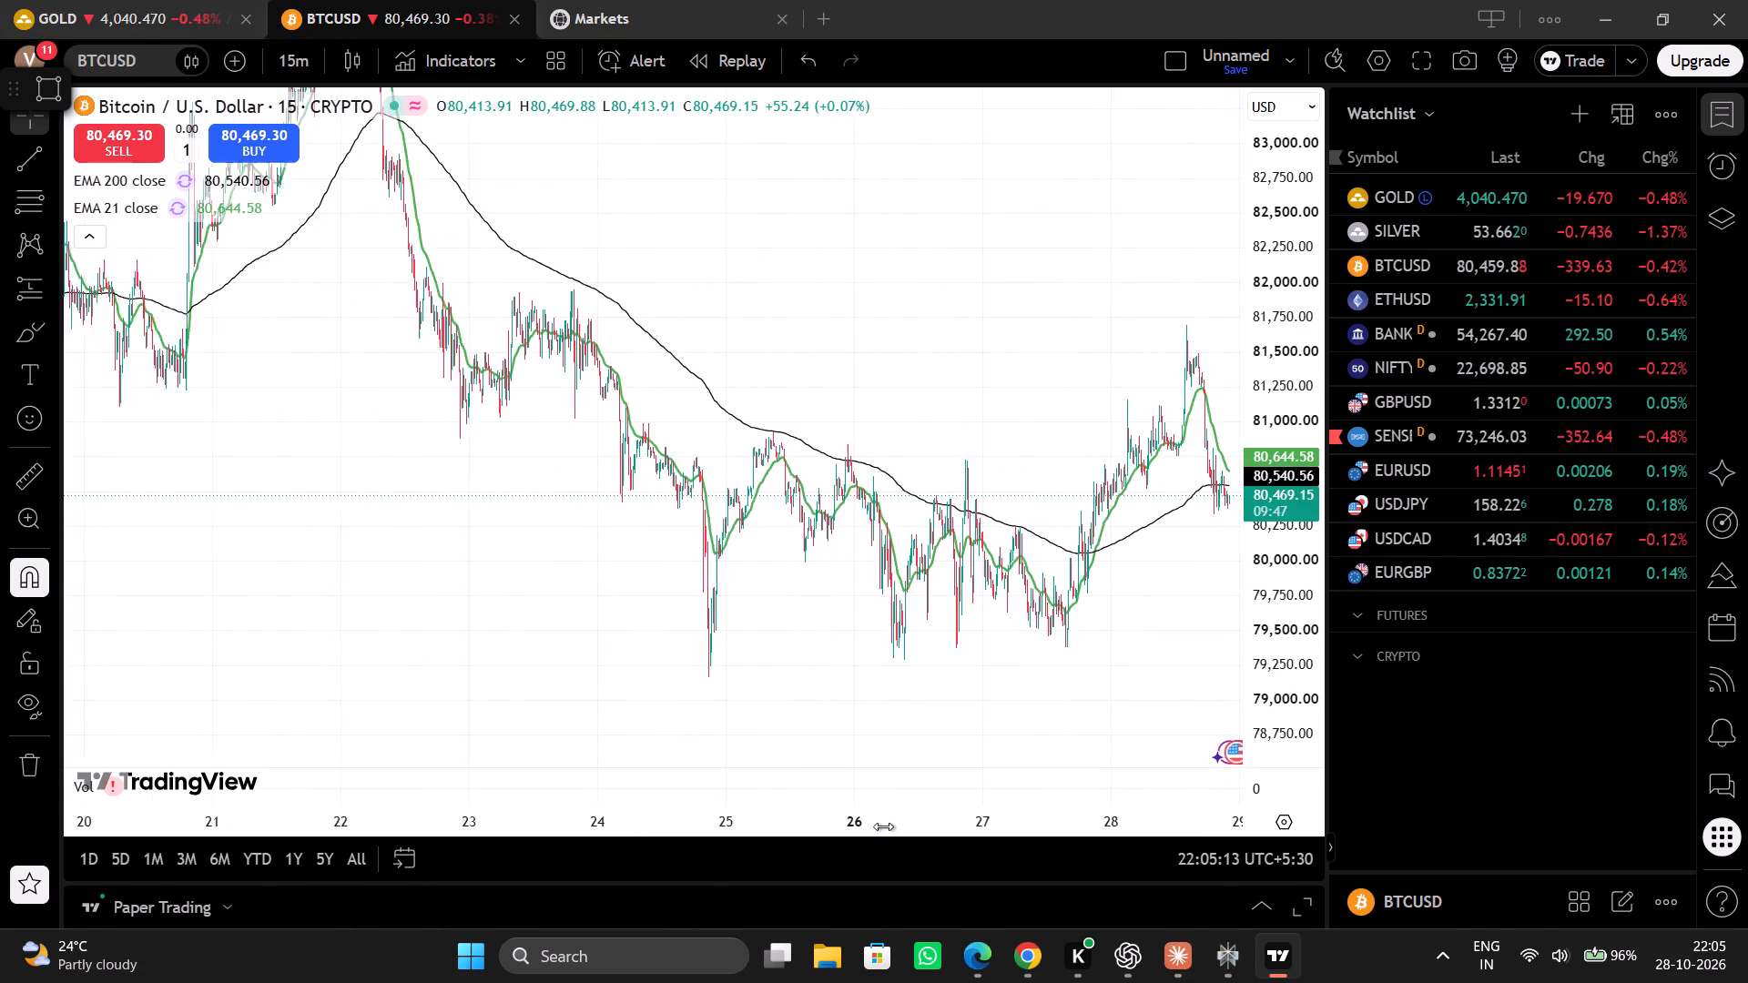
{"action": "left_click_drag", "start_coordinate": [883, 826], "coordinate": [742, 823]}
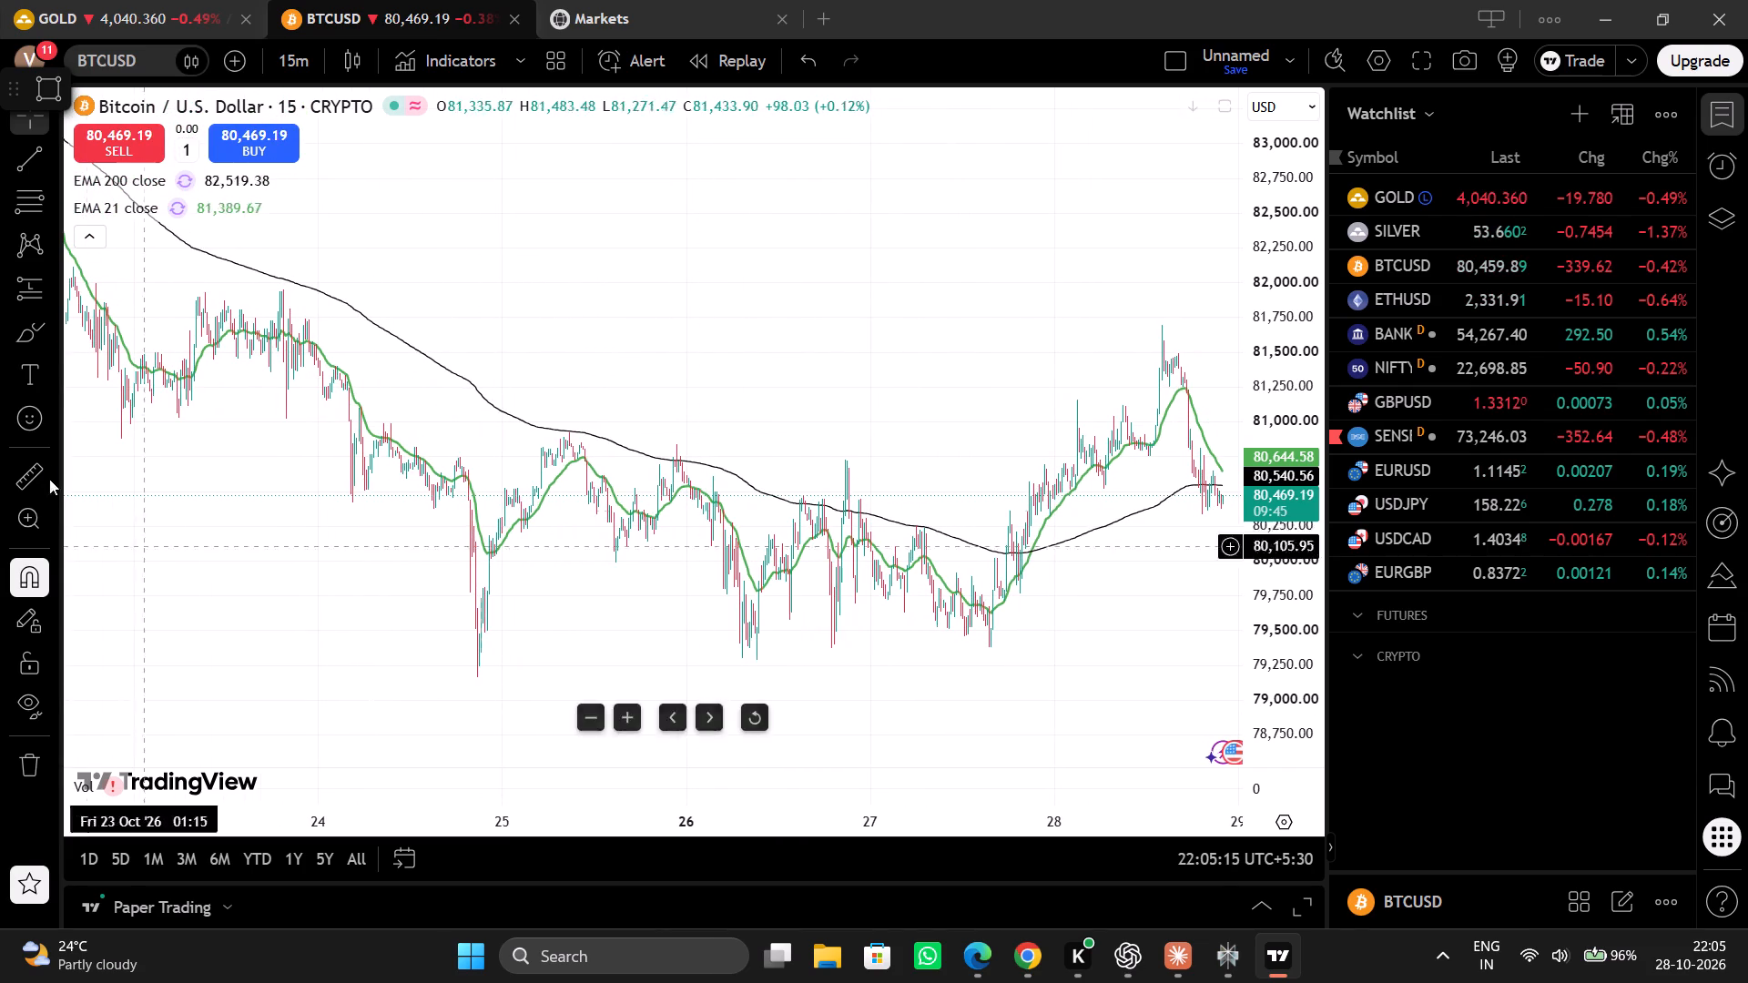
{"action": "left_click", "coordinate": [48, 327]}
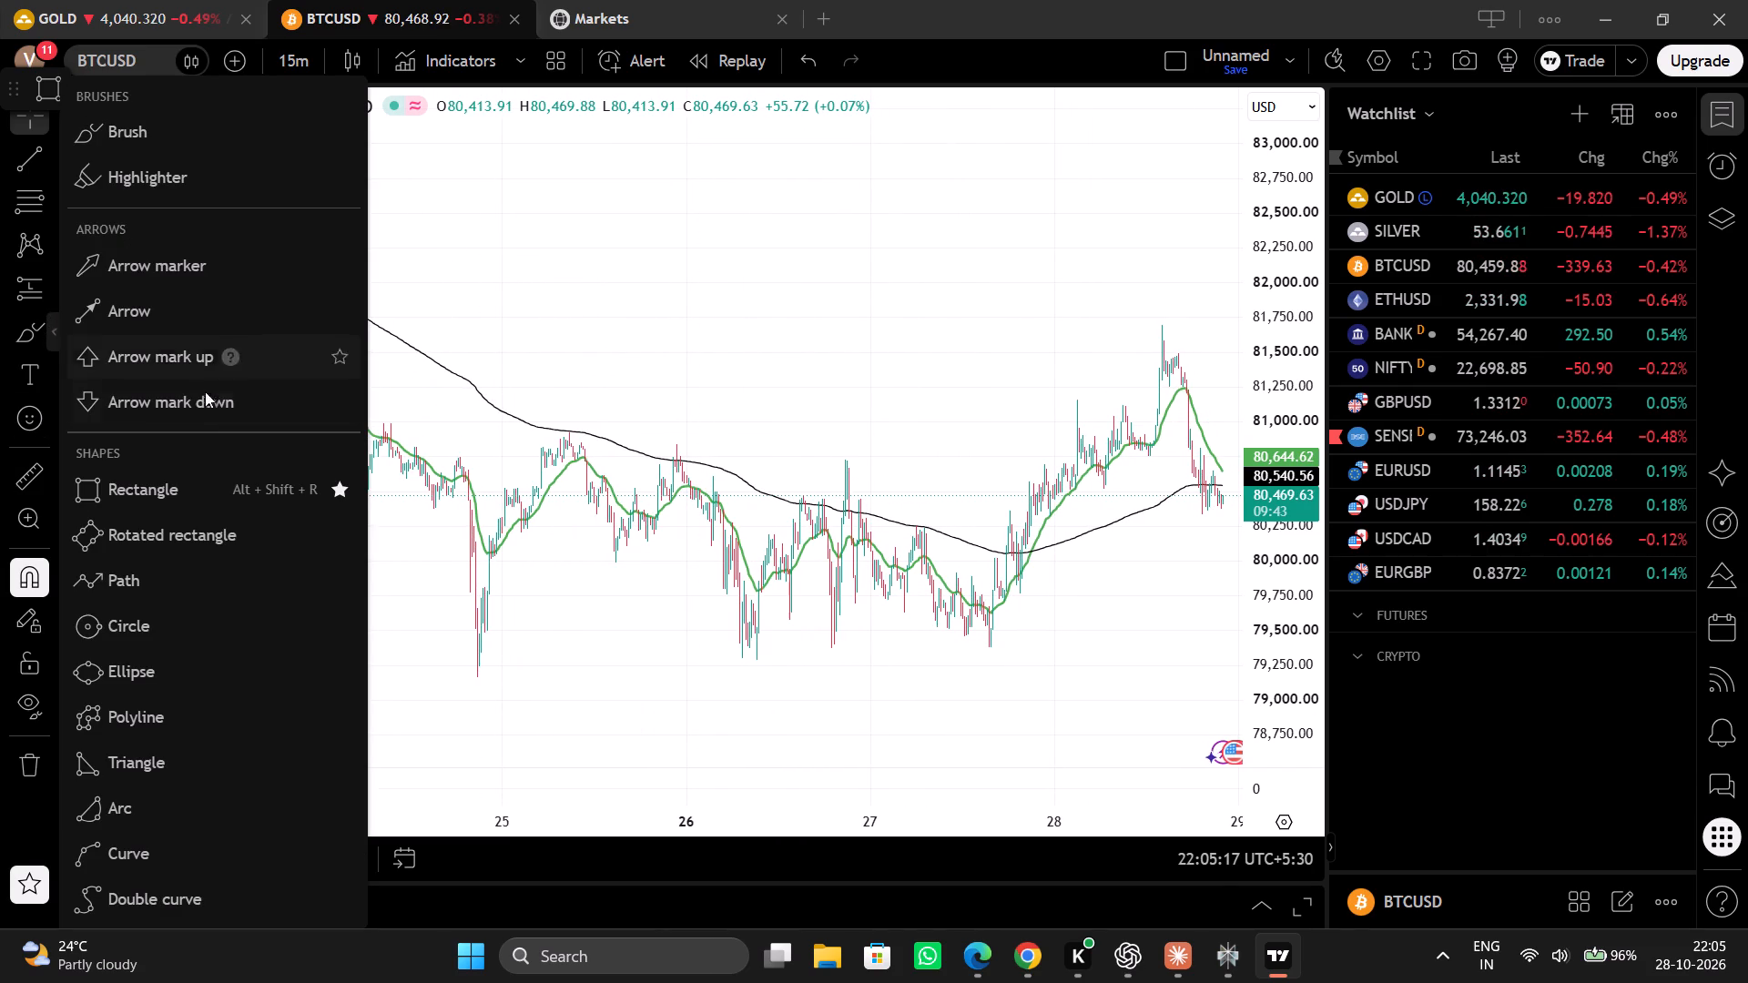
{"action": "left_click", "coordinate": [45, 81]}
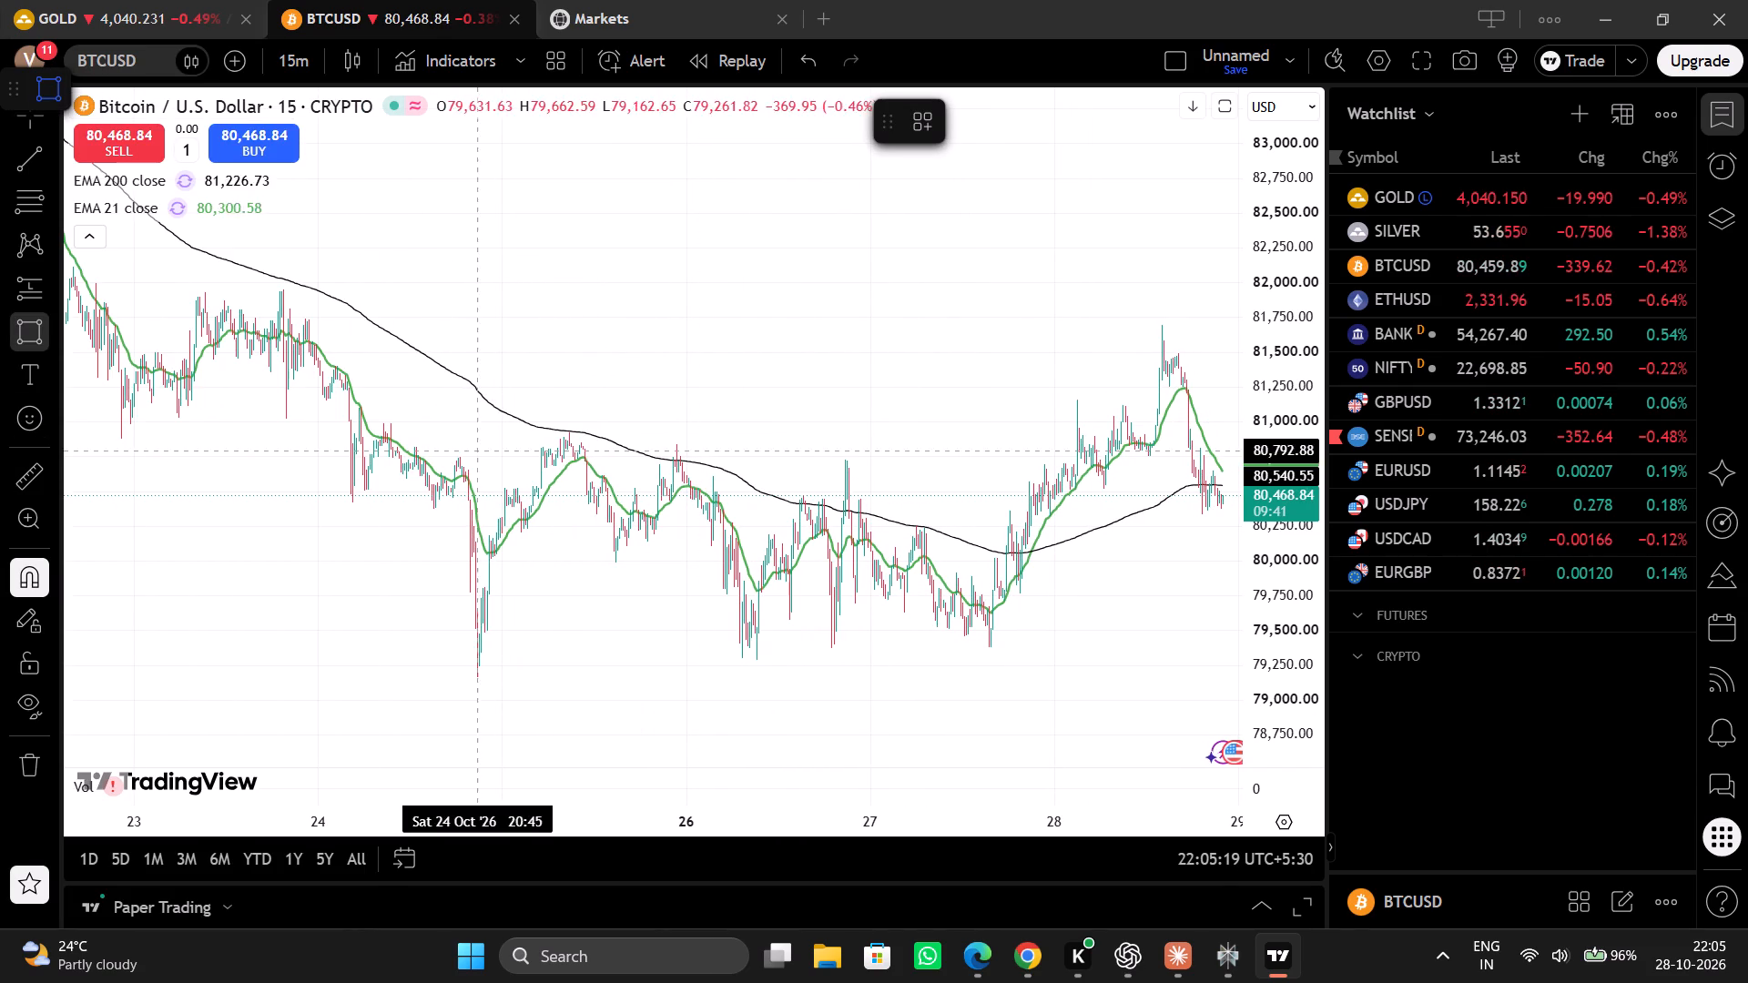
{"action": "left_click_drag", "start_coordinate": [90, 282], "coordinate": [272, 310]}
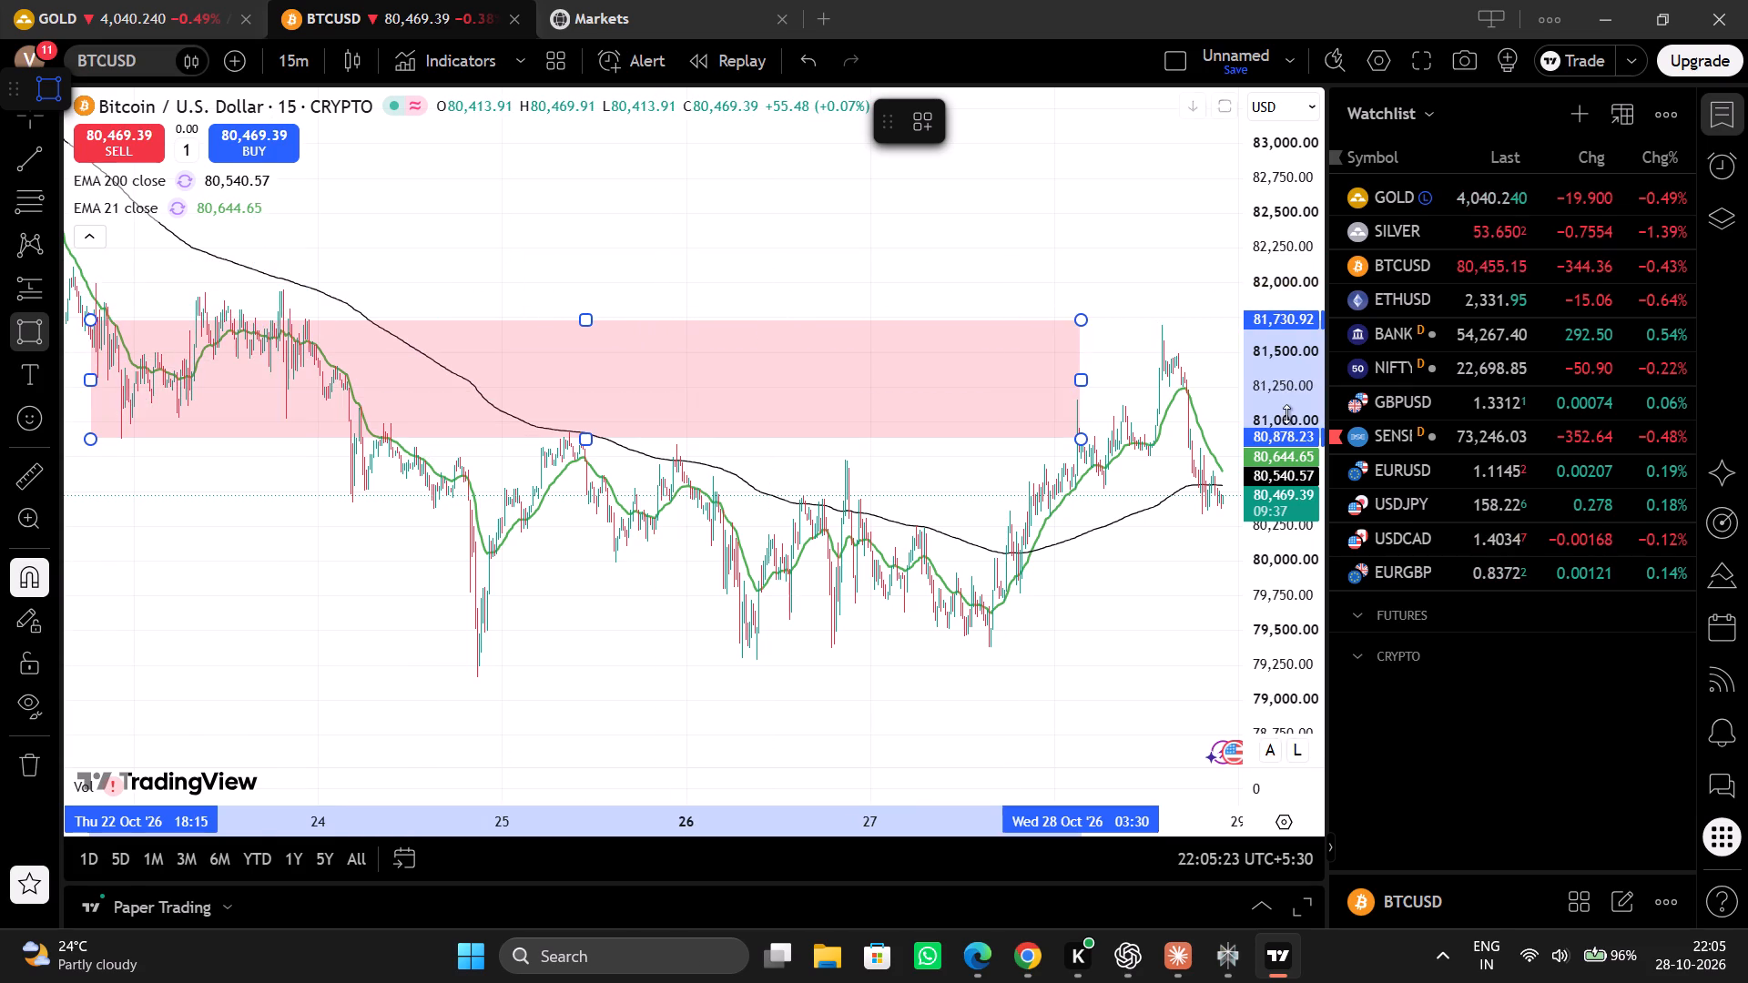
{"action": "left_click", "coordinate": [1177, 356]}
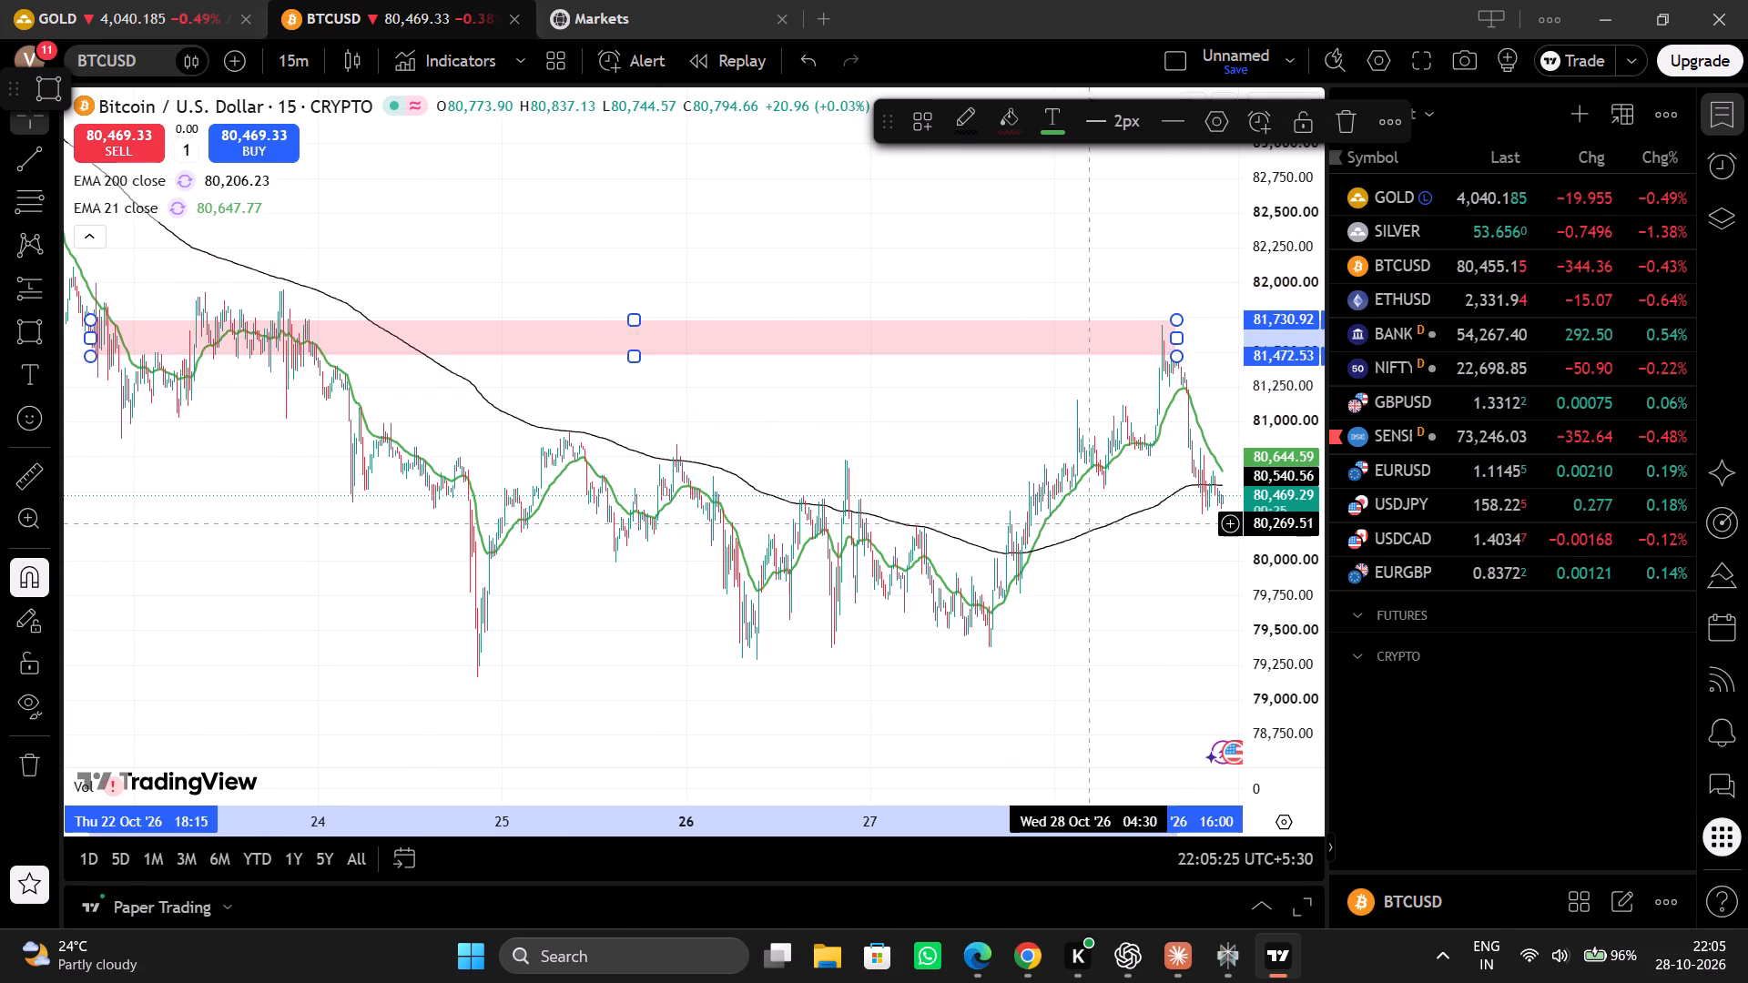
Move the BTCUSD rectangle zone up so it spans from about 81,742 to 82,001.
{"action": "left_click_drag", "start_coordinate": [1090, 522], "coordinate": [1037, 621]}
{"action": "left_click_drag", "start_coordinate": [801, 820], "coordinate": [1035, 850]}
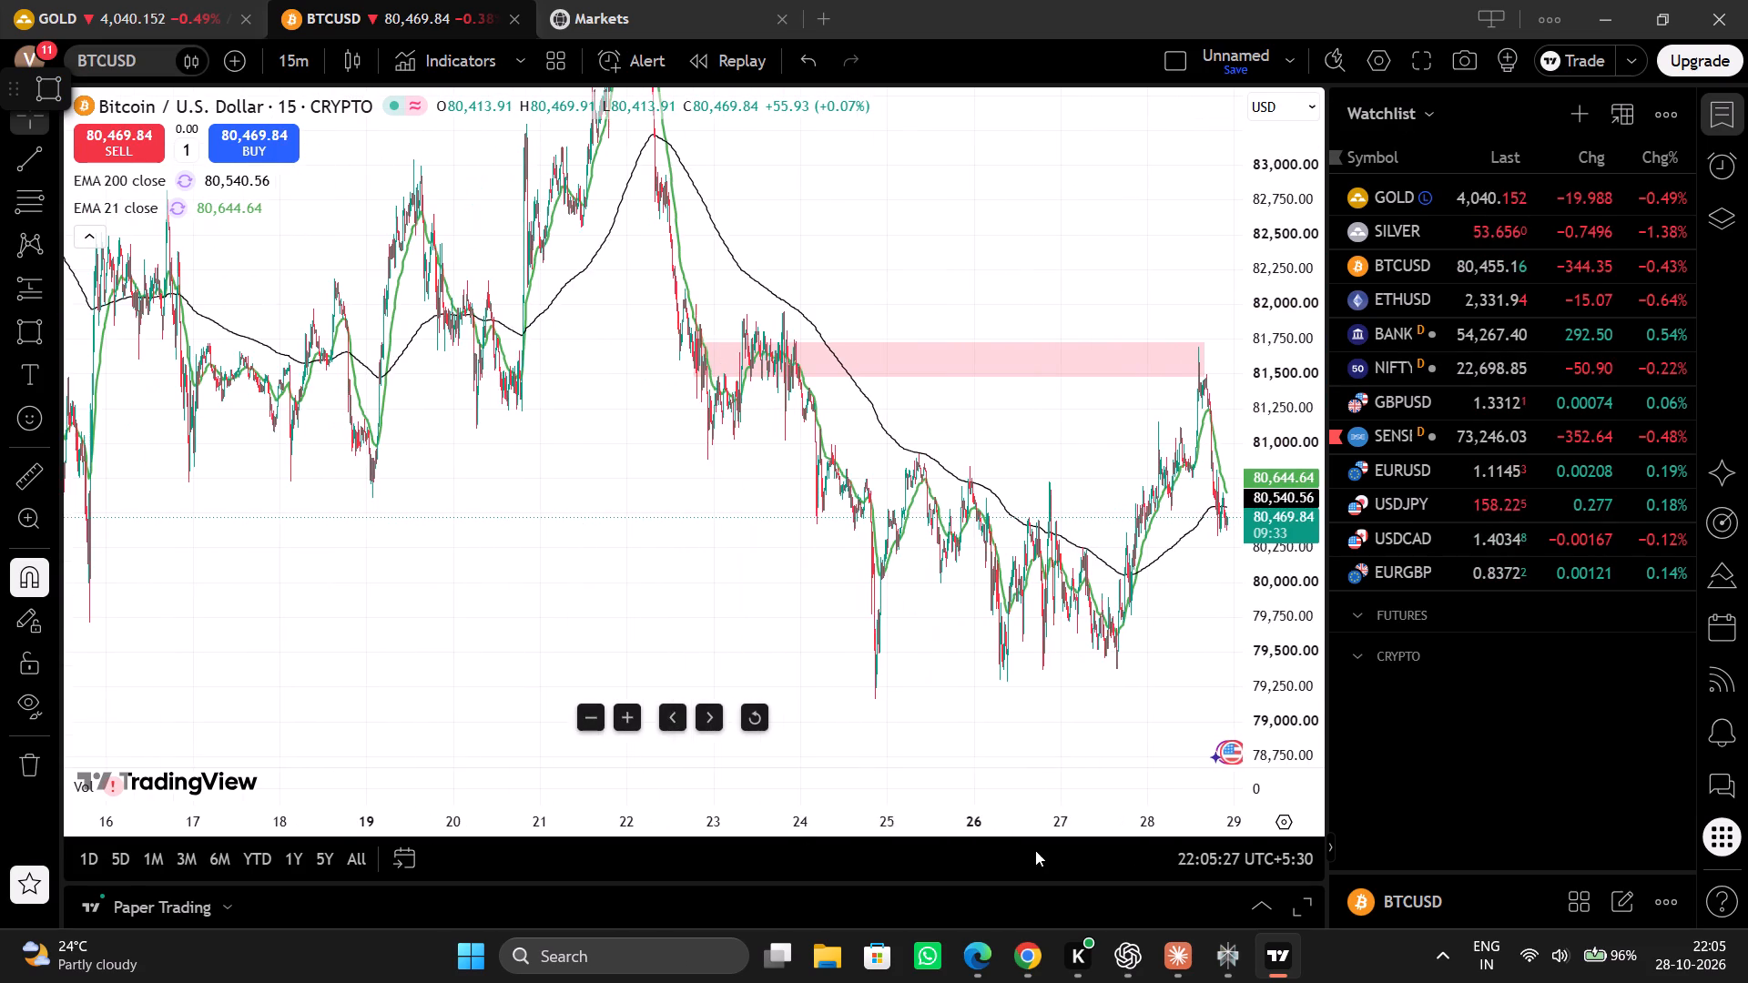
{"action": "left_click", "coordinate": [954, 345]}
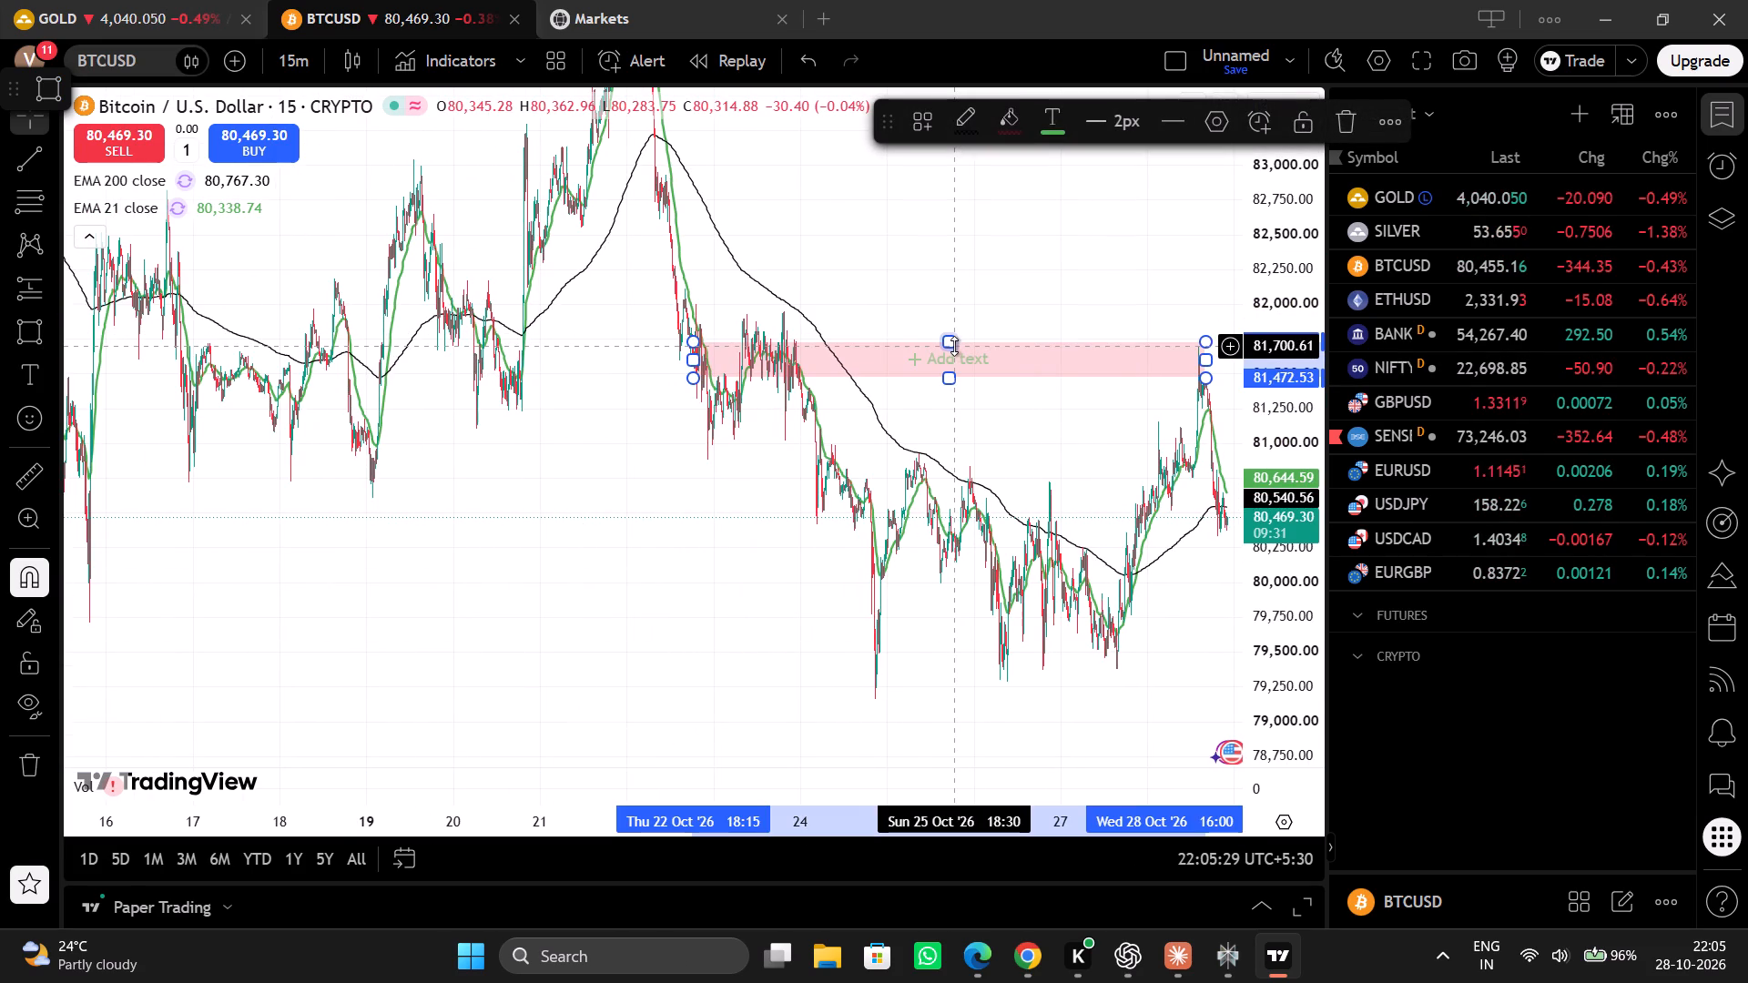
{"action": "left_click", "coordinate": [969, 346]}
{"action": "left_click_drag", "start_coordinate": [971, 341], "coordinate": [959, 309]}
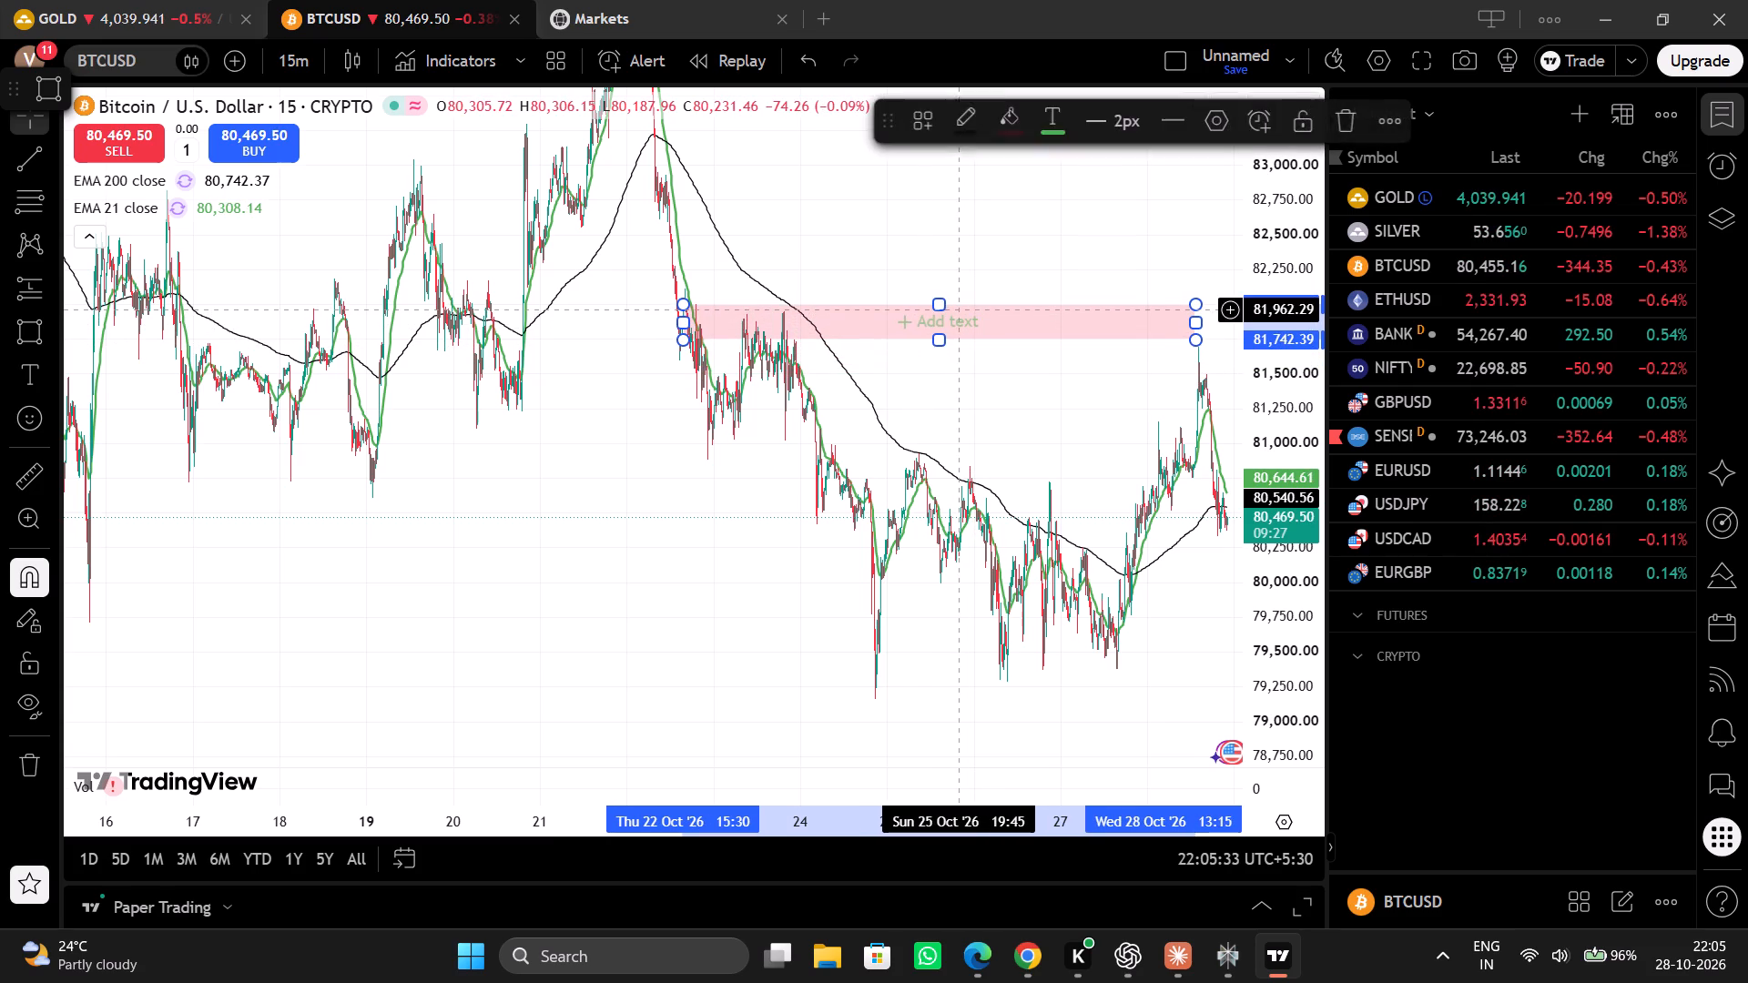
Extend the BTCUSD rectangle zone forward to about 30 Oct 08:00 and lower its bottom edge to about 81,700.
{"action": "left_click_drag", "start_coordinate": [950, 449], "coordinate": [661, 499]}
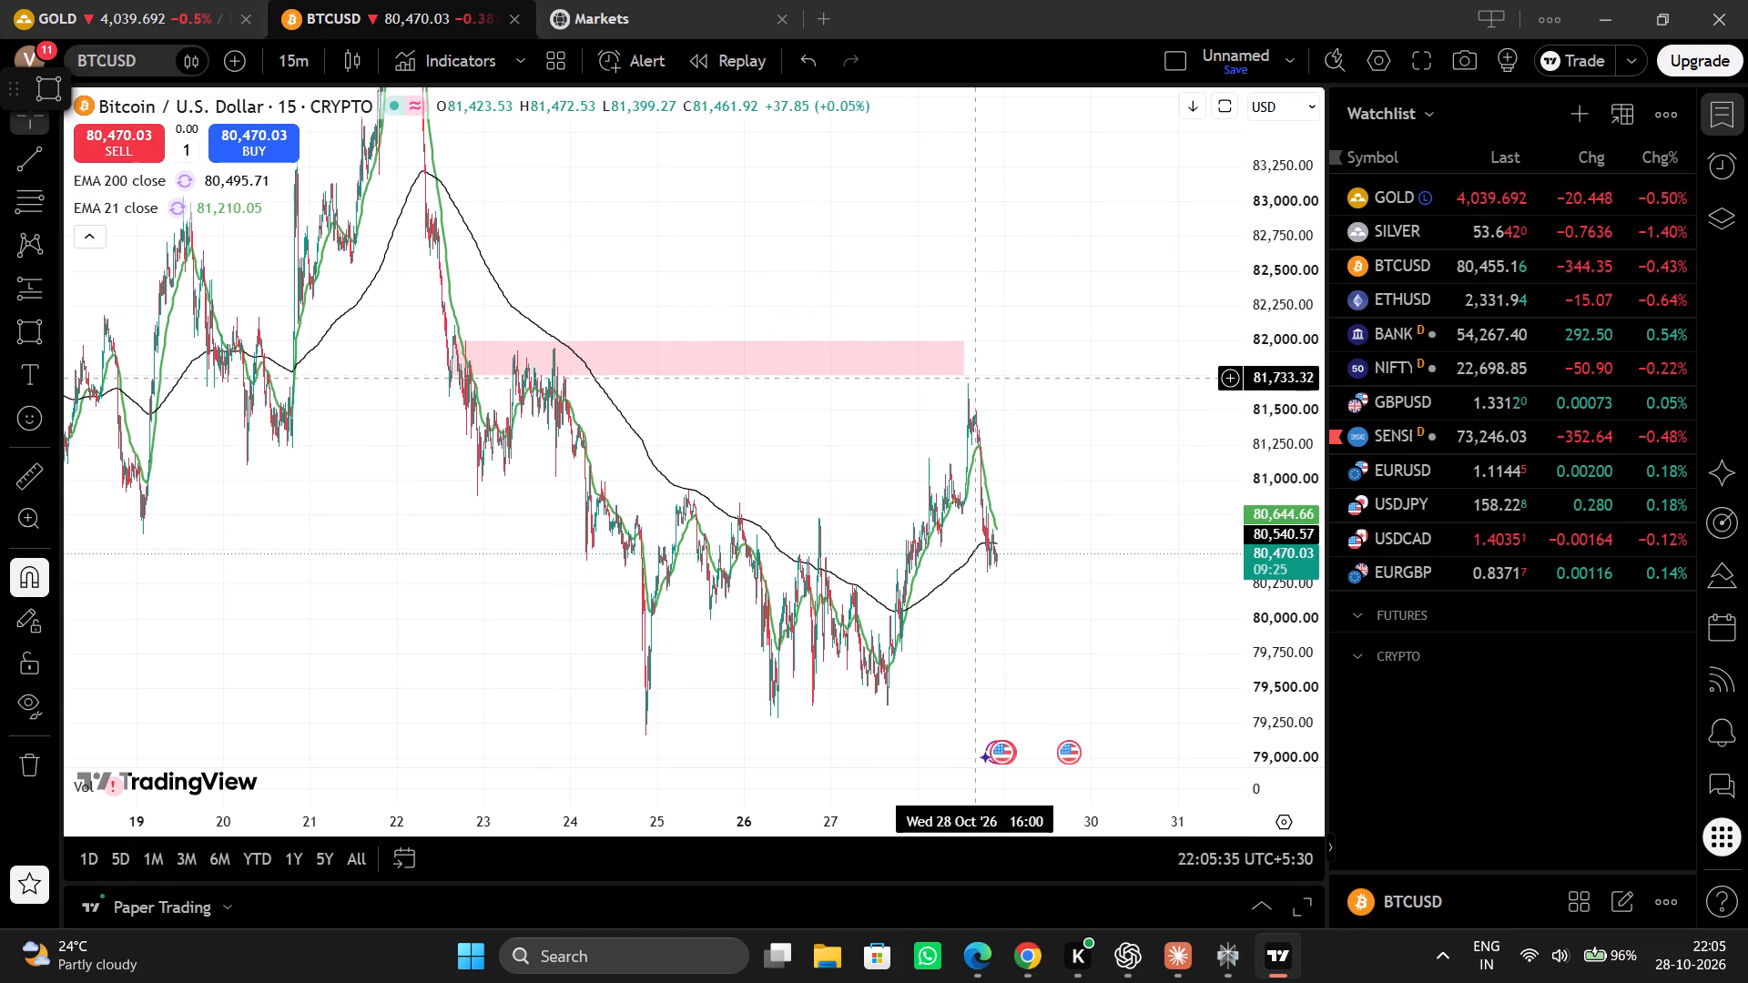
{"action": "left_click_drag", "start_coordinate": [968, 360], "coordinate": [1107, 363]}
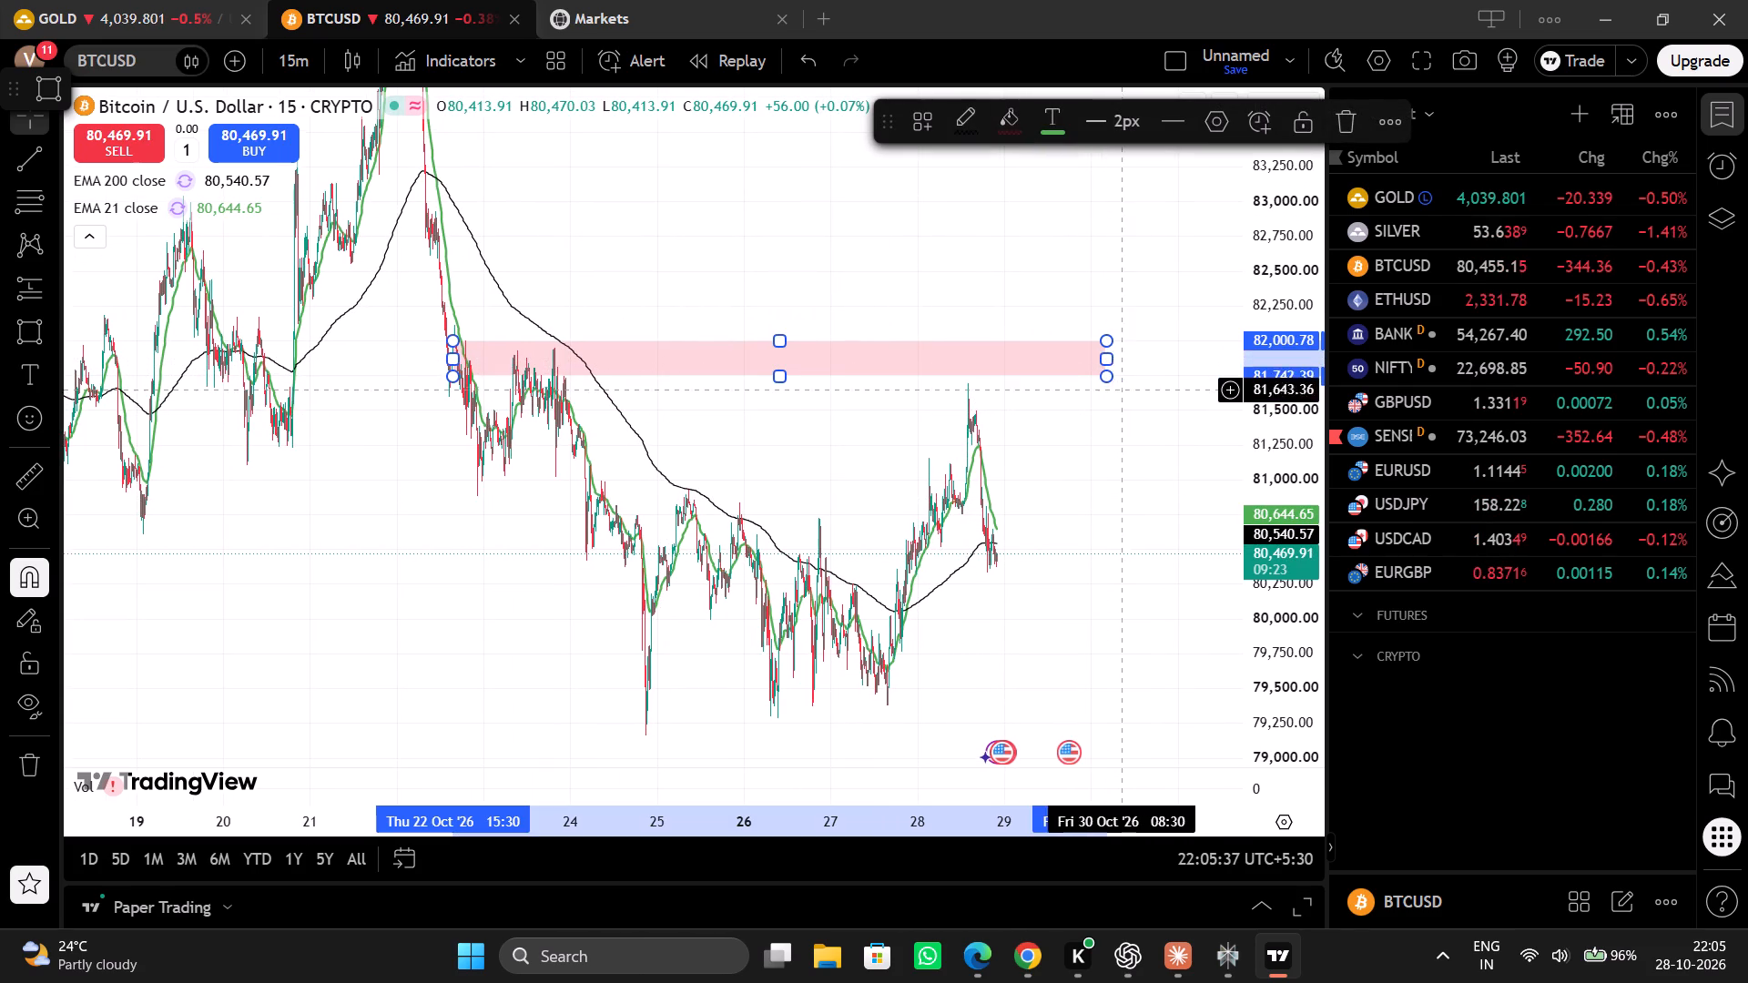
{"action": "left_click_drag", "start_coordinate": [1108, 375], "coordinate": [1121, 384]}
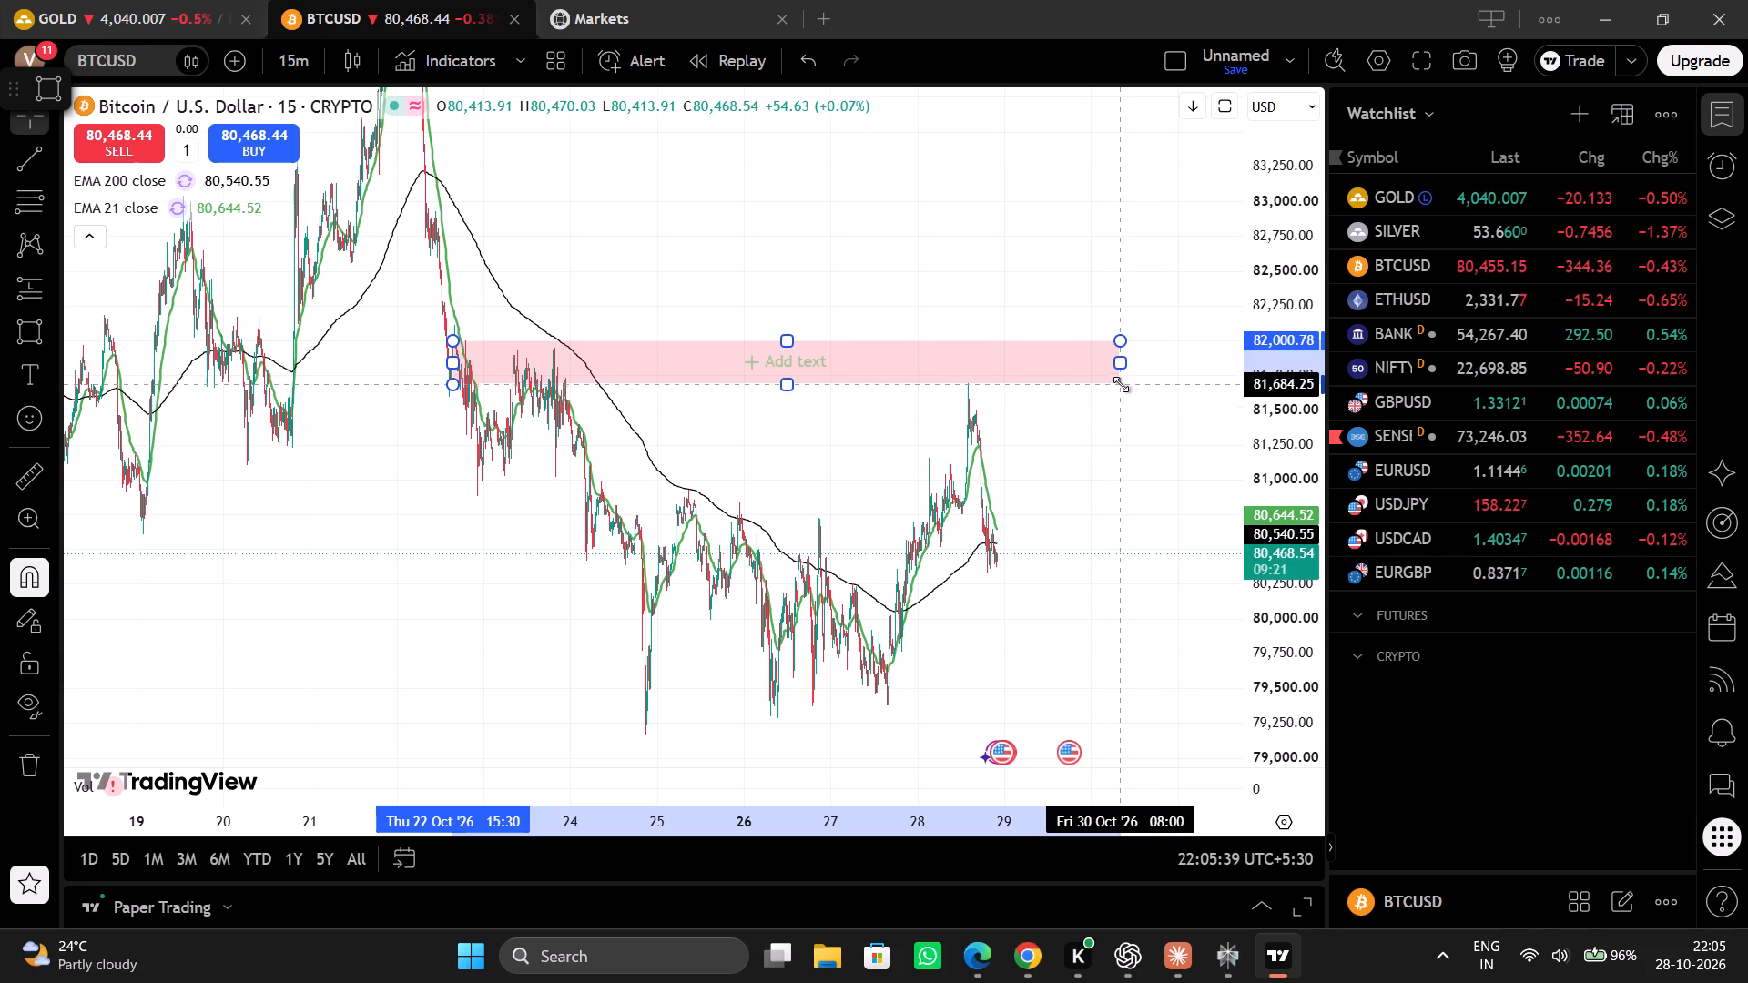
{"action": "left_click_drag", "start_coordinate": [1121, 384], "coordinate": [1122, 380]}
{"action": "left_click", "coordinate": [1095, 449]}
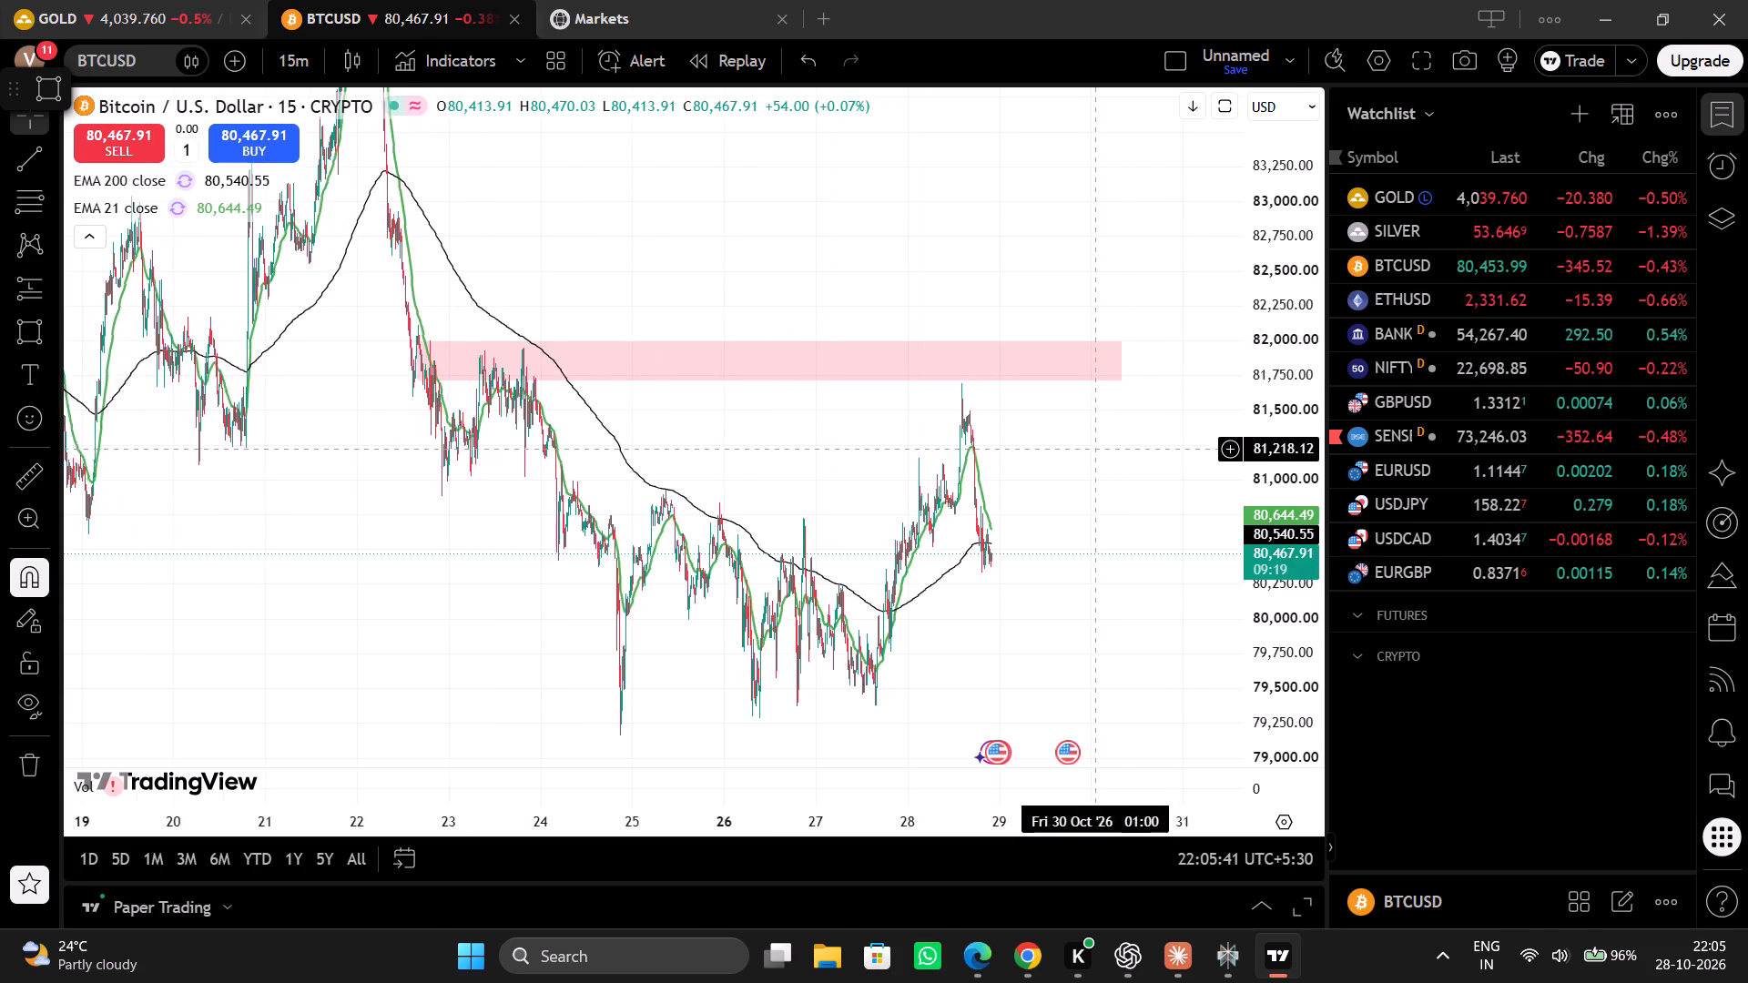
Draw a rectangle zone on the BTCUSD chart from 28 Oct 06:30 to about 20:30, between 80,642.70 and 80,492.42.
{"action": "left_click_drag", "start_coordinate": [1088, 813], "coordinate": [781, 837]}
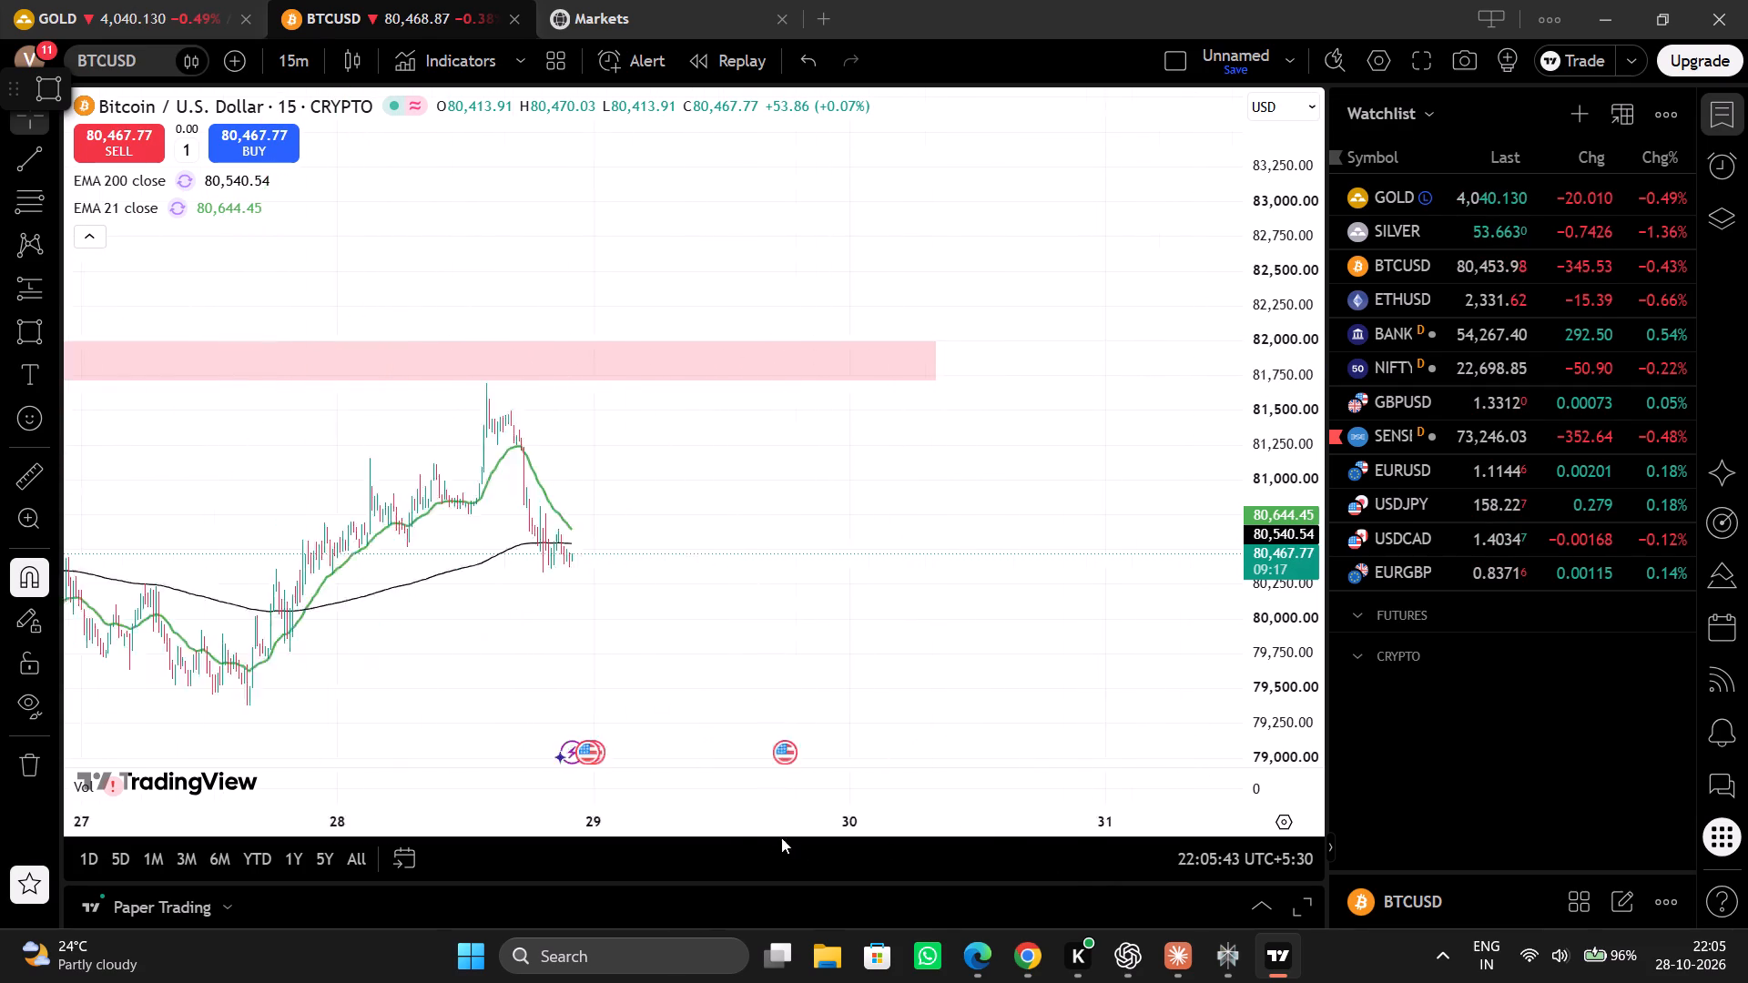
{"action": "left_click_drag", "start_coordinate": [781, 837], "coordinate": [751, 836]}
{"action": "left_click_drag", "start_coordinate": [464, 719], "coordinate": [888, 608]}
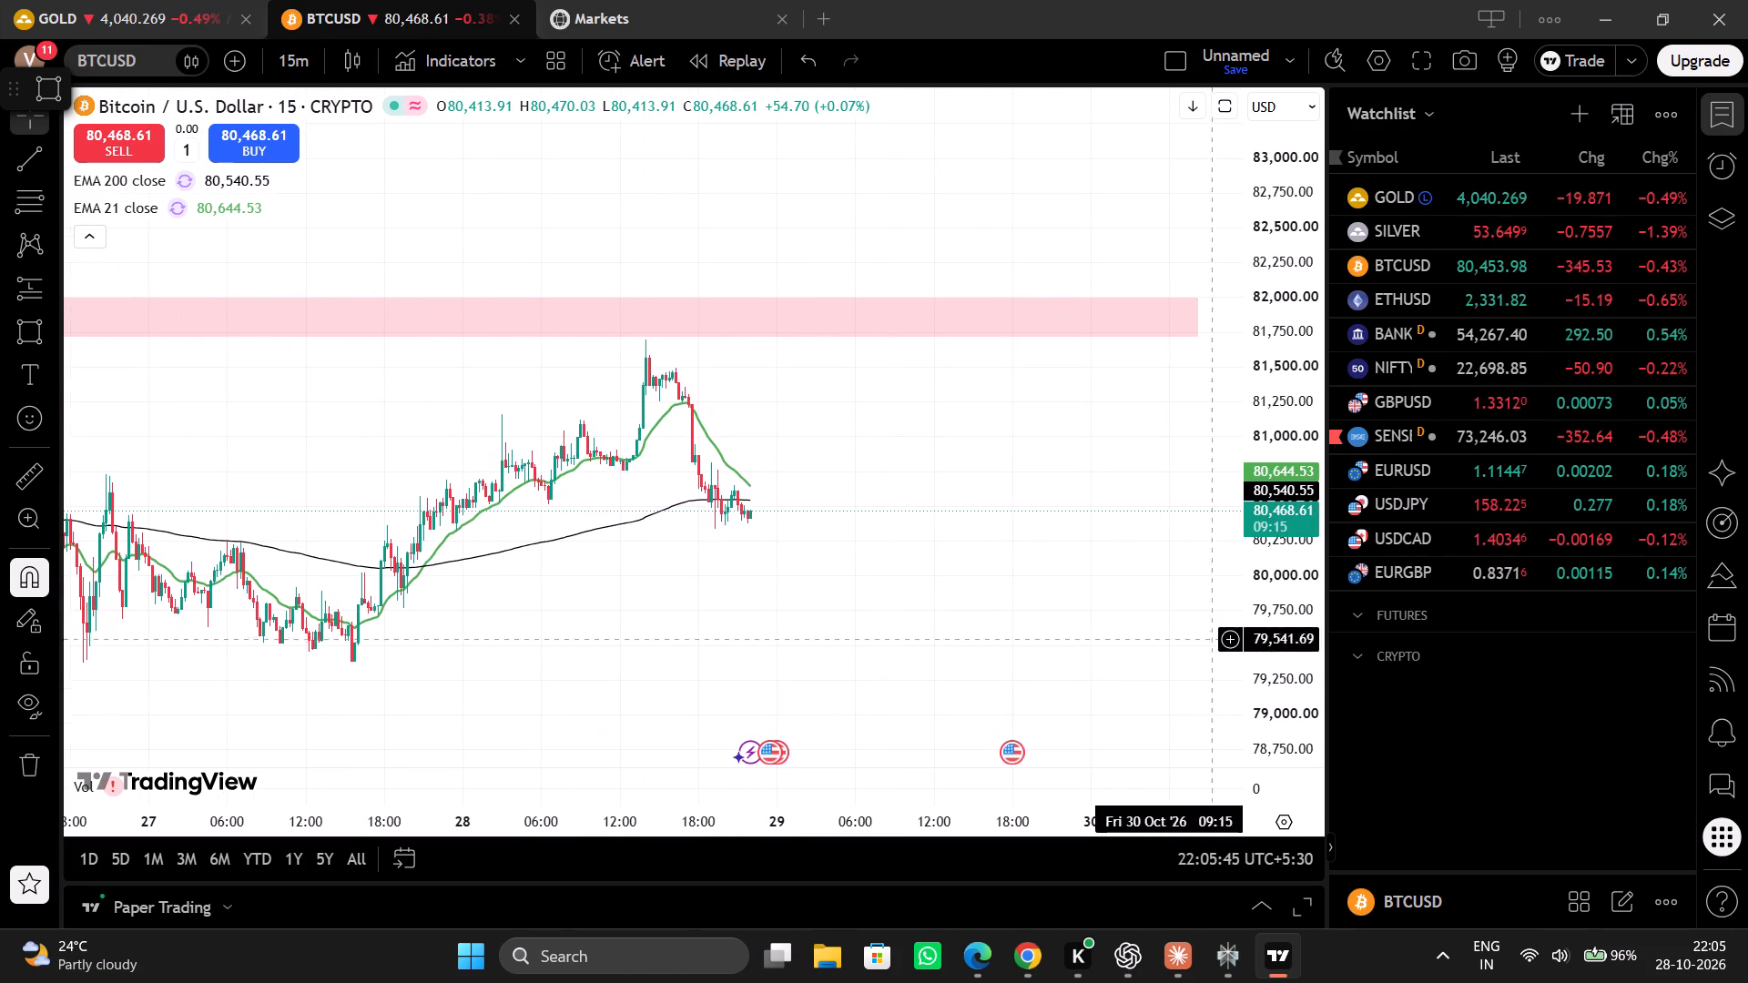
{"action": "left_click_drag", "start_coordinate": [1267, 675], "coordinate": [1256, 402]}
{"action": "left_click_drag", "start_coordinate": [722, 629], "coordinate": [974, 510]}
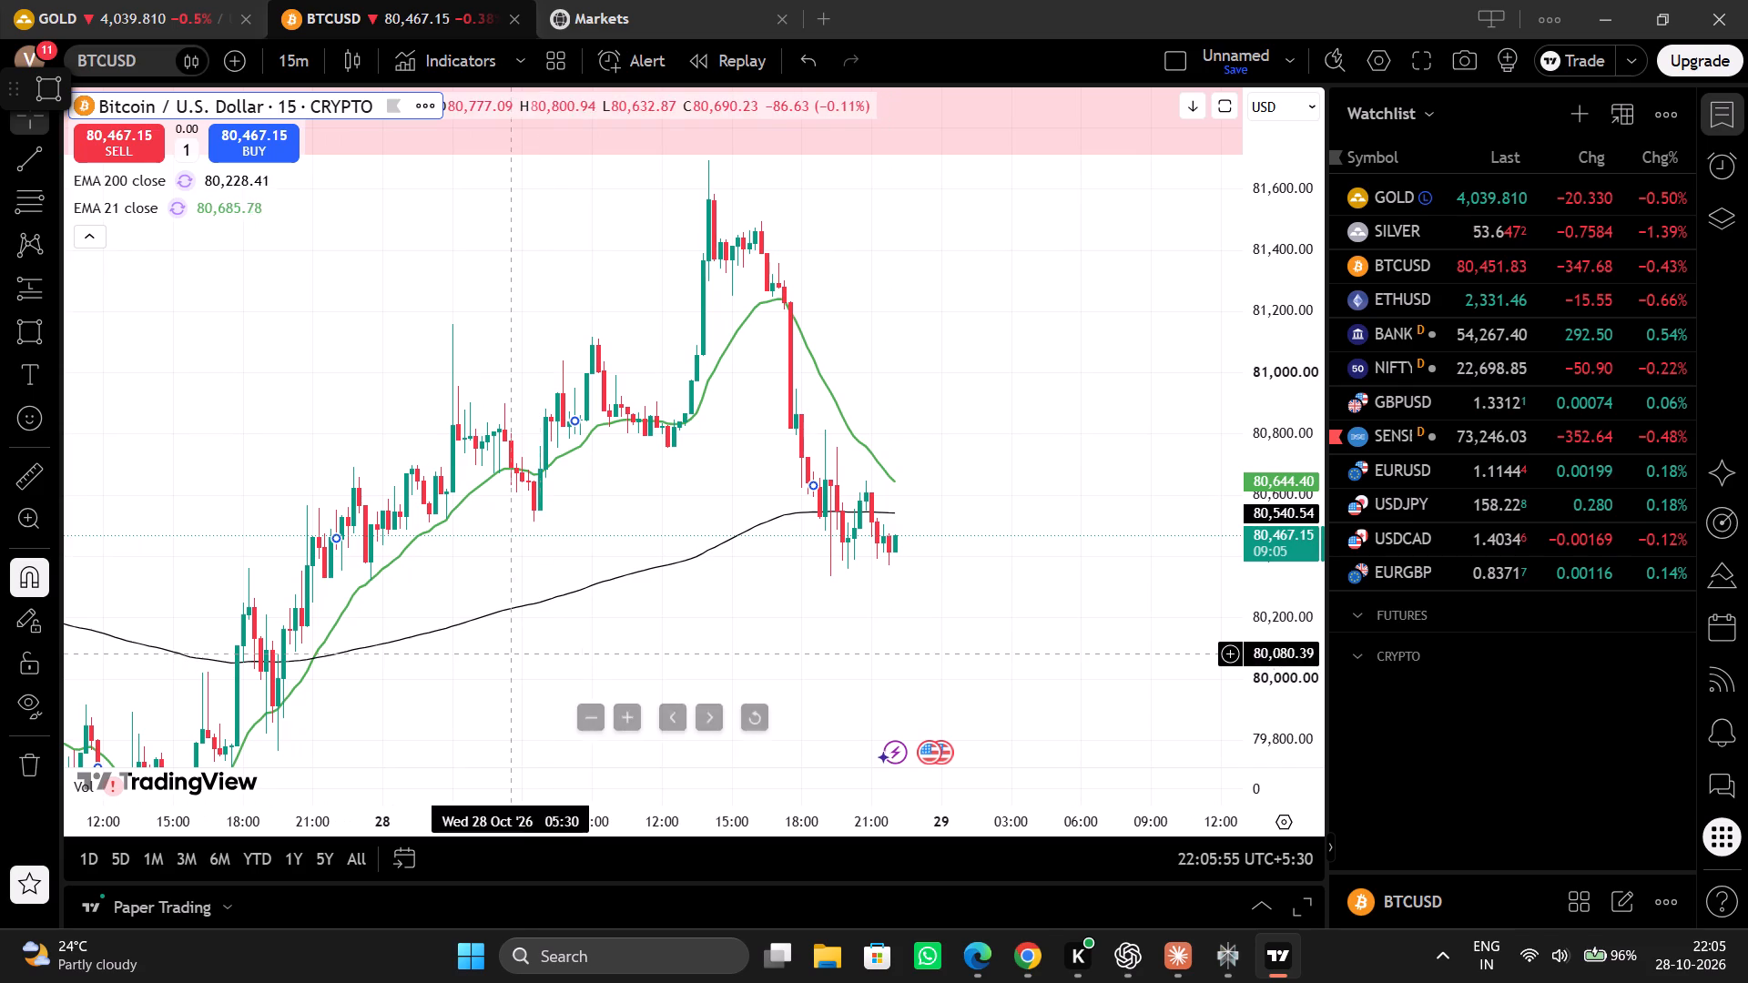
{"action": "left_click", "coordinate": [12, 336]}
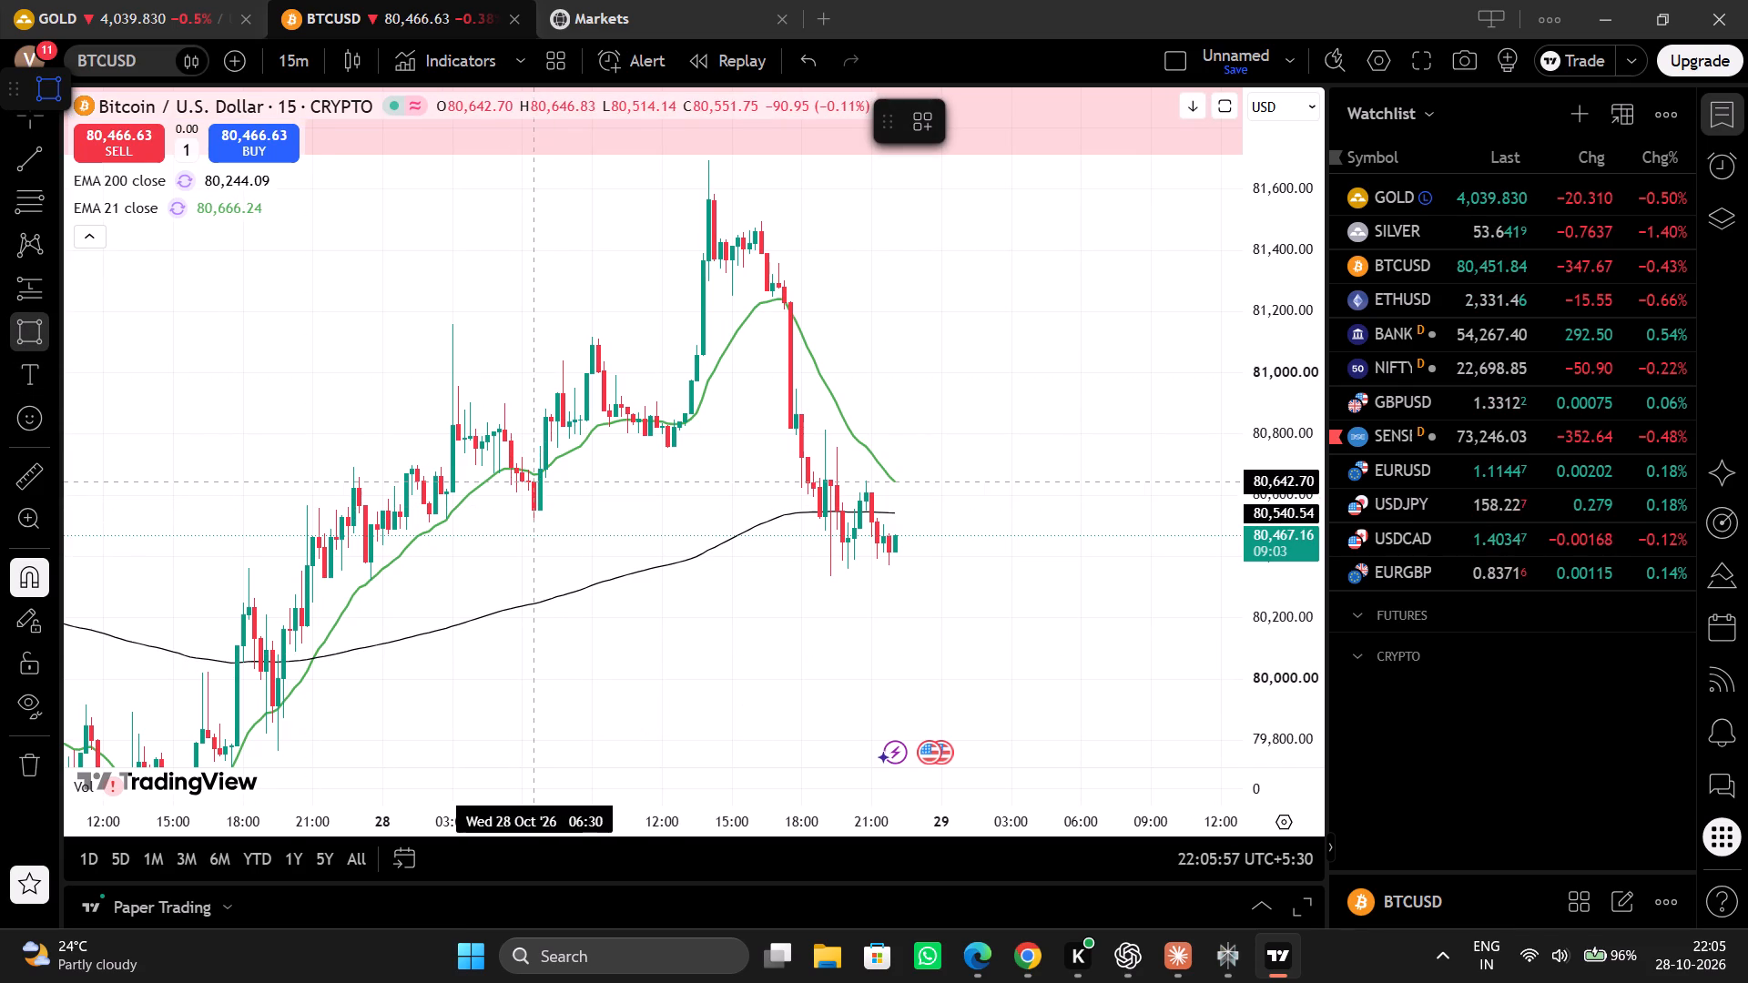
{"action": "left_click_drag", "start_coordinate": [533, 483], "coordinate": [755, 515]}
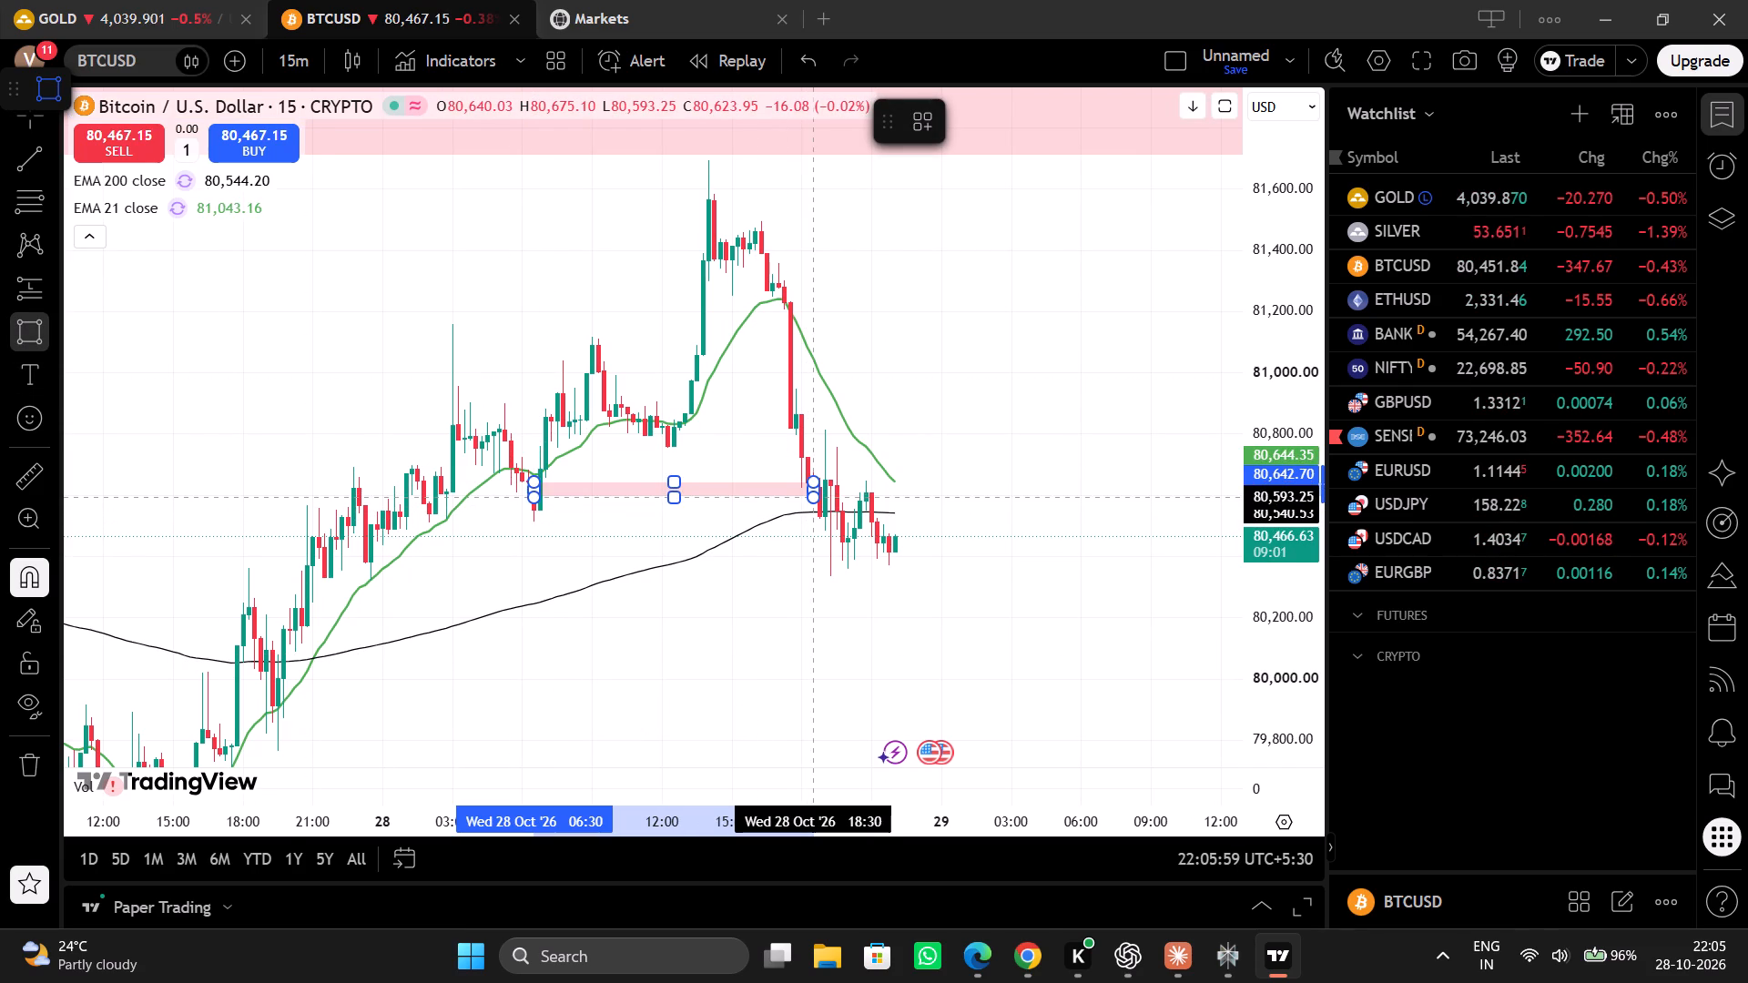
{"action": "left_click", "coordinate": [859, 529]}
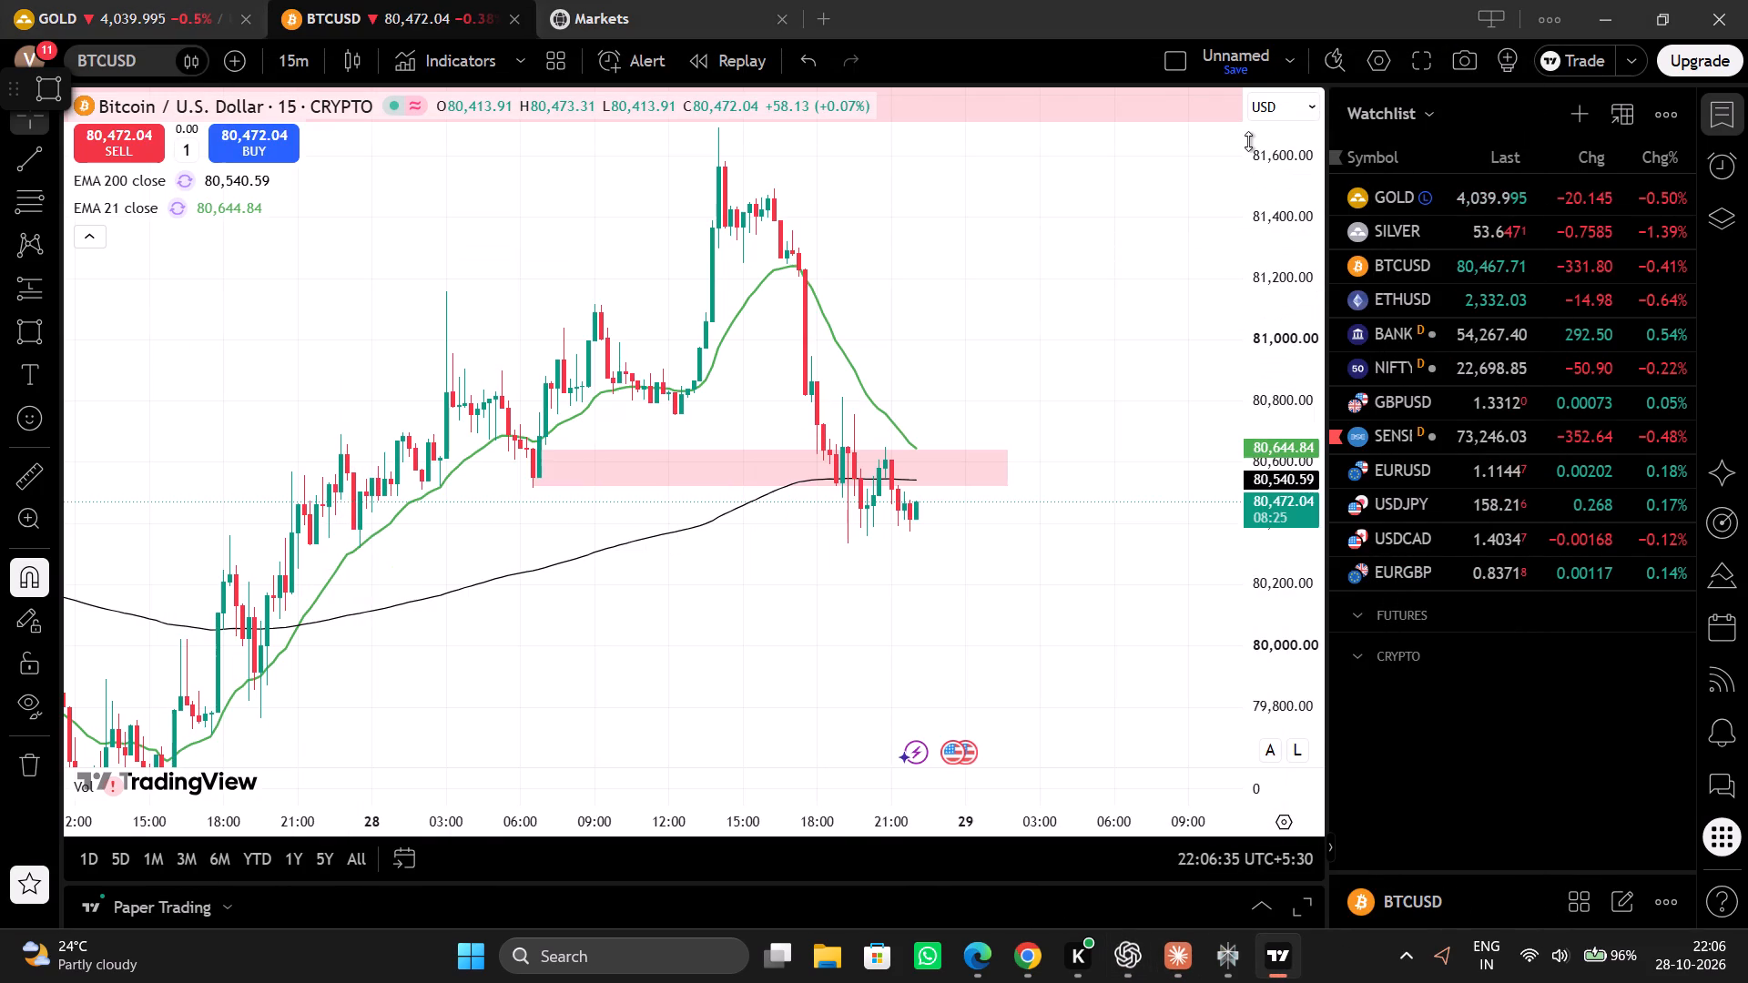
Open the latest updates from the gold chart and review the gold news headlines about the Fed decision.
{"action": "left_click", "coordinate": [142, 0]}
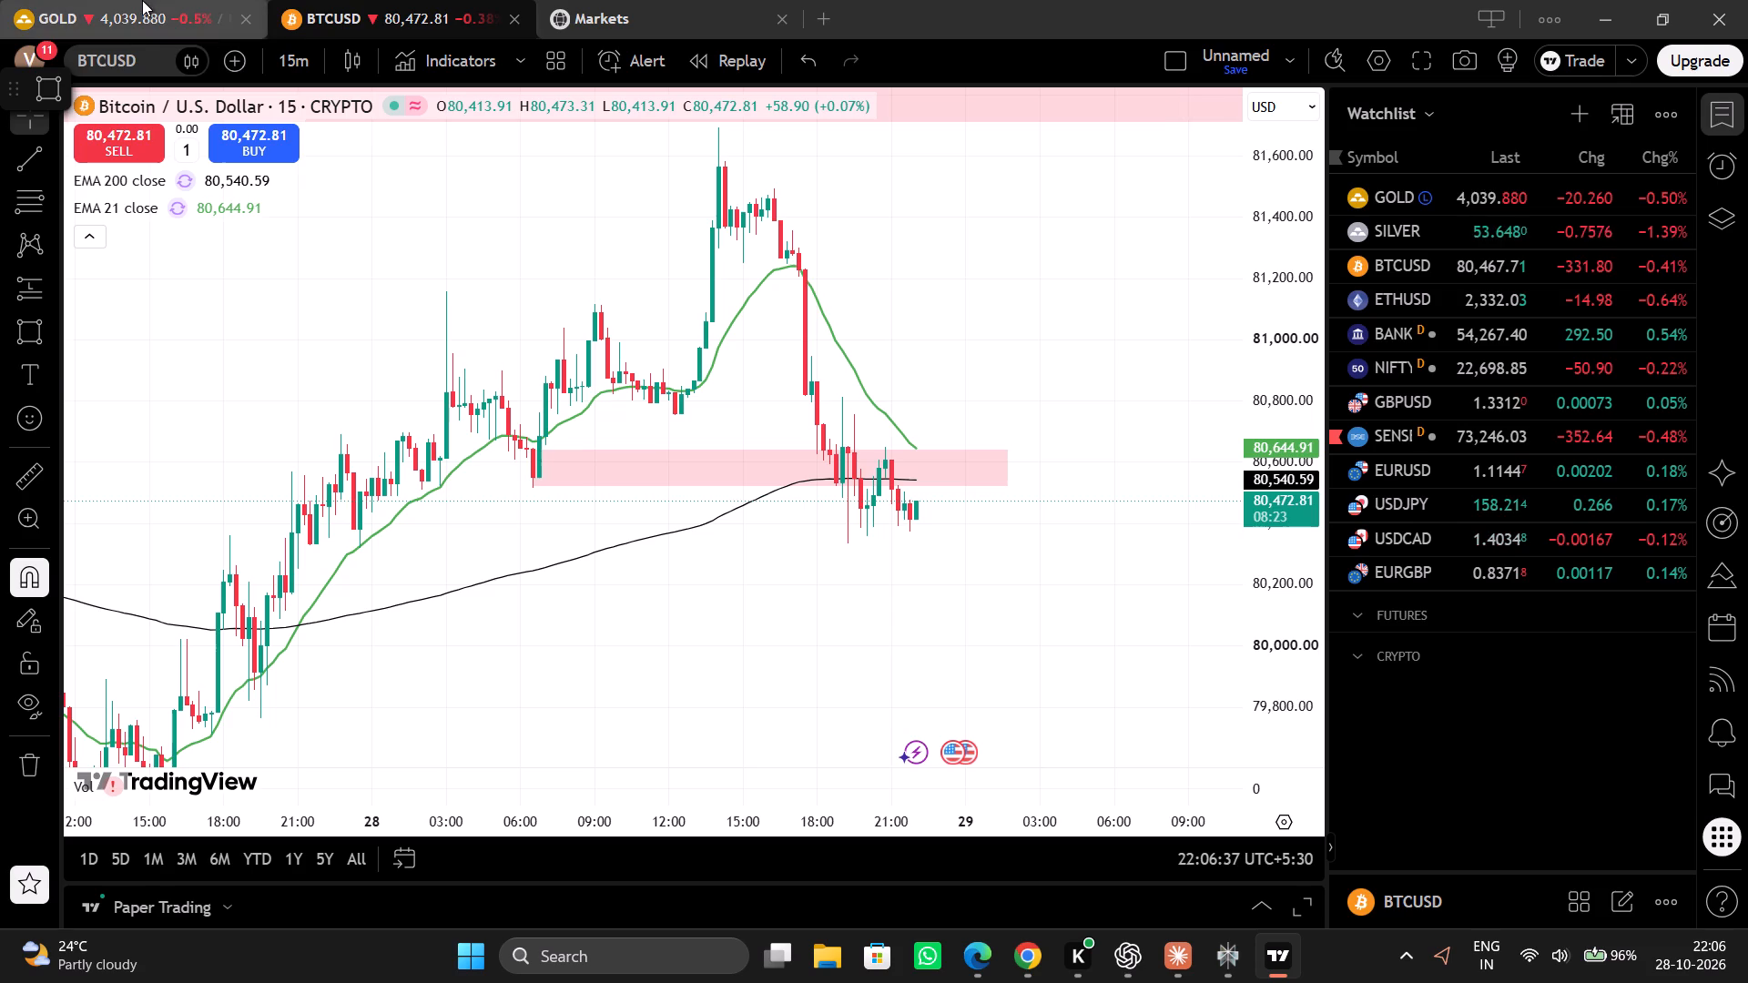
{"action": "left_click", "coordinate": [852, 752]}
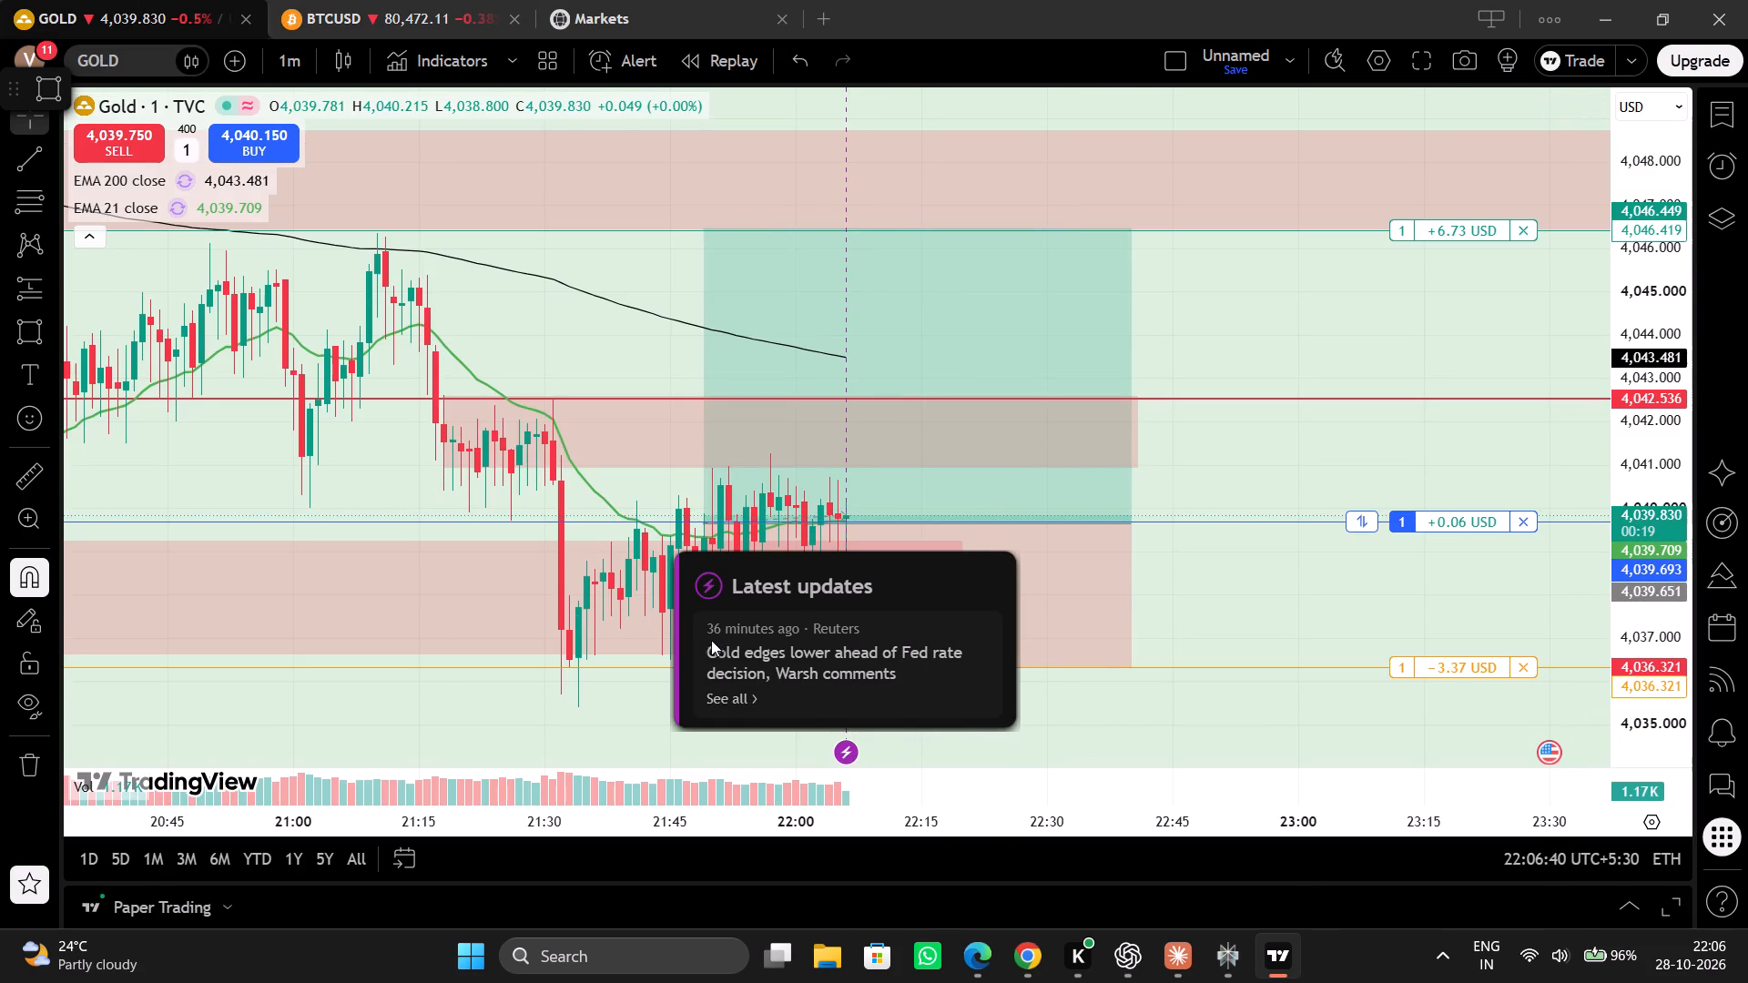
{"action": "left_click_drag", "start_coordinate": [700, 654], "coordinate": [849, 677]}
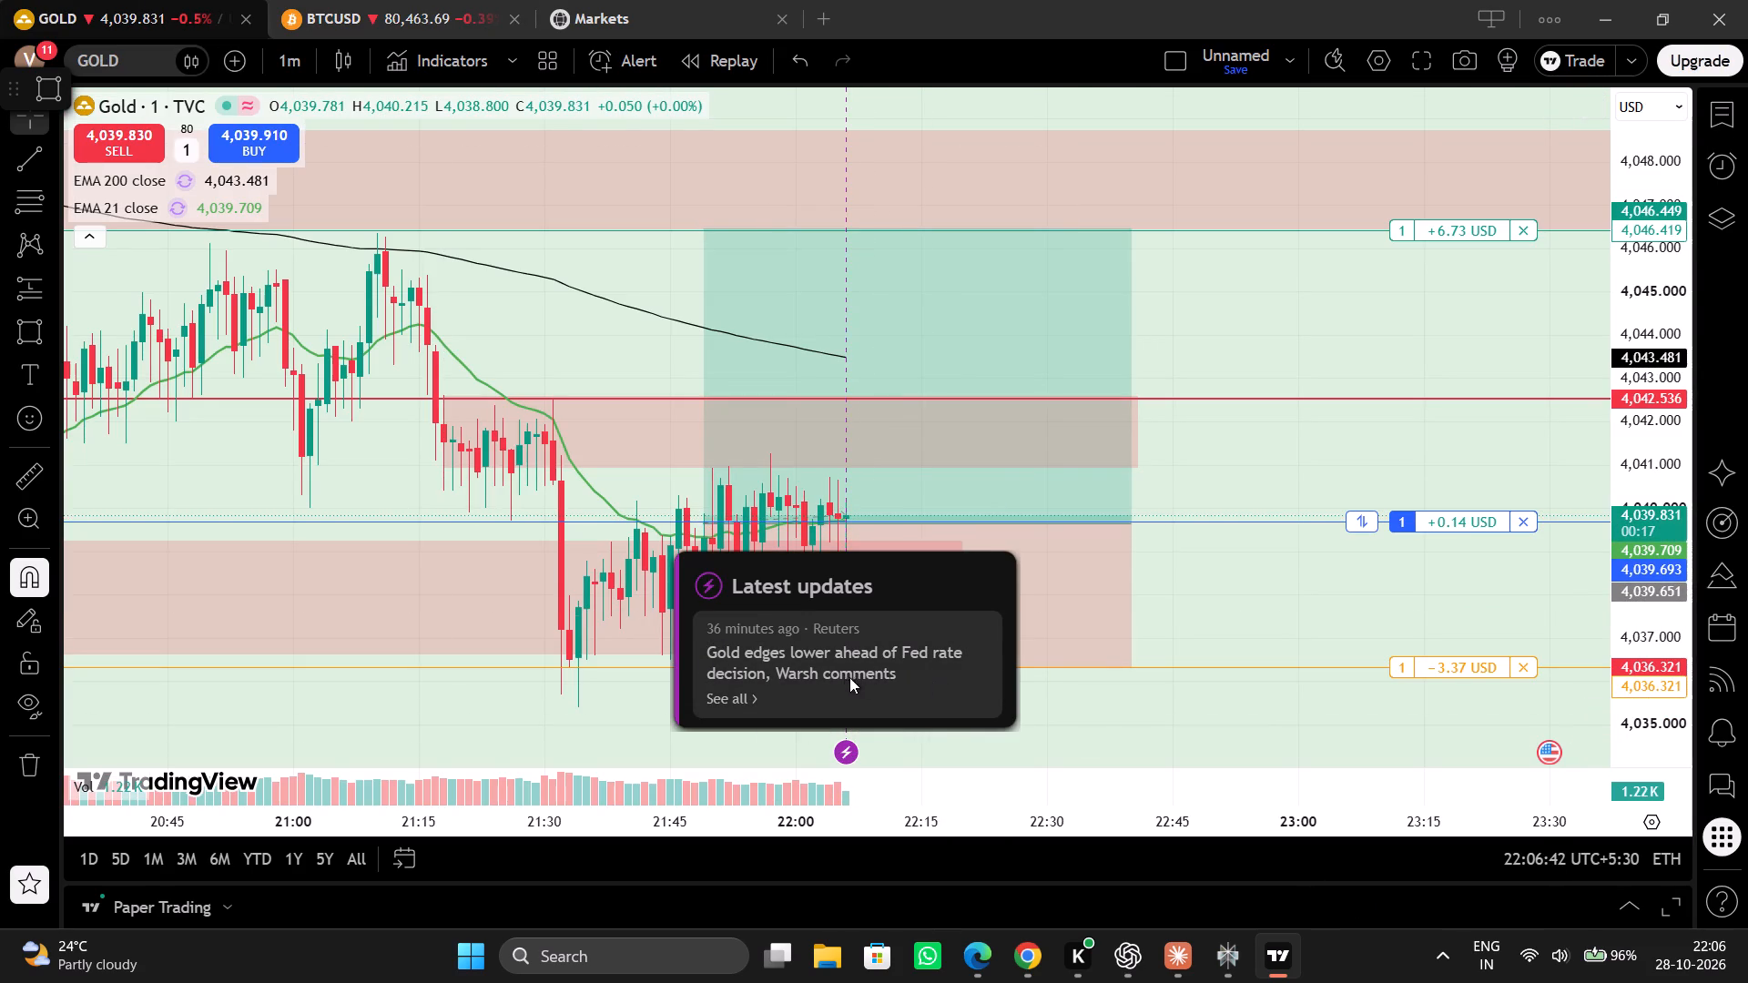
{"action": "left_click_drag", "start_coordinate": [849, 677], "coordinate": [879, 683]}
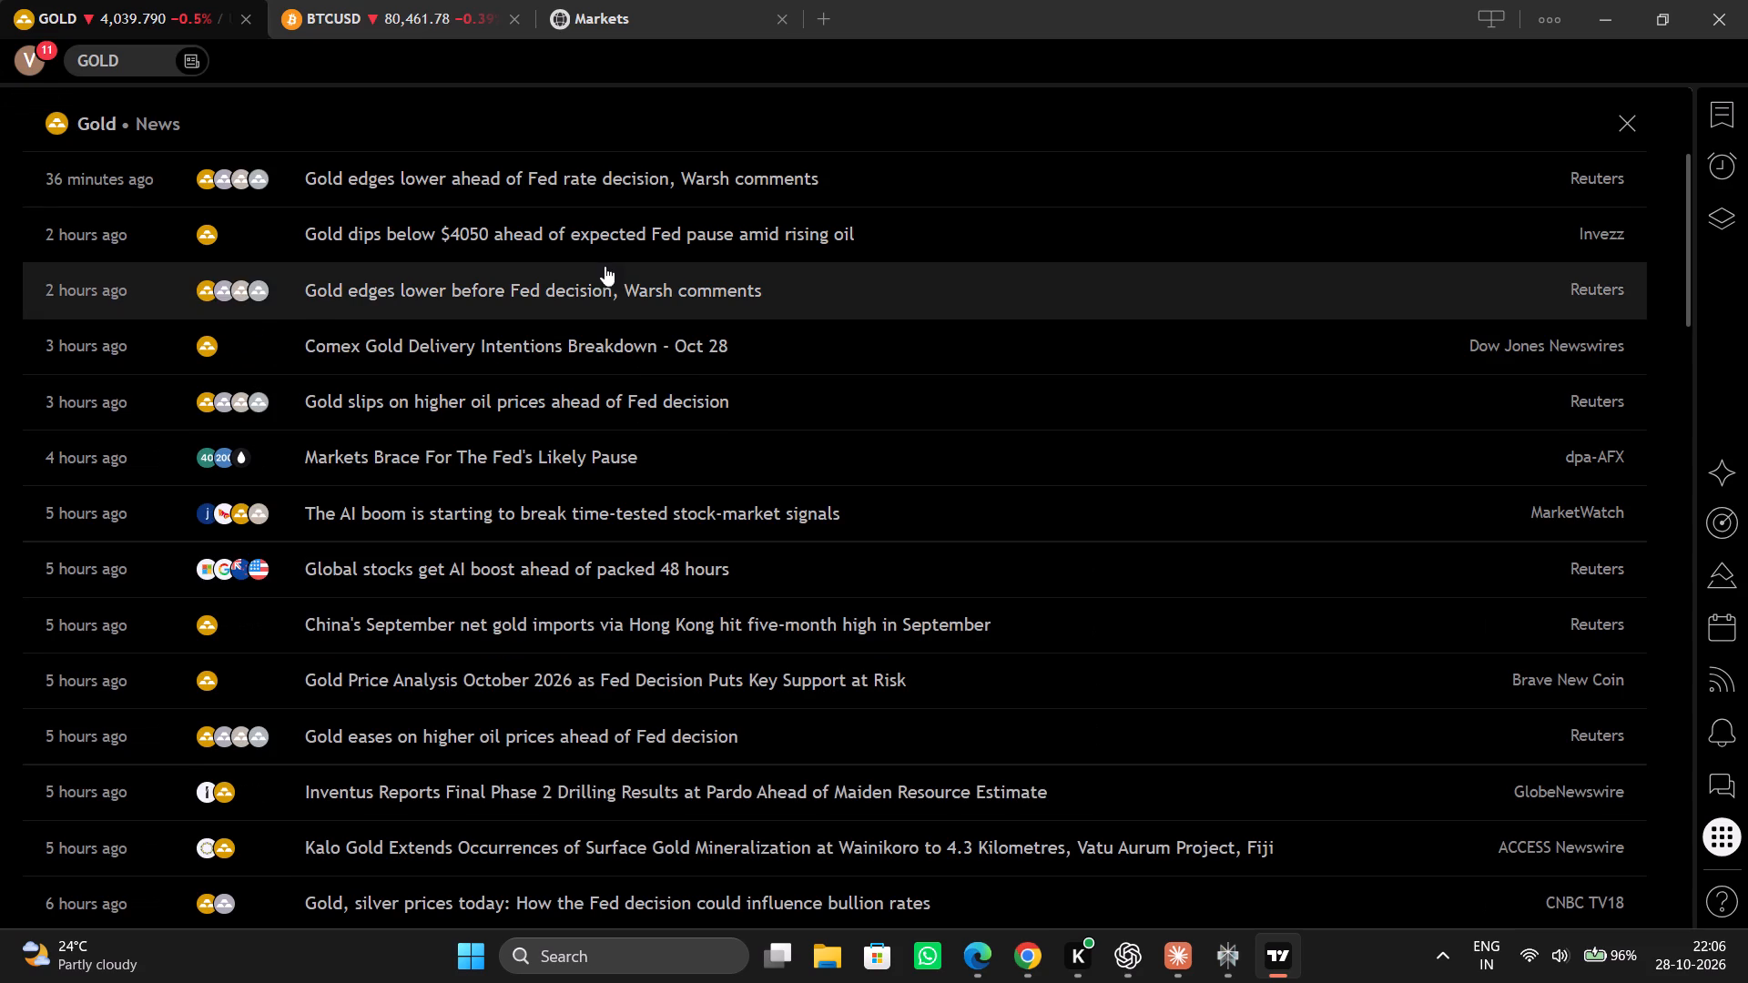
{"action": "left_click", "coordinate": [149, 0]}
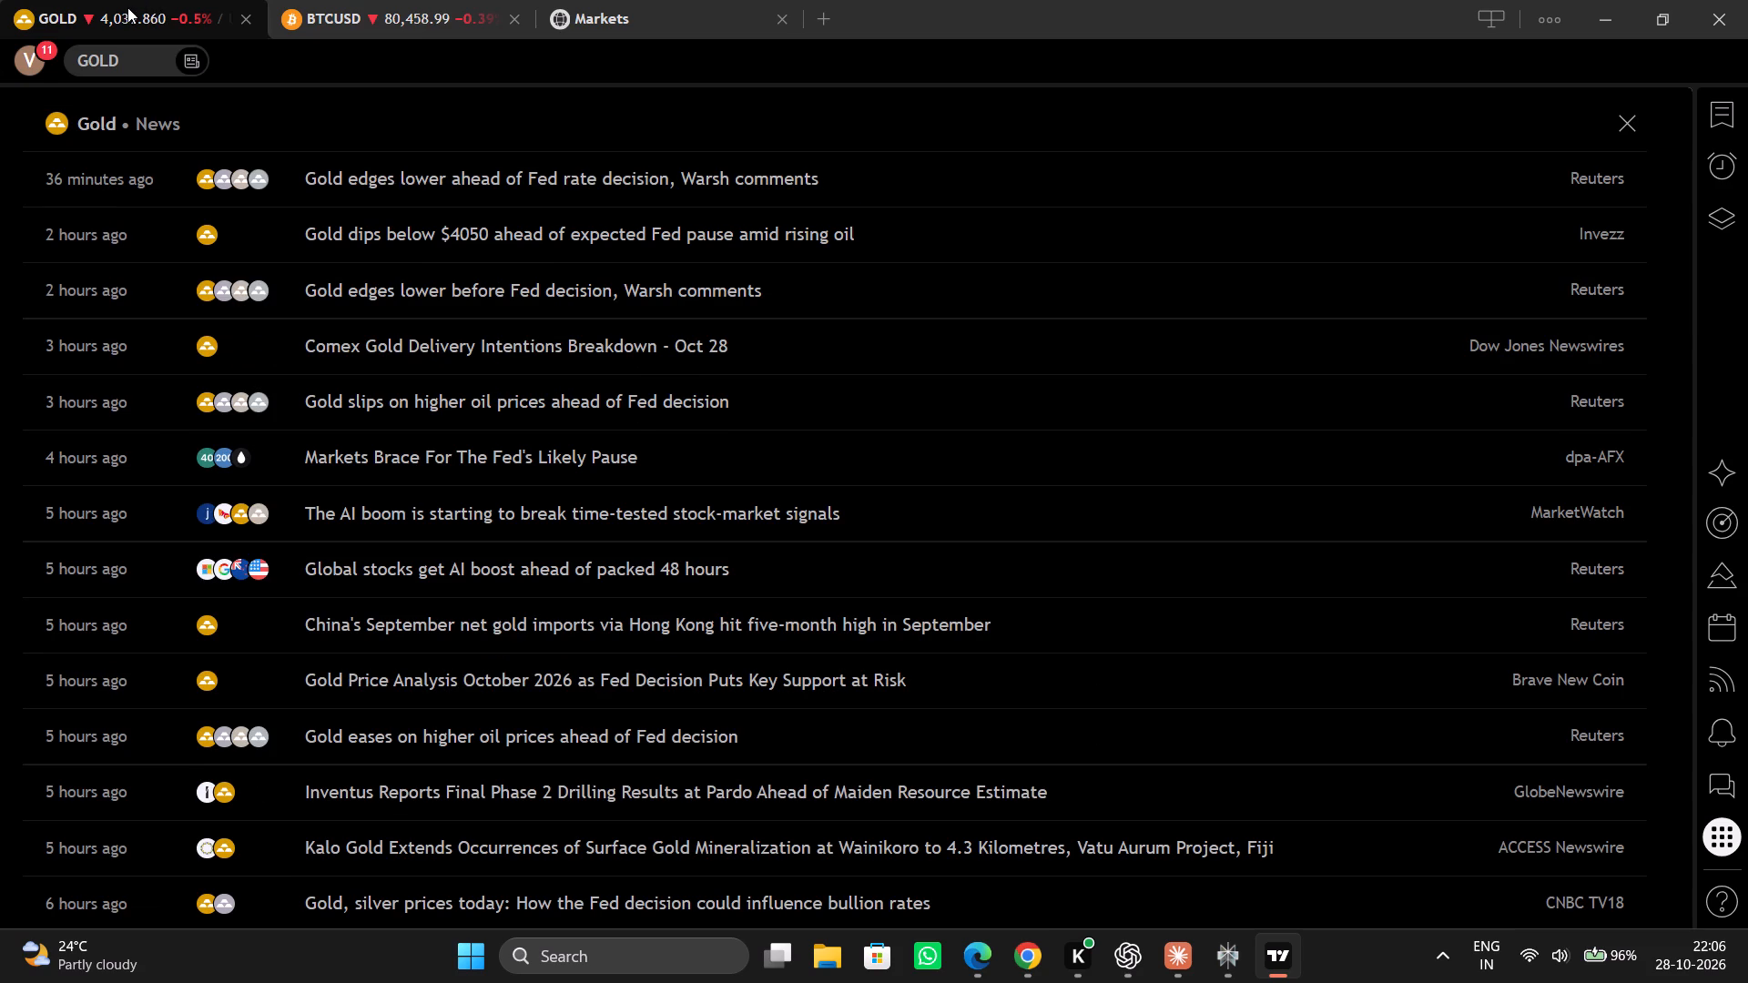
{"action": "left_click", "coordinate": [127, 7]}
{"action": "scroll", "coordinate": [474, 261], "scroll_direction": "right", "scroll_amount": 12}
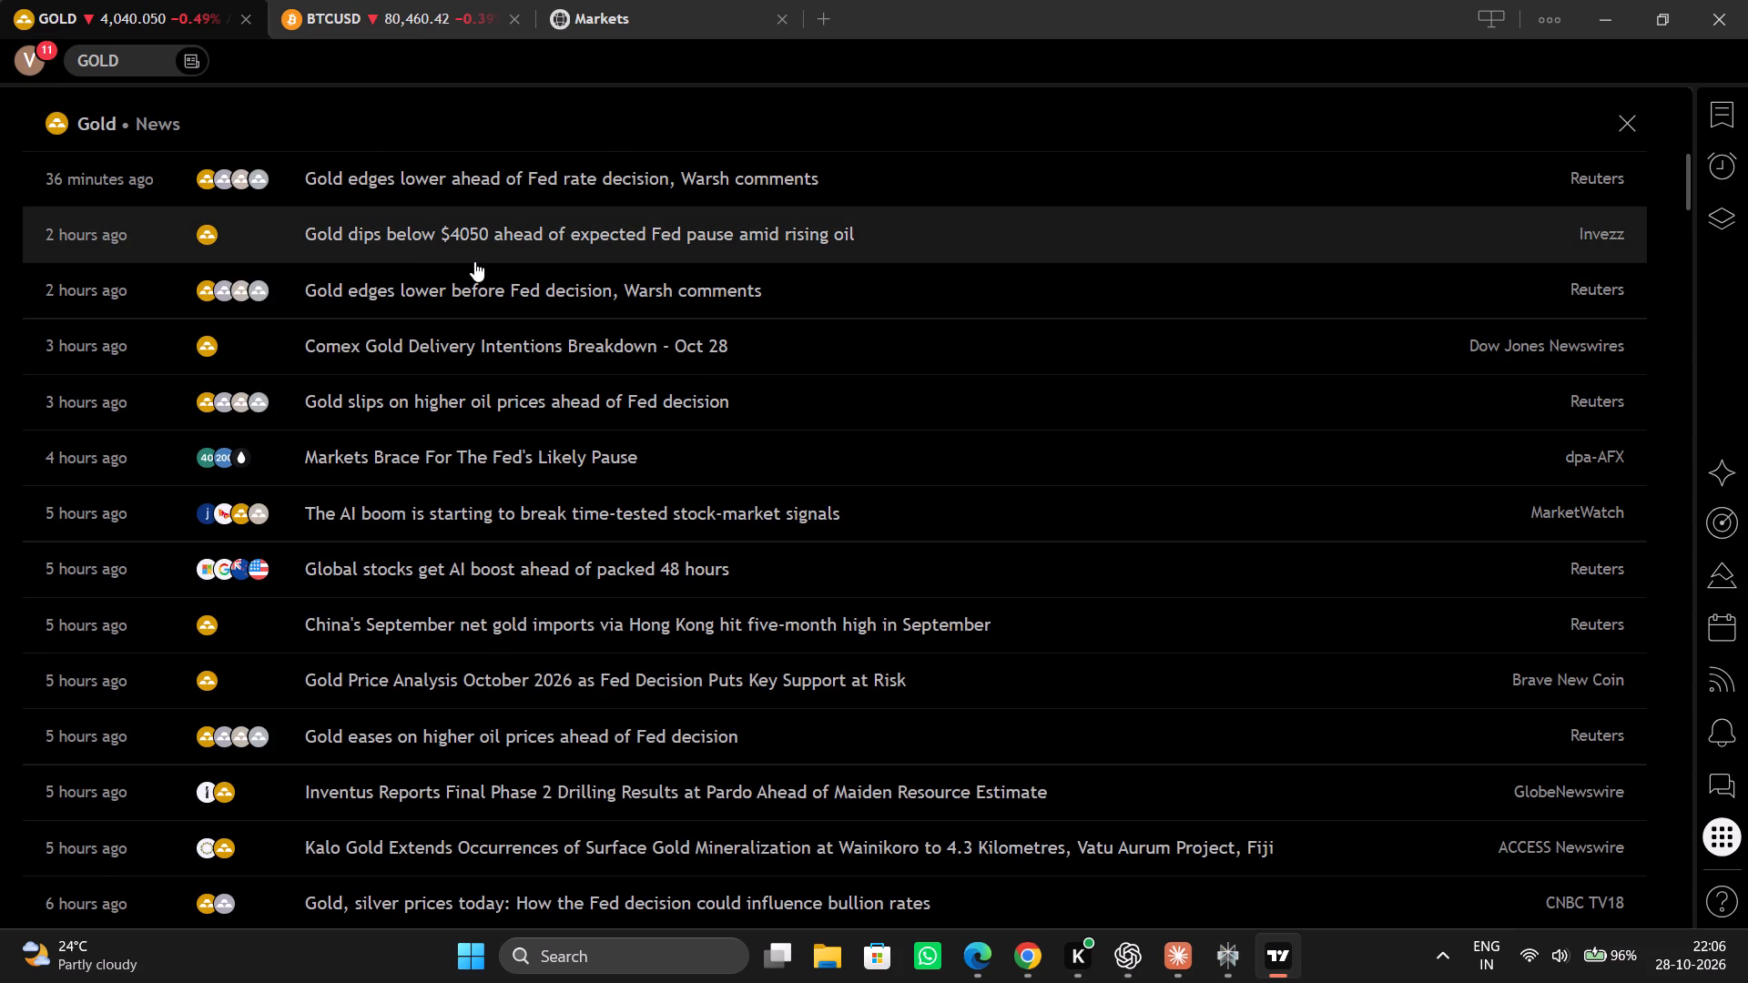
{"action": "left_click", "coordinate": [1631, 122]}
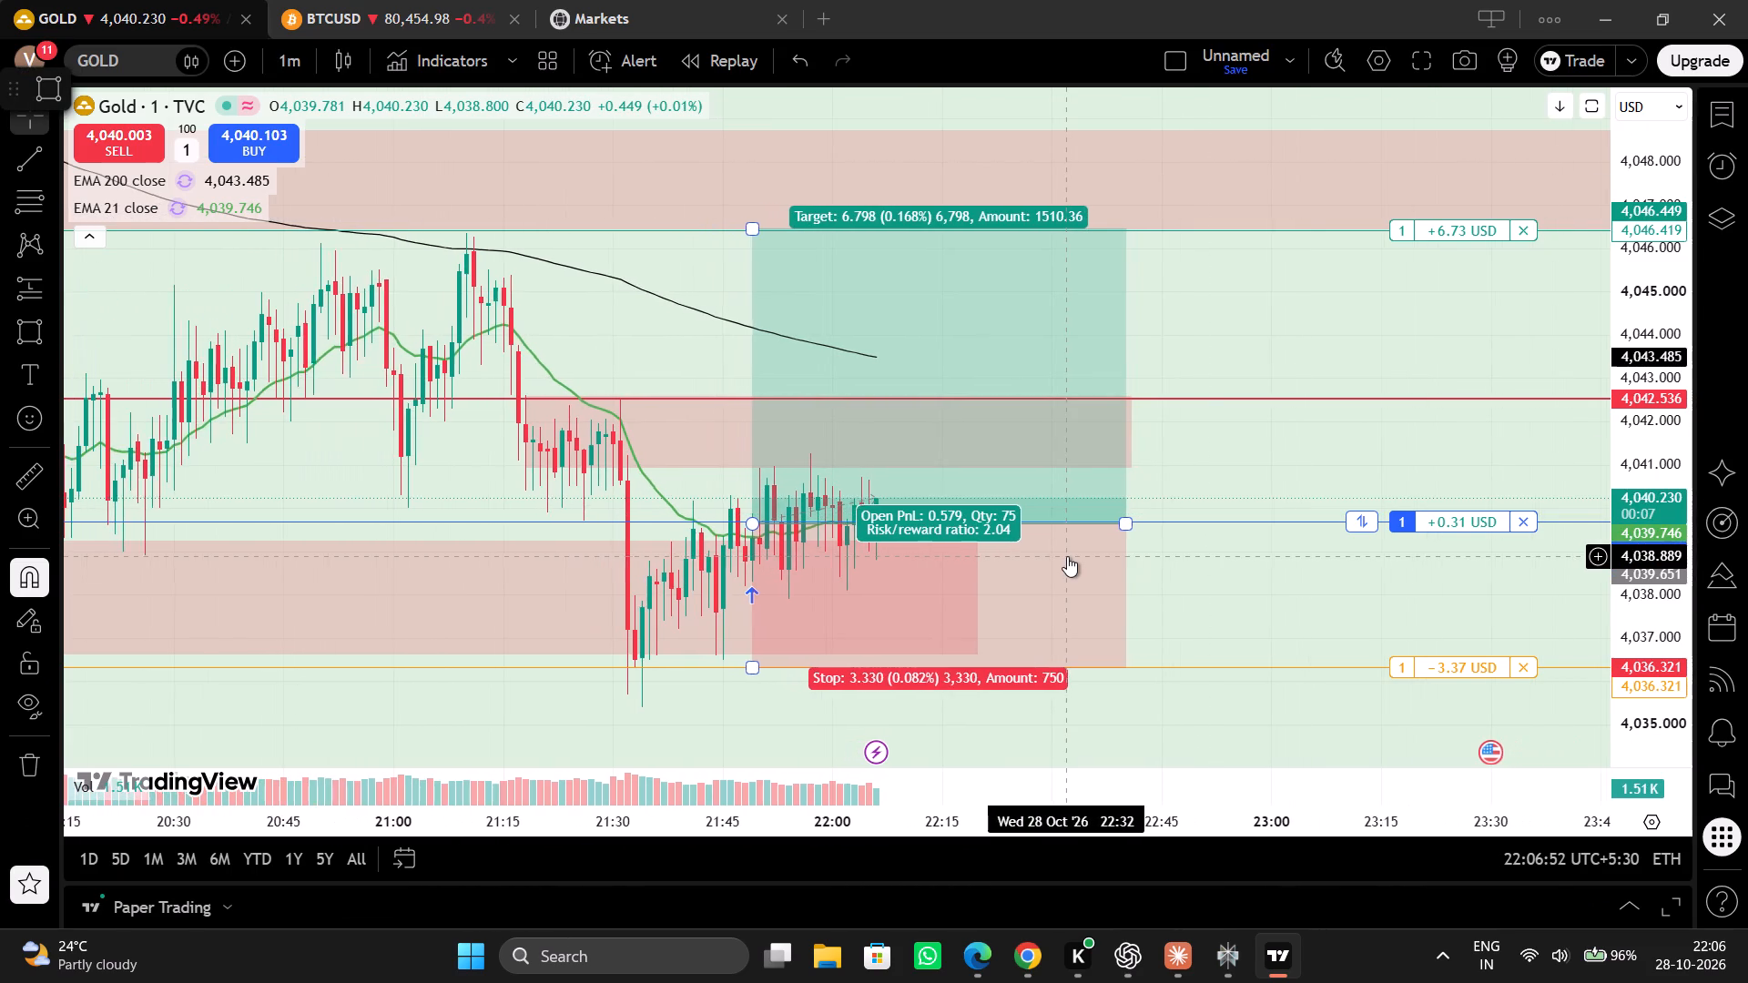
Examine gold's 1-minute price action around the open trade and BTCUSD's price action around its lower rectangle zone.
{"action": "left_click_drag", "start_coordinate": [1076, 805], "coordinate": [1123, 802]}
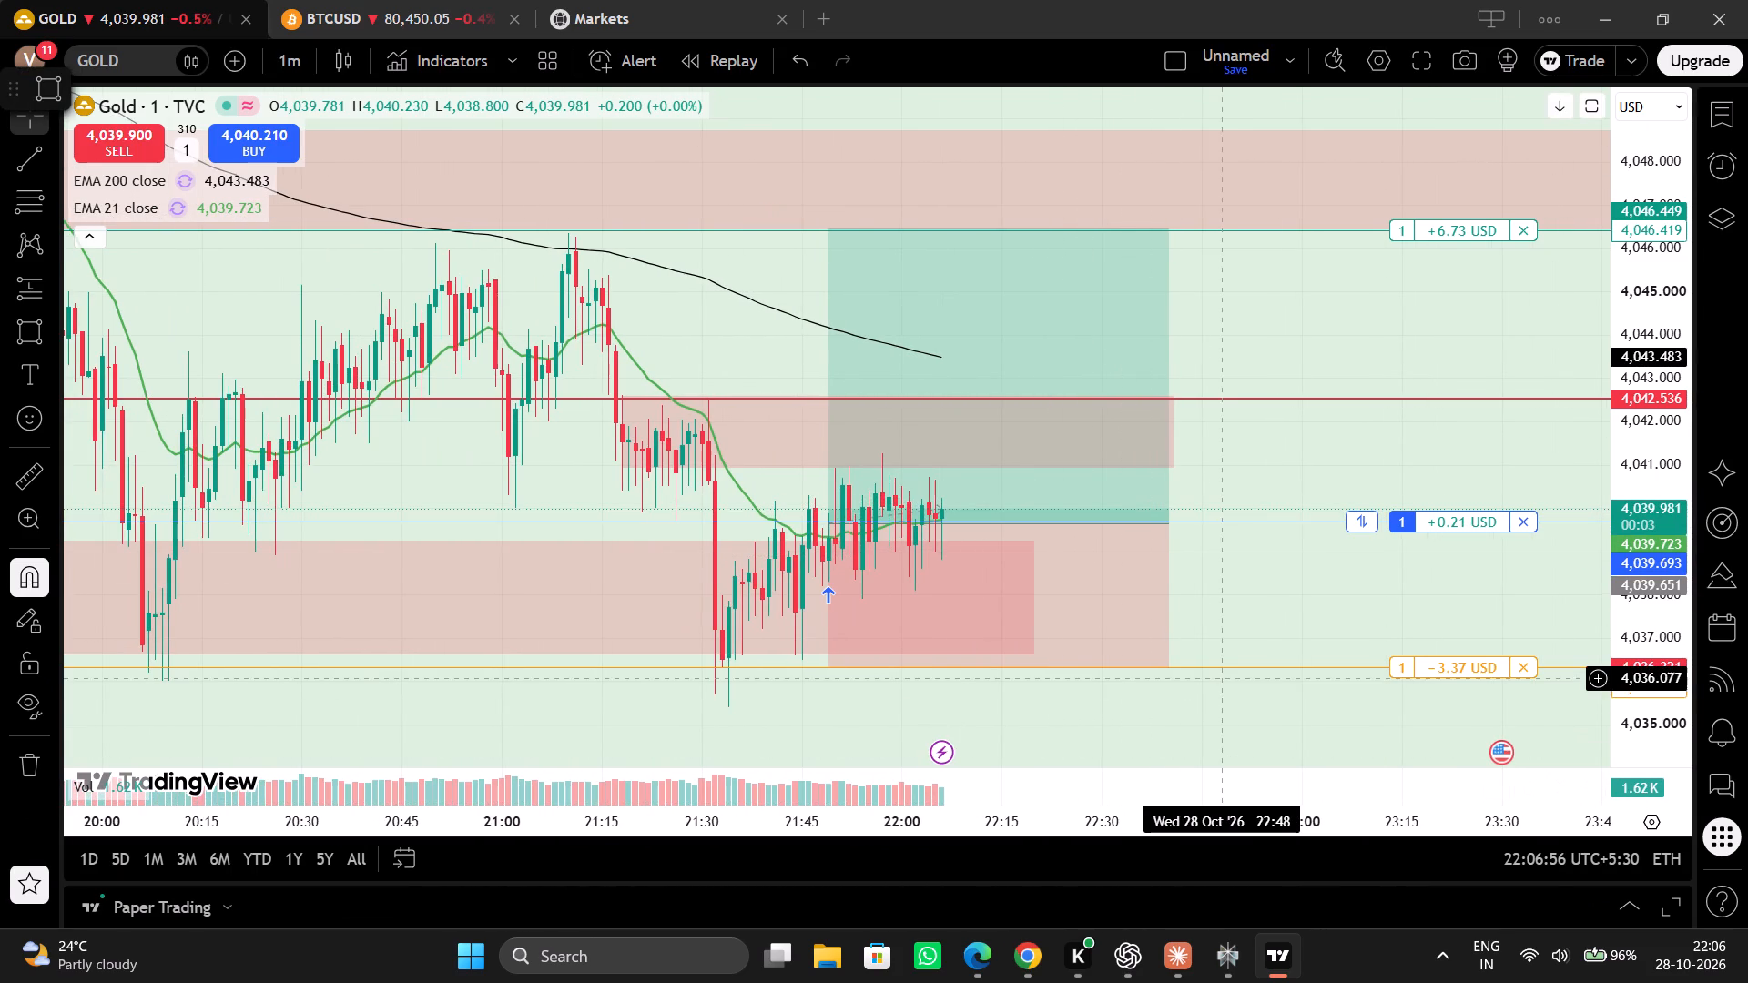
{"action": "left_click_drag", "start_coordinate": [1230, 689], "coordinate": [1010, 669]}
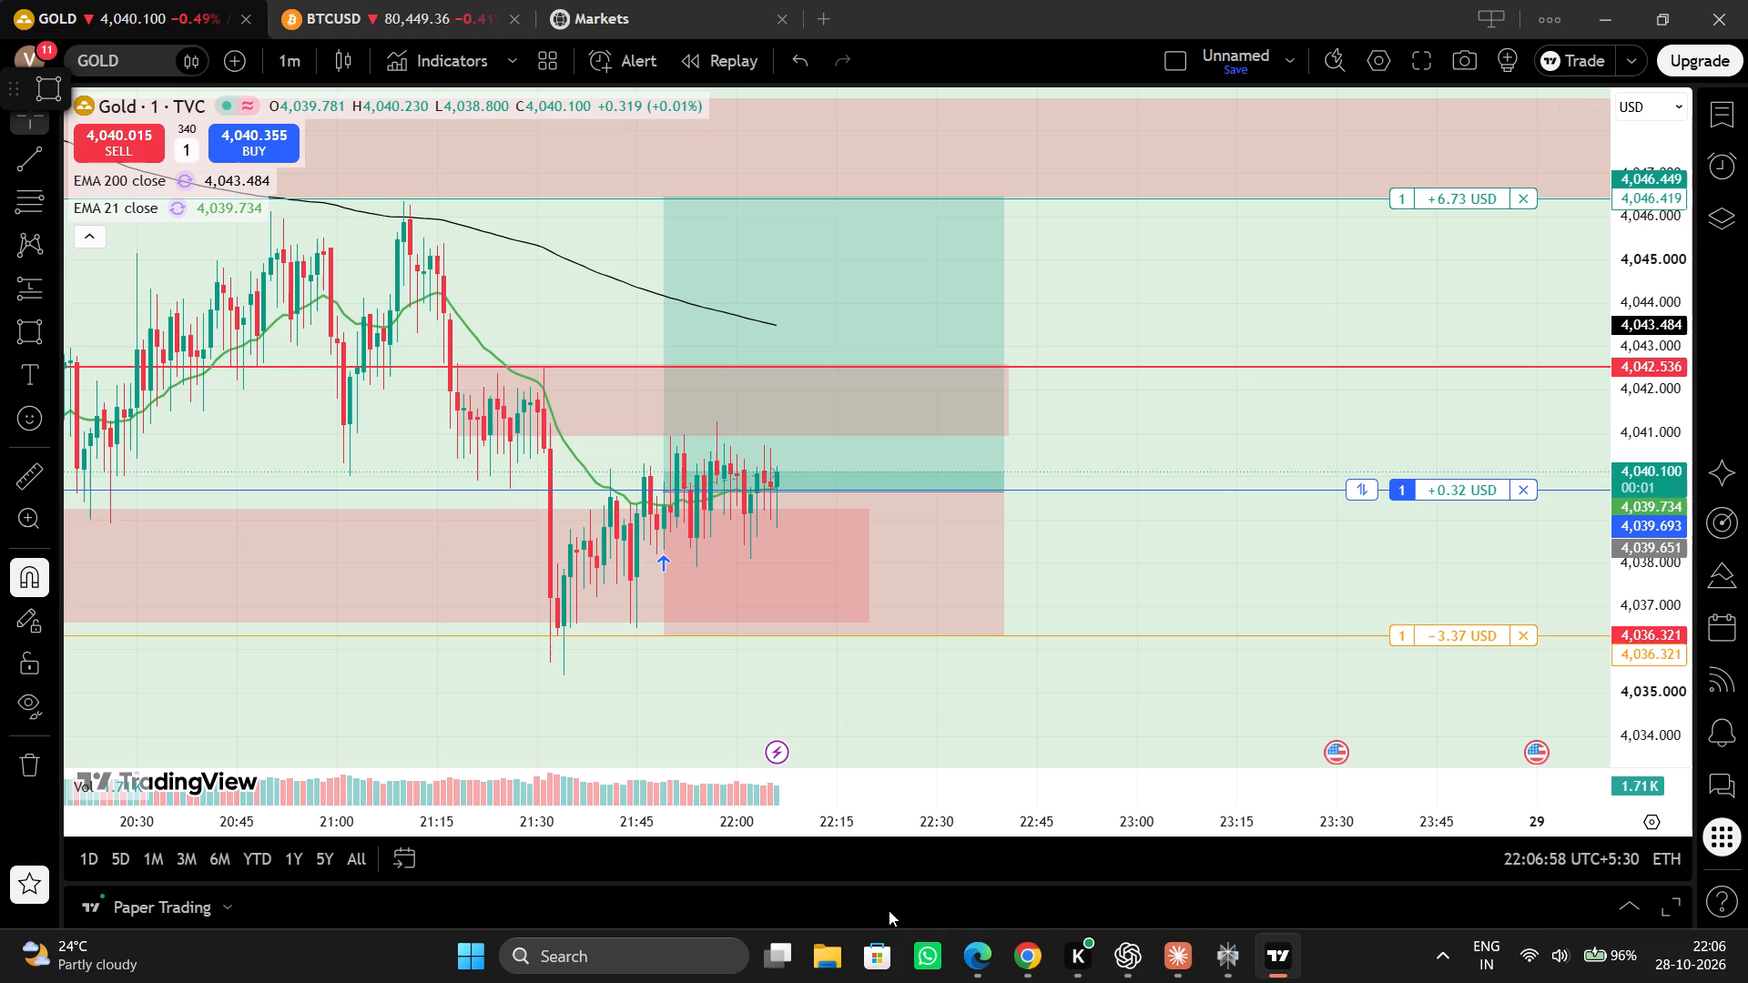
{"action": "left_click_drag", "start_coordinate": [914, 830], "coordinate": [1043, 799]}
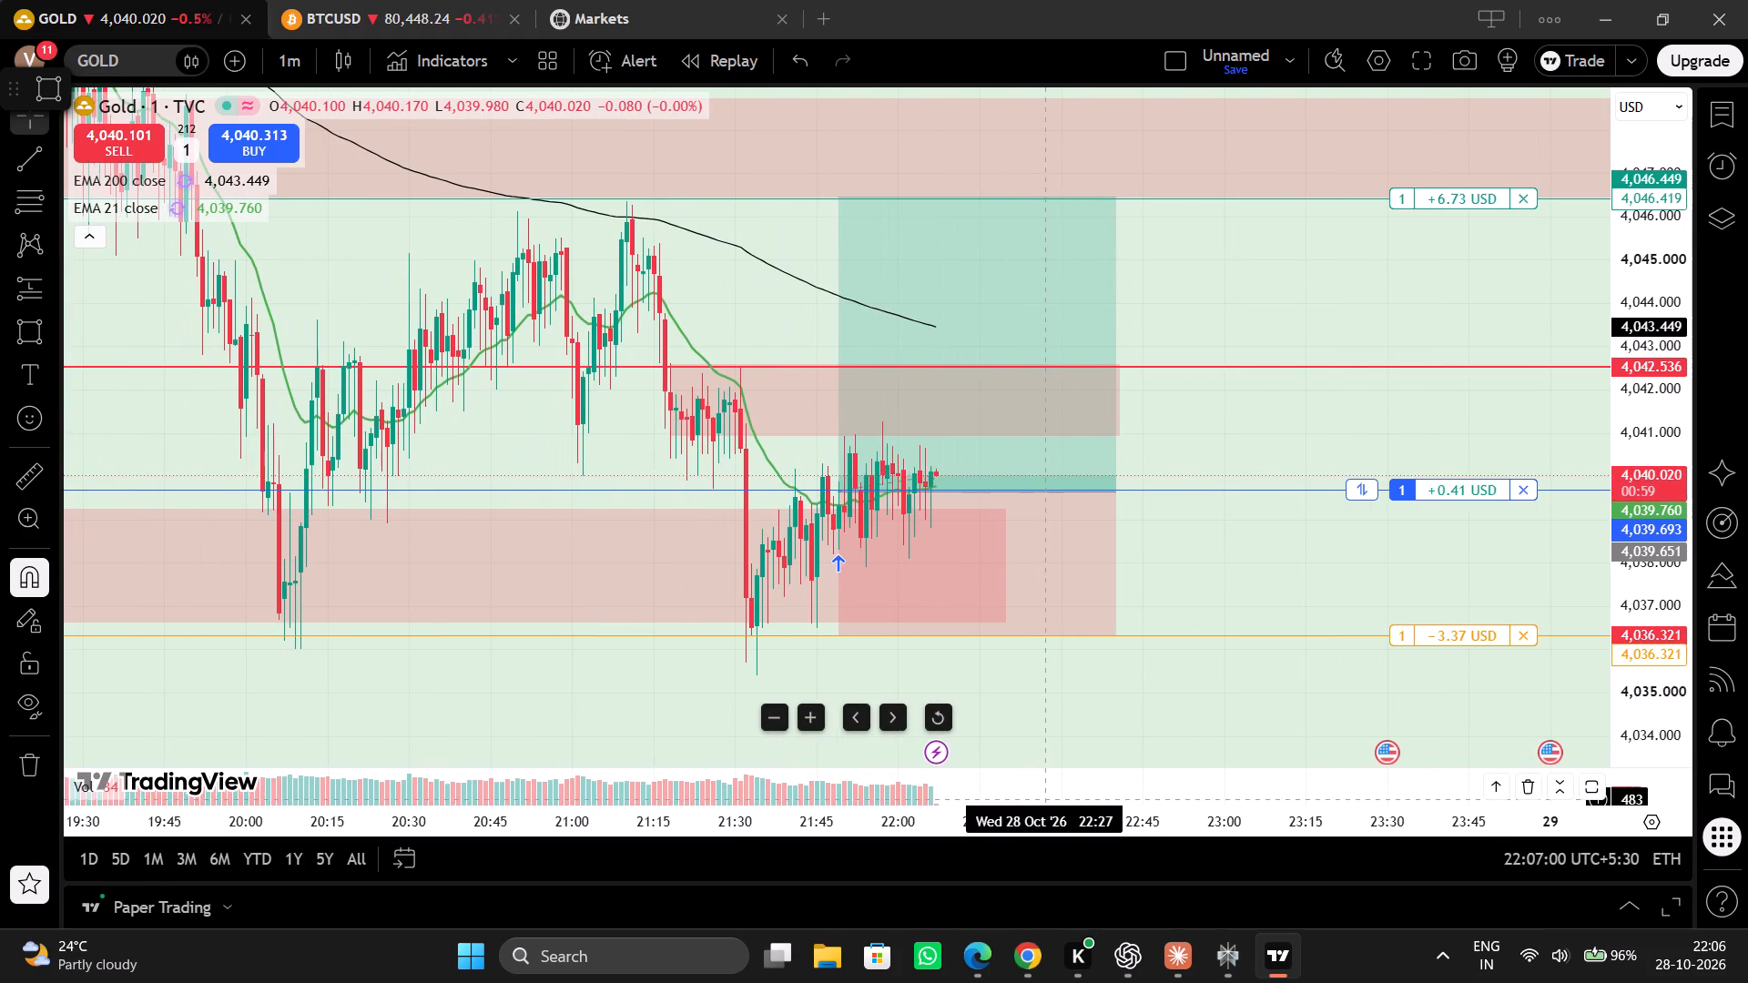
{"action": "left_click_drag", "start_coordinate": [1296, 441], "coordinate": [1194, 539]}
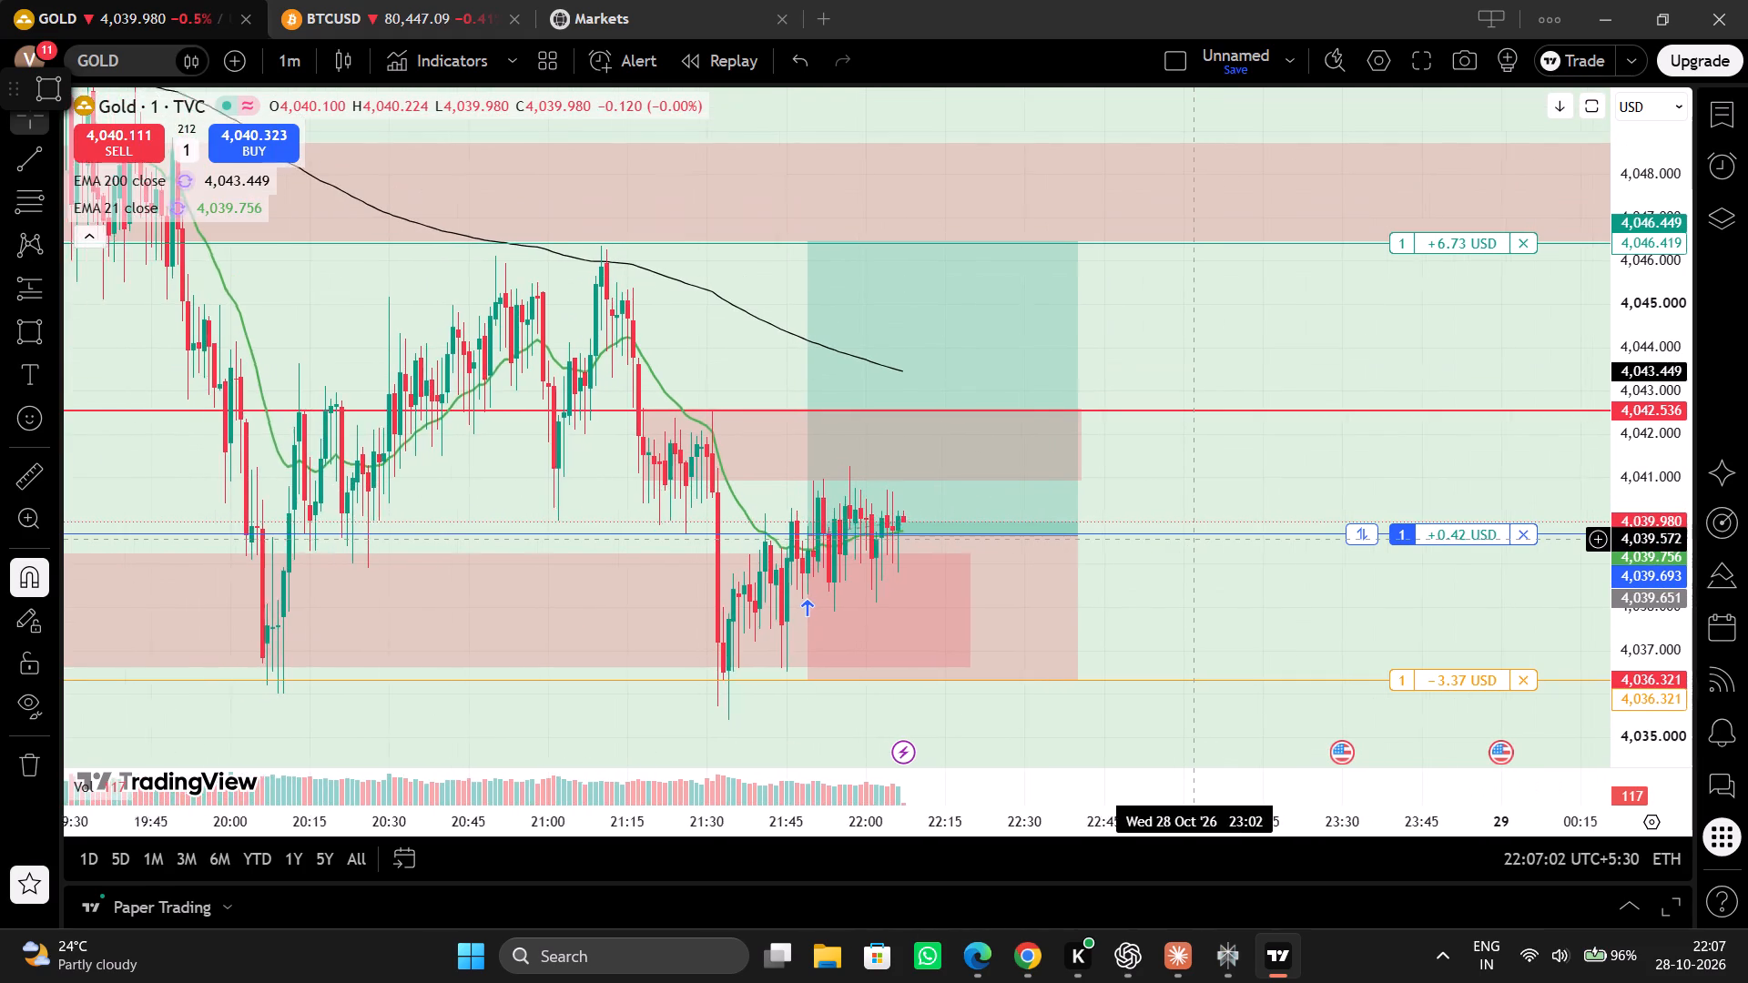
{"action": "left_click_drag", "start_coordinate": [1658, 613], "coordinate": [1658, 575]}
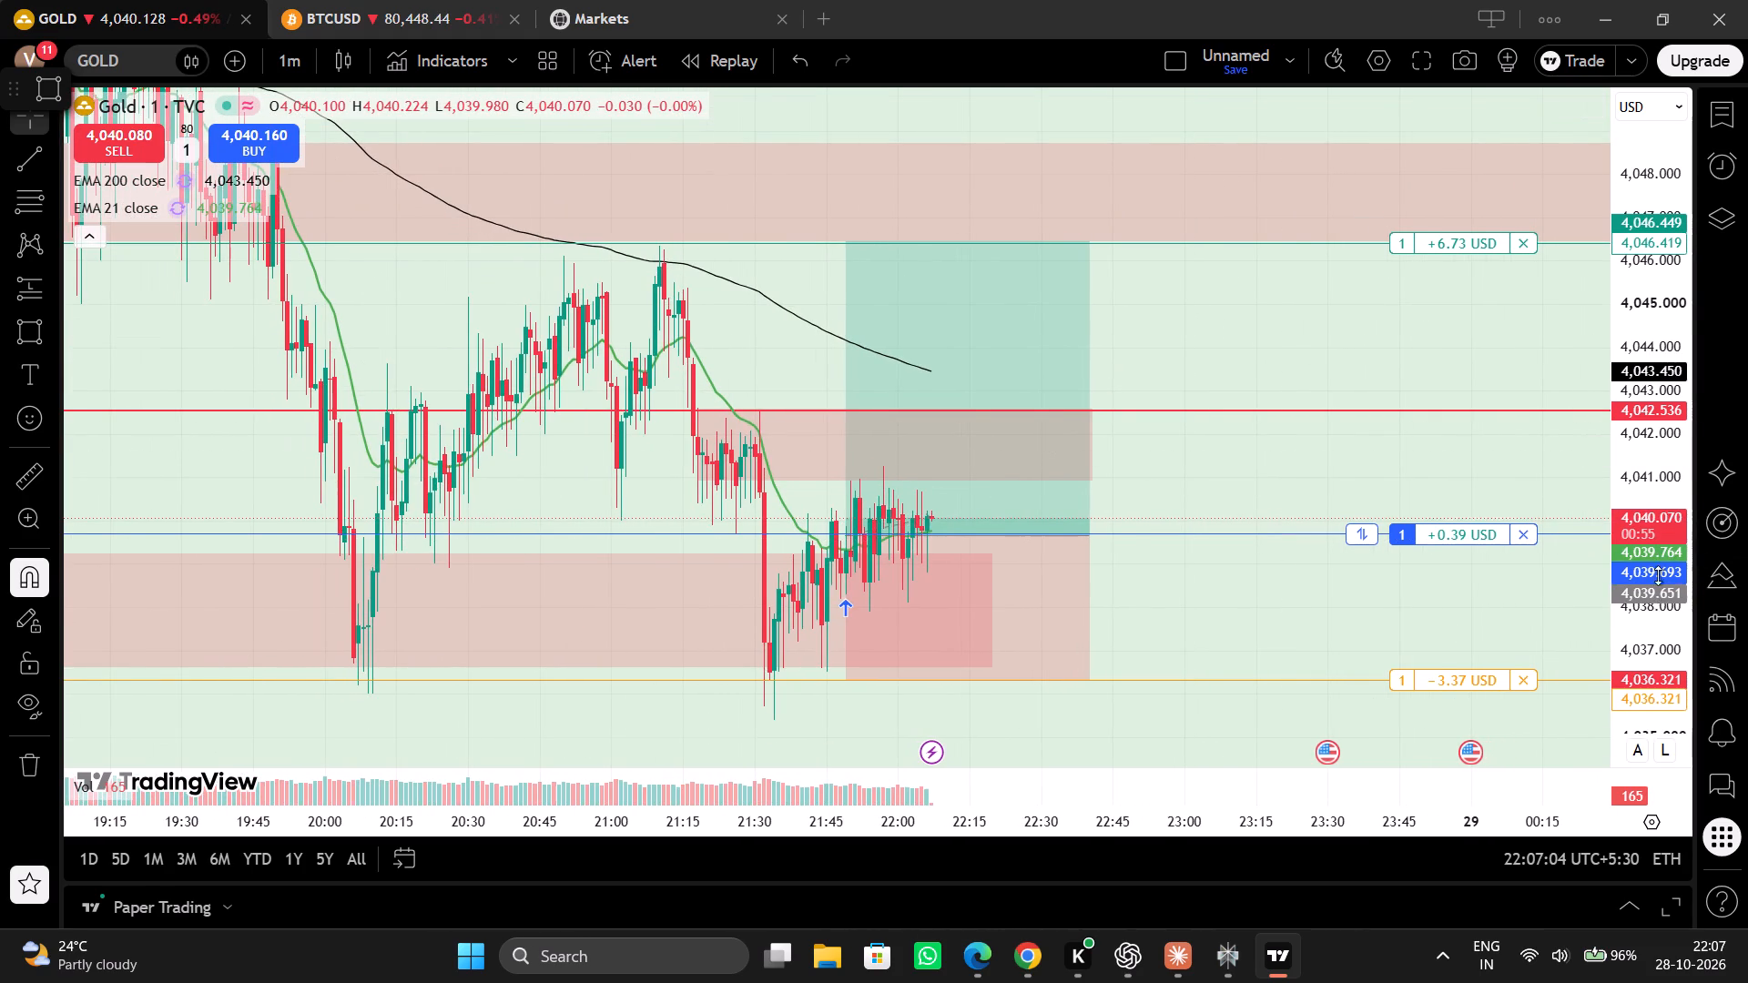
{"action": "left_click_drag", "start_coordinate": [1658, 575], "coordinate": [1658, 565]}
{"action": "left_click", "coordinate": [386, 0]}
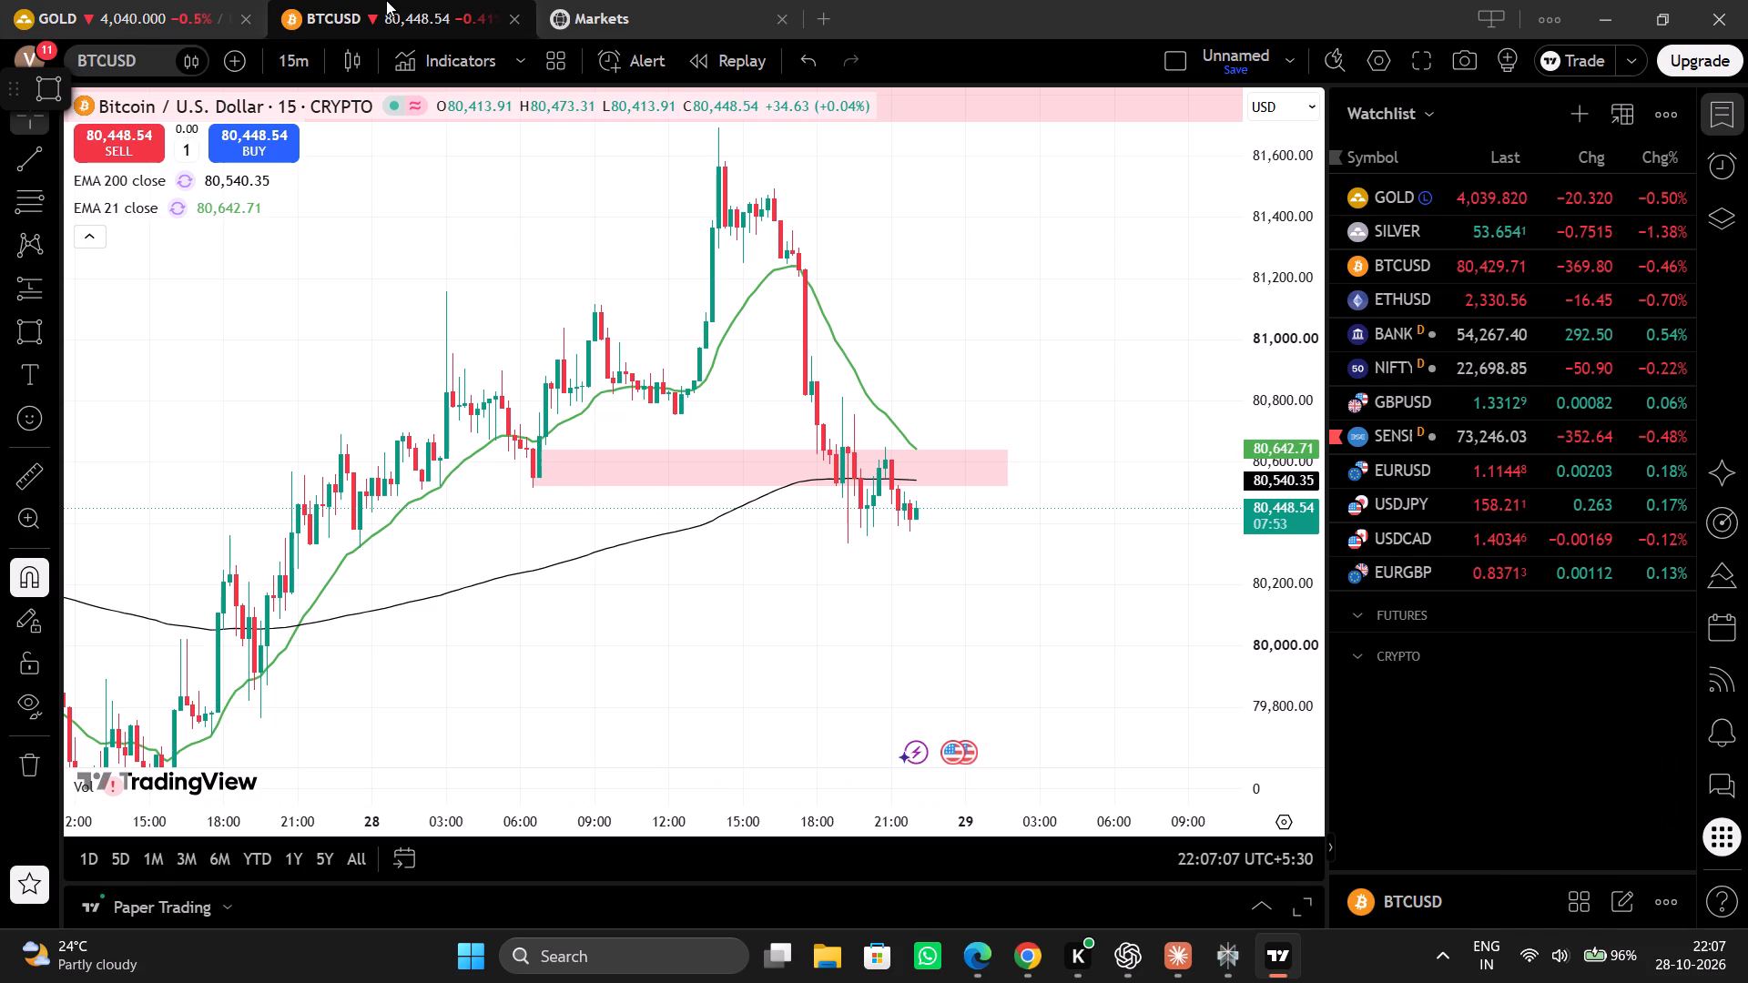
{"action": "left_click_drag", "start_coordinate": [1002, 636], "coordinate": [1023, 470]}
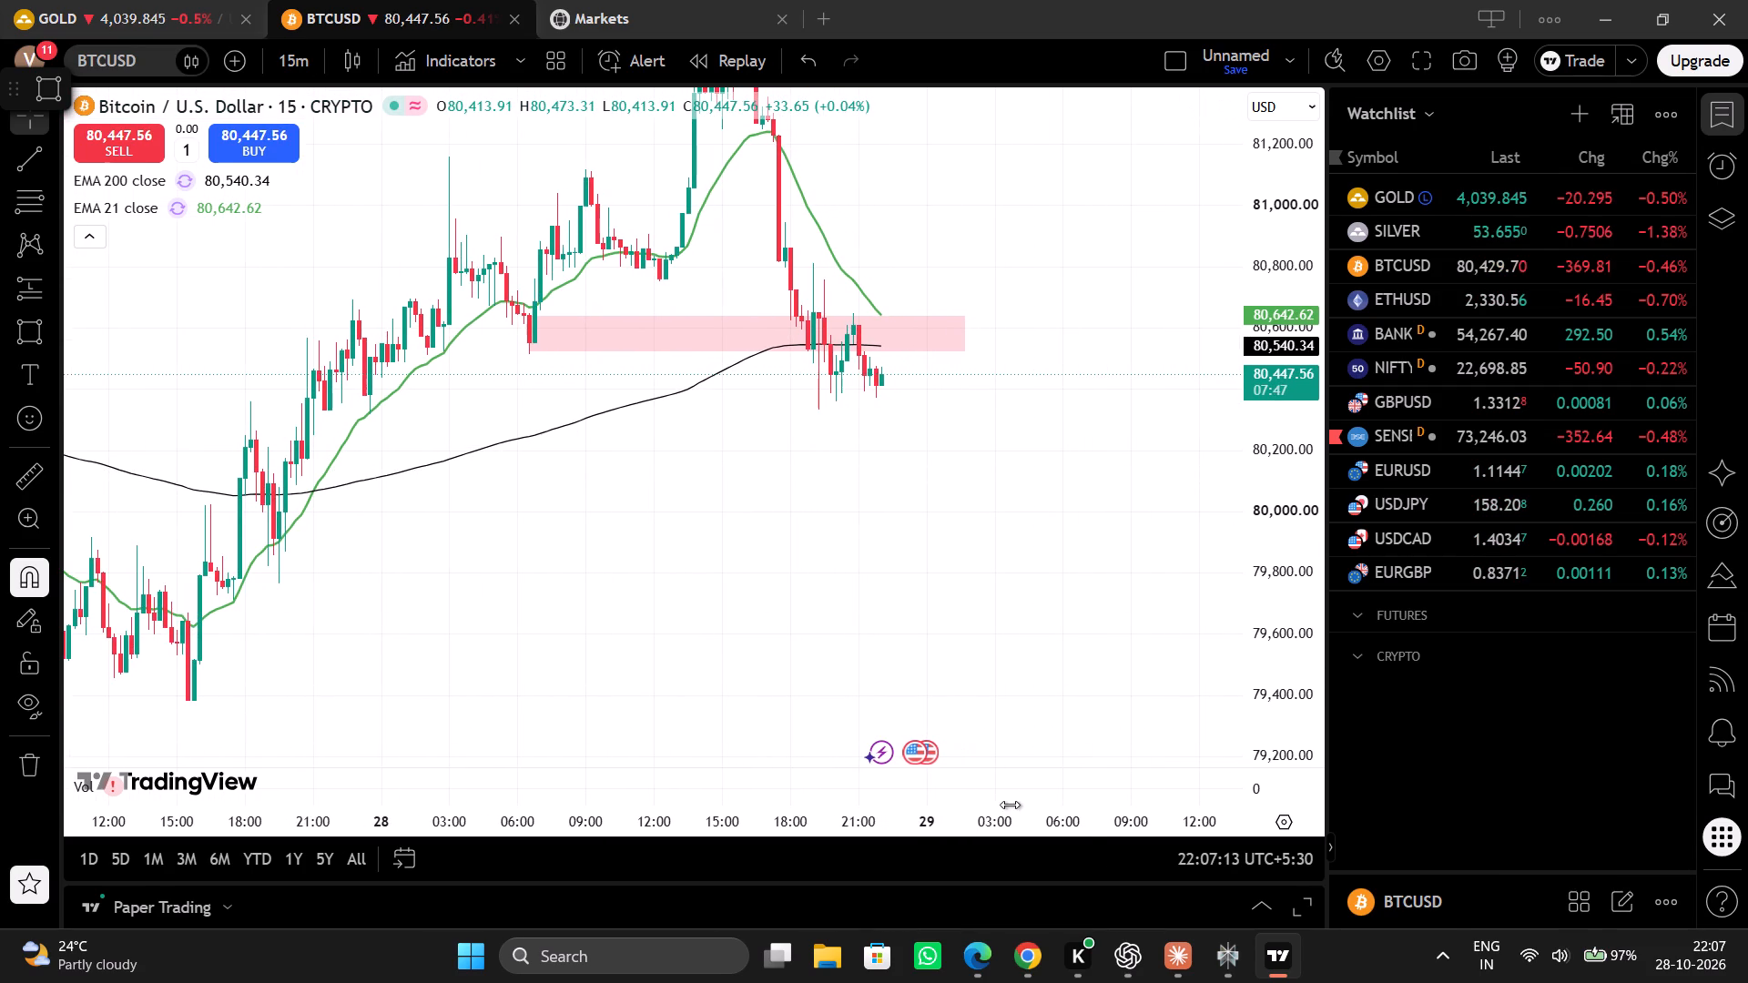
Open the latest updates from the BTCUSD chart and read the key facts and the latest news headline.
{"action": "left_click_drag", "start_coordinate": [1015, 802], "coordinate": [921, 798]}
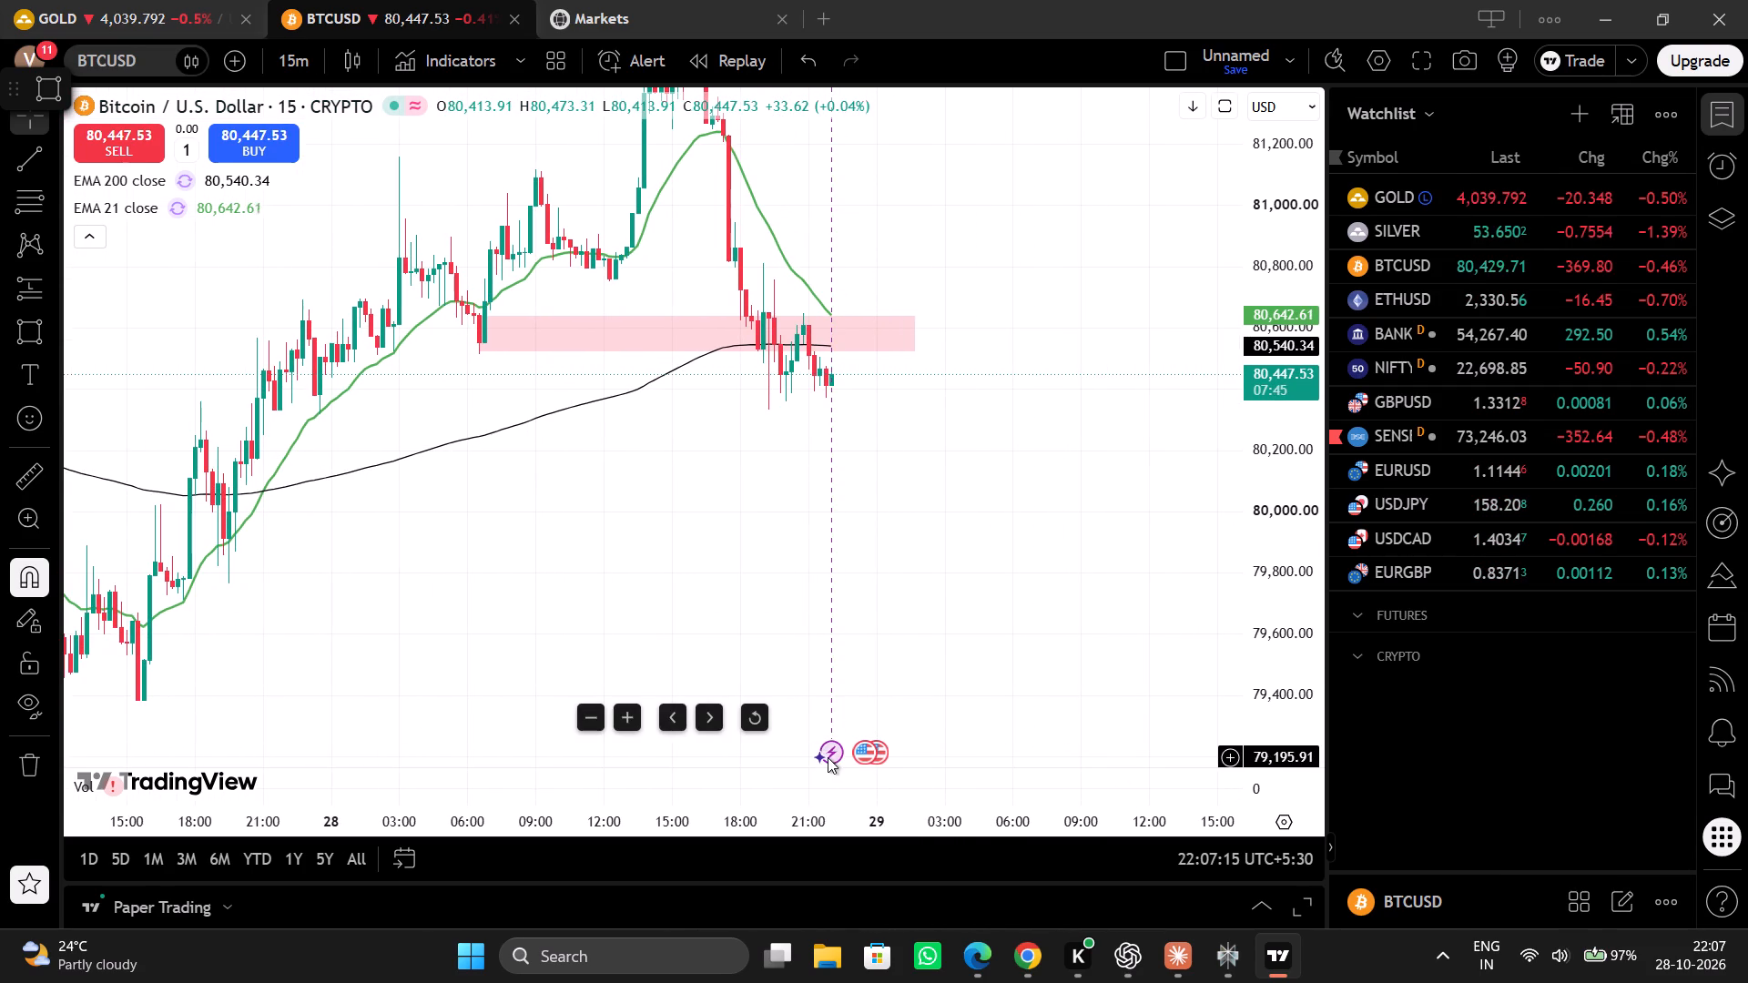
{"action": "left_click", "coordinate": [828, 757]}
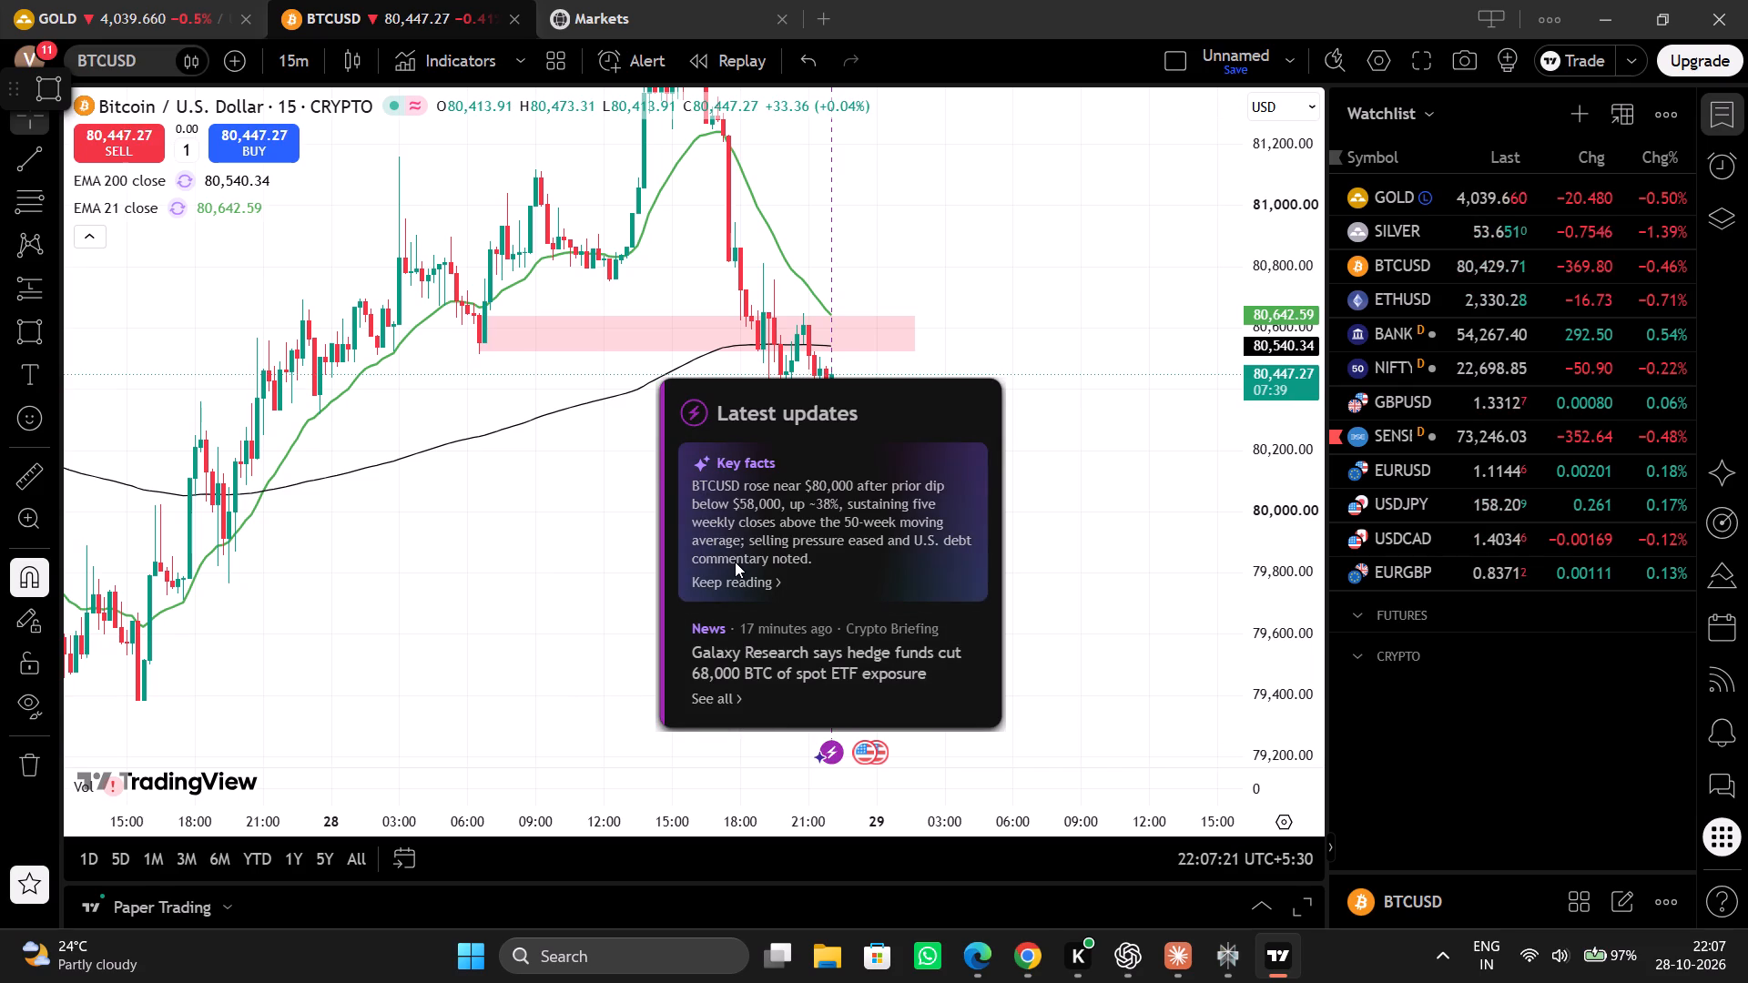
{"action": "scroll", "coordinate": [735, 562], "scroll_direction": "down", "scroll_amount": 2}
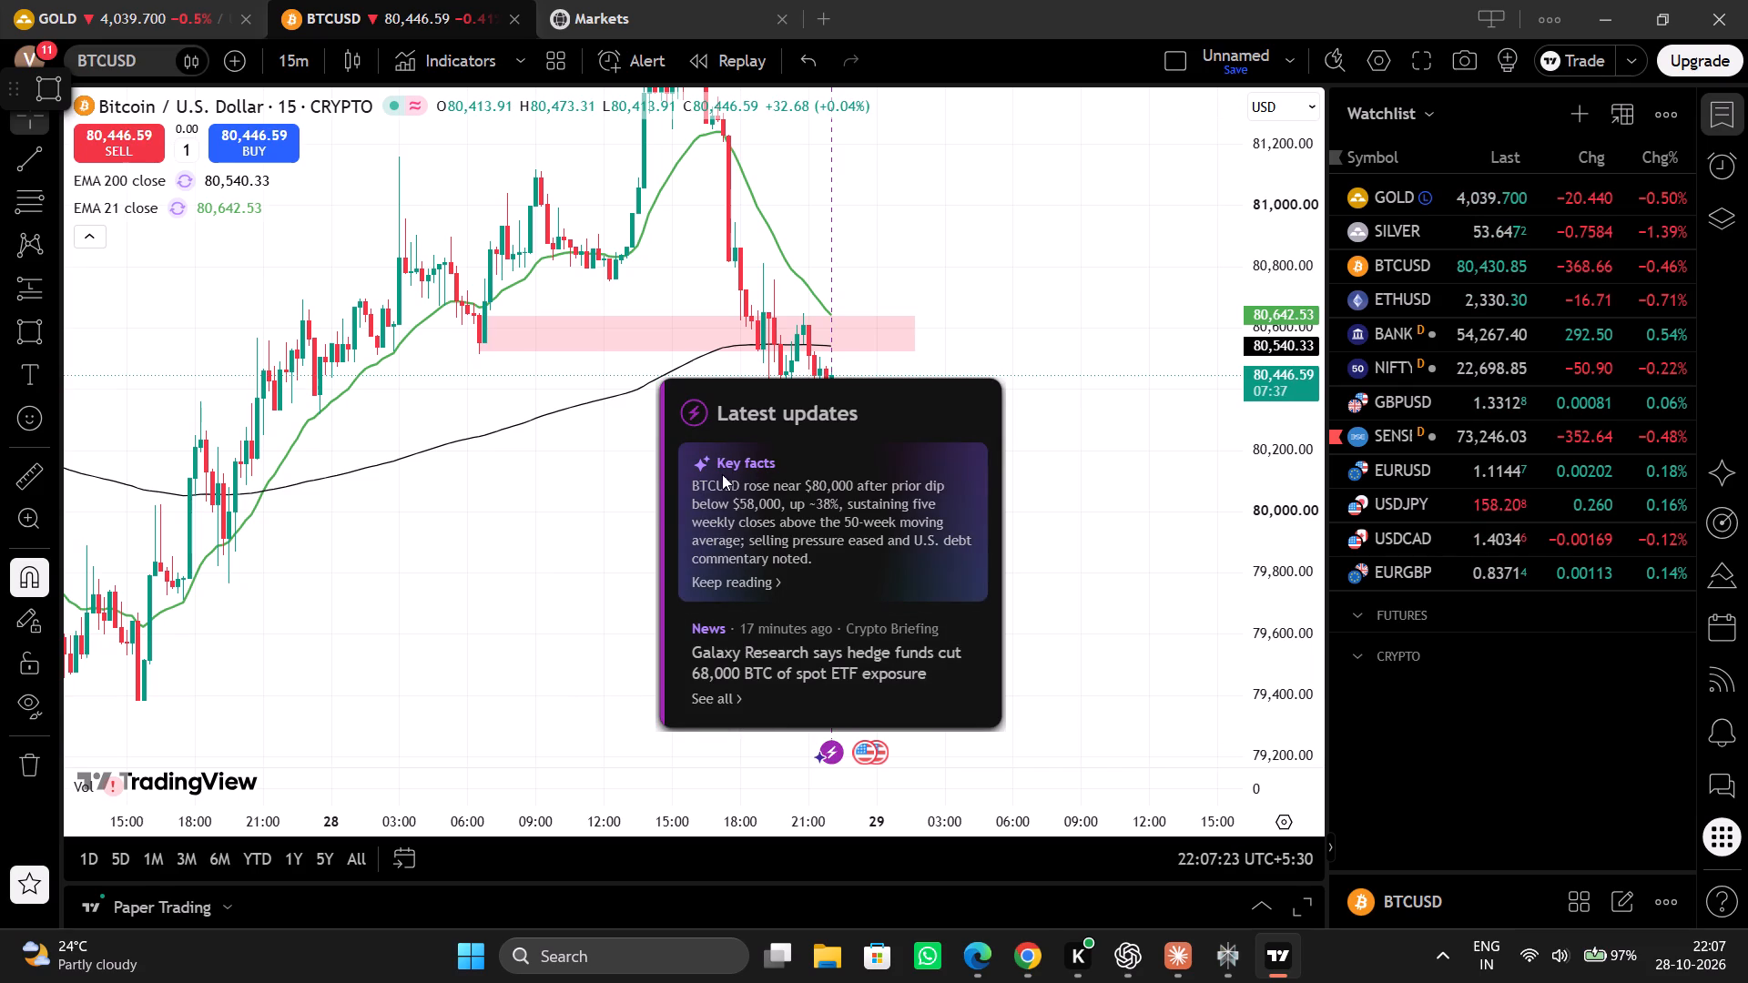
{"action": "scroll", "coordinate": [781, 566], "scroll_direction": "down", "scroll_amount": 1}
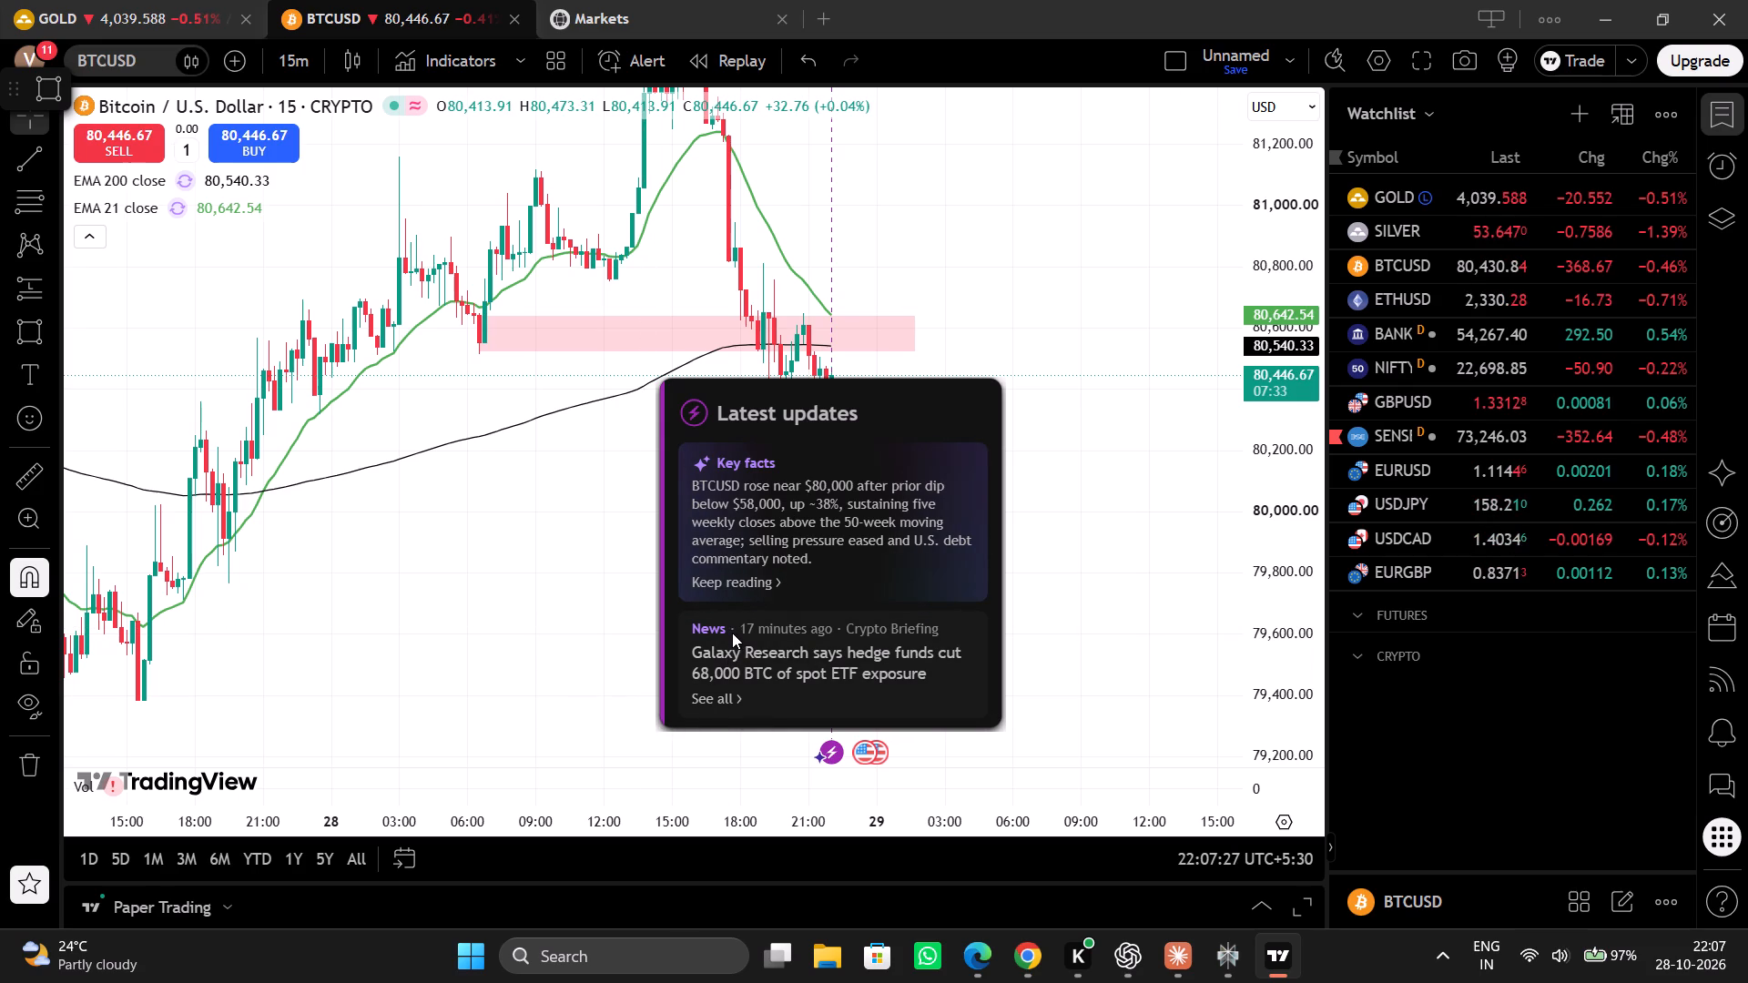
{"action": "left_click", "coordinate": [1094, 633]}
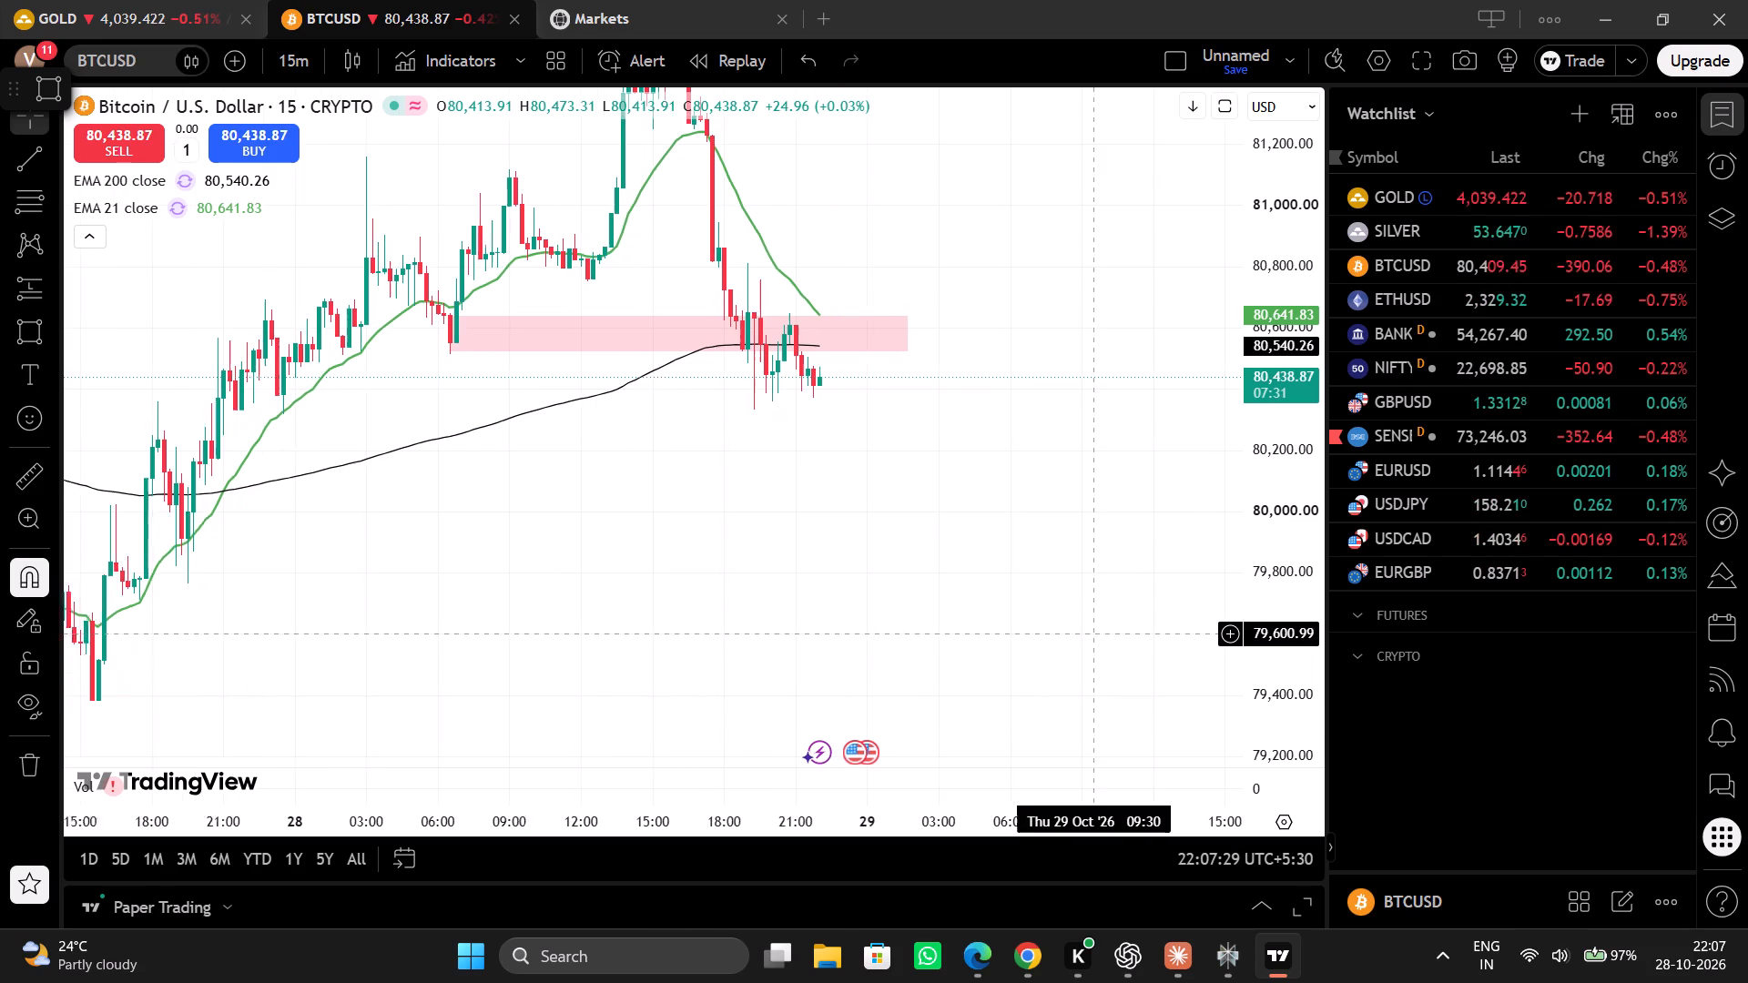
{"action": "left_click_drag", "start_coordinate": [840, 588], "coordinate": [1061, 733]}
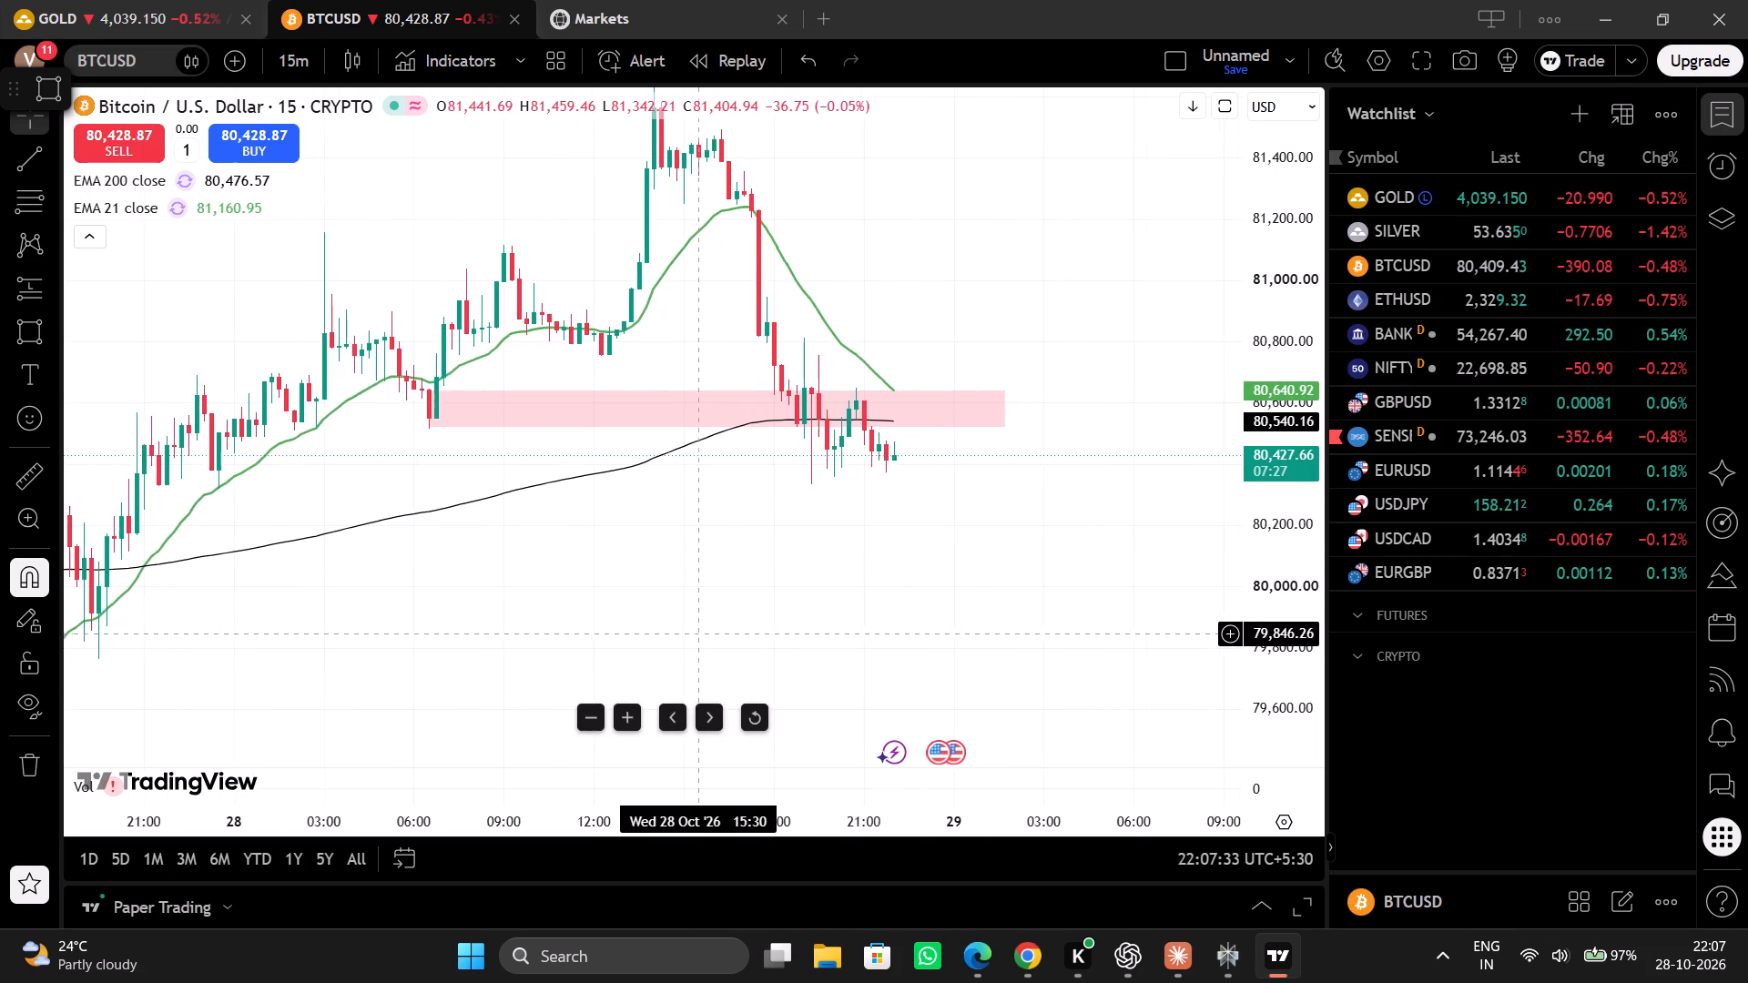
{"action": "left_click_drag", "start_coordinate": [1274, 610], "coordinate": [1241, 426]}
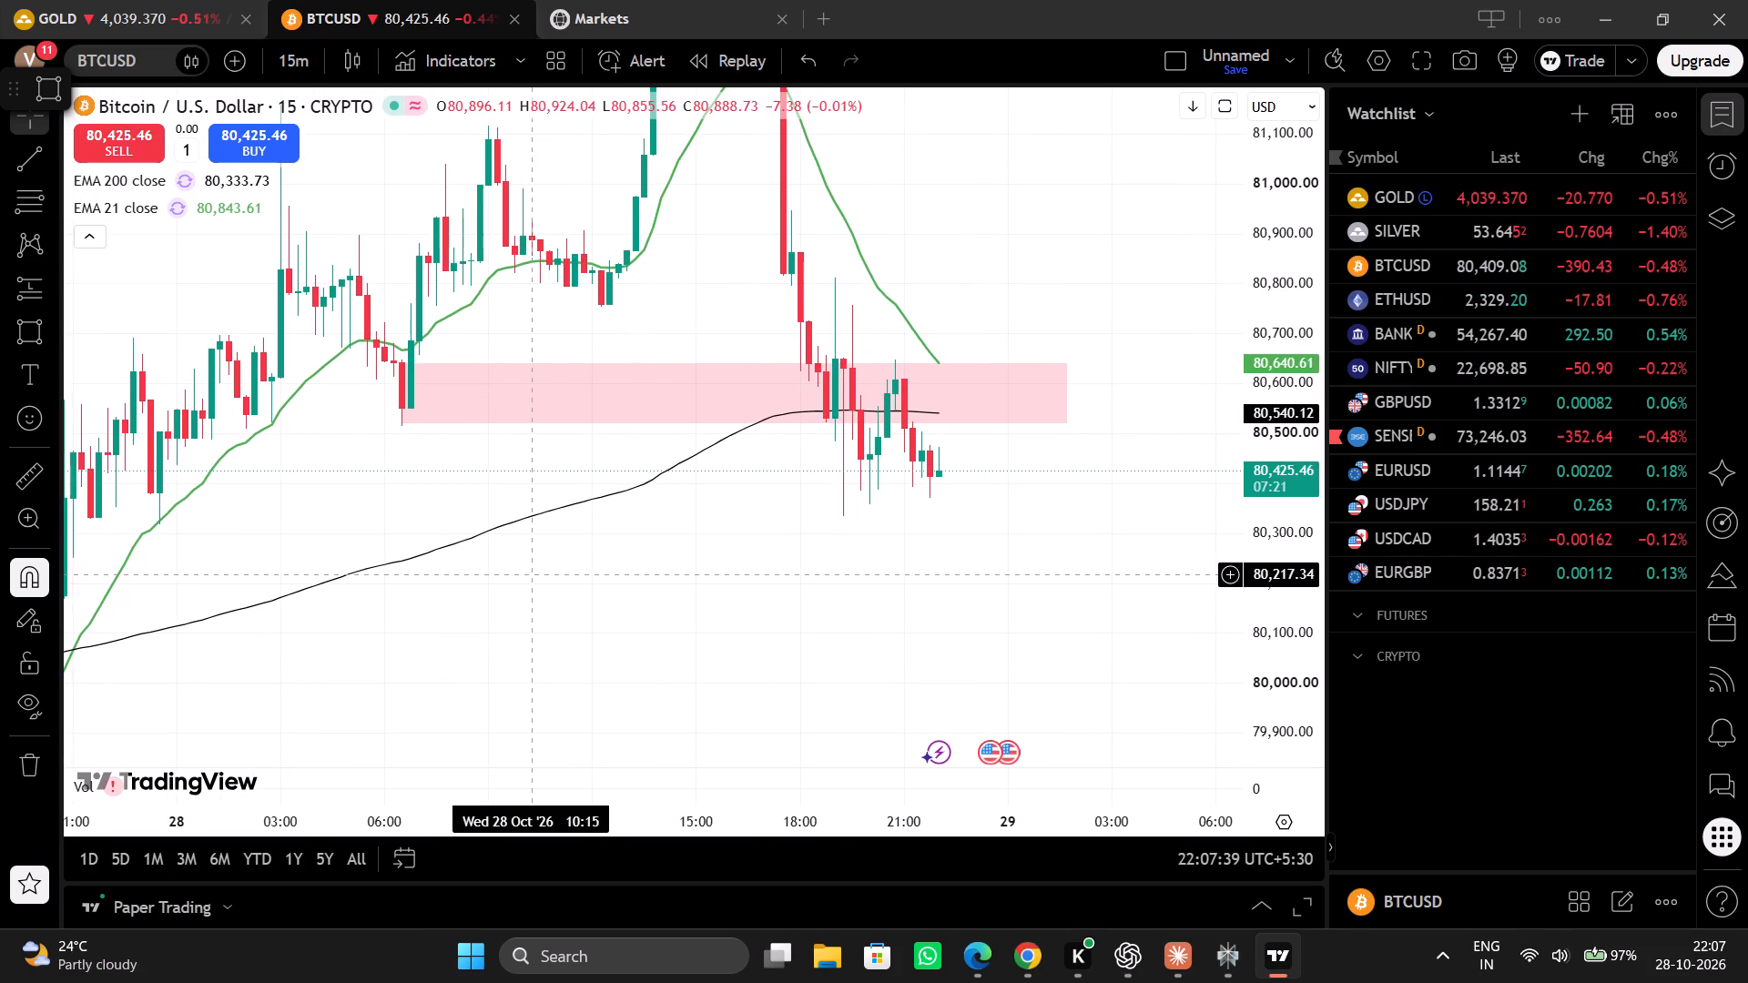
{"action": "left_click", "coordinate": [120, 0]}
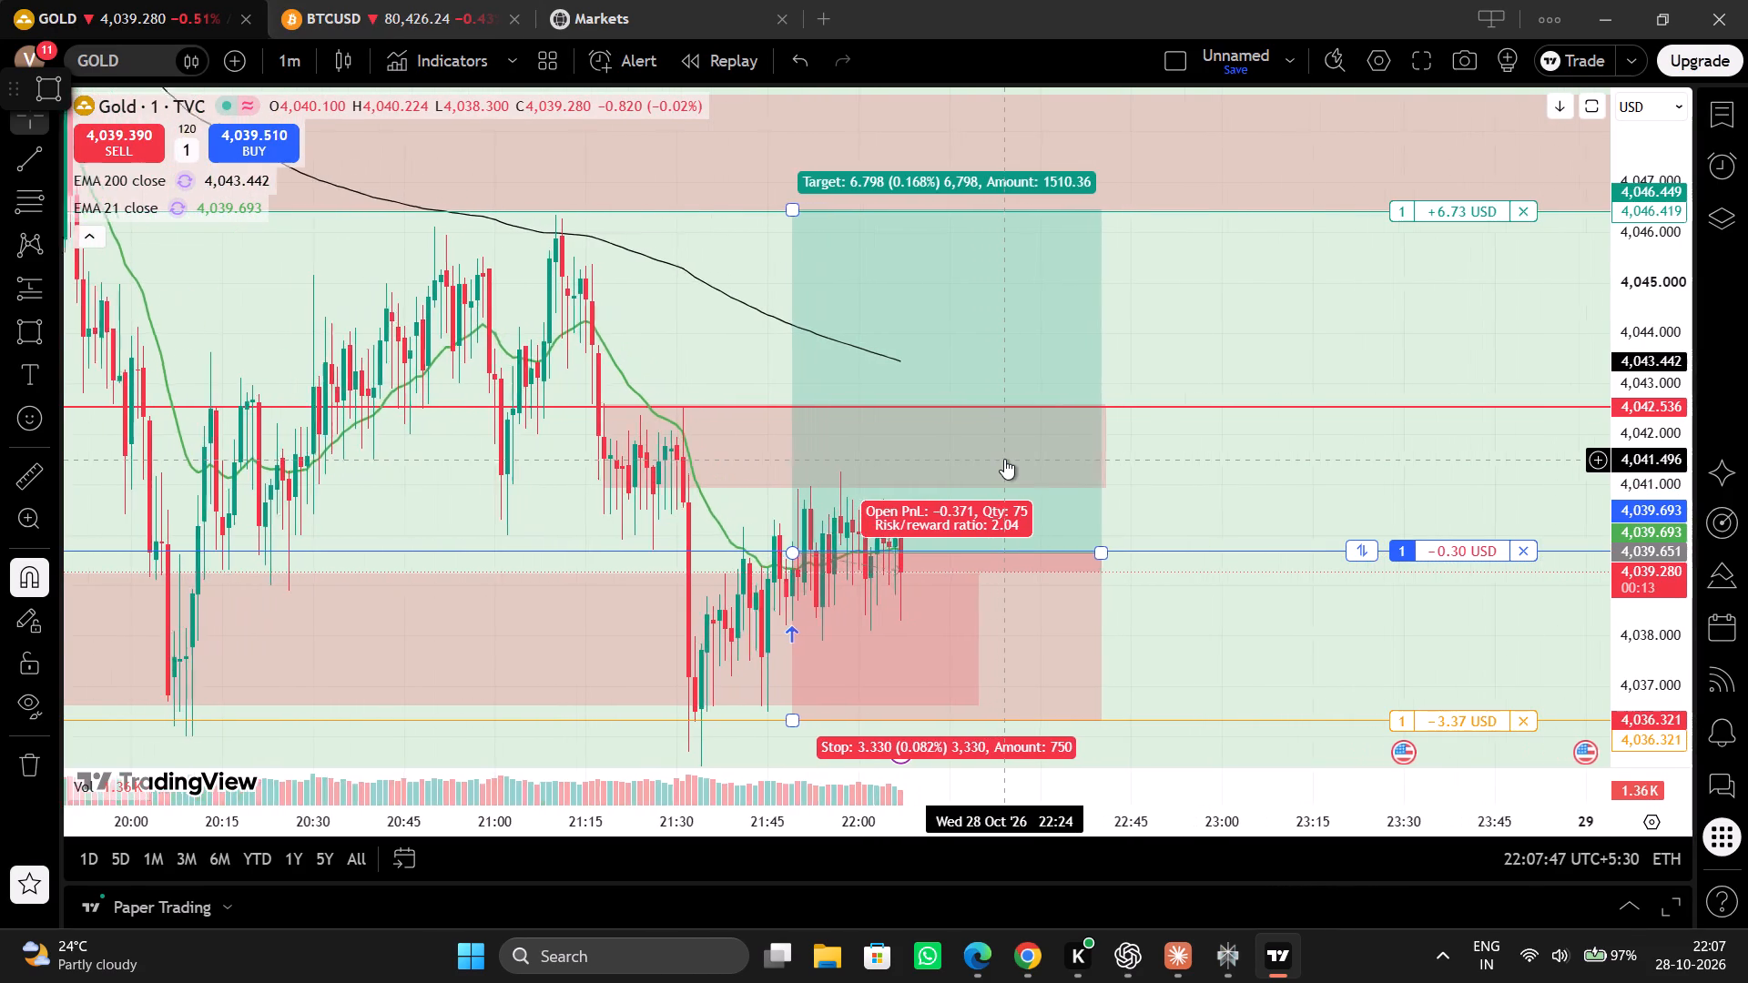
{"action": "left_click_drag", "start_coordinate": [1280, 674], "coordinate": [1257, 487]}
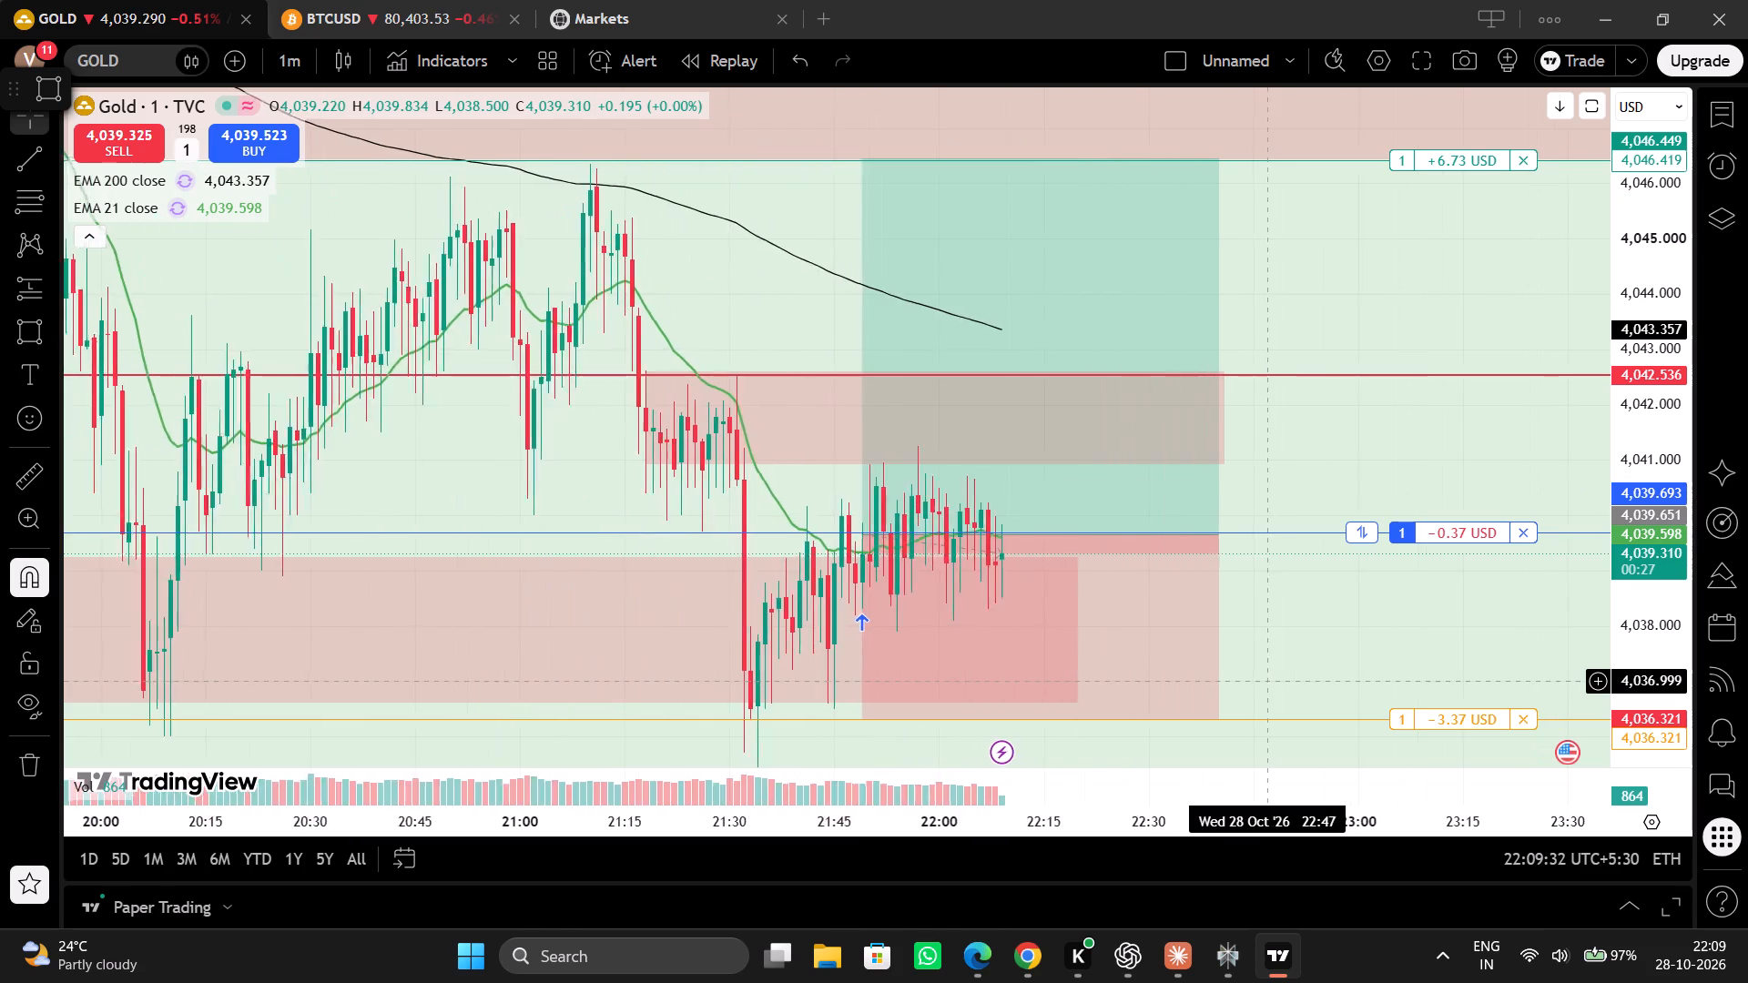
{"action": "scroll", "coordinate": [1270, 681], "scroll_direction": "down", "scroll_amount": 2}
{"action": "scroll", "coordinate": [1270, 681], "scroll_direction": "up", "scroll_amount": 1}
{"action": "left_click_drag", "start_coordinate": [1634, 553], "coordinate": [1659, 454]}
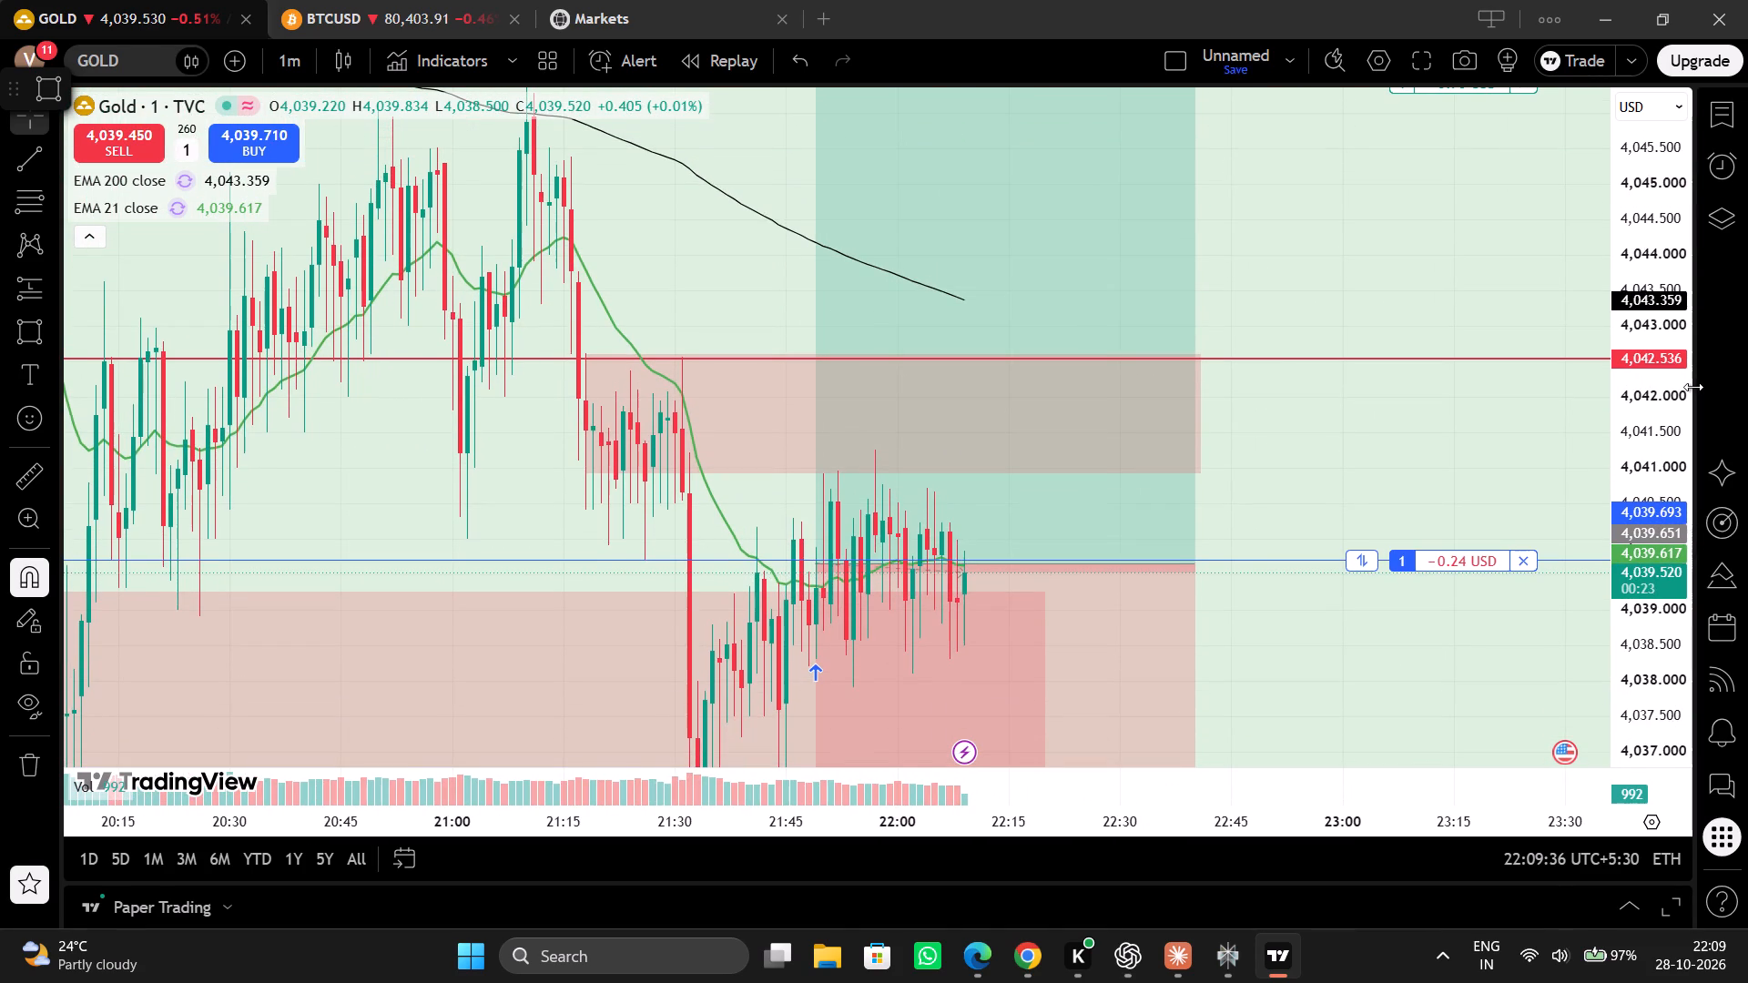
{"action": "left_click_drag", "start_coordinate": [1693, 387], "coordinate": [1507, 380]}
{"action": "left_click_drag", "start_coordinate": [1455, 343], "coordinate": [1416, 569]}
{"action": "left_click_drag", "start_coordinate": [1062, 597], "coordinate": [1133, 549]}
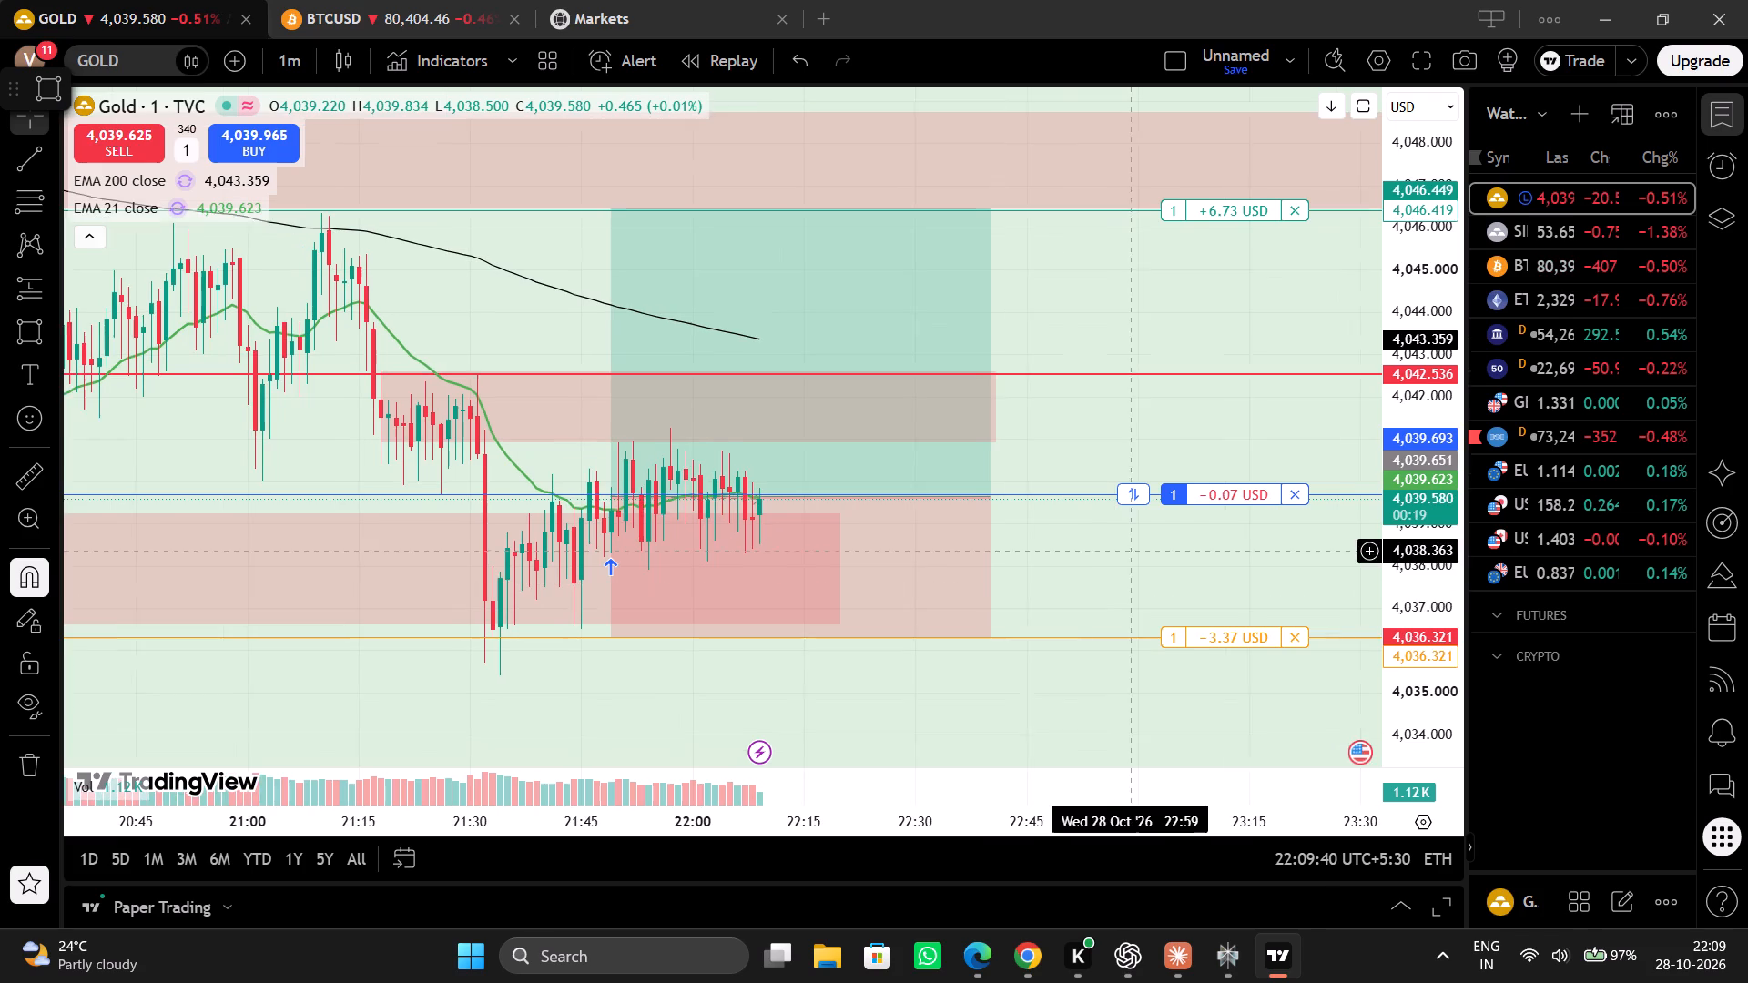
{"action": "left_click_drag", "start_coordinate": [1133, 549], "coordinate": [1134, 547]}
{"action": "left_click", "coordinate": [1360, 606]}
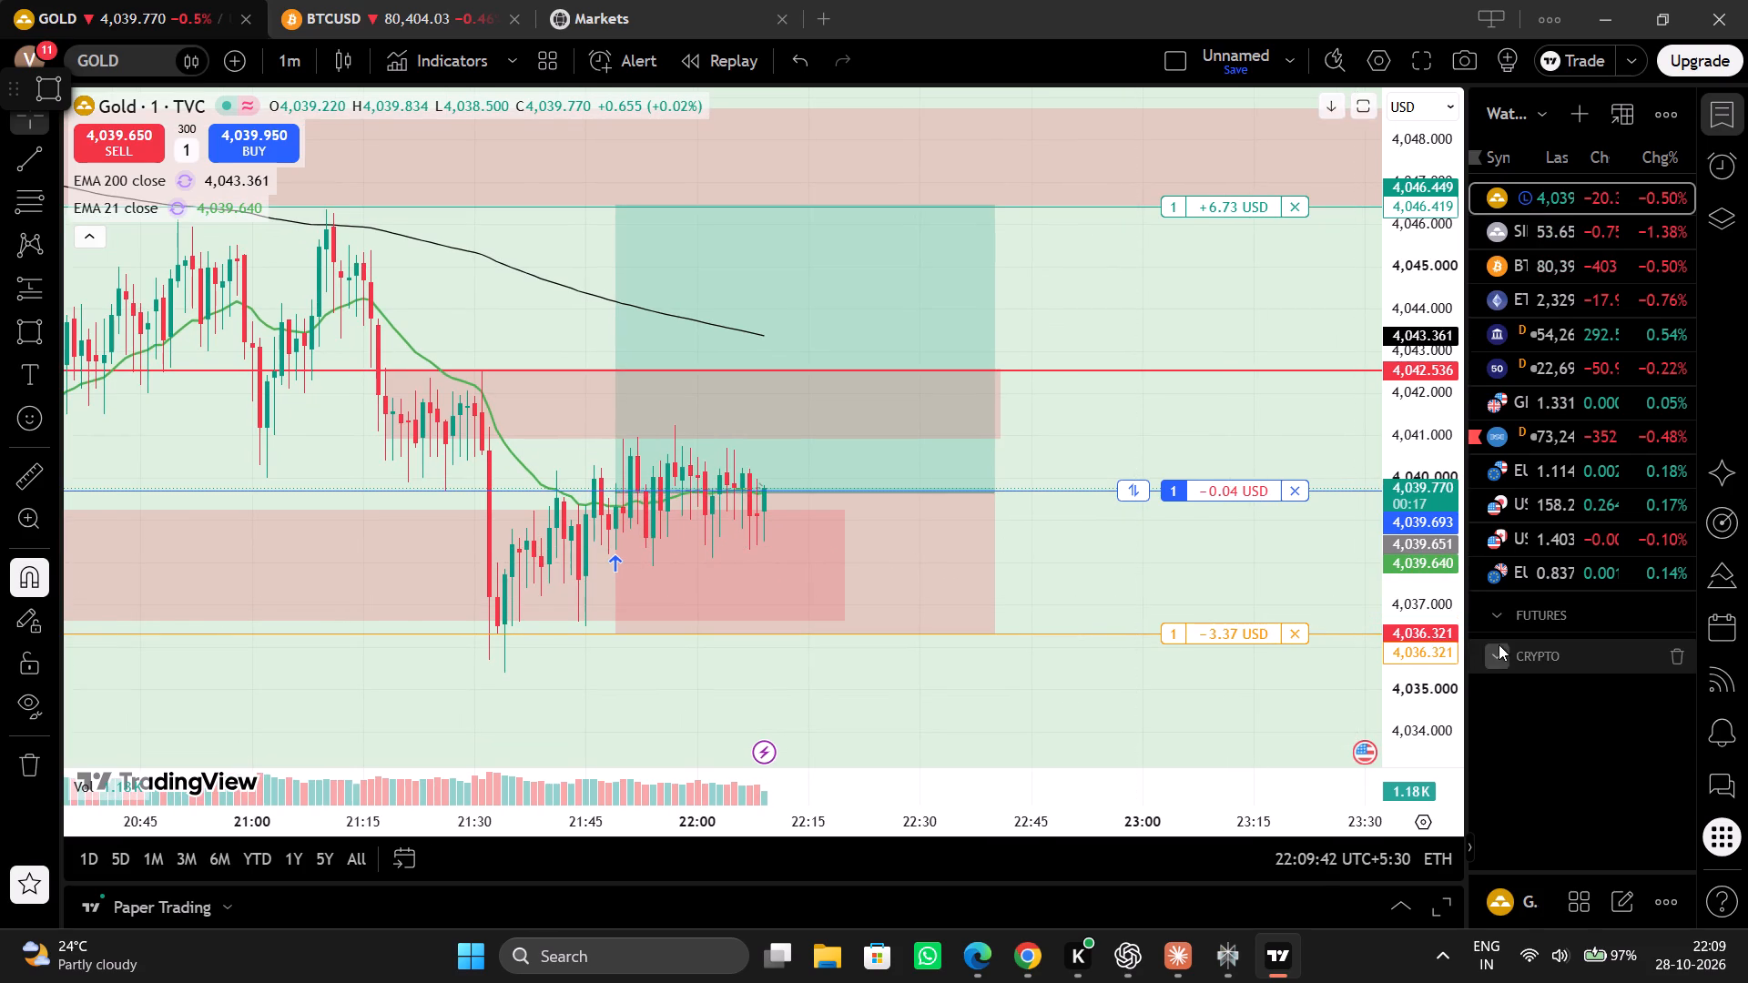
{"action": "left_click_drag", "start_coordinate": [1438, 657], "coordinate": [1432, 612]}
{"action": "left_click_drag", "start_coordinate": [976, 813], "coordinate": [1091, 813]}
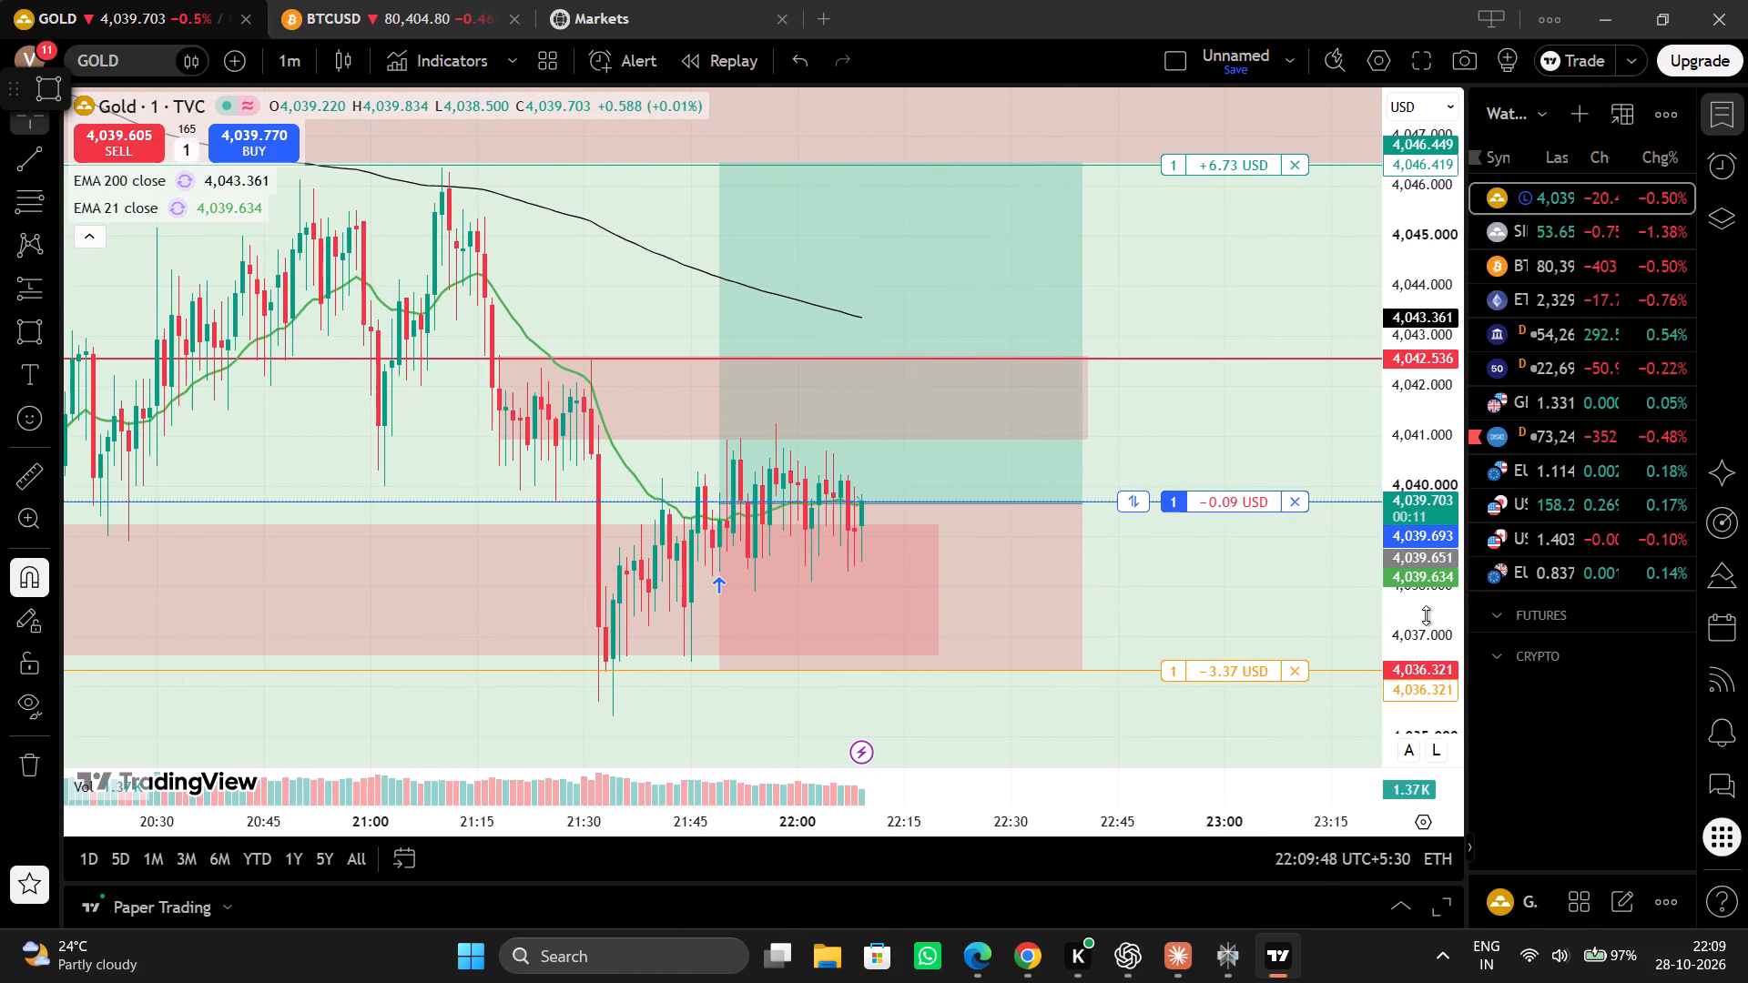
{"action": "left_click_drag", "start_coordinate": [1426, 615], "coordinate": [1428, 600]}
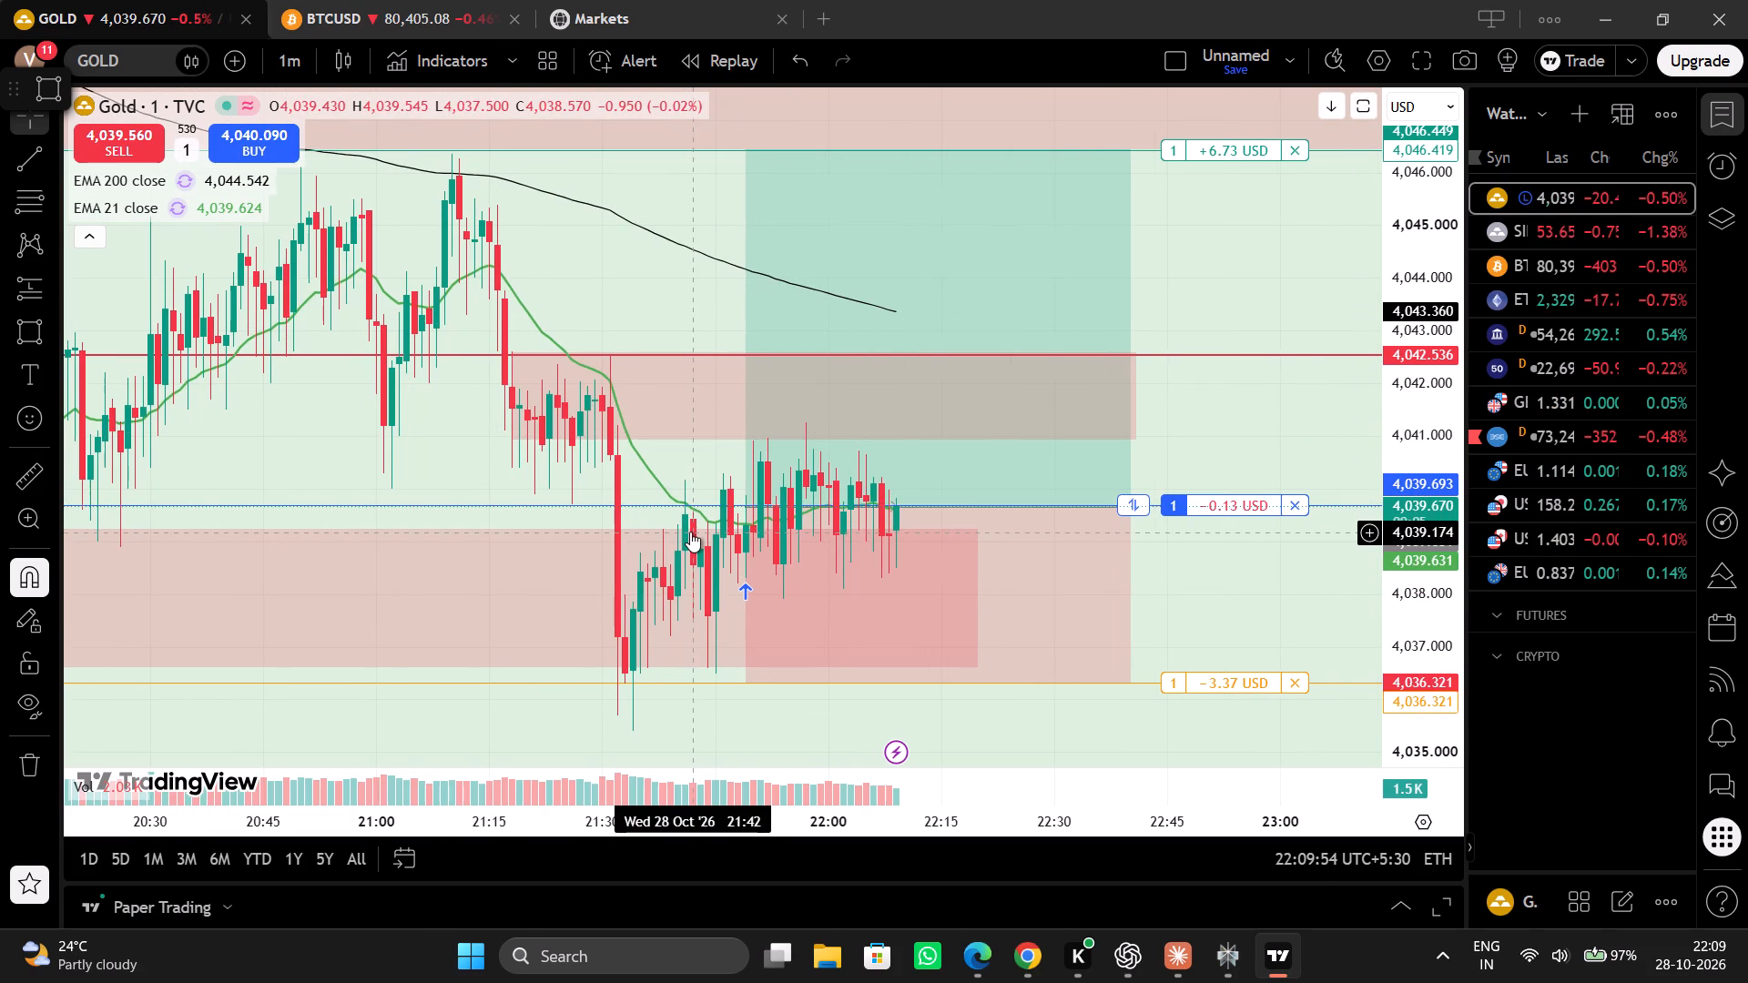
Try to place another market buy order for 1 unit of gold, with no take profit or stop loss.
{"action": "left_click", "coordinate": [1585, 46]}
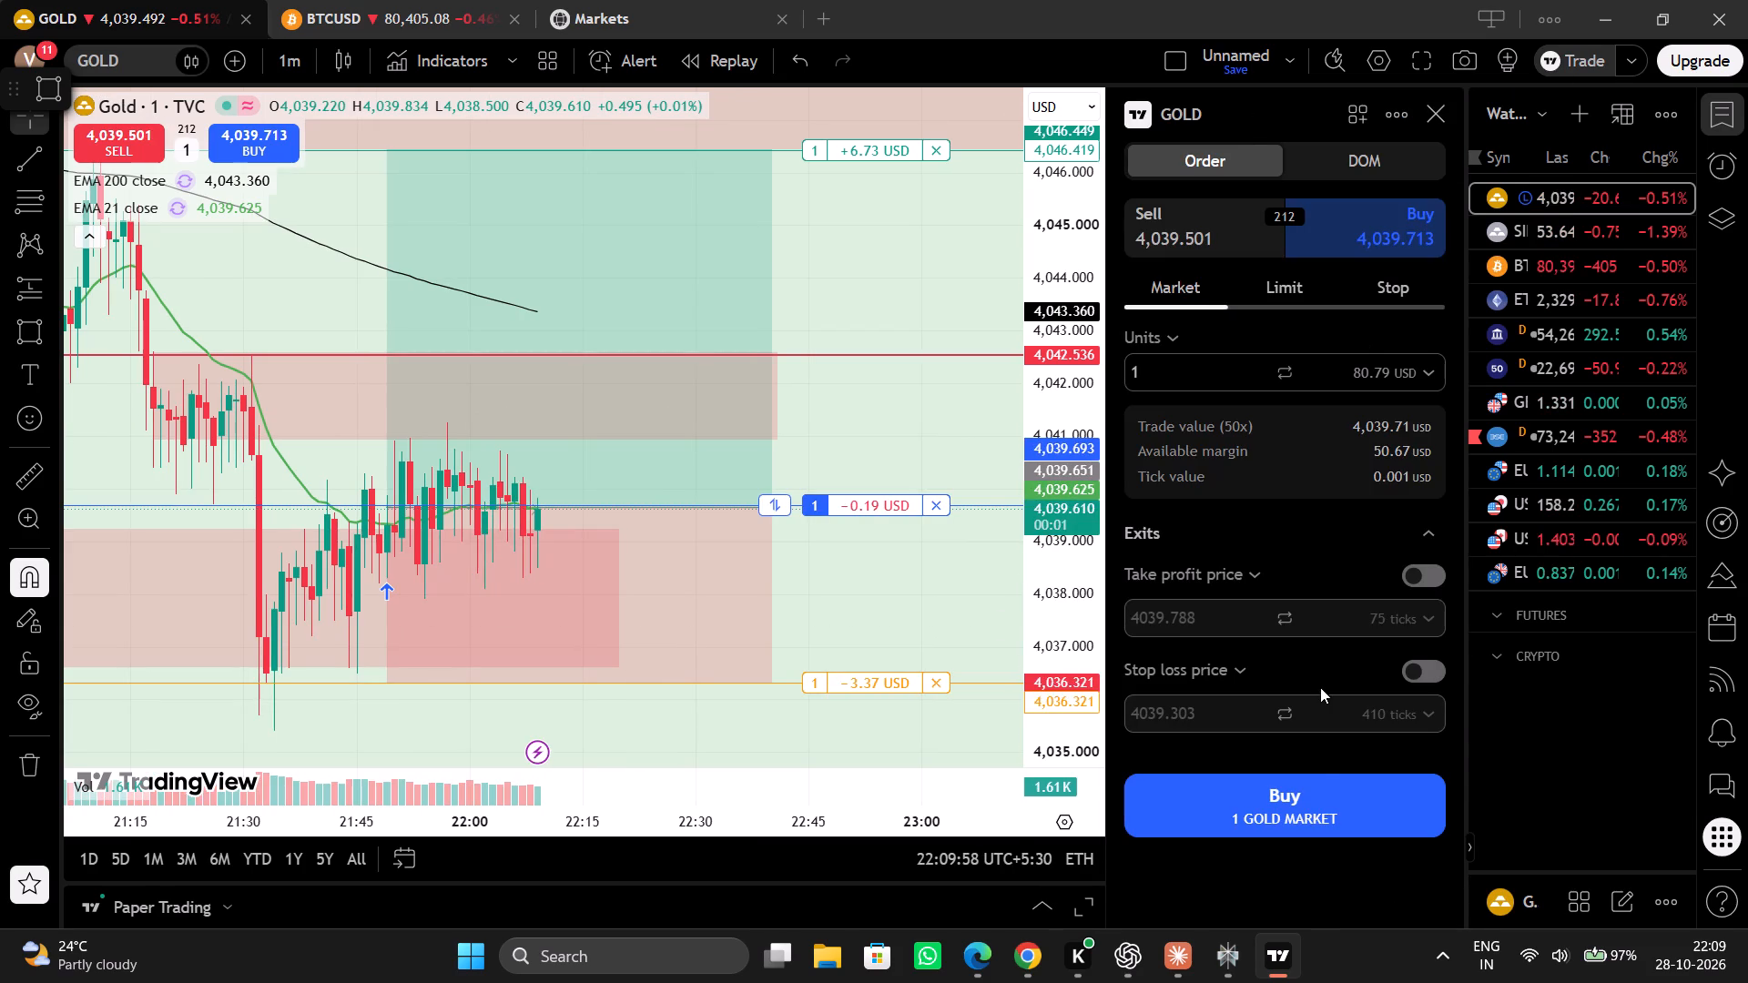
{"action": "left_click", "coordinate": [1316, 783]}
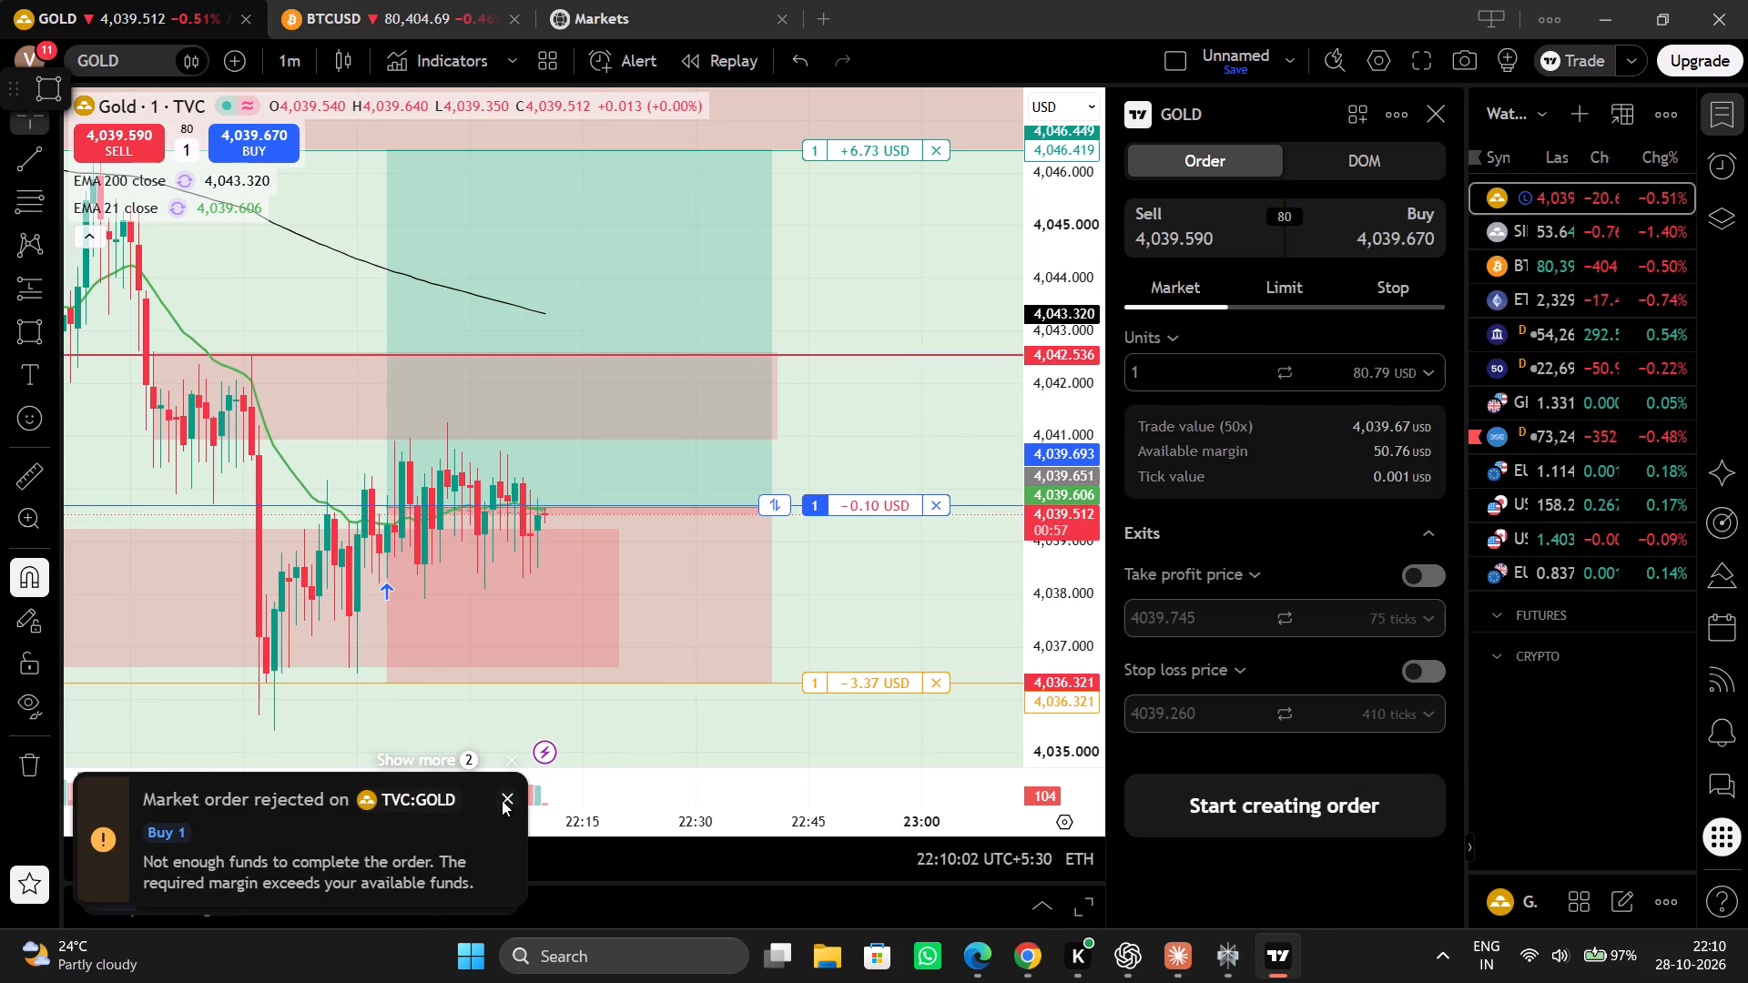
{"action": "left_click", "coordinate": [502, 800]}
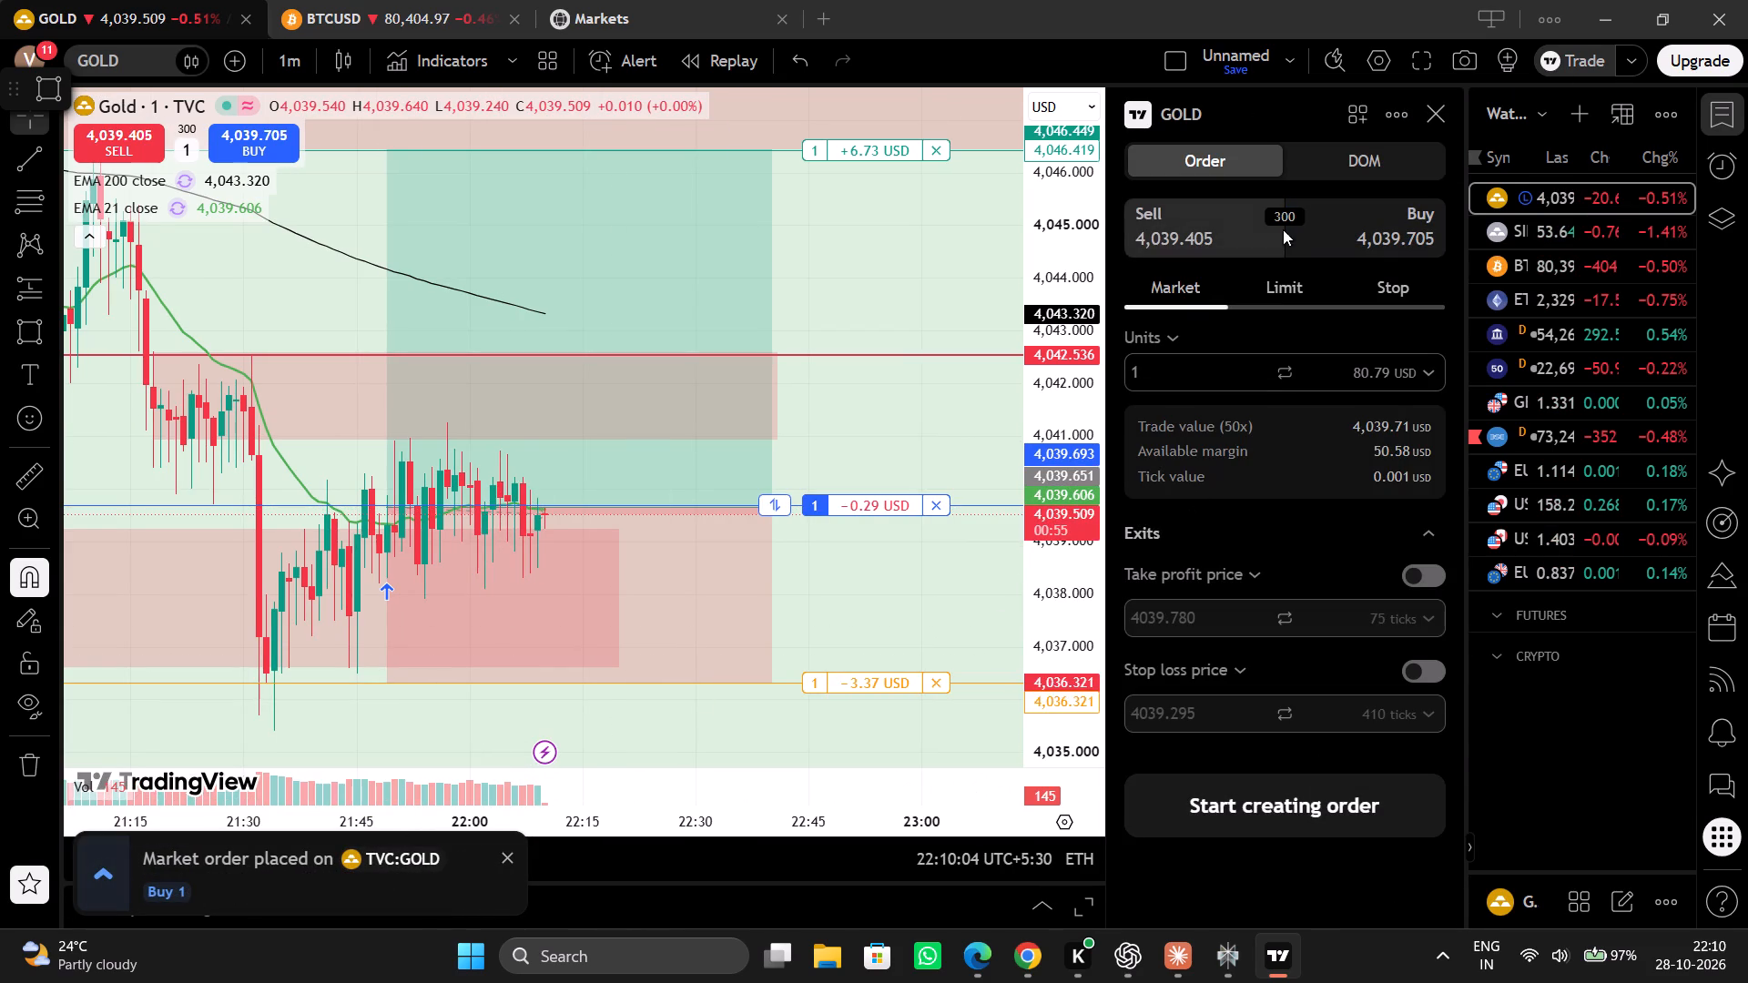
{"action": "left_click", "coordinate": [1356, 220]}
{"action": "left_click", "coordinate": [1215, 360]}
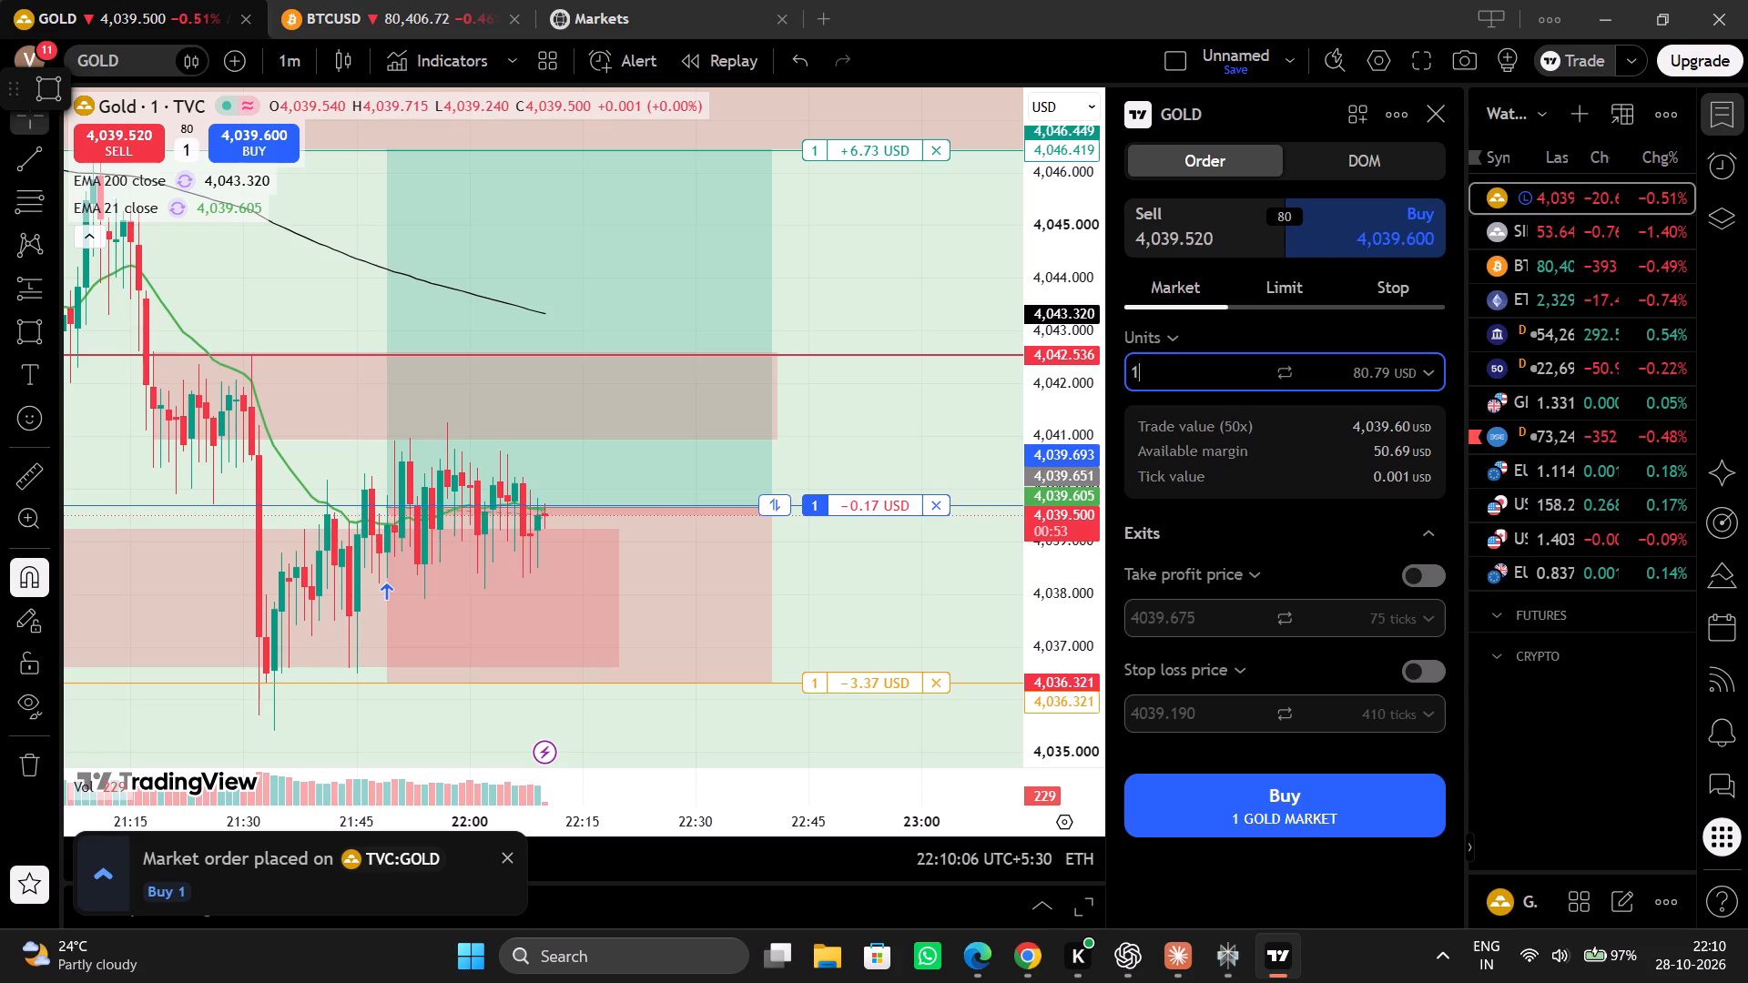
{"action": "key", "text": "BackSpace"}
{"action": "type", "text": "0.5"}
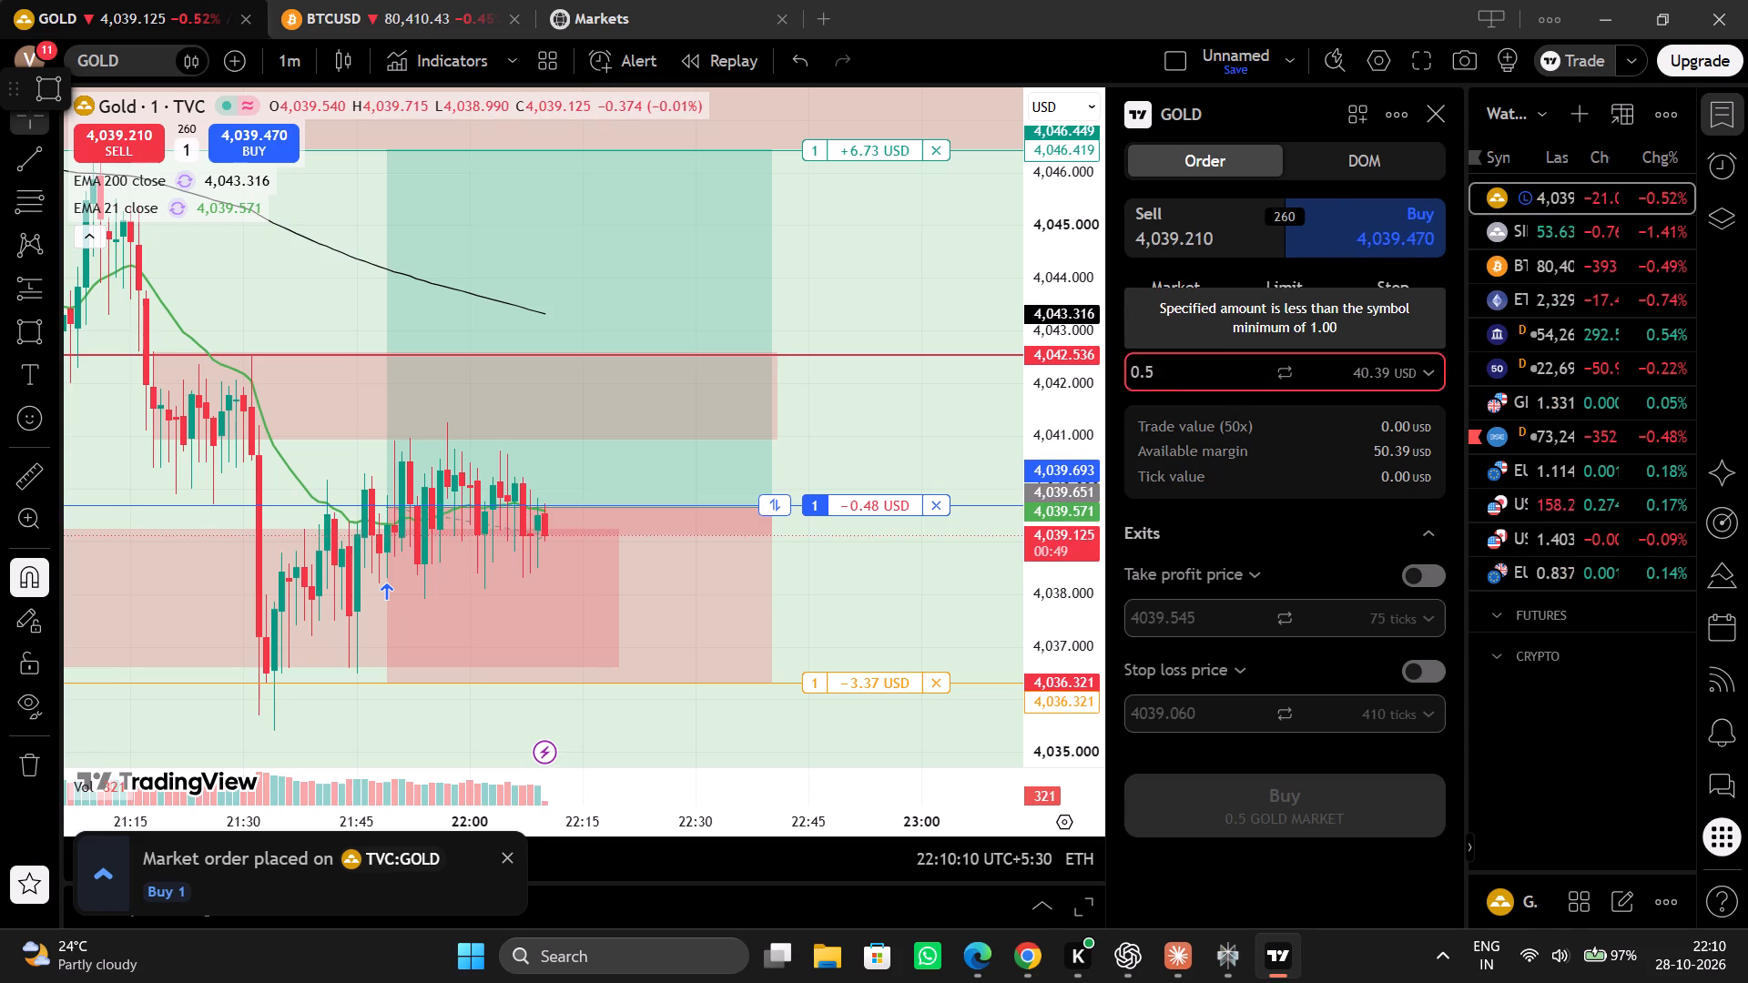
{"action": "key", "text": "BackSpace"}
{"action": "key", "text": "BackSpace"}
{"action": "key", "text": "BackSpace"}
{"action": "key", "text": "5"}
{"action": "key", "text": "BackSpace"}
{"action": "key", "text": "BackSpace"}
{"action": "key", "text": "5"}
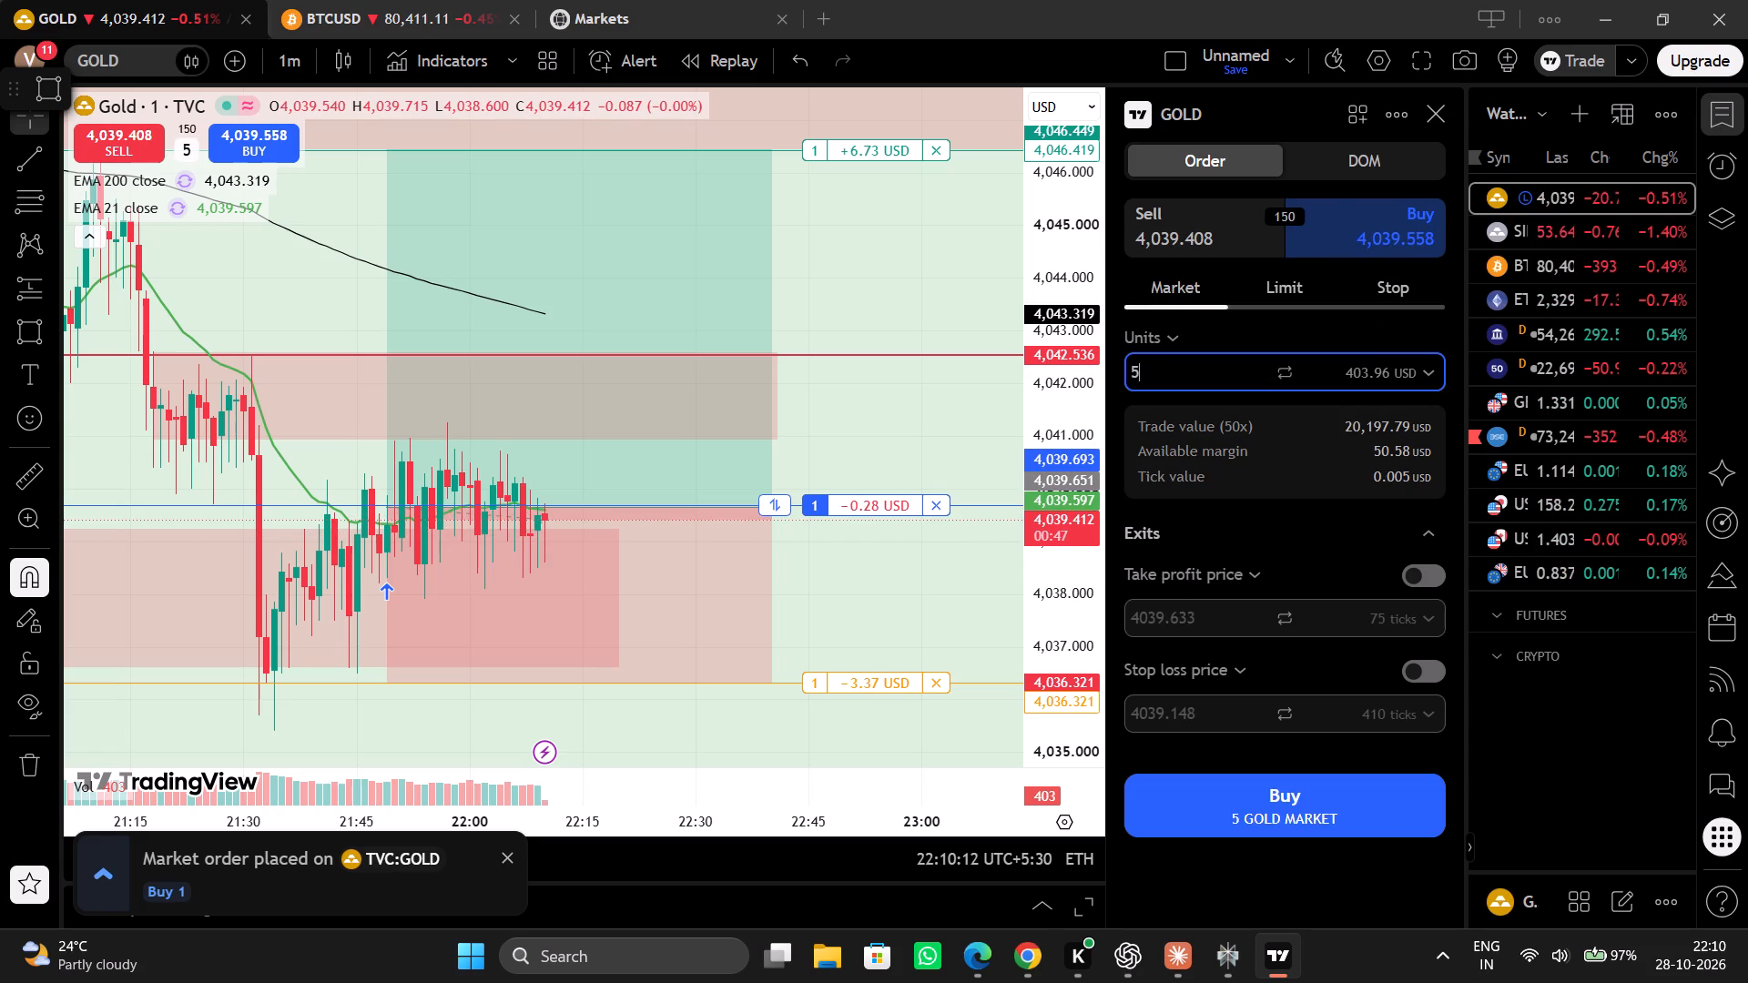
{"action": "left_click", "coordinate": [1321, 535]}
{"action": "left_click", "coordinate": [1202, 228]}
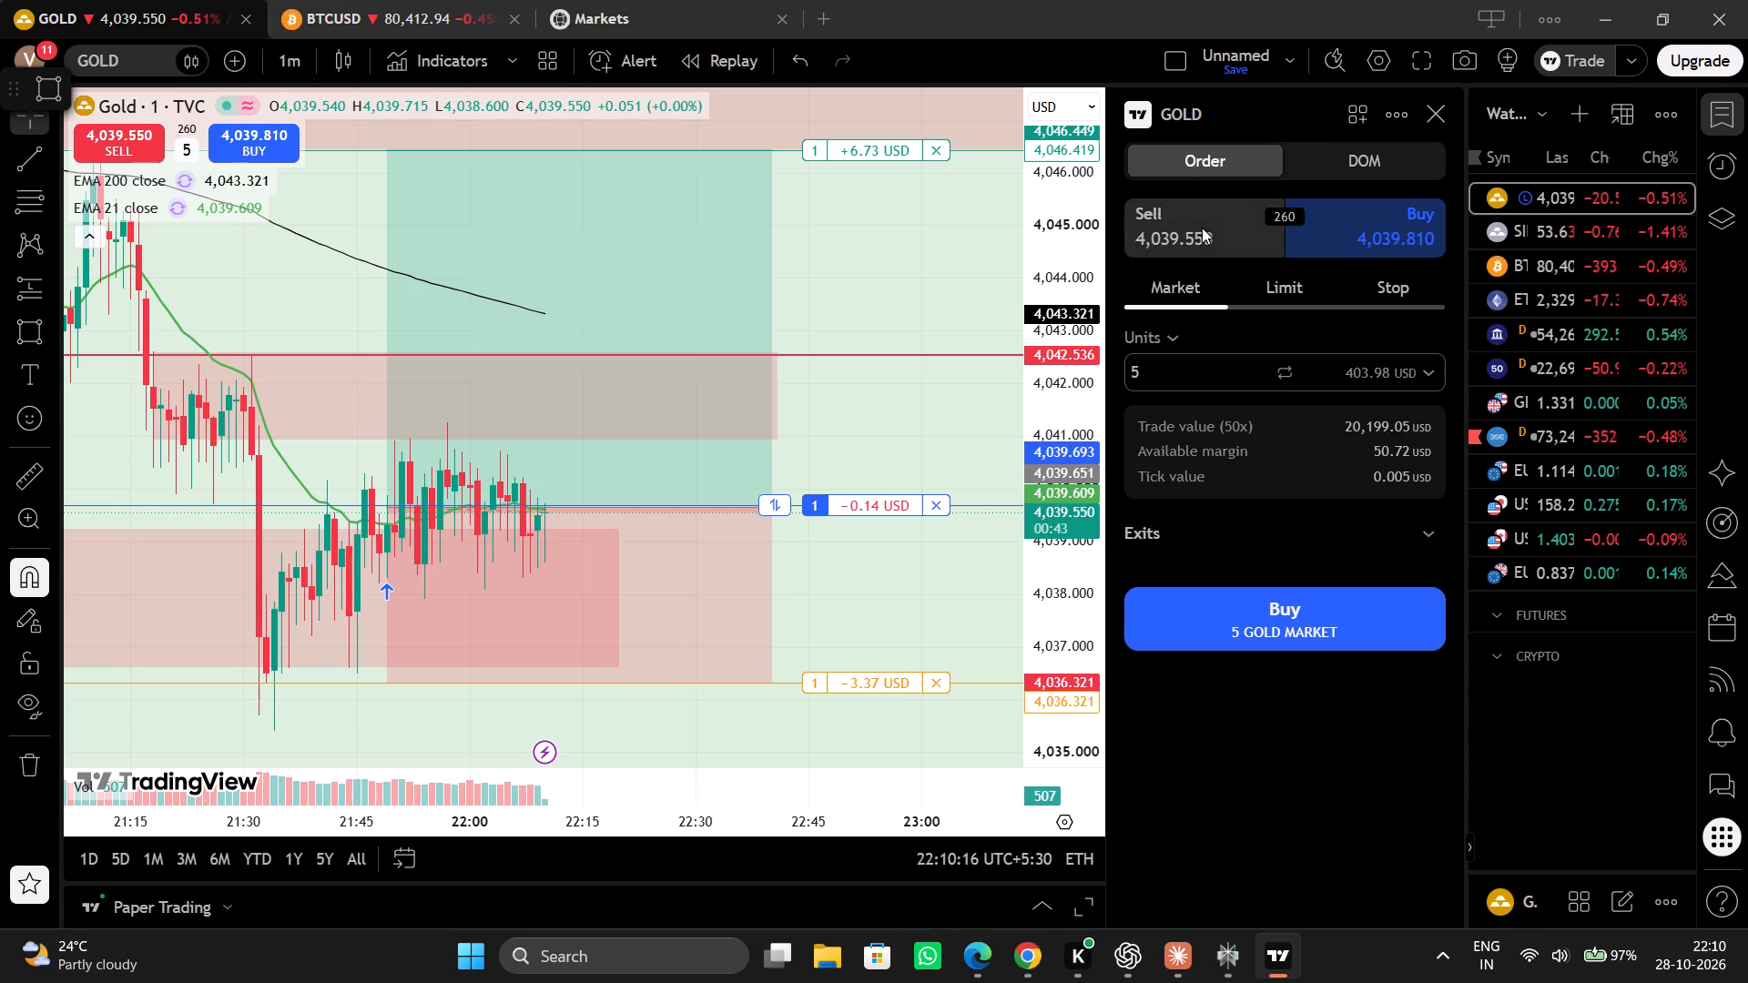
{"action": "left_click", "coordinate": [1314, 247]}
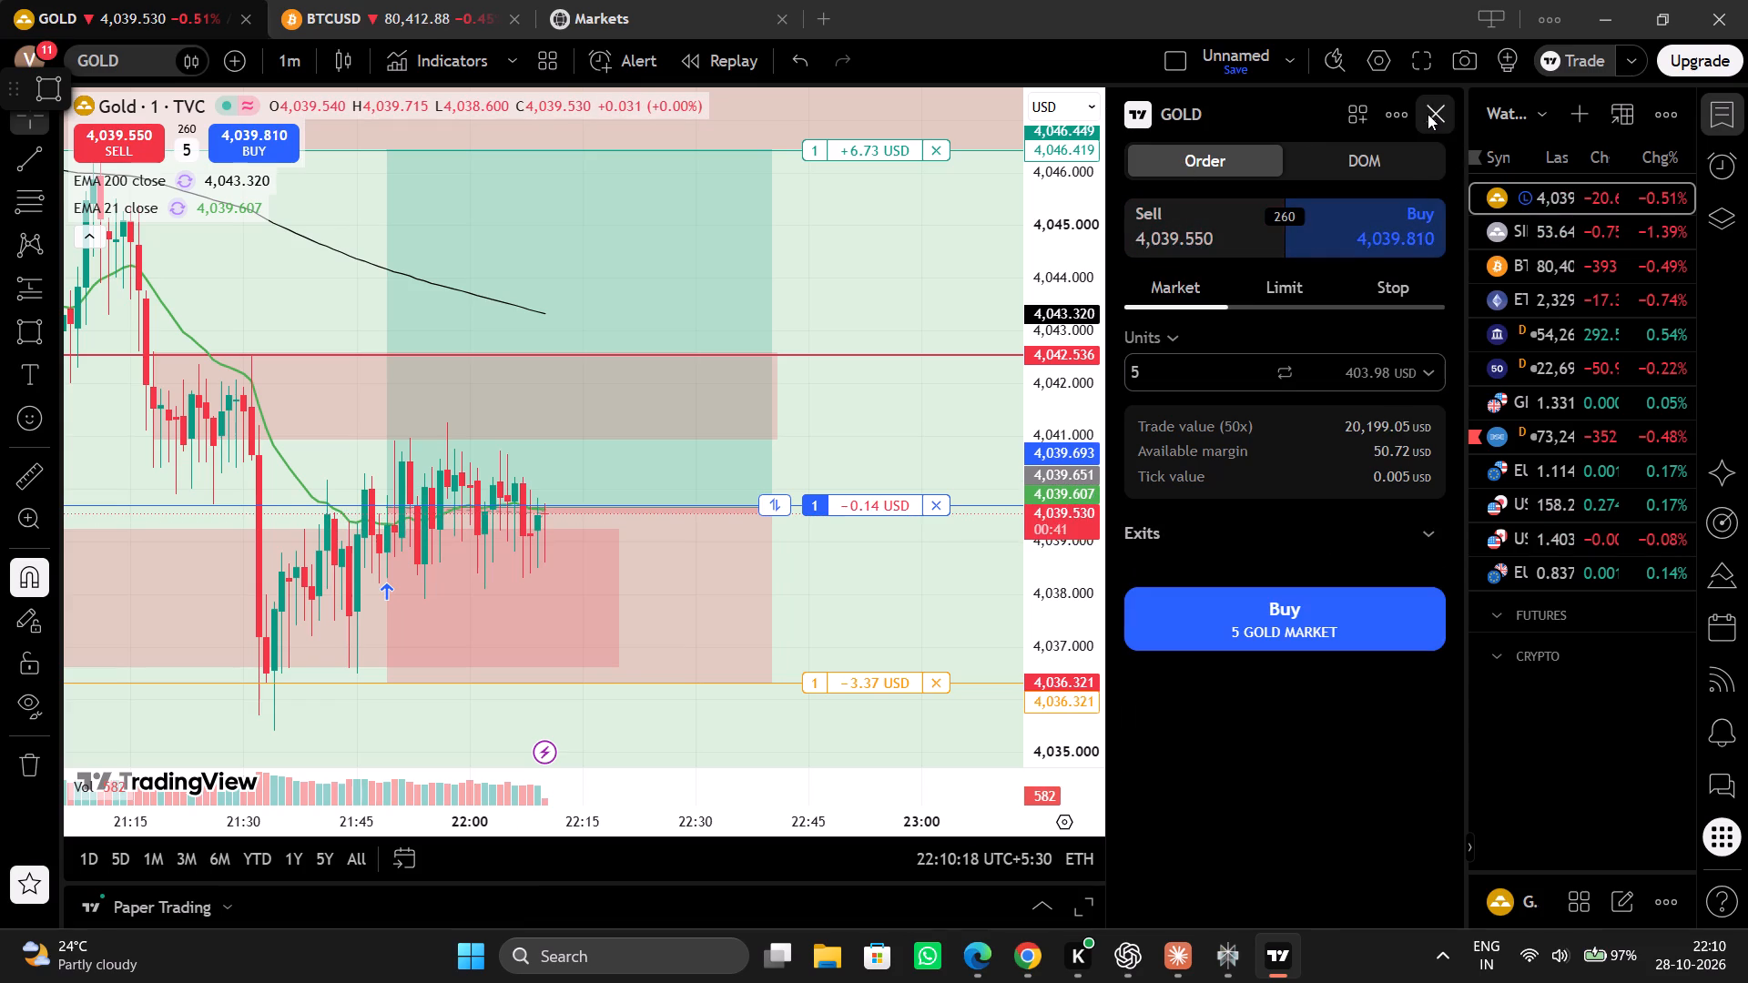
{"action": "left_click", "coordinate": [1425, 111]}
Switch to the BTCUSD chart and try to place a market sell order for 0.05 units.
{"action": "left_click_drag", "start_coordinate": [1404, 351], "coordinate": [1407, 401]}
{"action": "left_click", "coordinate": [432, 0]}
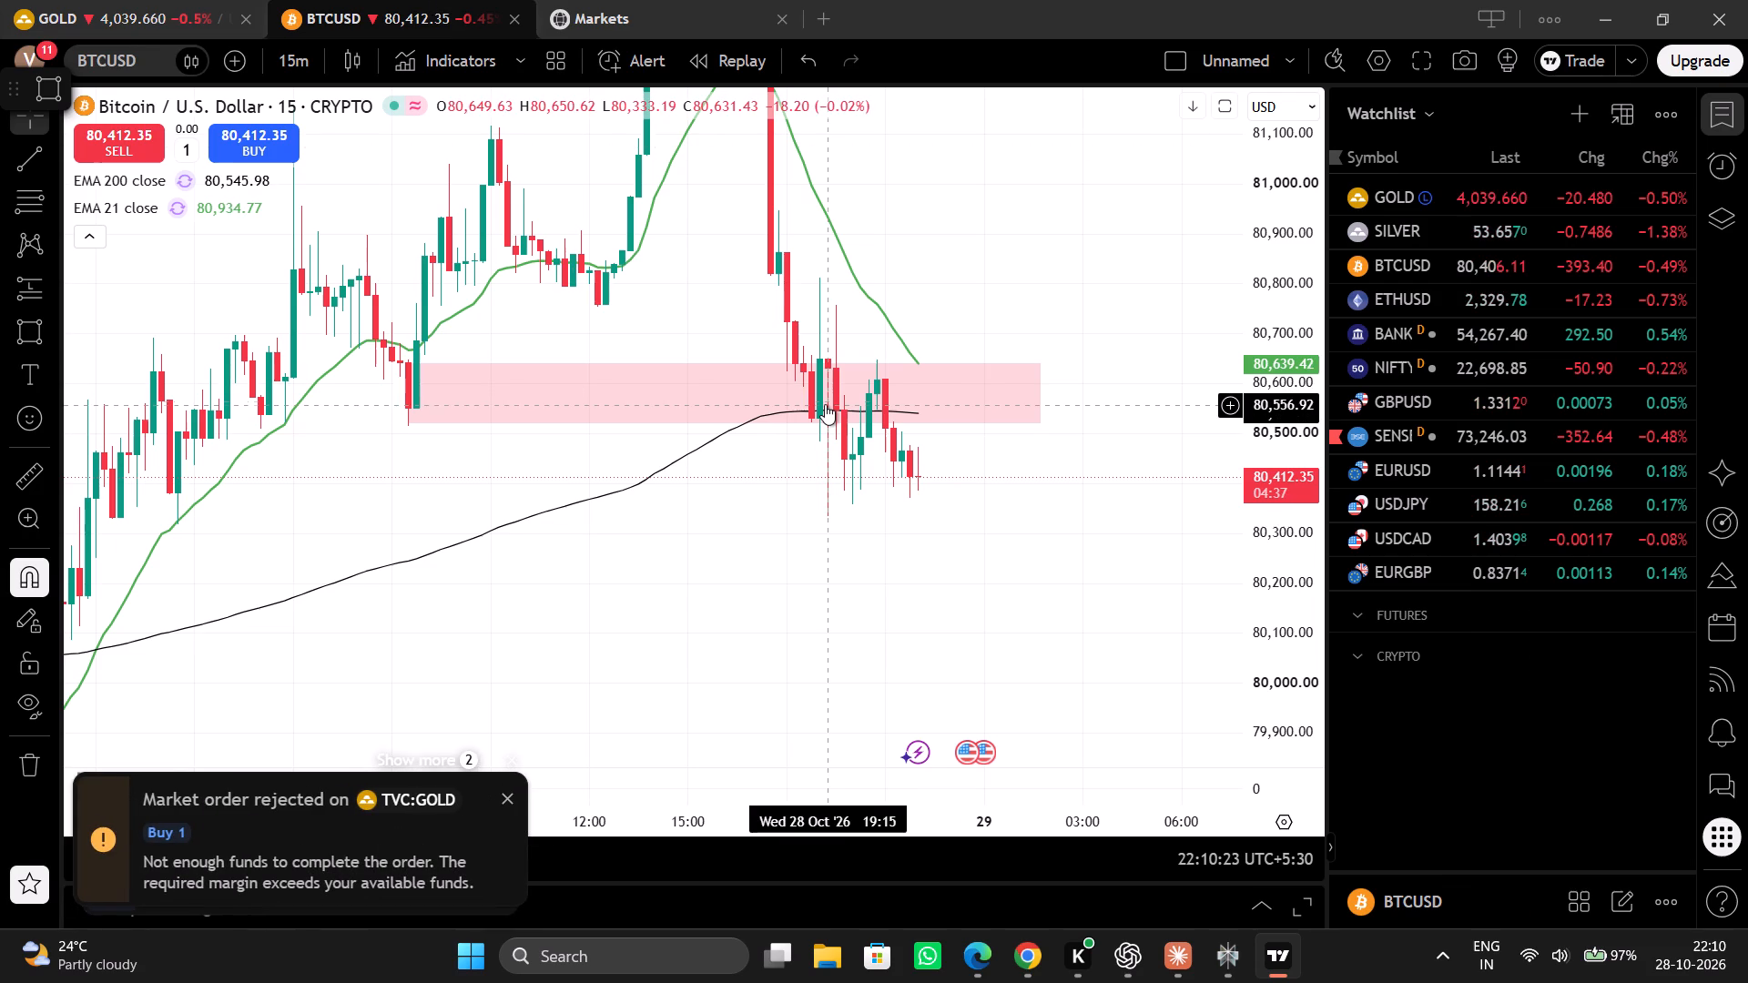
{"action": "left_click_drag", "start_coordinate": [957, 642], "coordinate": [1042, 492]}
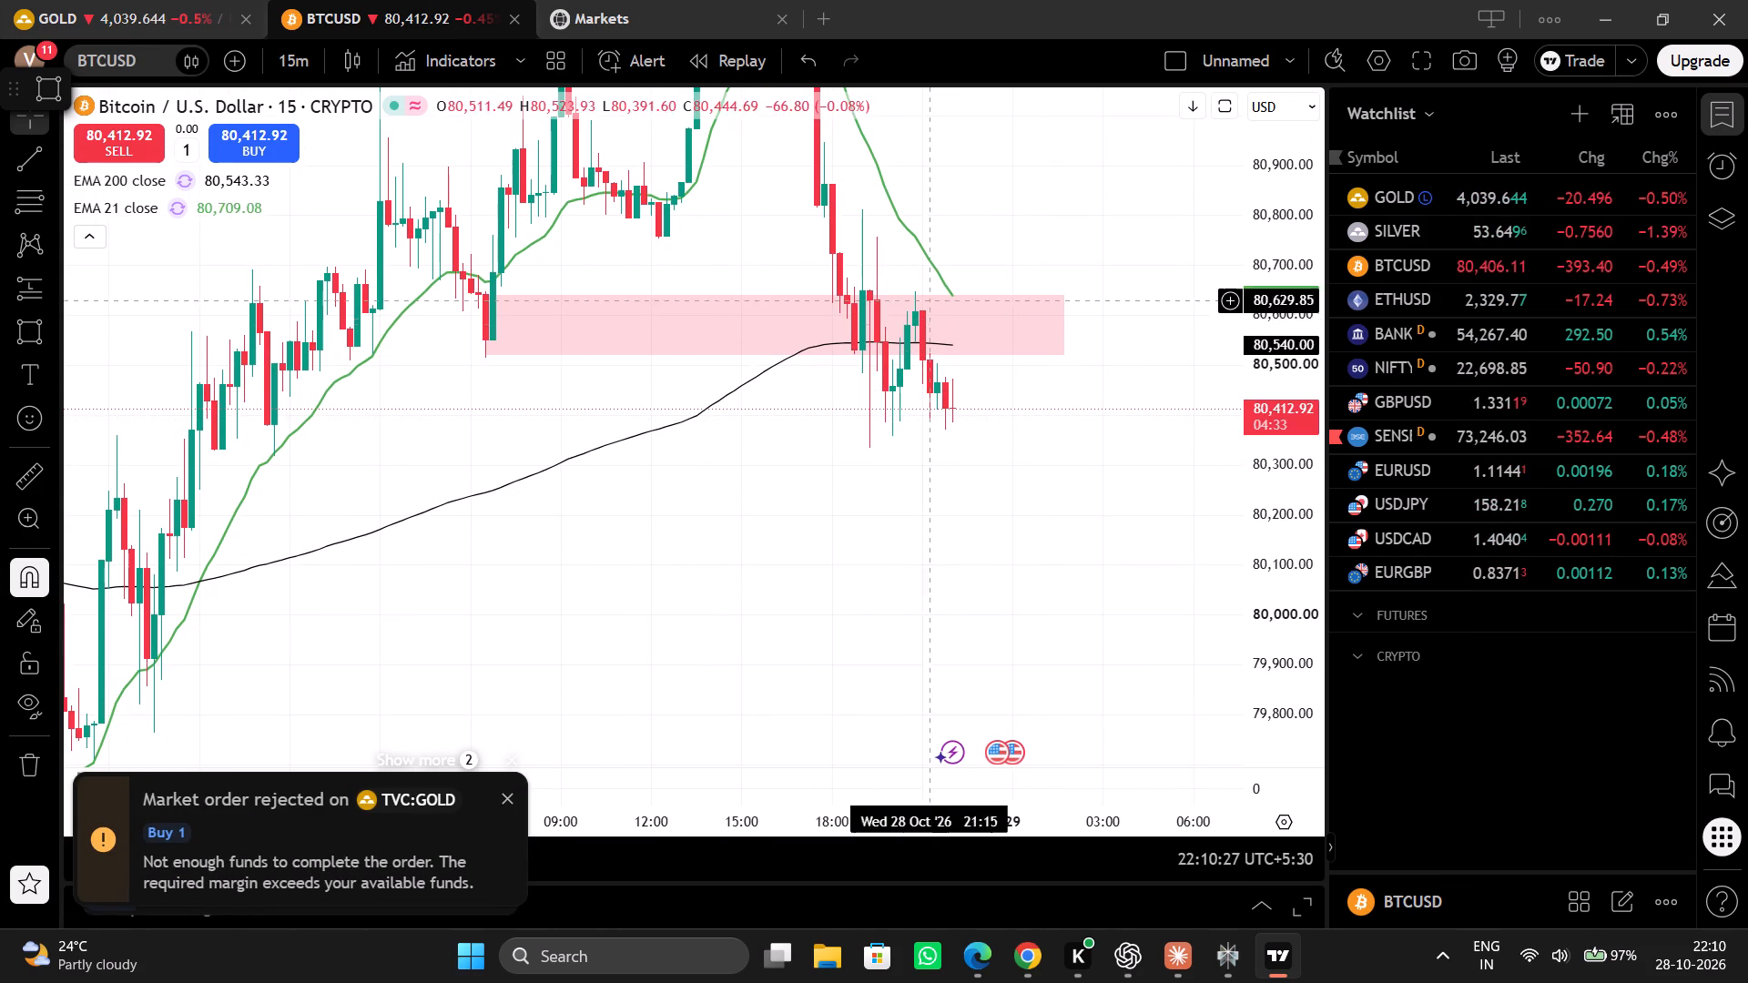
{"action": "left_click", "coordinate": [513, 802]}
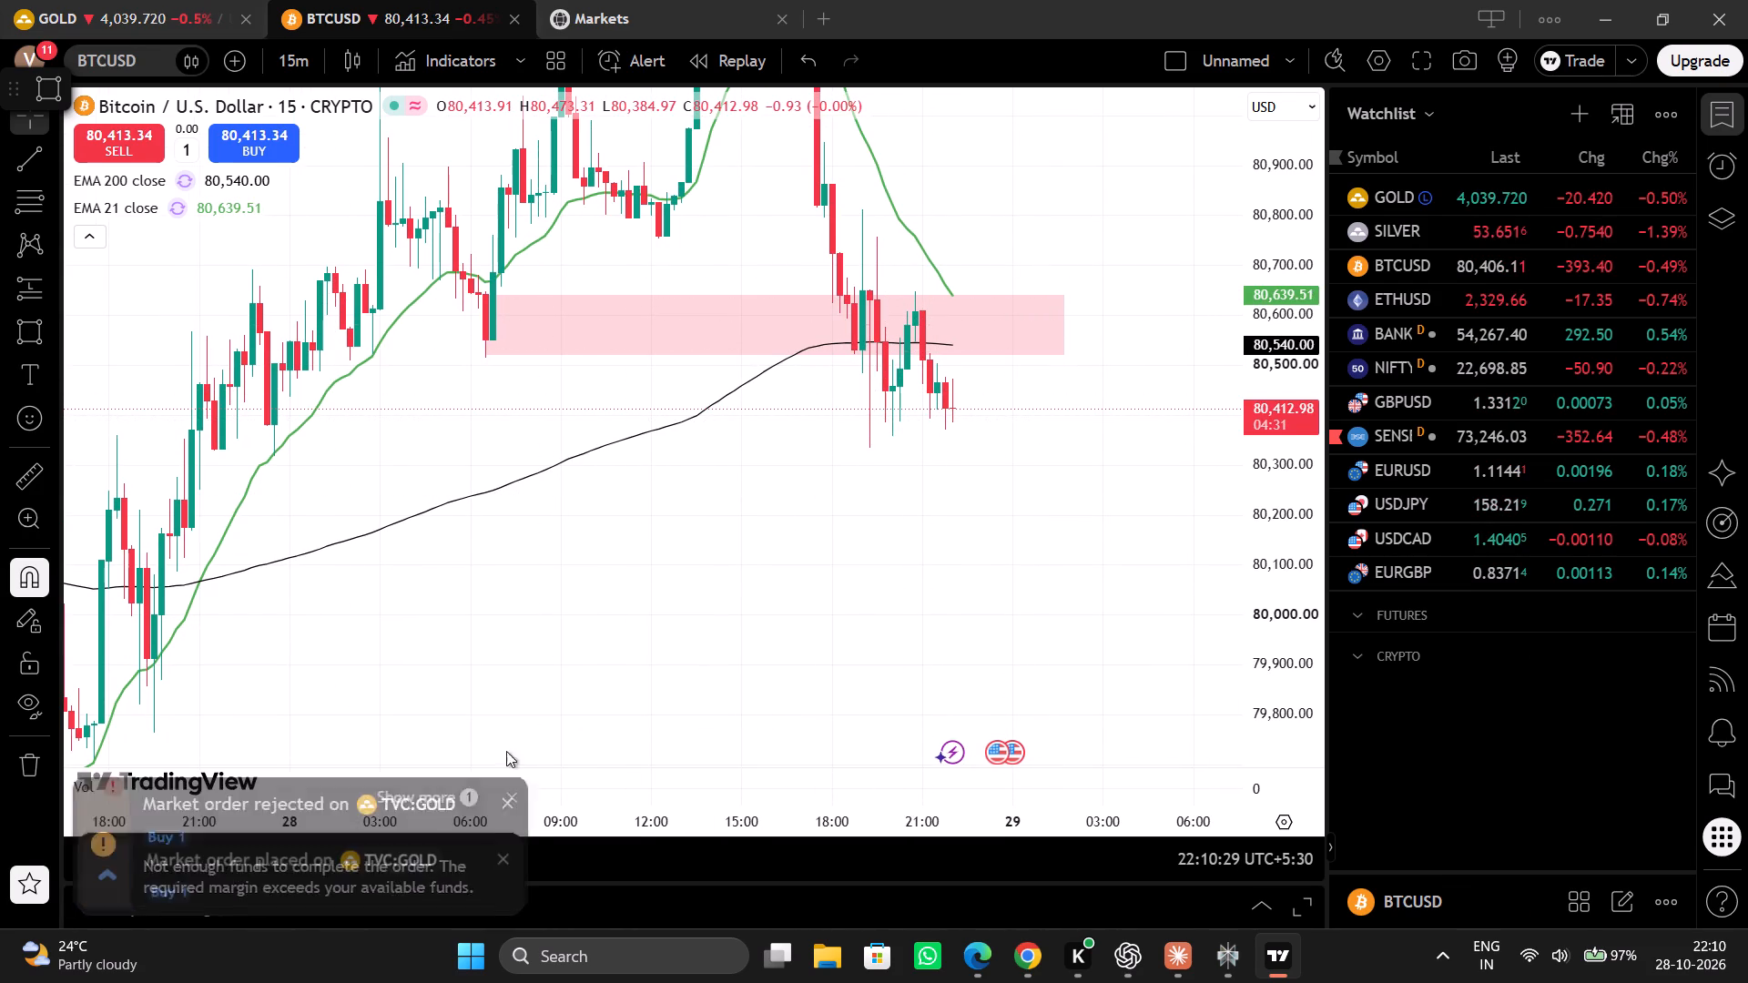
{"action": "left_click", "coordinate": [1602, 55]}
{"action": "left_click", "coordinate": [1052, 208]}
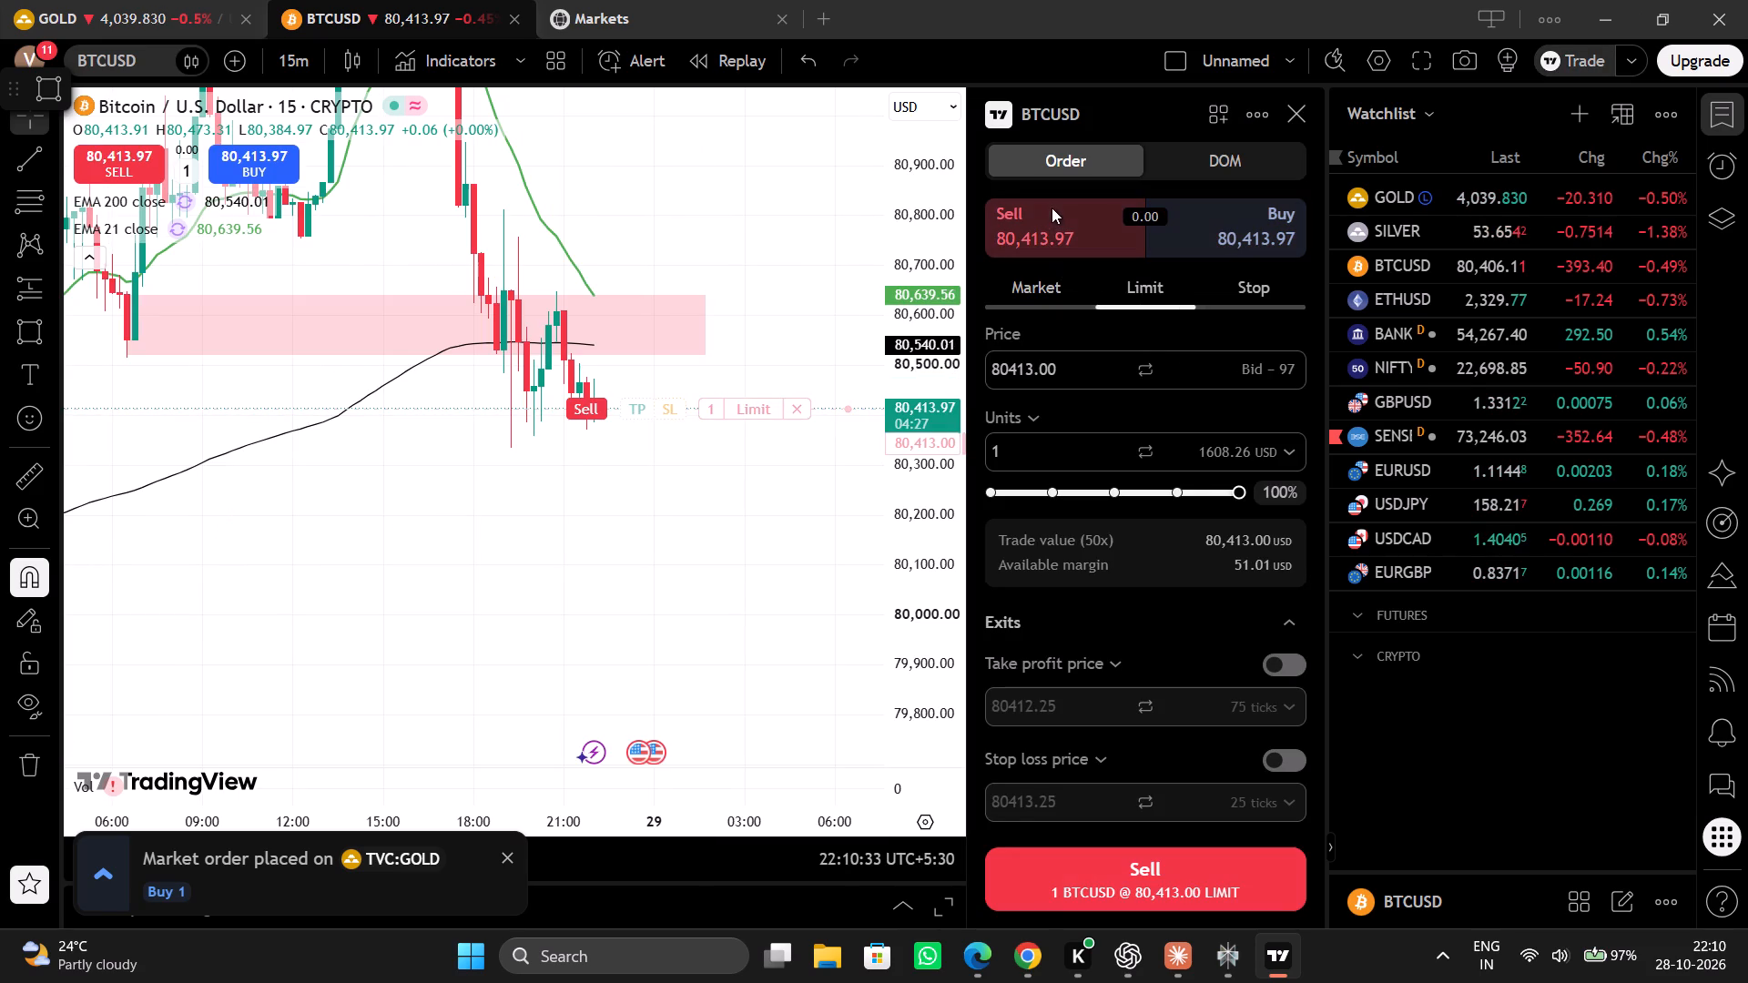
{"action": "left_click", "coordinate": [1023, 448]}
{"action": "key", "text": "BackSpace"}
{"action": "type", "text": "0.05"}
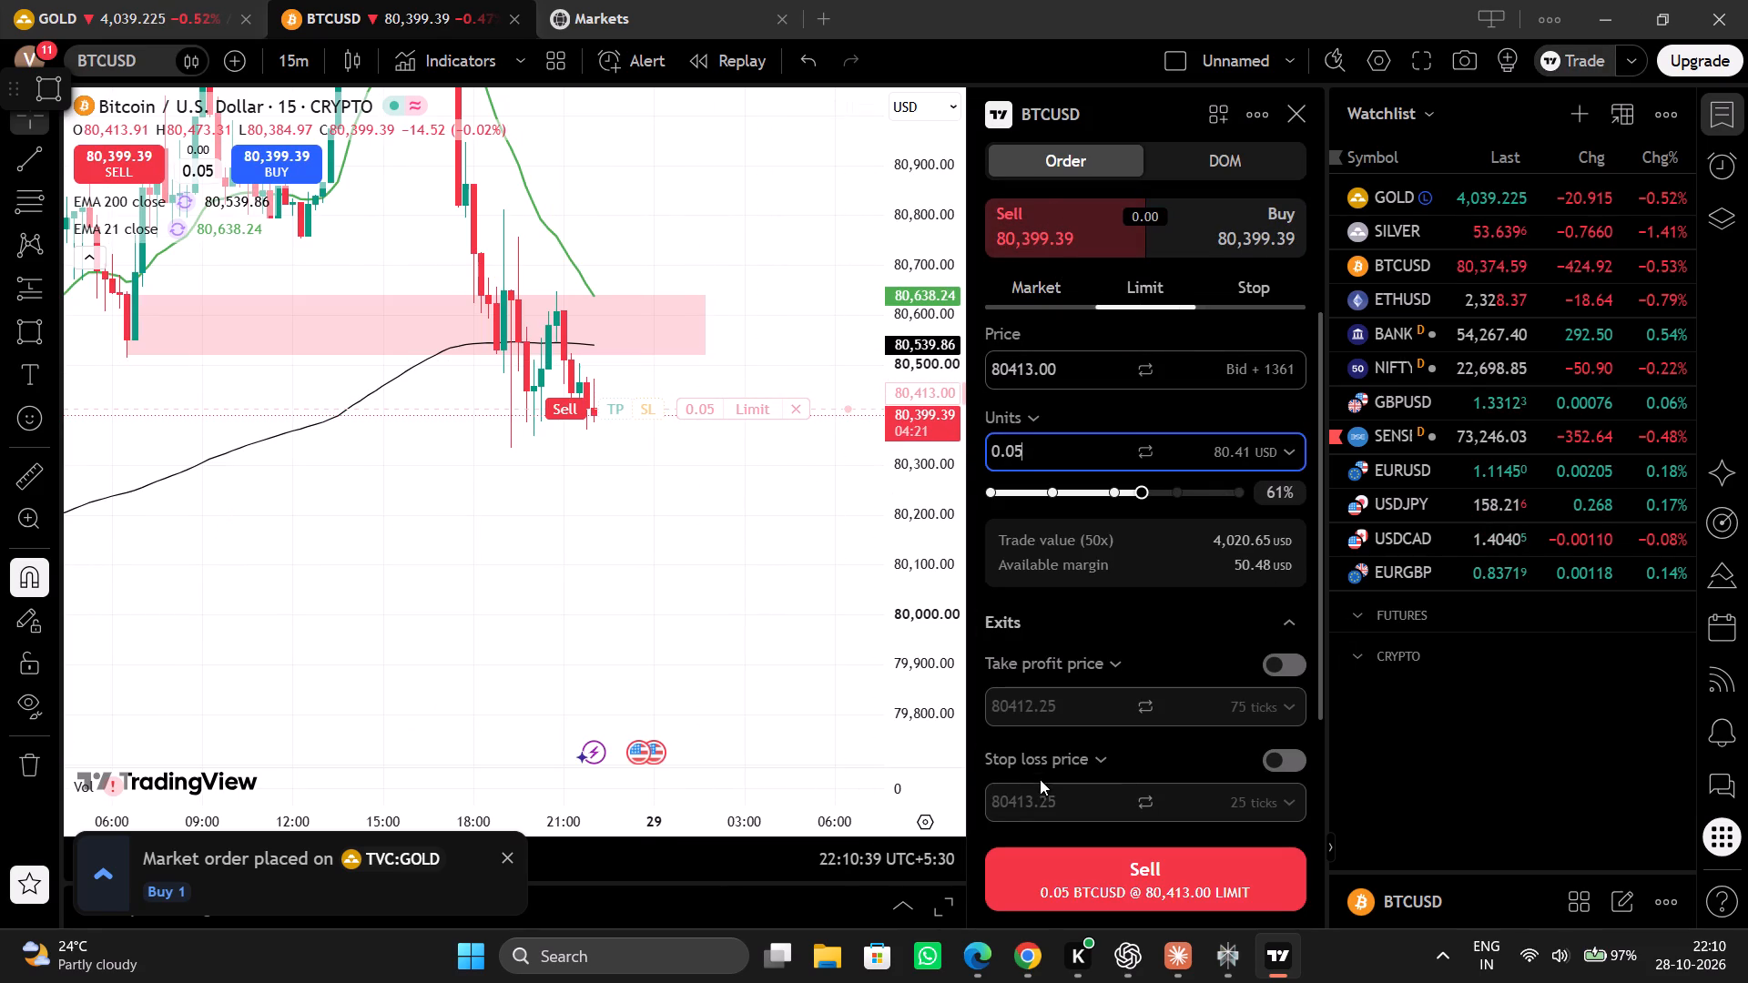
{"action": "left_click", "coordinate": [1075, 290]}
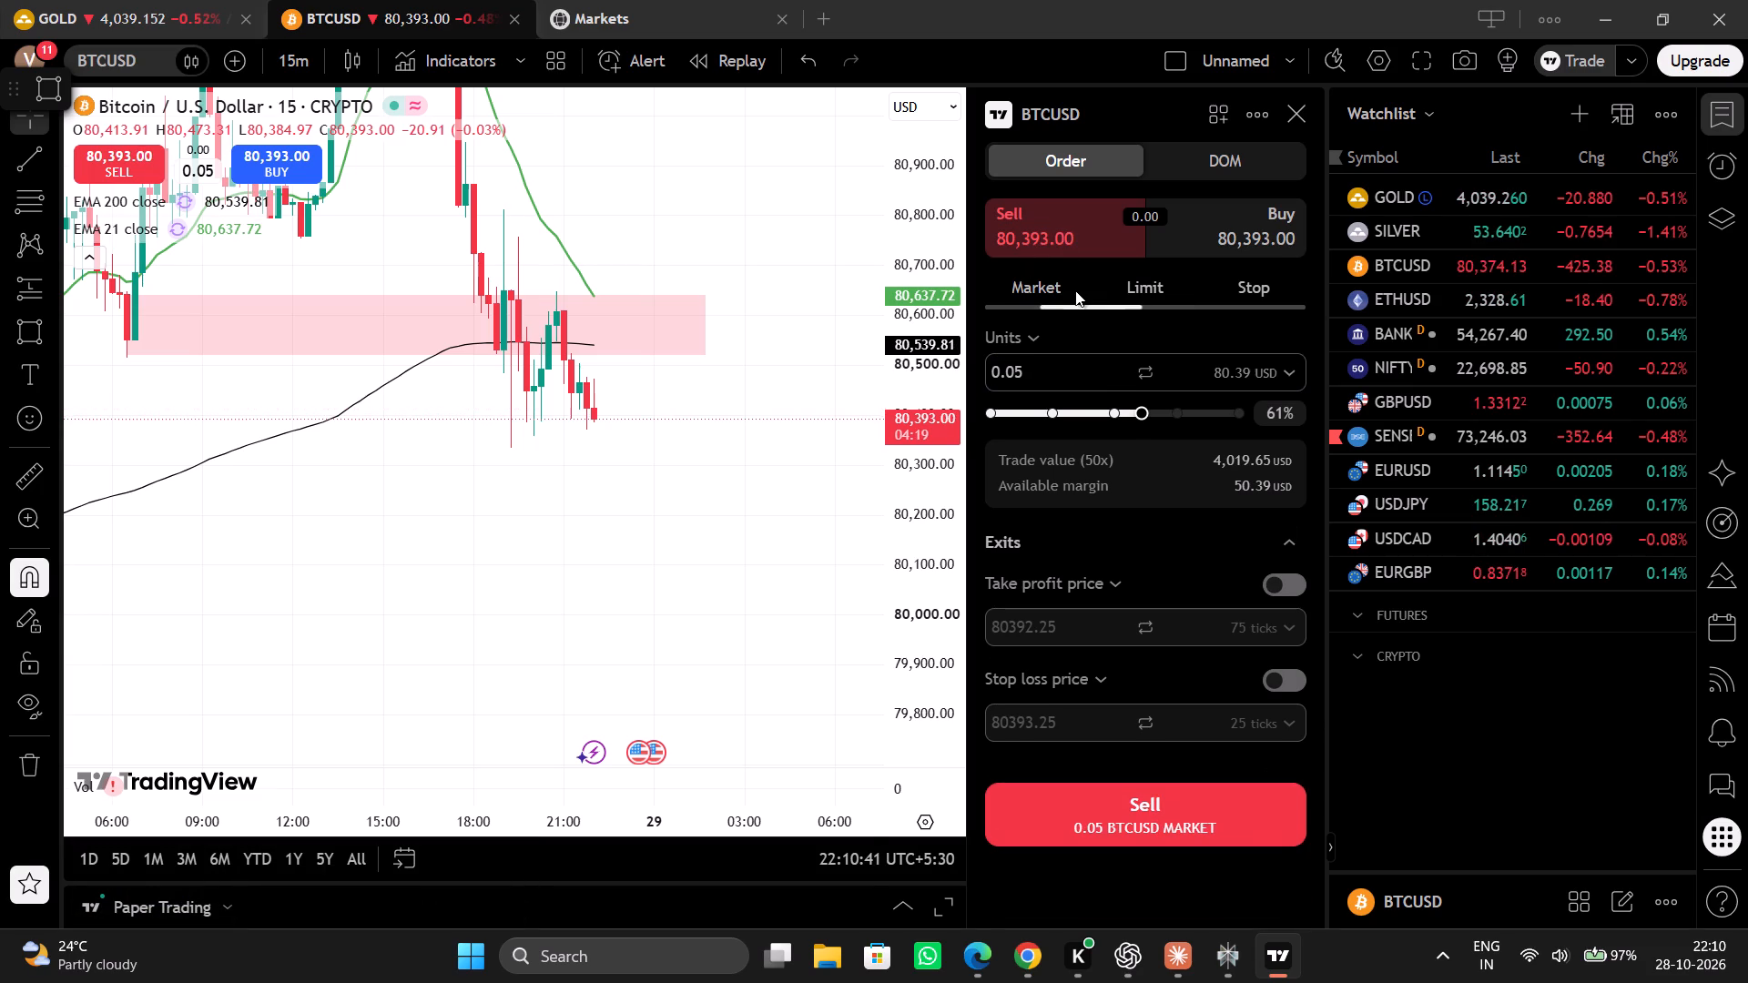
{"action": "left_click", "coordinate": [1254, 846]}
{"action": "left_click", "coordinate": [1253, 782]}
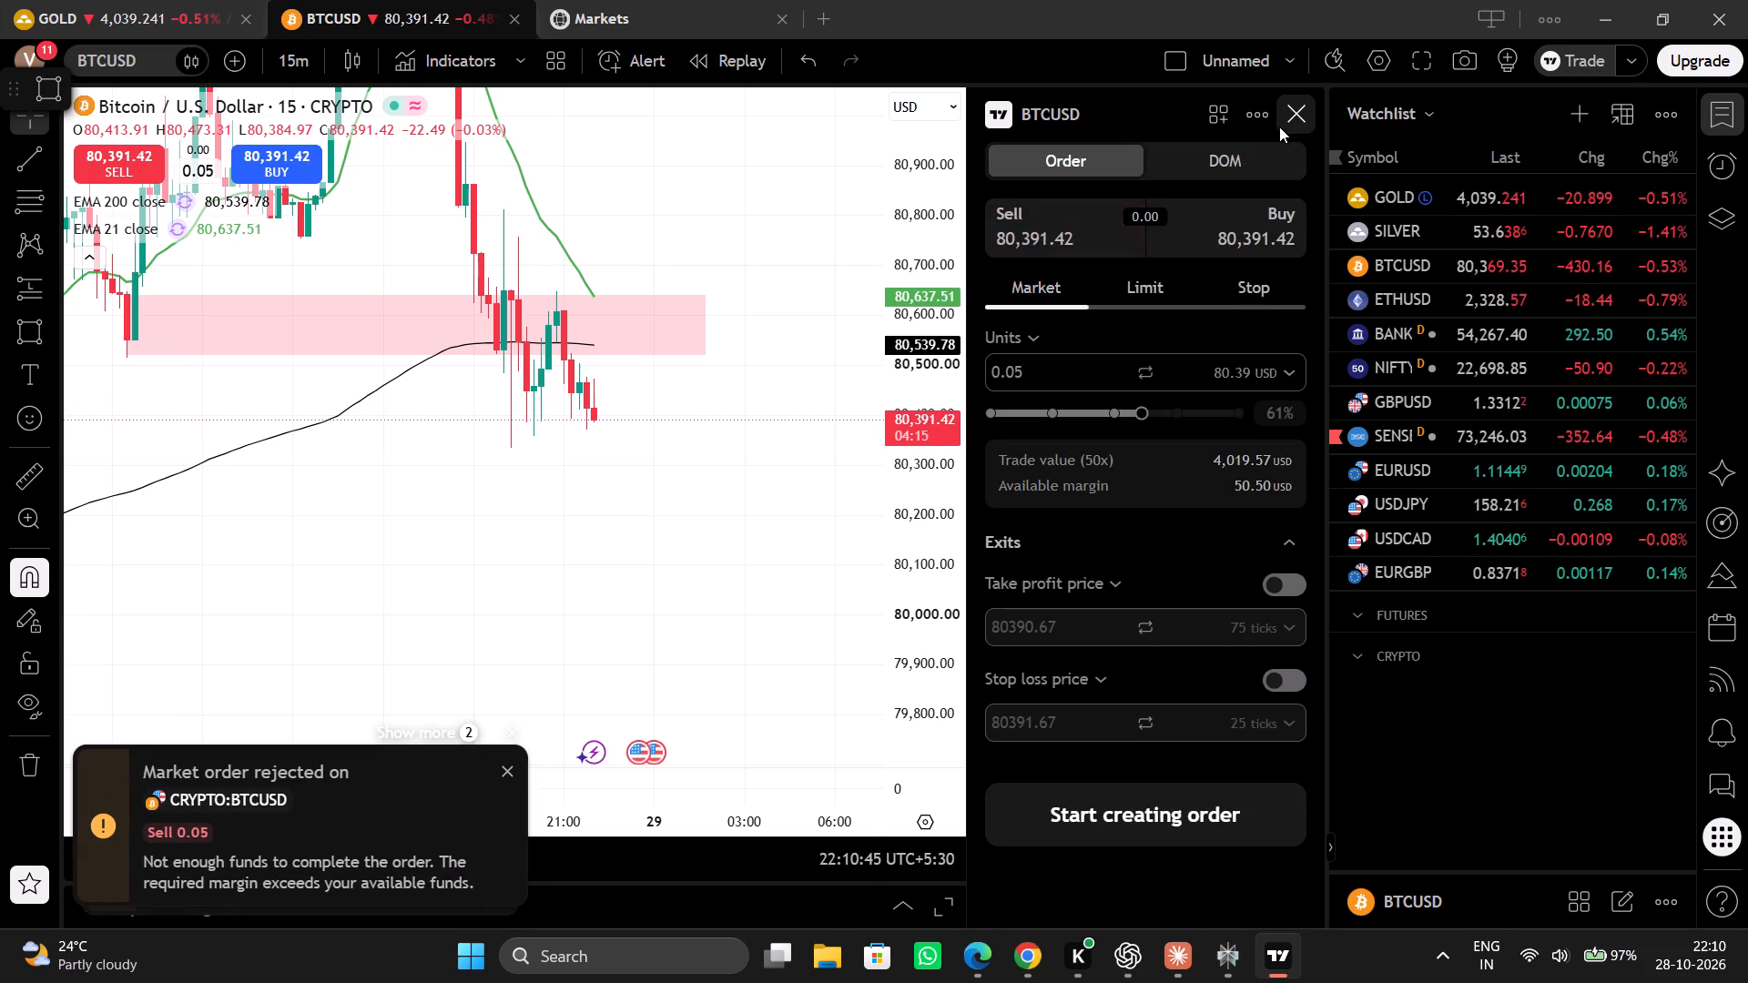
{"action": "left_click", "coordinate": [510, 771]}
Create a new BTCUSD market sell order for 0.03 units, without take profit or stop loss, and submit it.
{"action": "left_click", "coordinate": [1040, 189]}
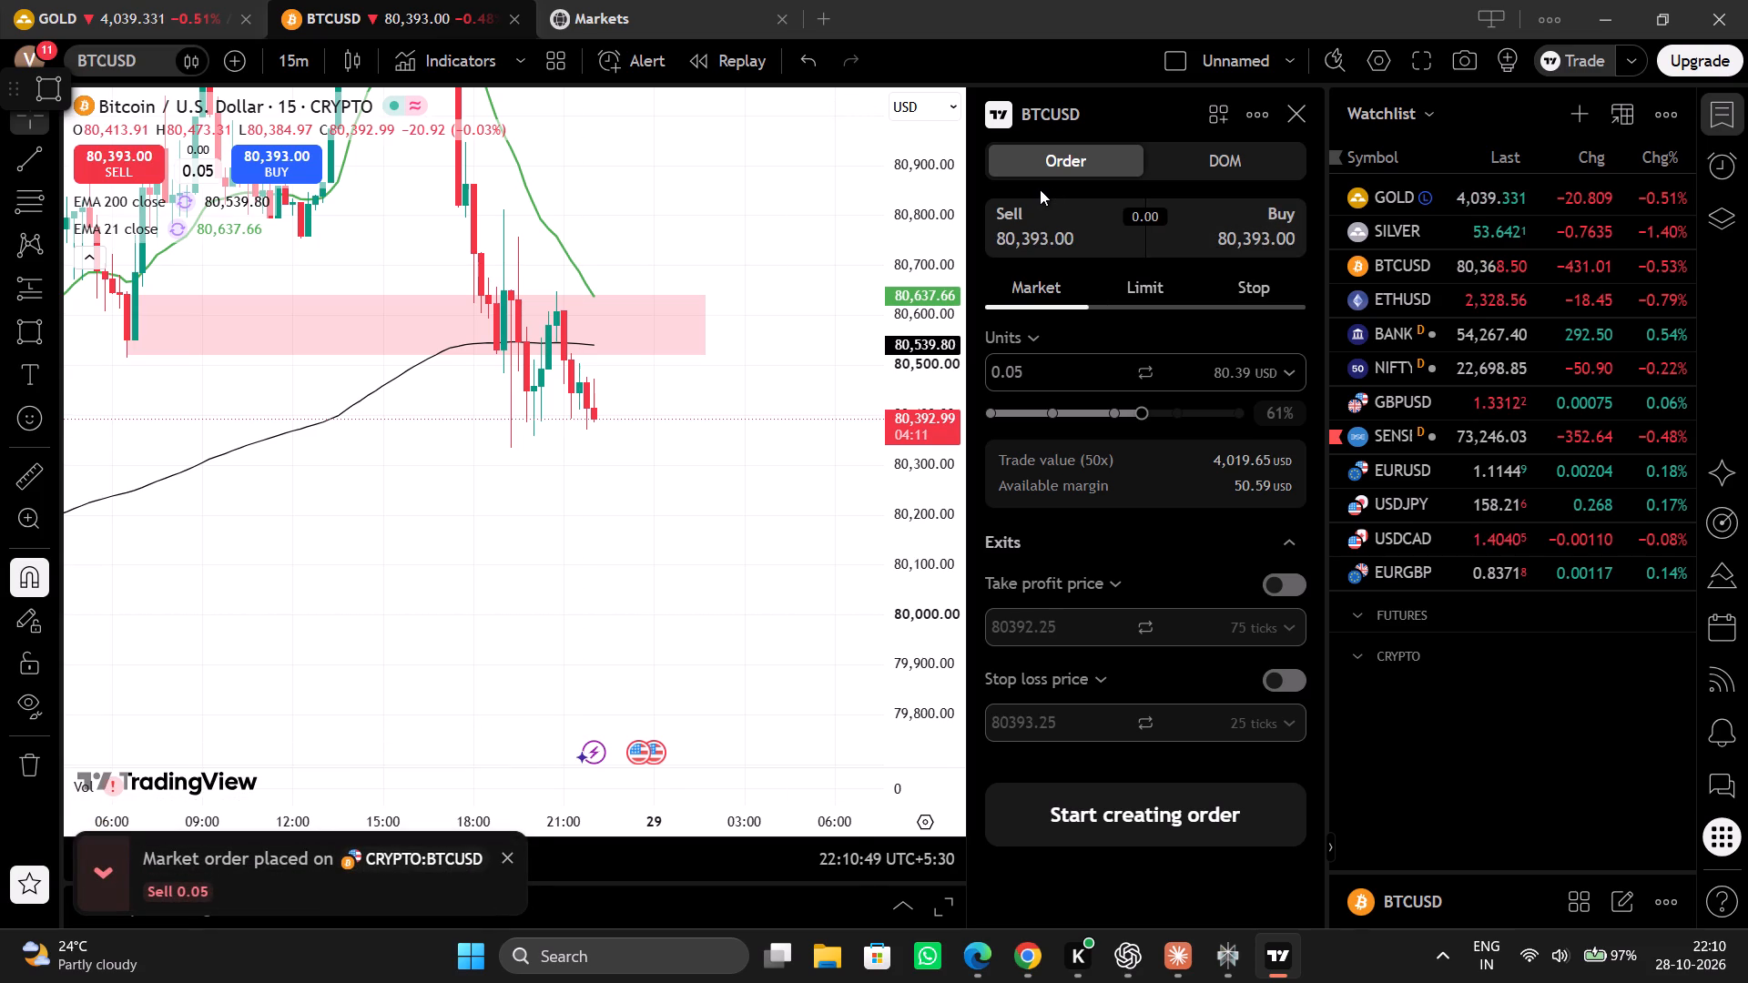
{"action": "left_click", "coordinate": [1034, 223]}
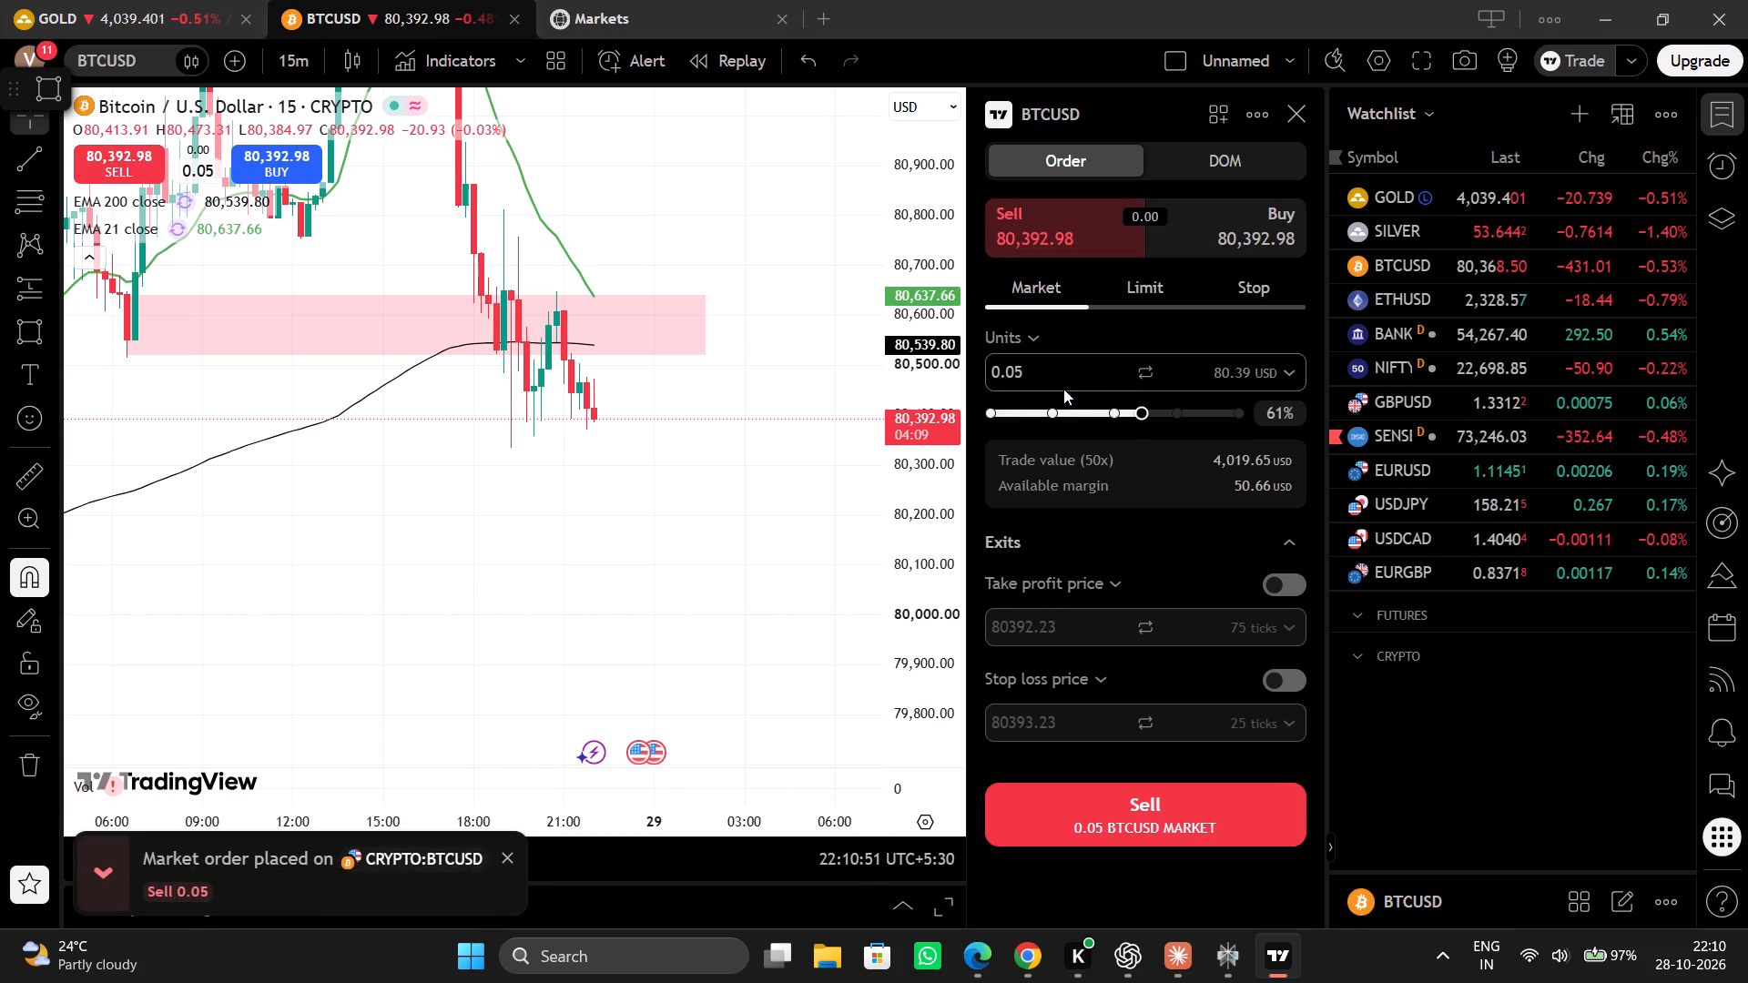
{"action": "left_click", "coordinate": [1044, 373]}
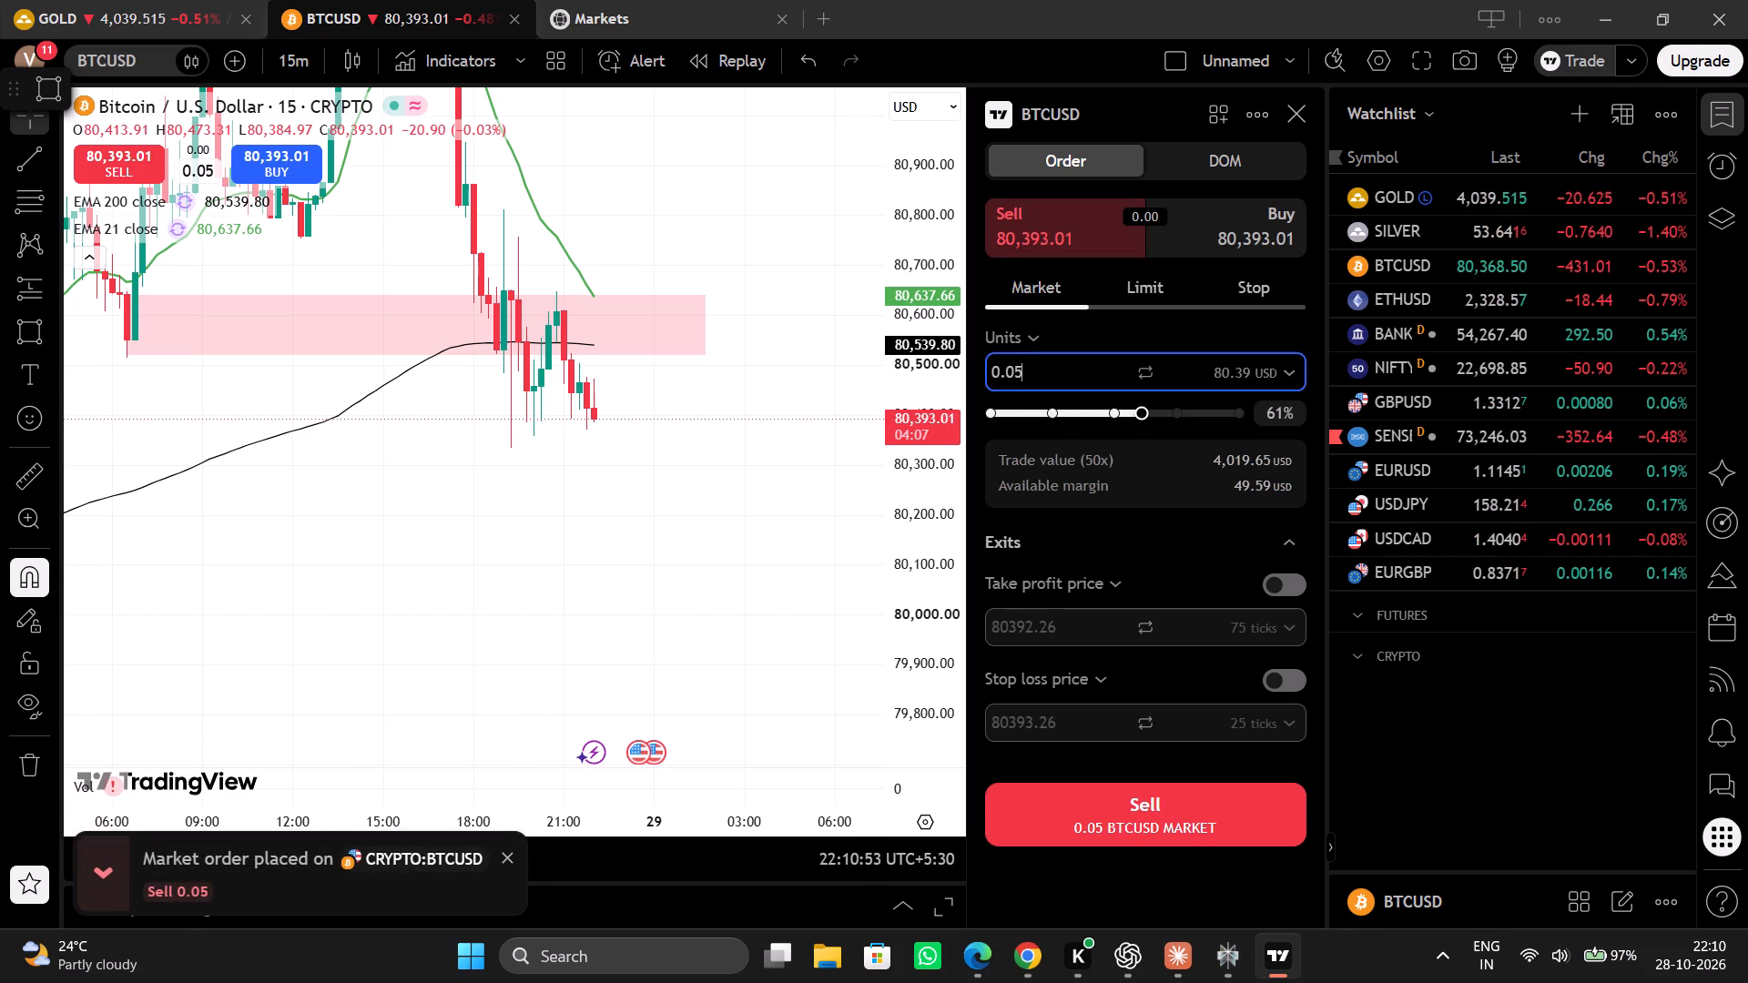
{"action": "key", "text": "BackSpace"}
{"action": "key", "text": "4"}
{"action": "key", "text": "BackSpace"}
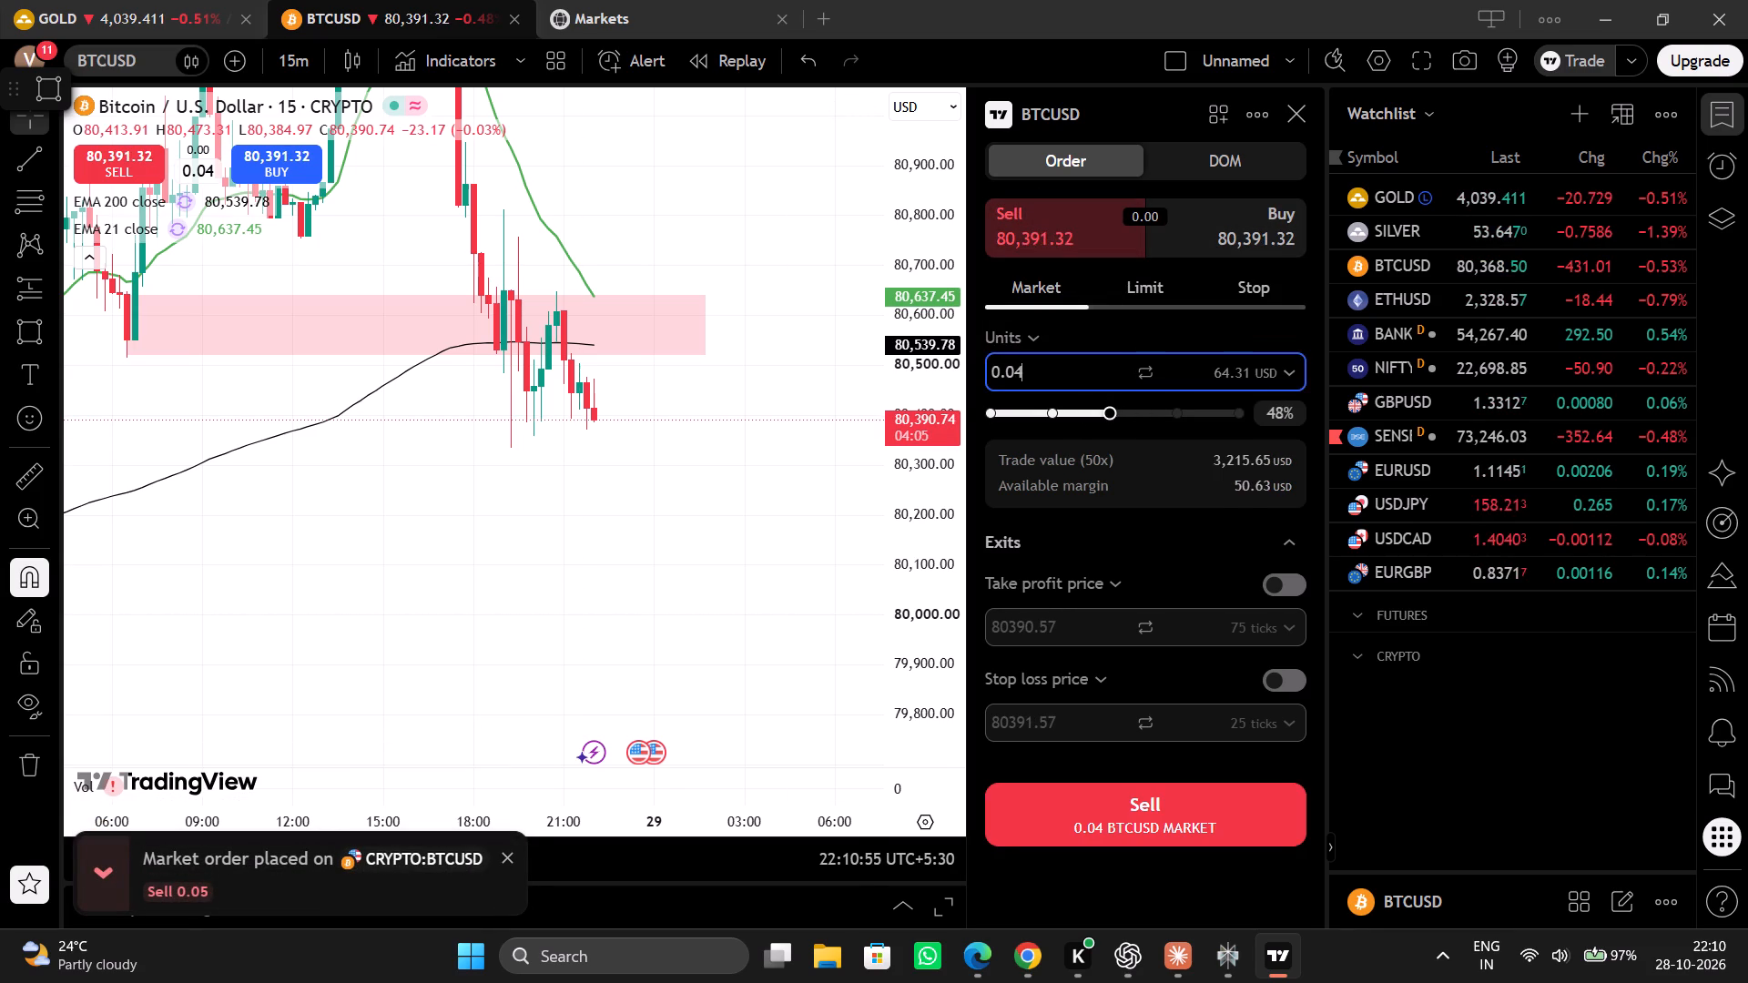
{"action": "key", "text": "3"}
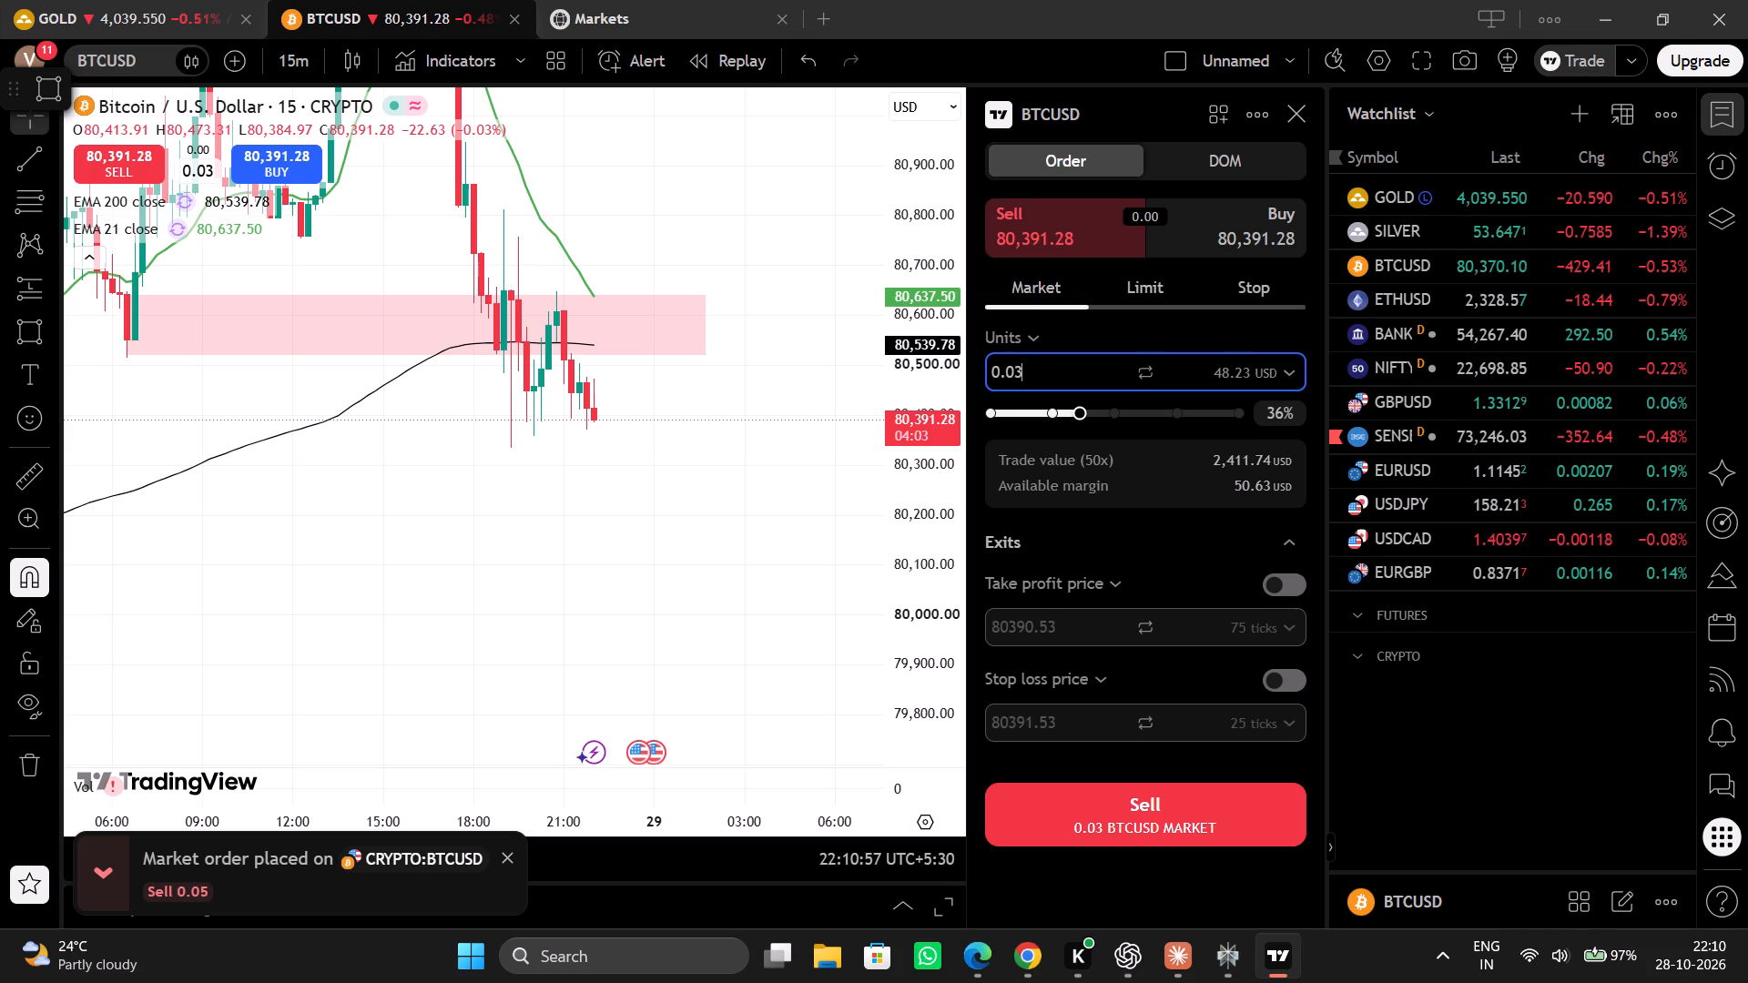
{"action": "left_click", "coordinate": [1108, 813]}
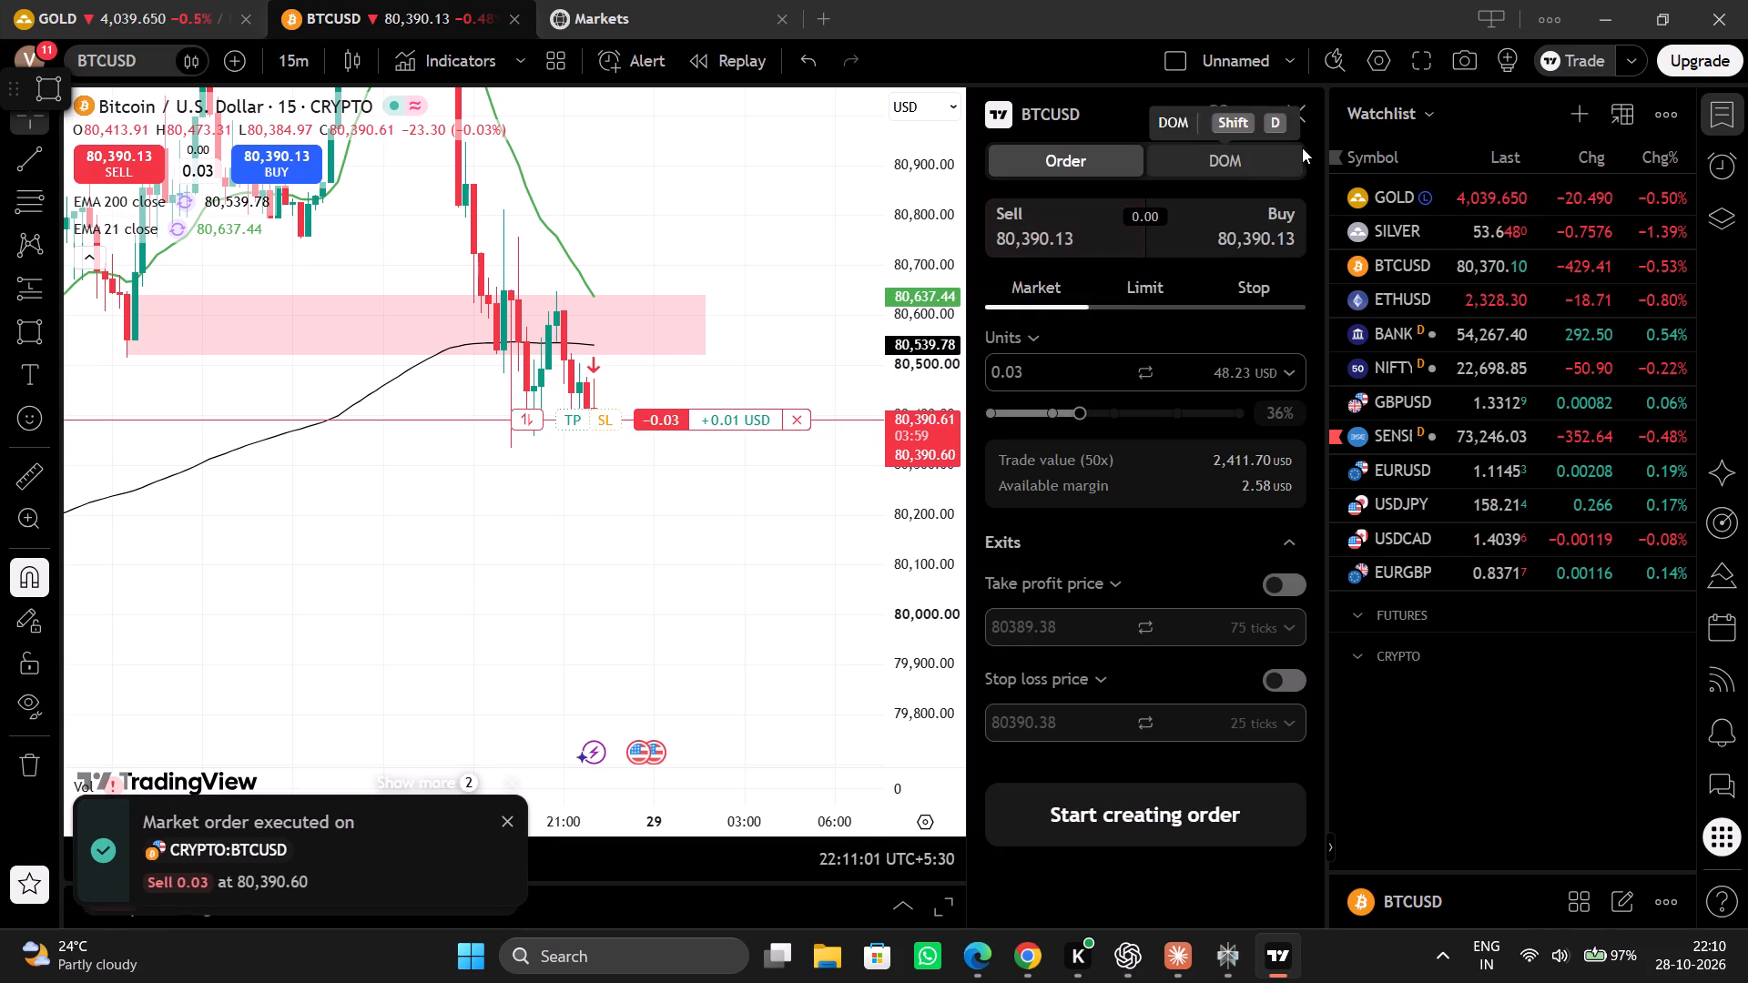
Close the order form and draw a short position on the BTCUSD 15-minute chart with its entry at about 80,393.
{"action": "left_click", "coordinate": [1298, 105]}
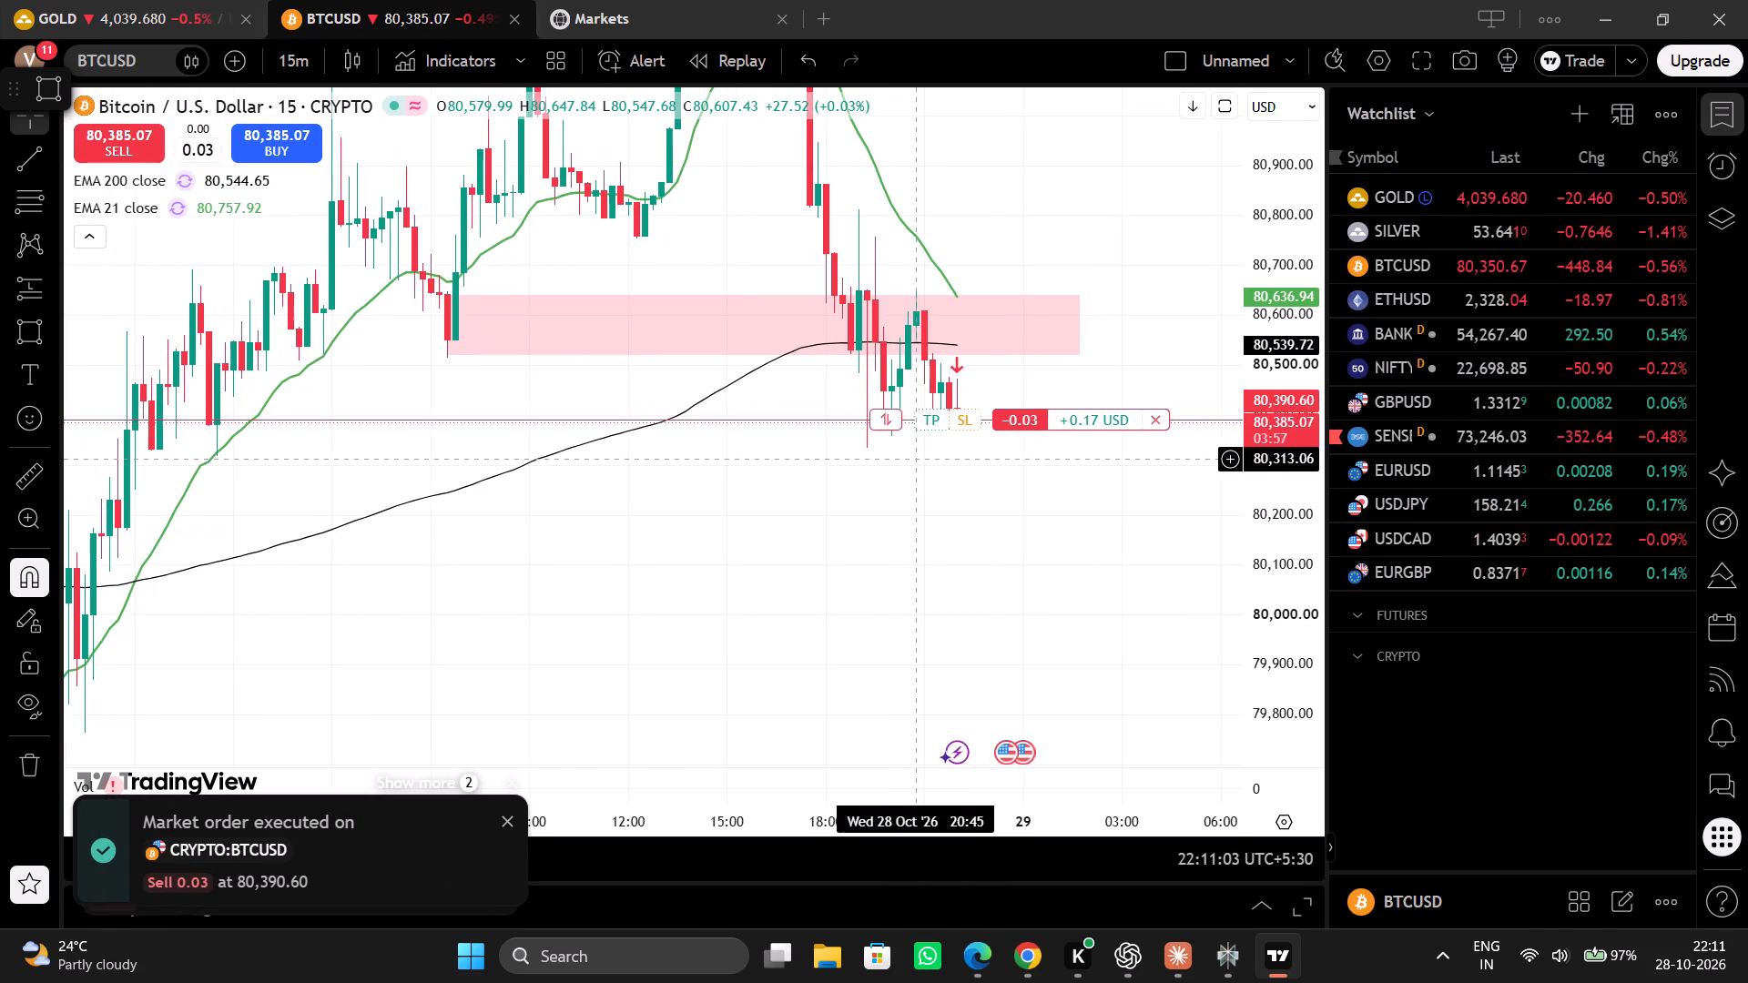
{"action": "left_click_drag", "start_coordinate": [825, 810], "coordinate": [879, 801]}
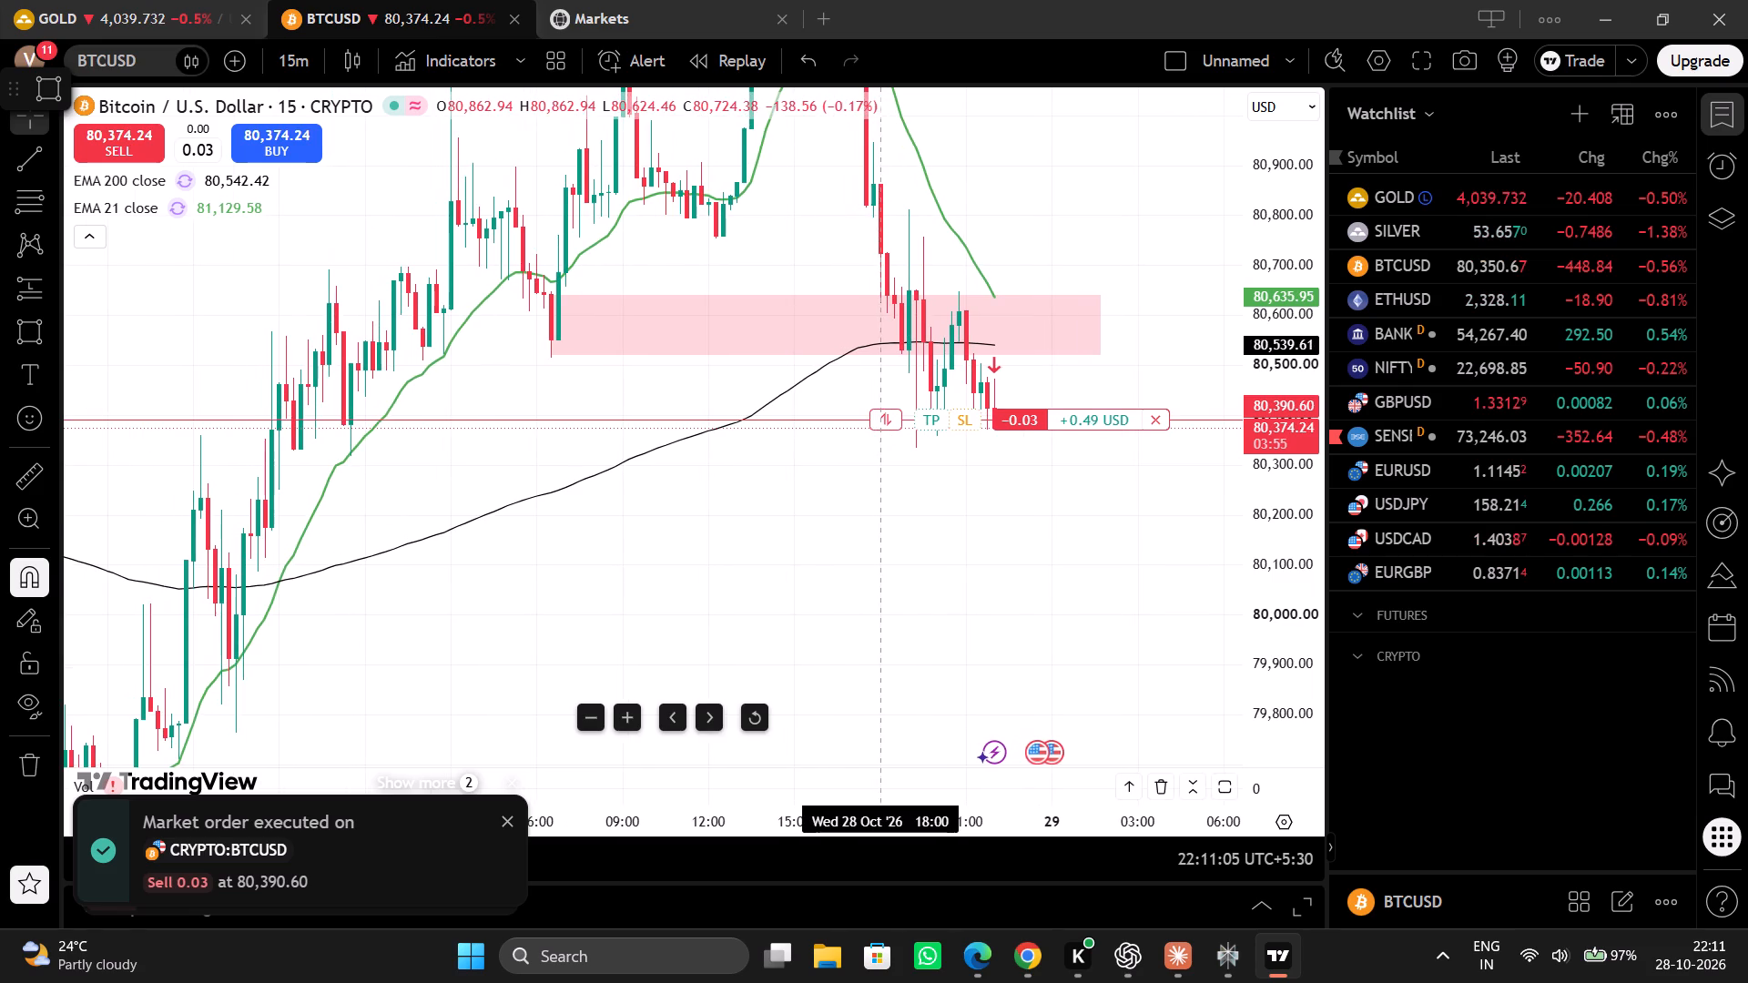
{"action": "left_click_drag", "start_coordinate": [963, 522], "coordinate": [626, 507]}
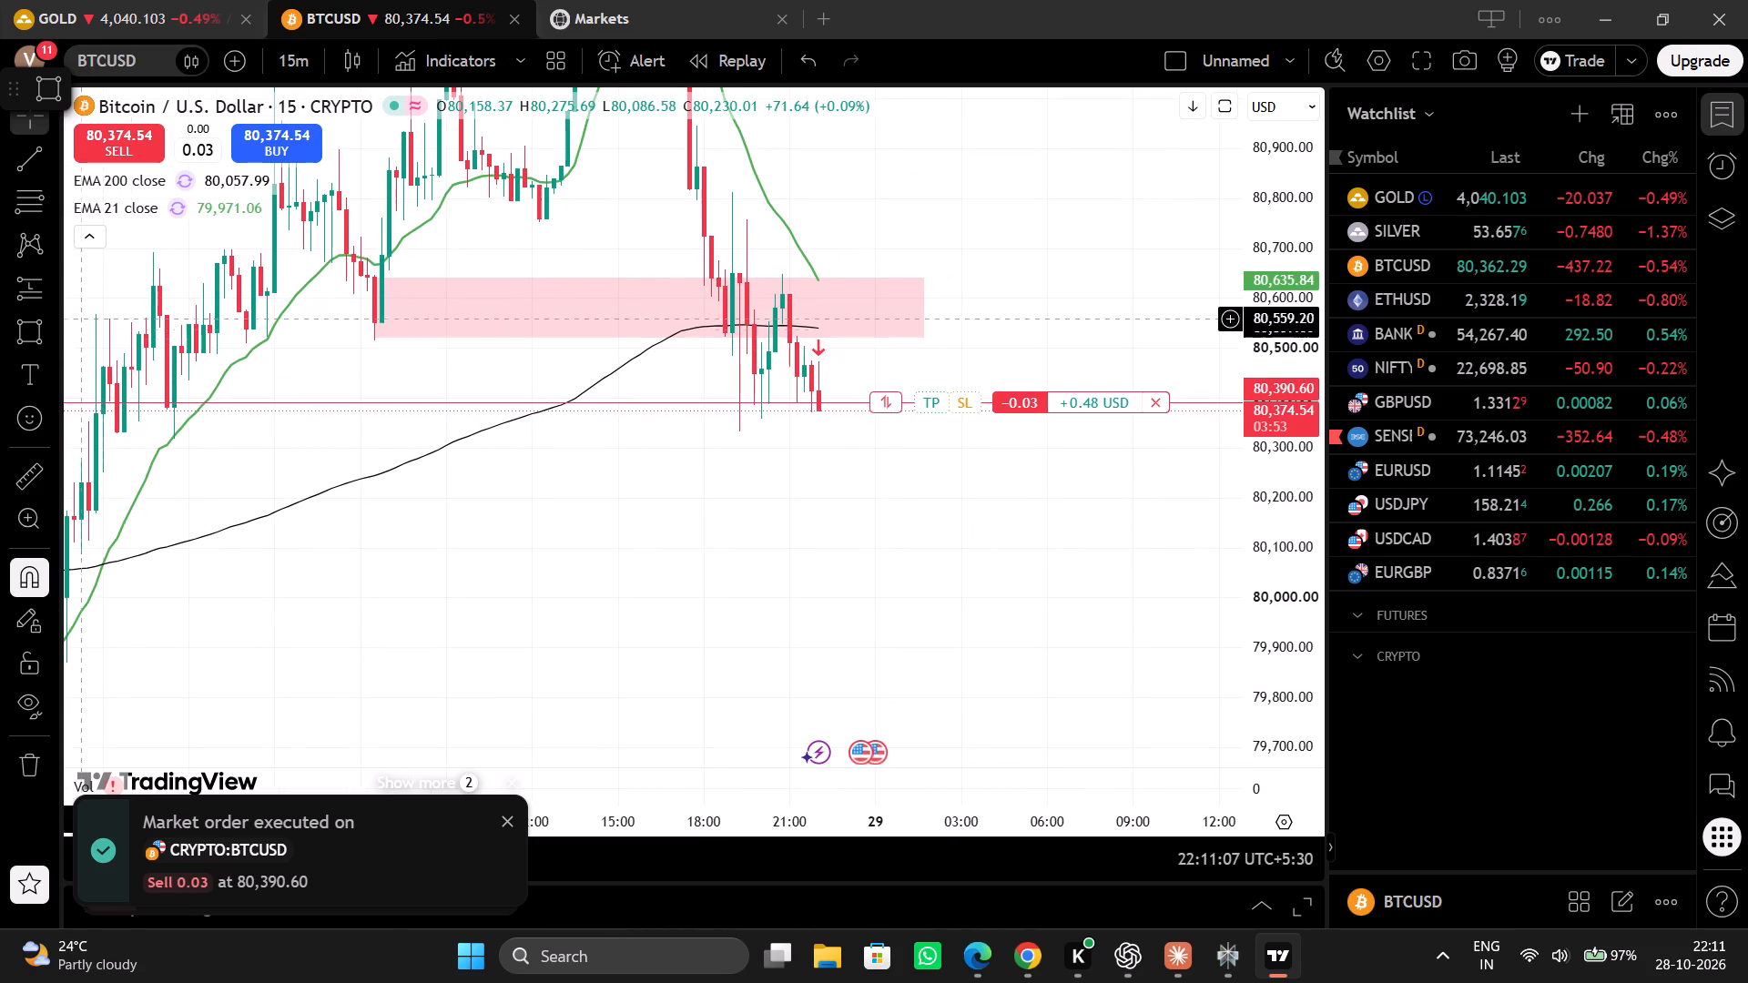
{"action": "left_click", "coordinate": [46, 292]}
{"action": "left_click", "coordinate": [159, 358]}
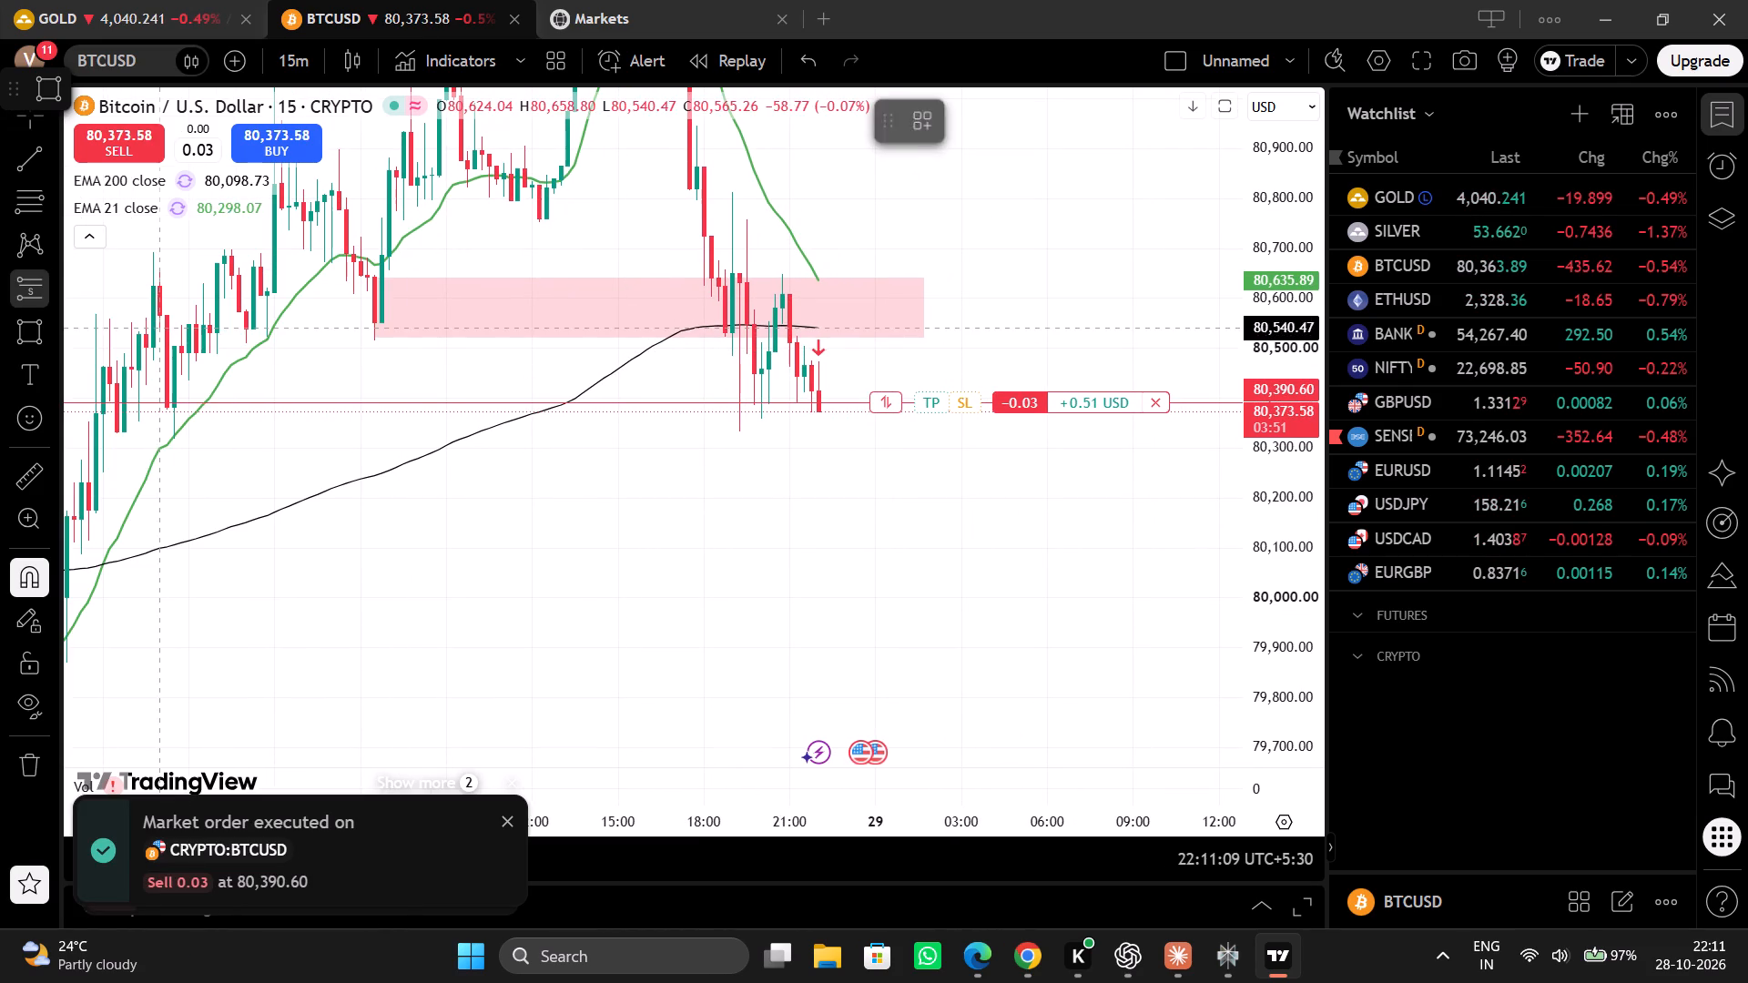
{"action": "left_click", "coordinate": [818, 401]}
{"action": "left_click_drag", "start_coordinate": [897, 482], "coordinate": [898, 470]}
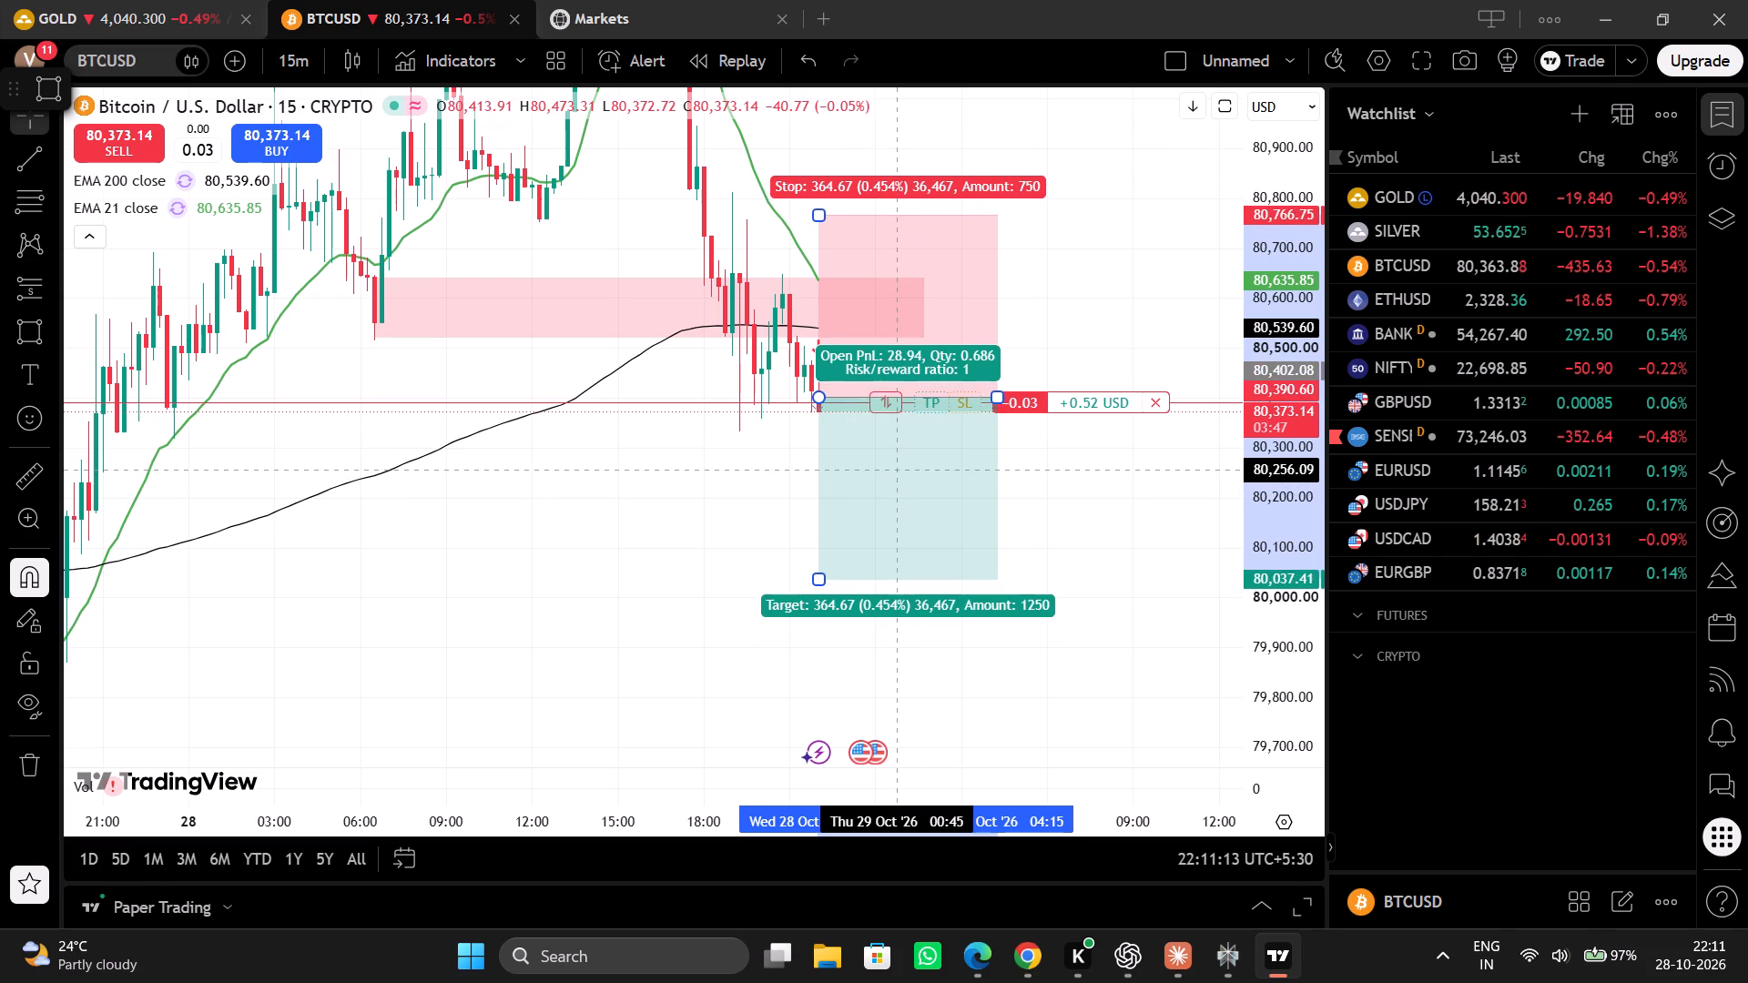
{"action": "left_click_drag", "start_coordinate": [898, 470], "coordinate": [898, 473]}
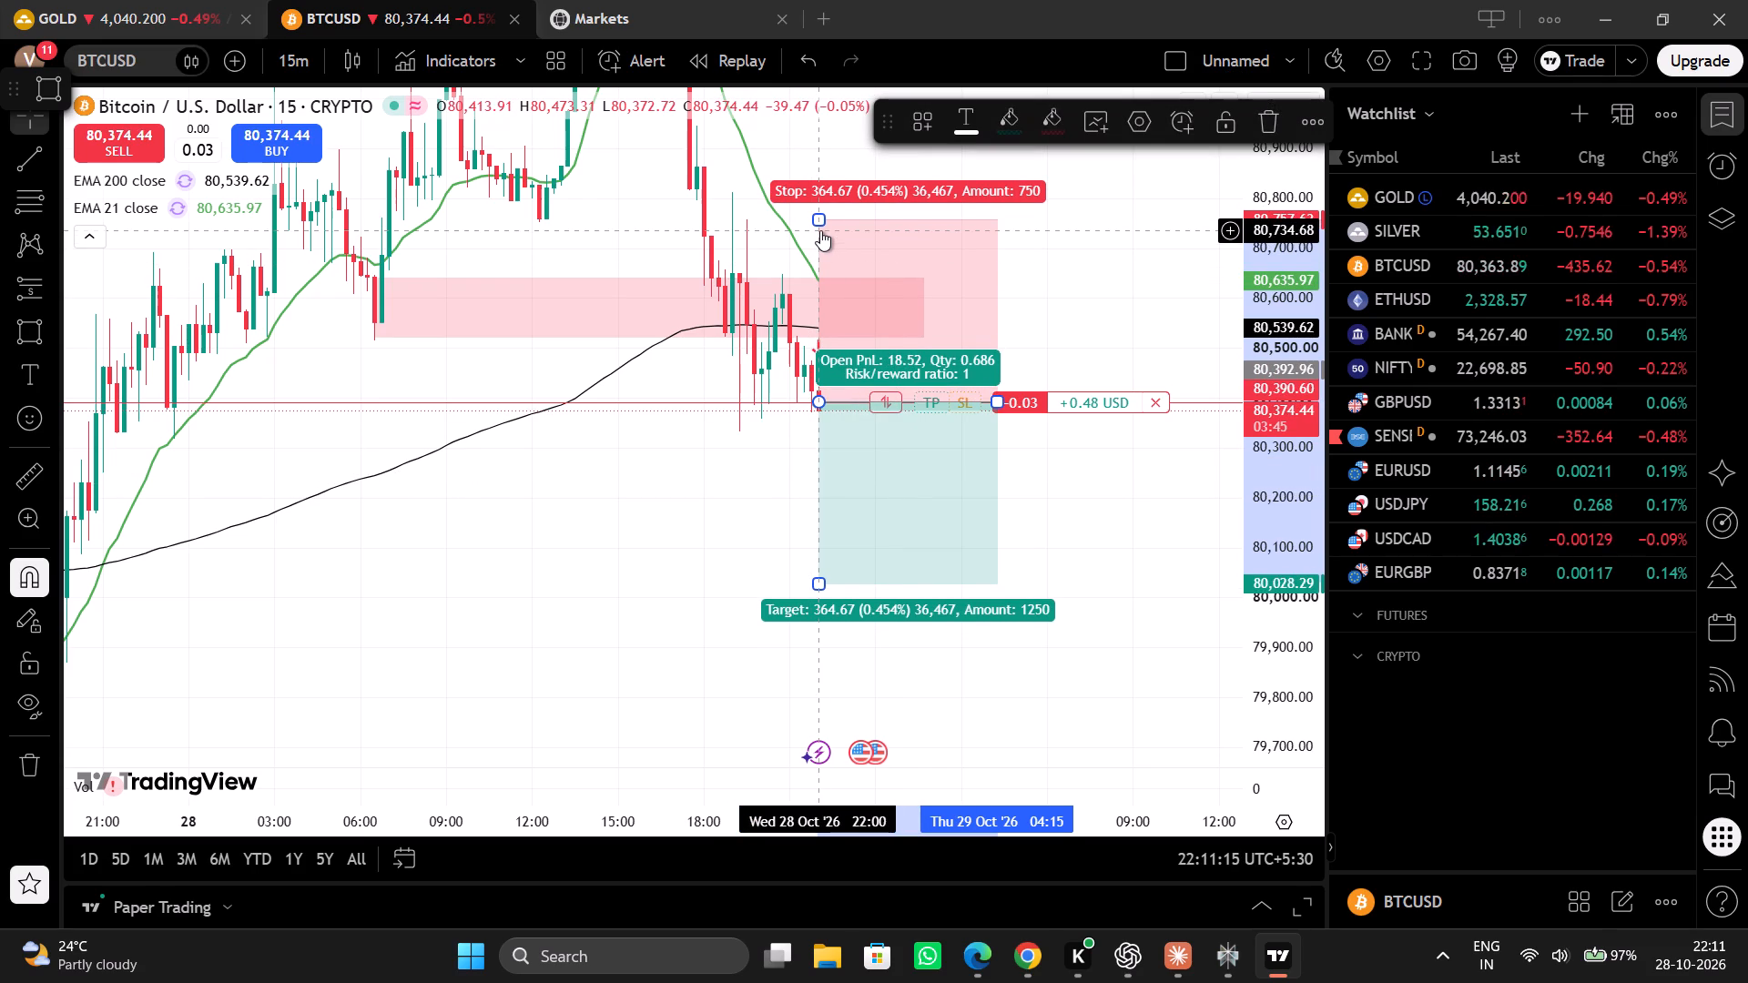
Tighten the short position drawing's stop level to about 80,475.
{"action": "left_click", "coordinate": [820, 228]}
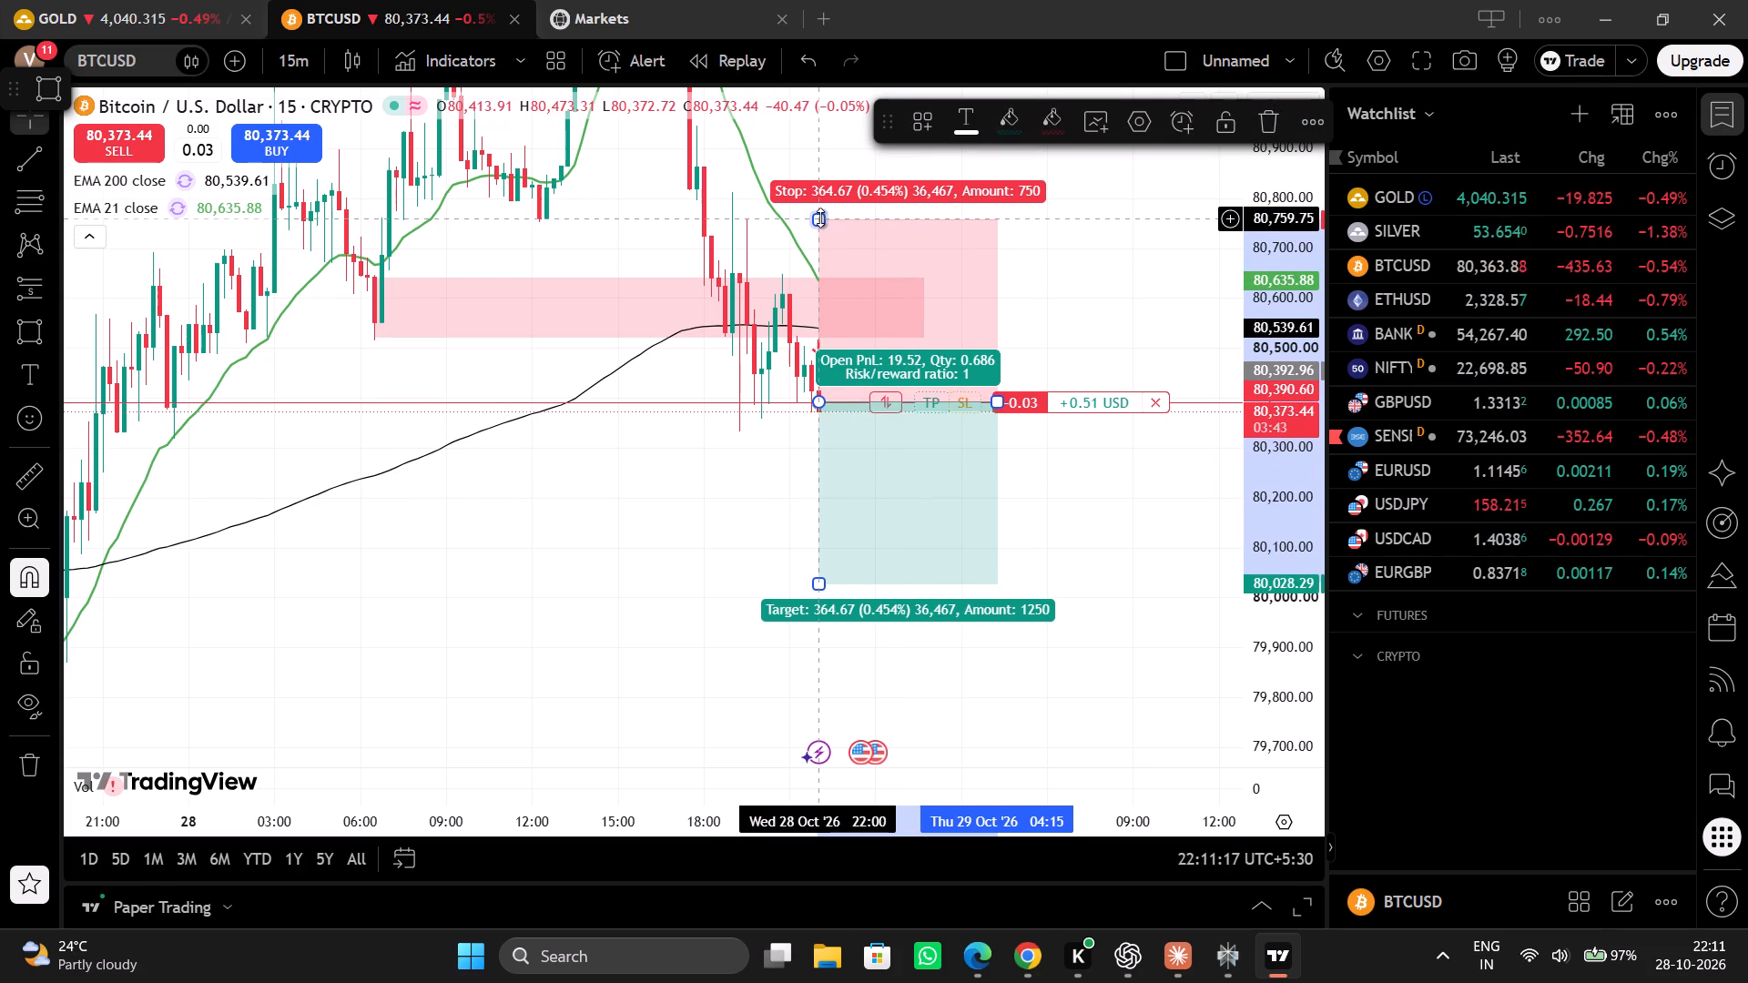
{"action": "left_click_drag", "start_coordinate": [820, 218], "coordinate": [859, 360]}
{"action": "double_click", "coordinate": [995, 515]}
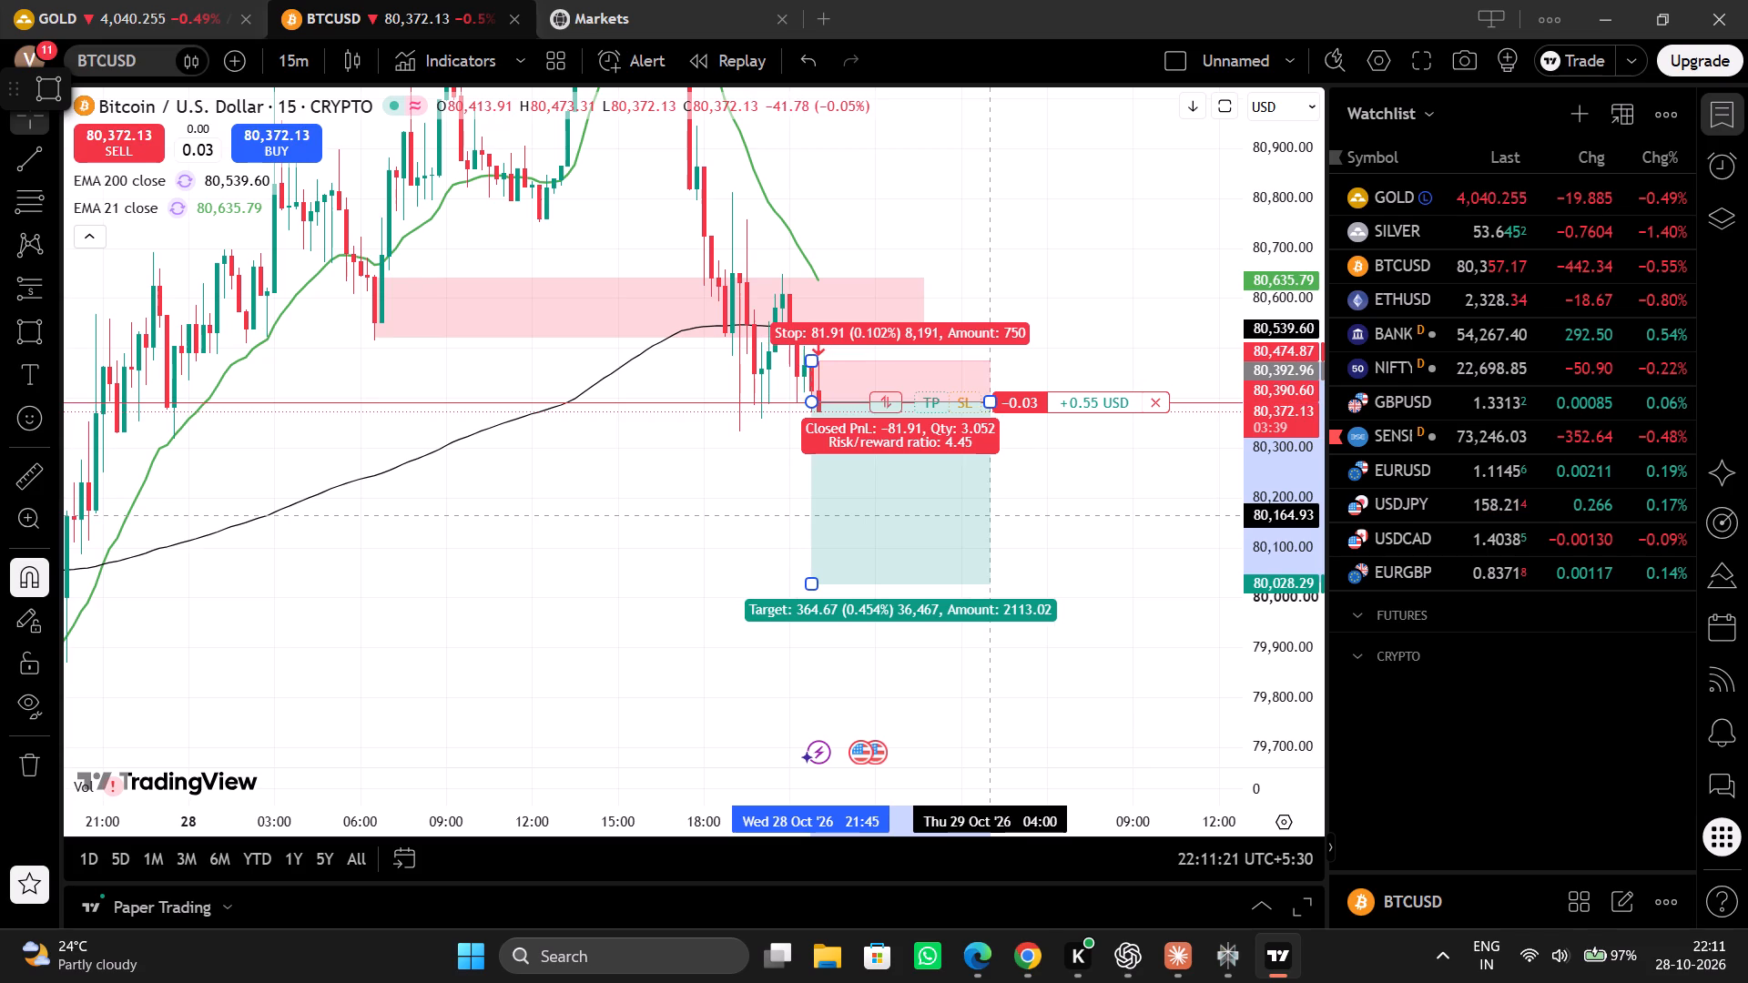
{"action": "left_click", "coordinate": [1033, 538]}
Add a stop loss at about 80,484 to the open BTCUSD sell trade, just above the short position drawing's stop.
{"action": "left_click_drag", "start_coordinate": [1033, 538], "coordinate": [825, 532]}
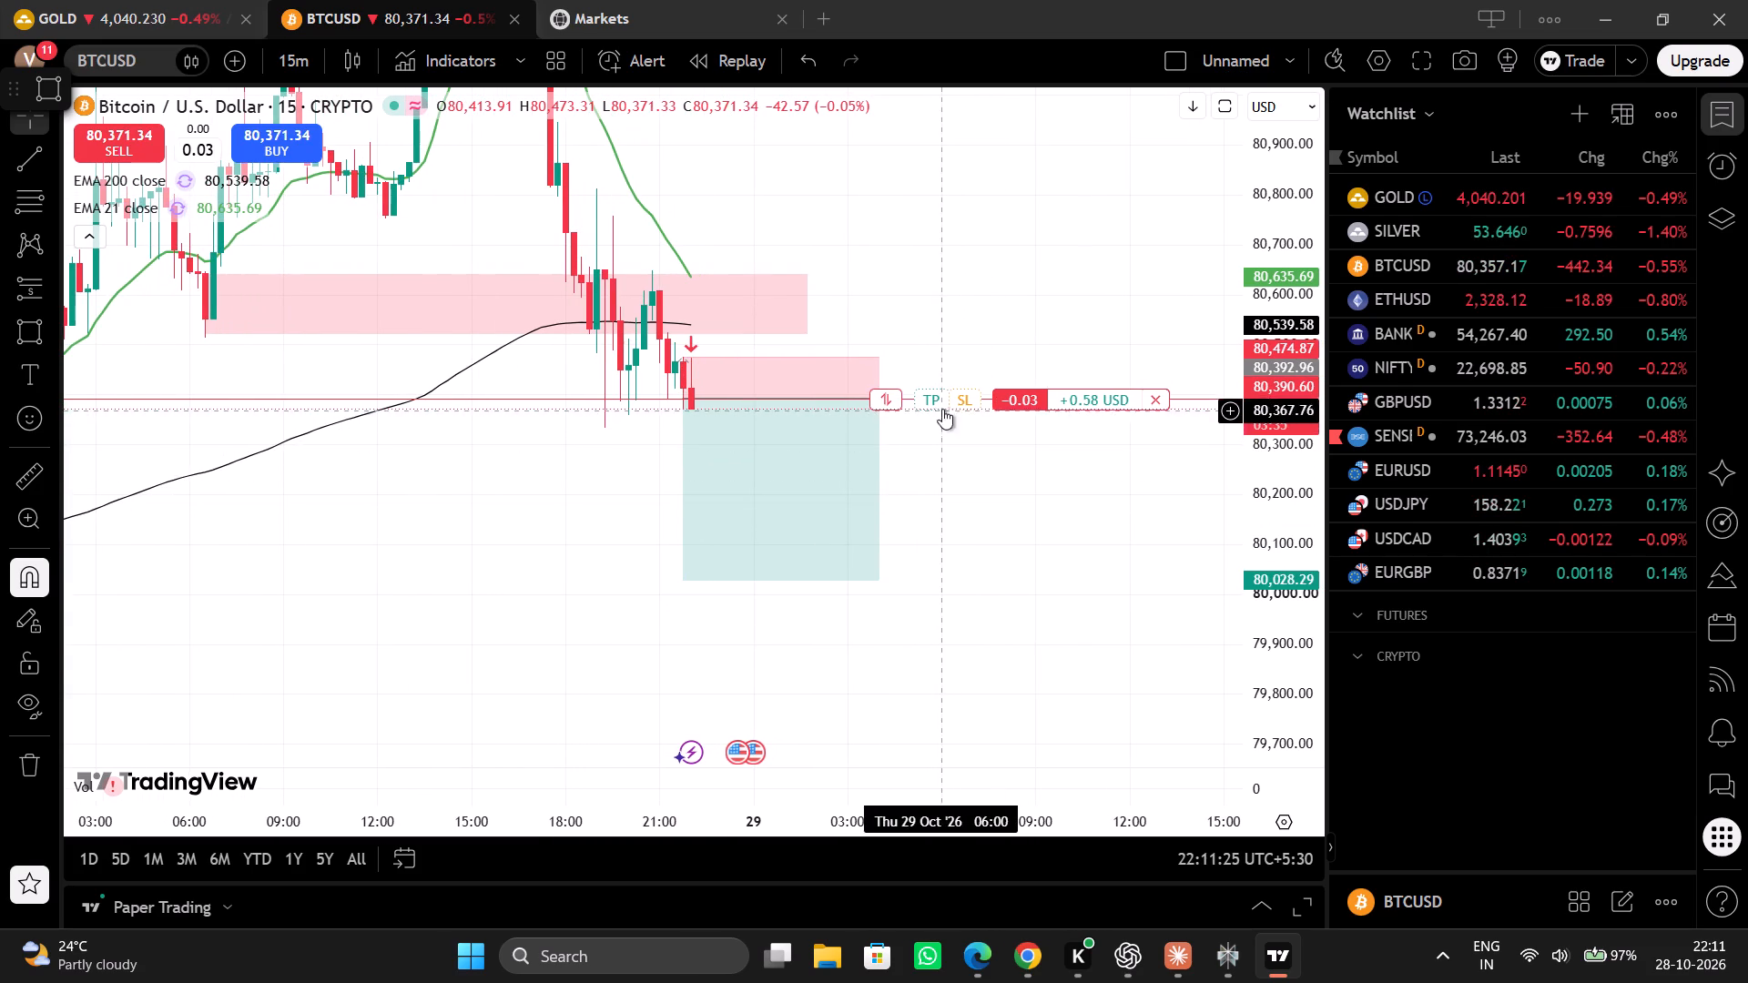
{"action": "left_click_drag", "start_coordinate": [960, 402], "coordinate": [960, 363]}
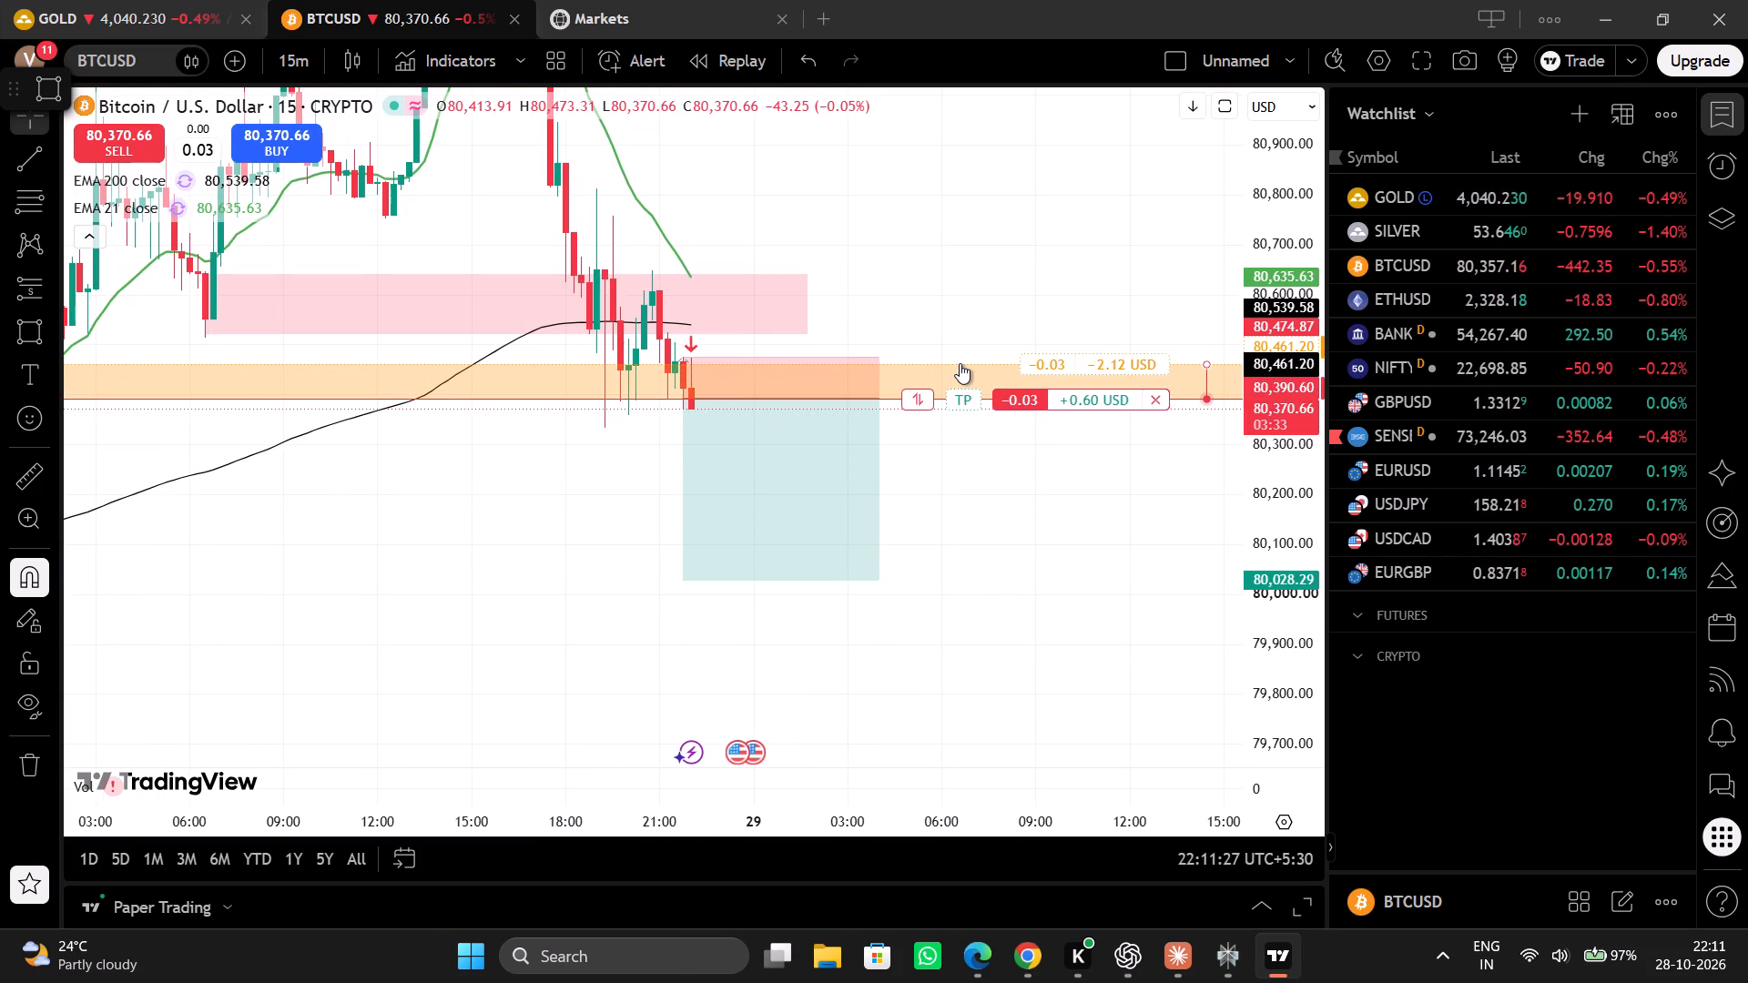
{"action": "left_click_drag", "start_coordinate": [960, 363], "coordinate": [950, 354]}
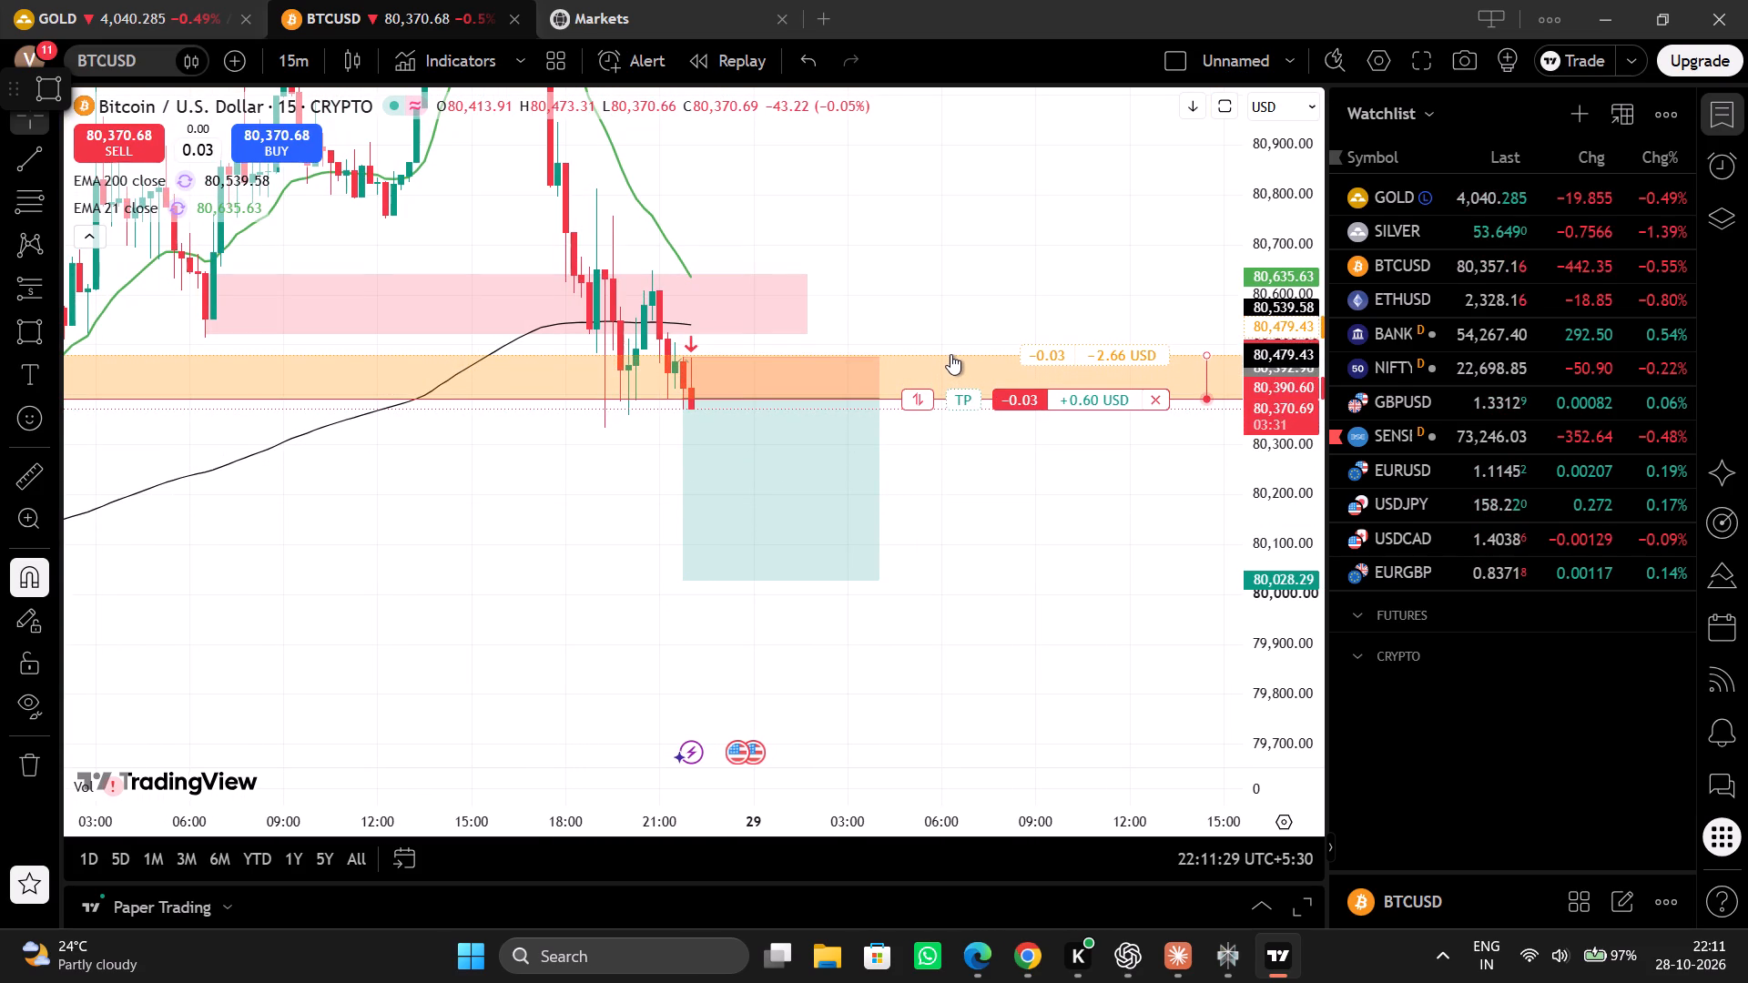
{"action": "left_click_drag", "start_coordinate": [950, 354], "coordinate": [950, 352]}
Add a take profit at about 80,053 to the open BTCUSD sell trade, just above the short position drawing's target.
{"action": "left_click_drag", "start_coordinate": [947, 393], "coordinate": [969, 489]}
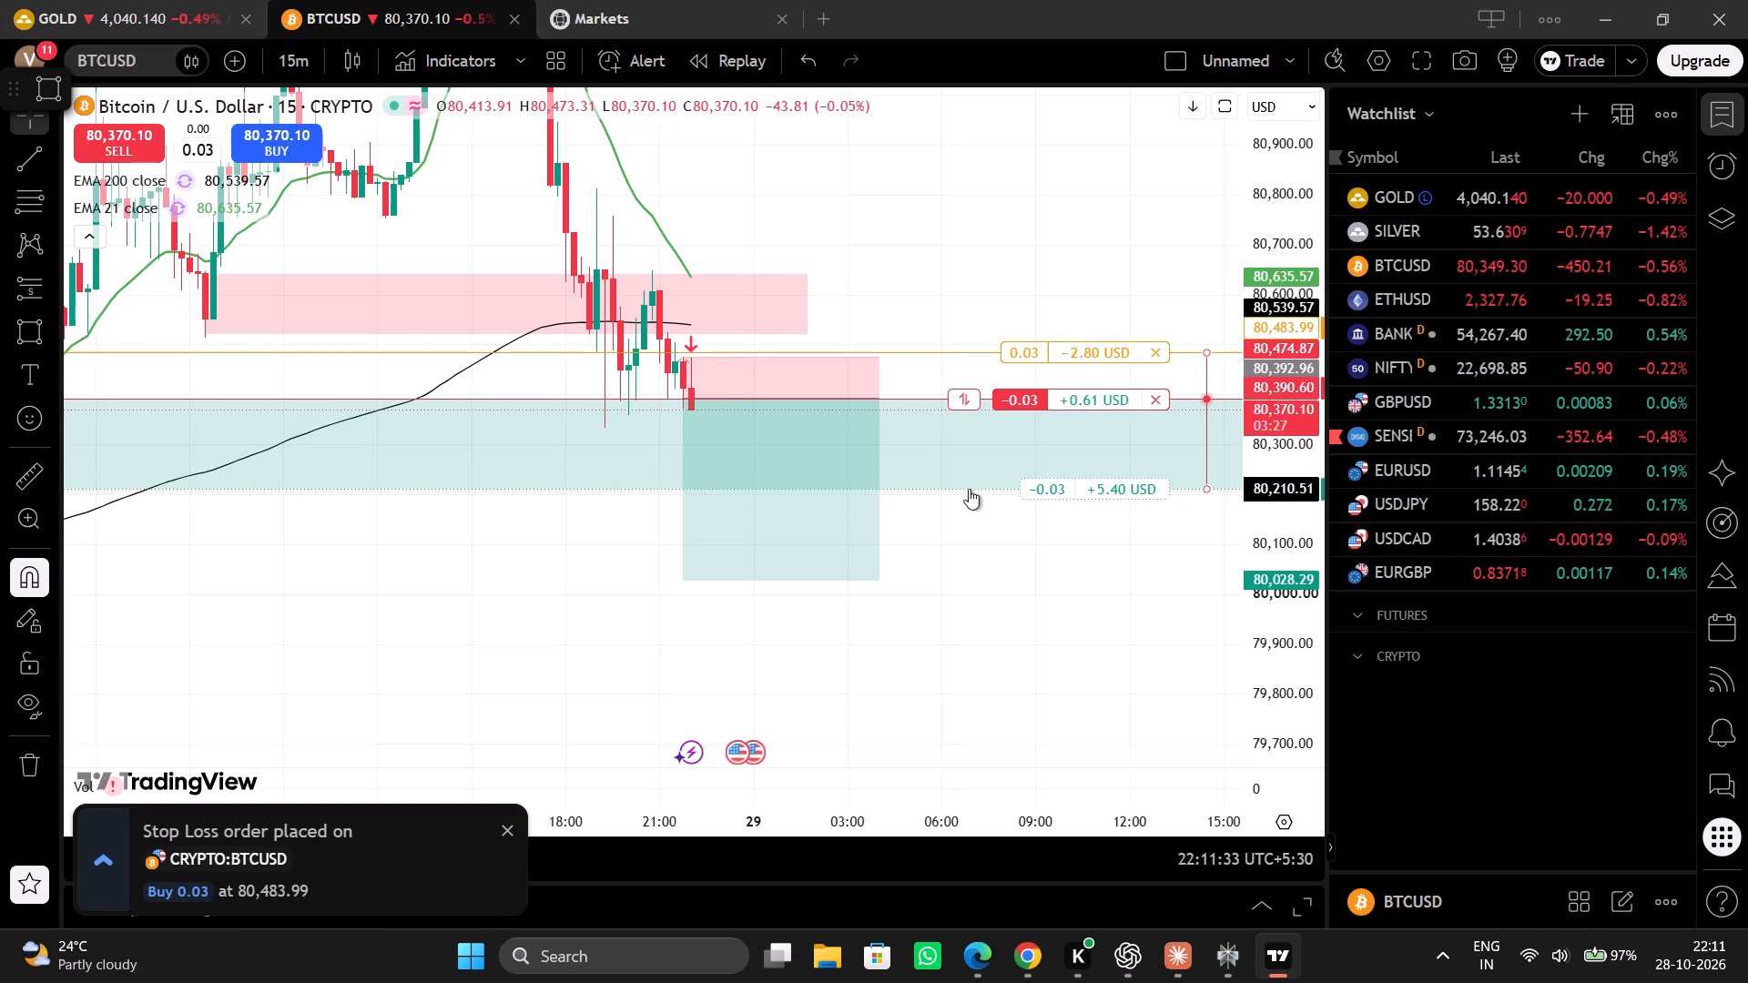
{"action": "left_click_drag", "start_coordinate": [969, 489], "coordinate": [950, 573]}
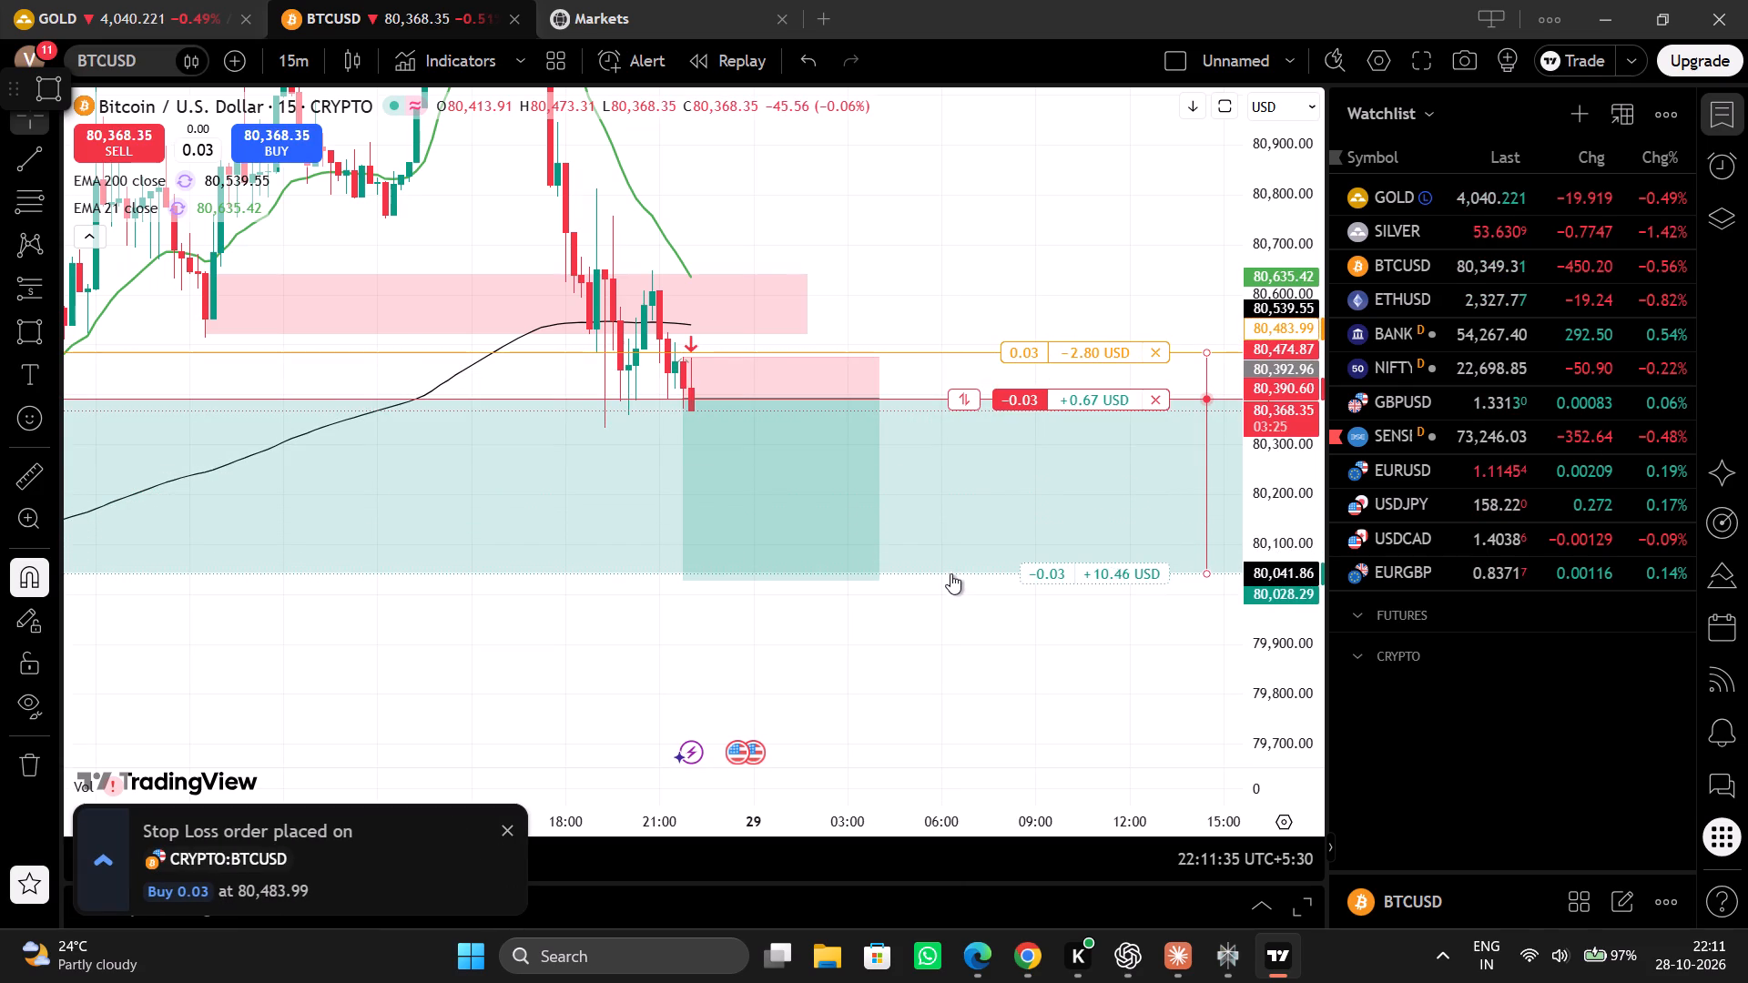
{"action": "left_click_drag", "start_coordinate": [950, 573], "coordinate": [945, 578]}
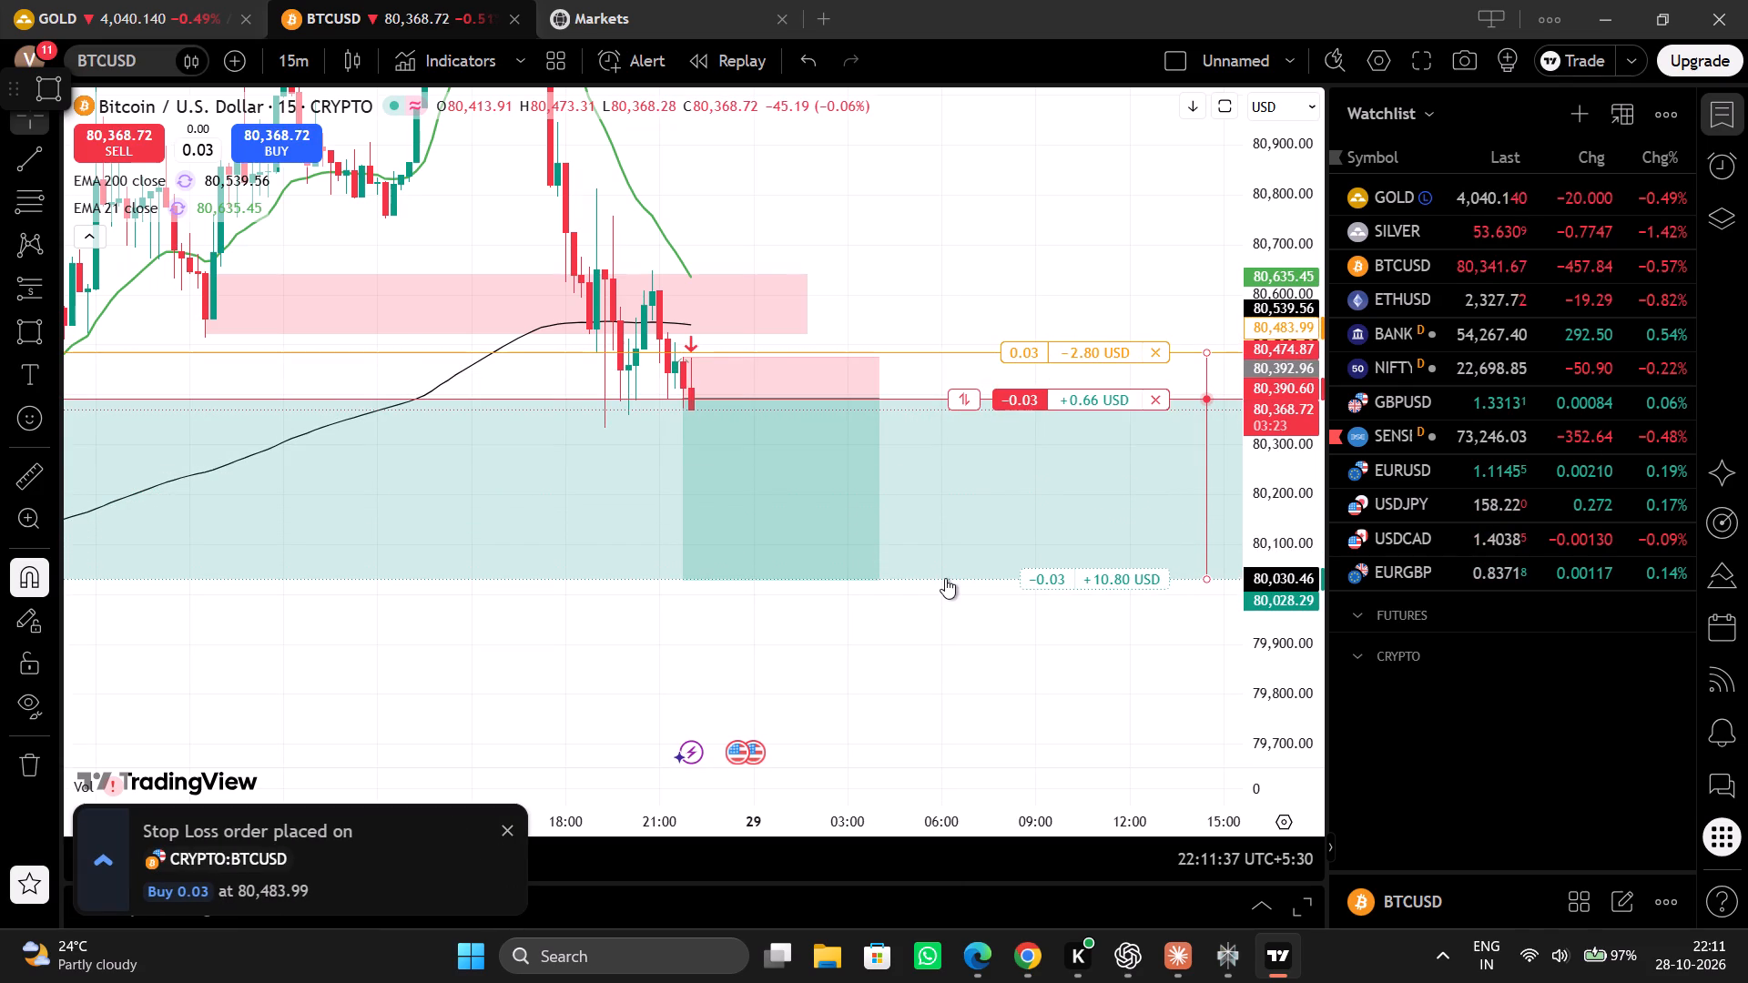
{"action": "left_click_drag", "start_coordinate": [945, 578], "coordinate": [953, 571]}
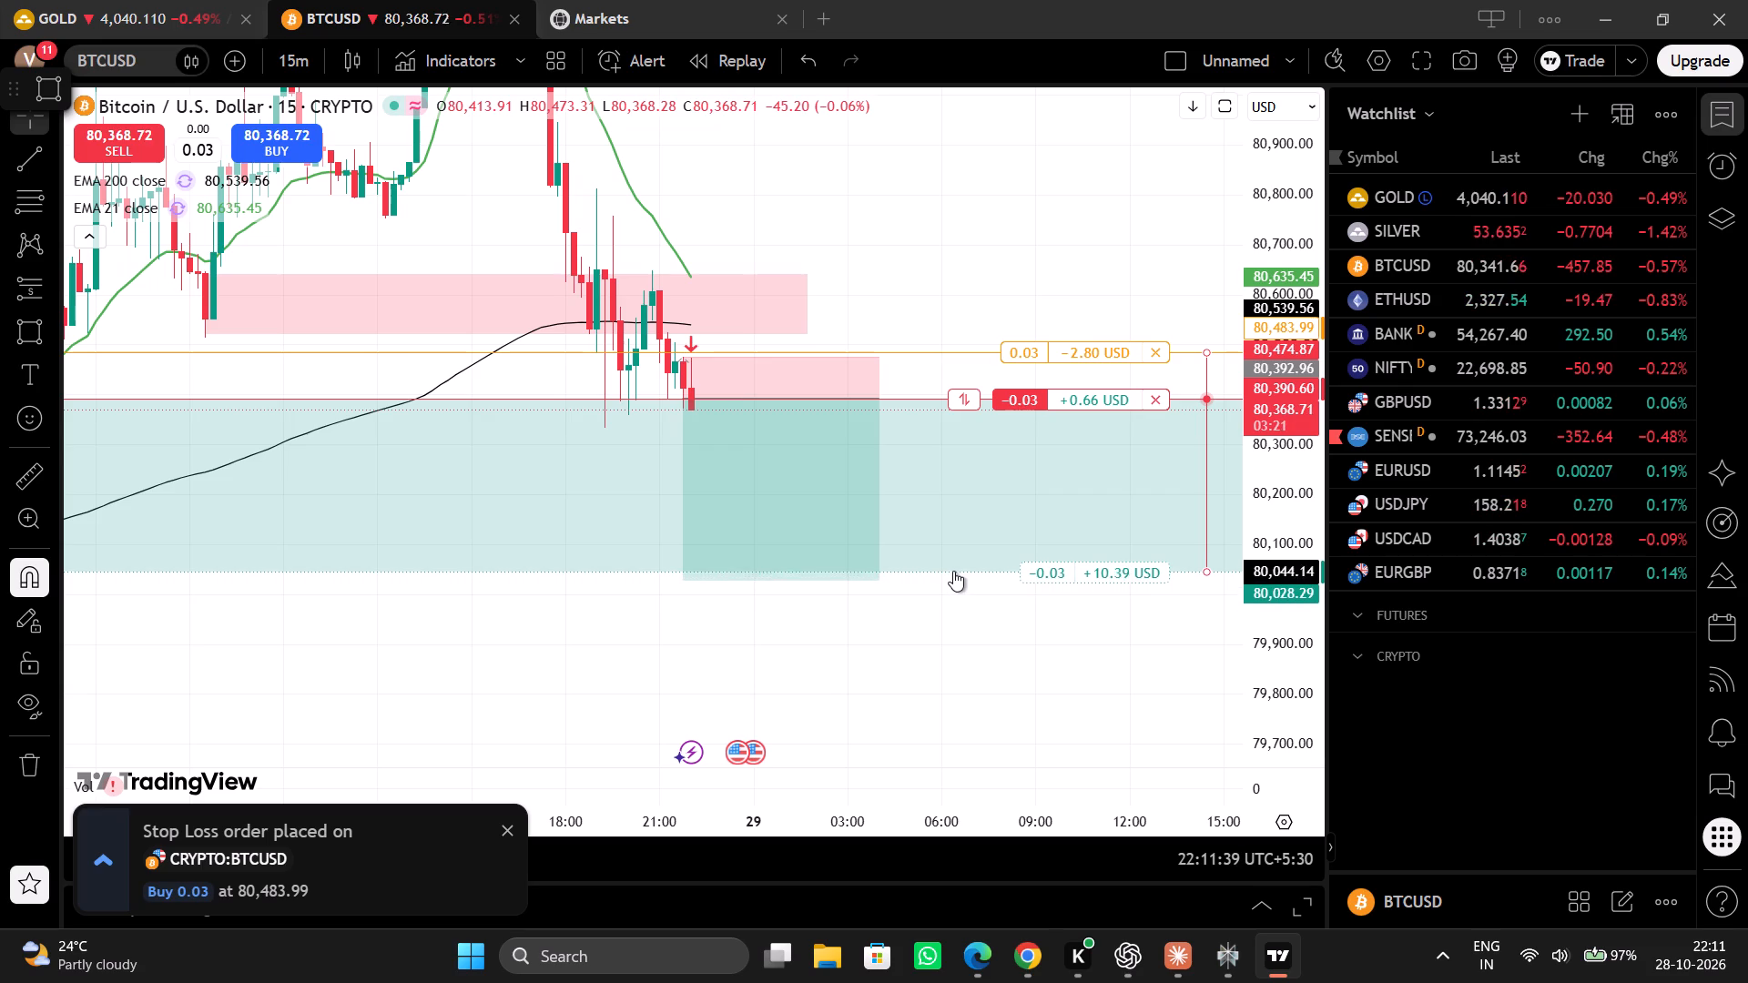
{"action": "left_click_drag", "start_coordinate": [953, 571], "coordinate": [958, 565]}
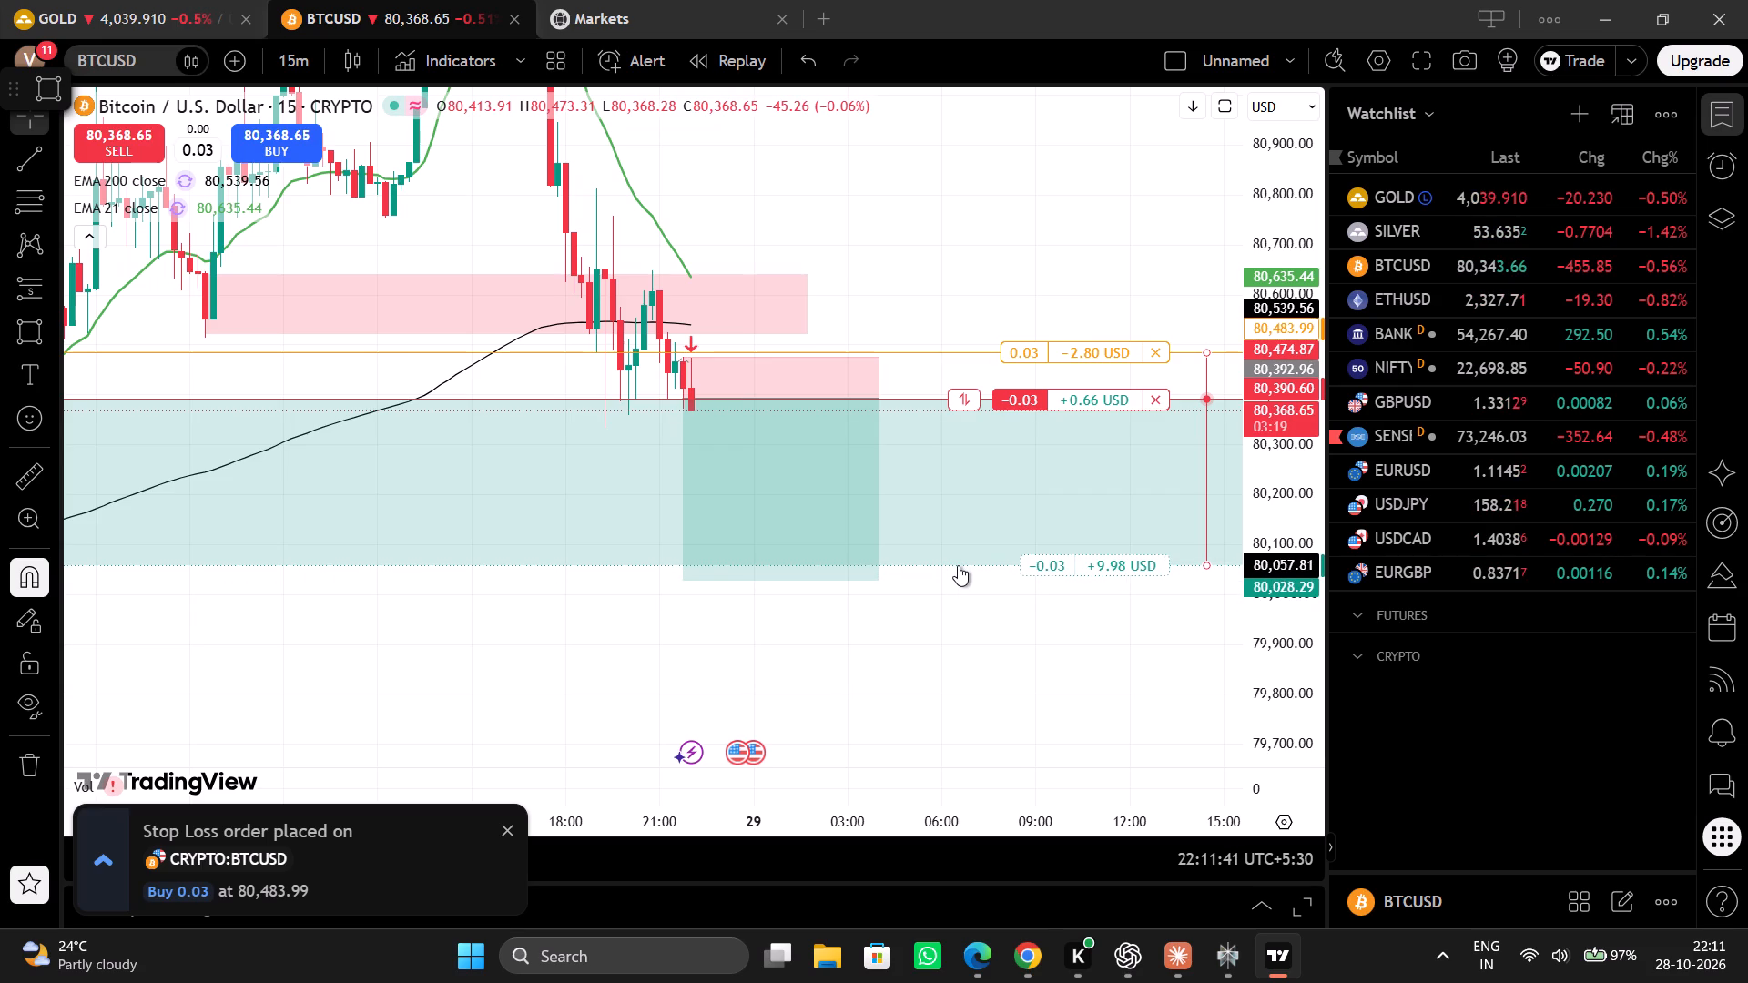
{"action": "left_click_drag", "start_coordinate": [958, 565], "coordinate": [957, 567]}
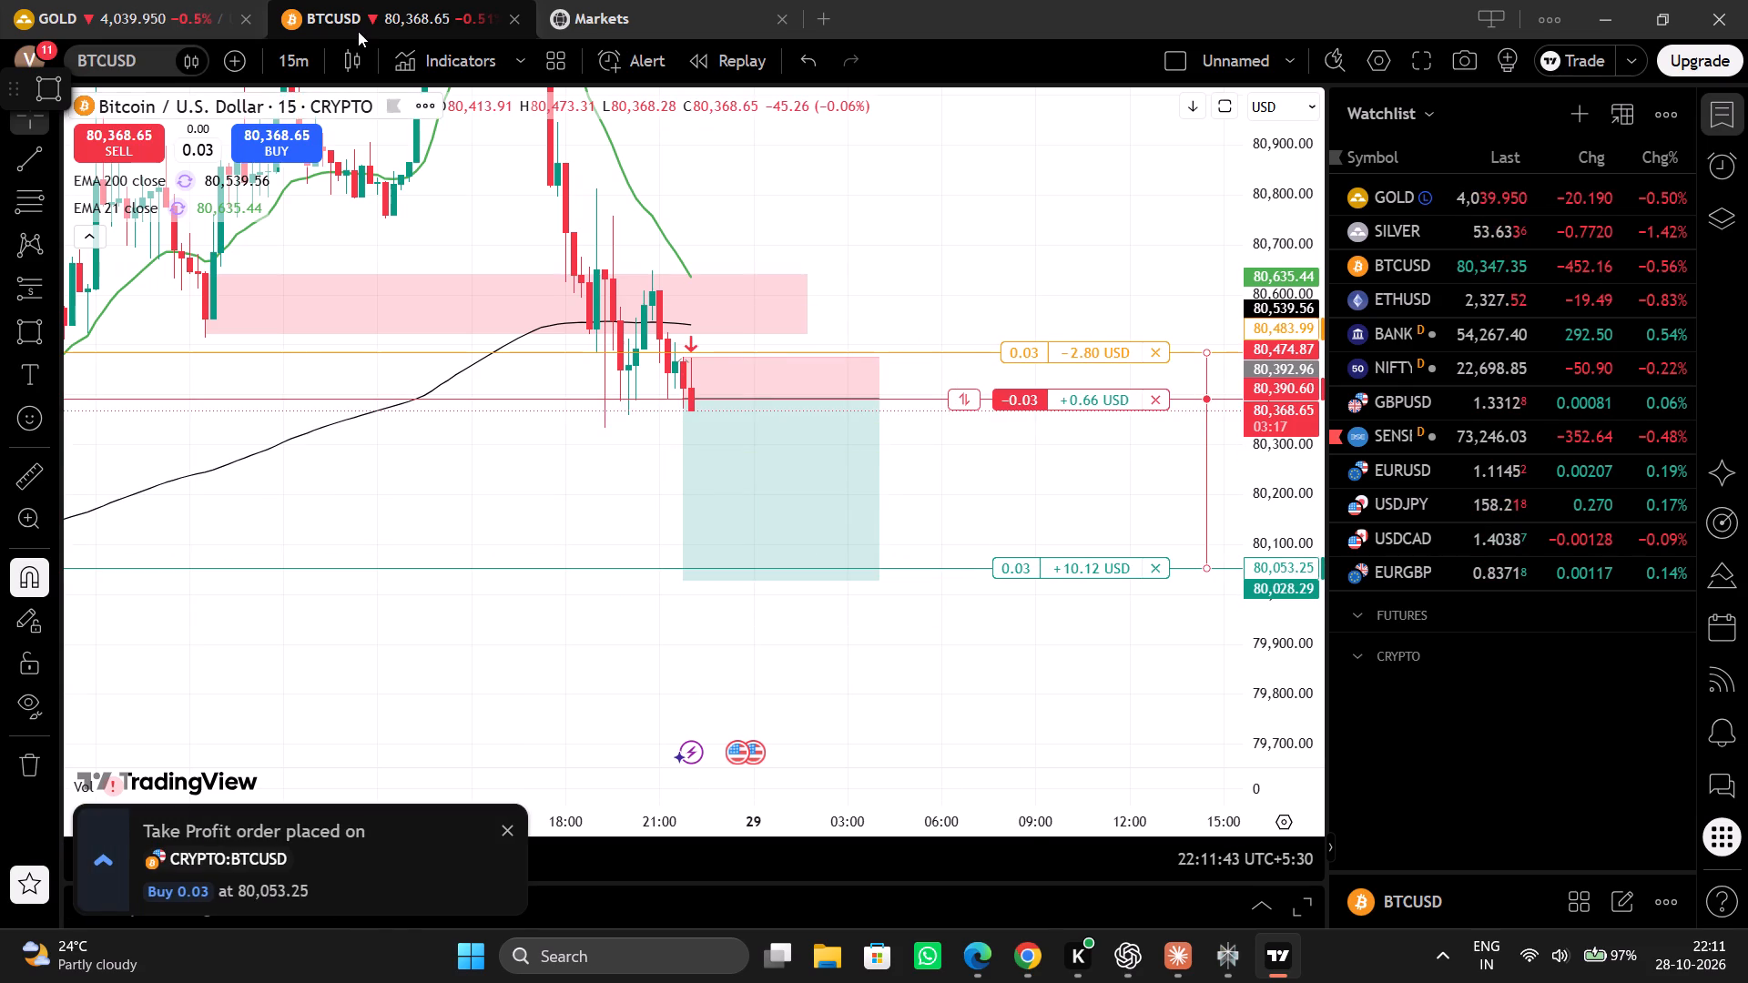
Check the gold chart briefly and examine BTCUSD's wider 15-minute price action around the open sell trade.
{"action": "left_click", "coordinate": [61, 0]}
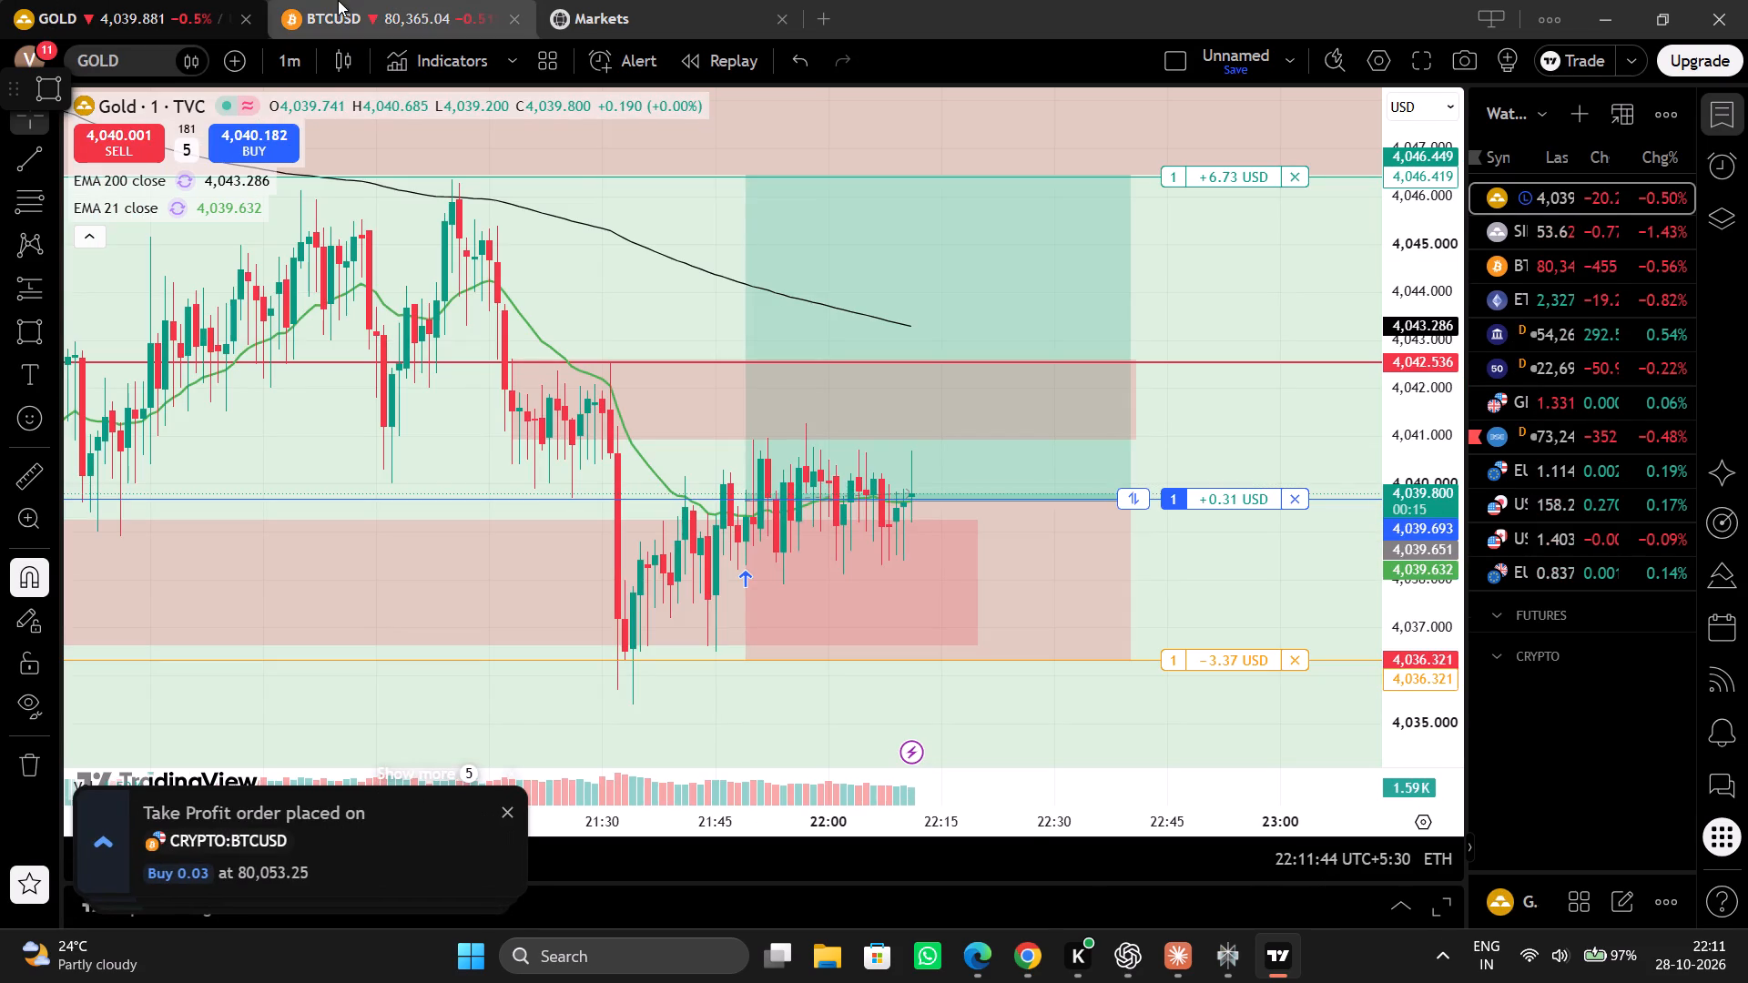
{"action": "left_click", "coordinate": [383, 2]}
{"action": "scroll", "coordinate": [806, 375], "scroll_direction": "down", "scroll_amount": 1}
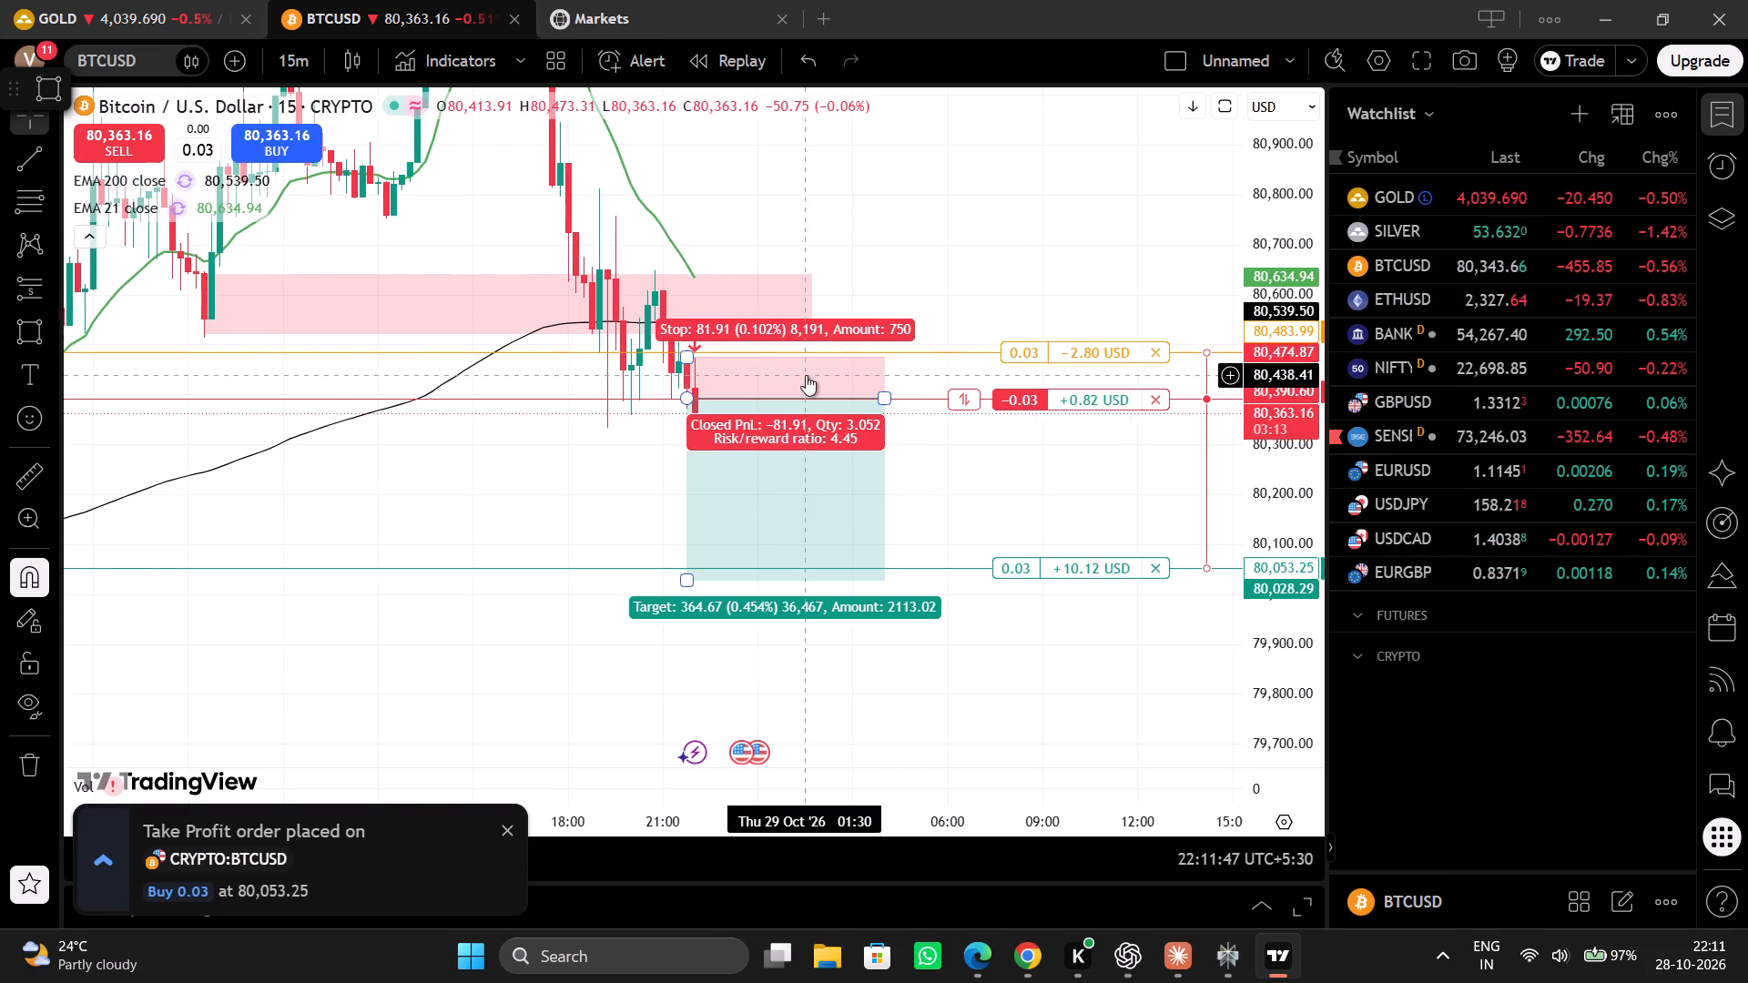
{"action": "left_click_drag", "start_coordinate": [565, 504], "coordinate": [923, 626]}
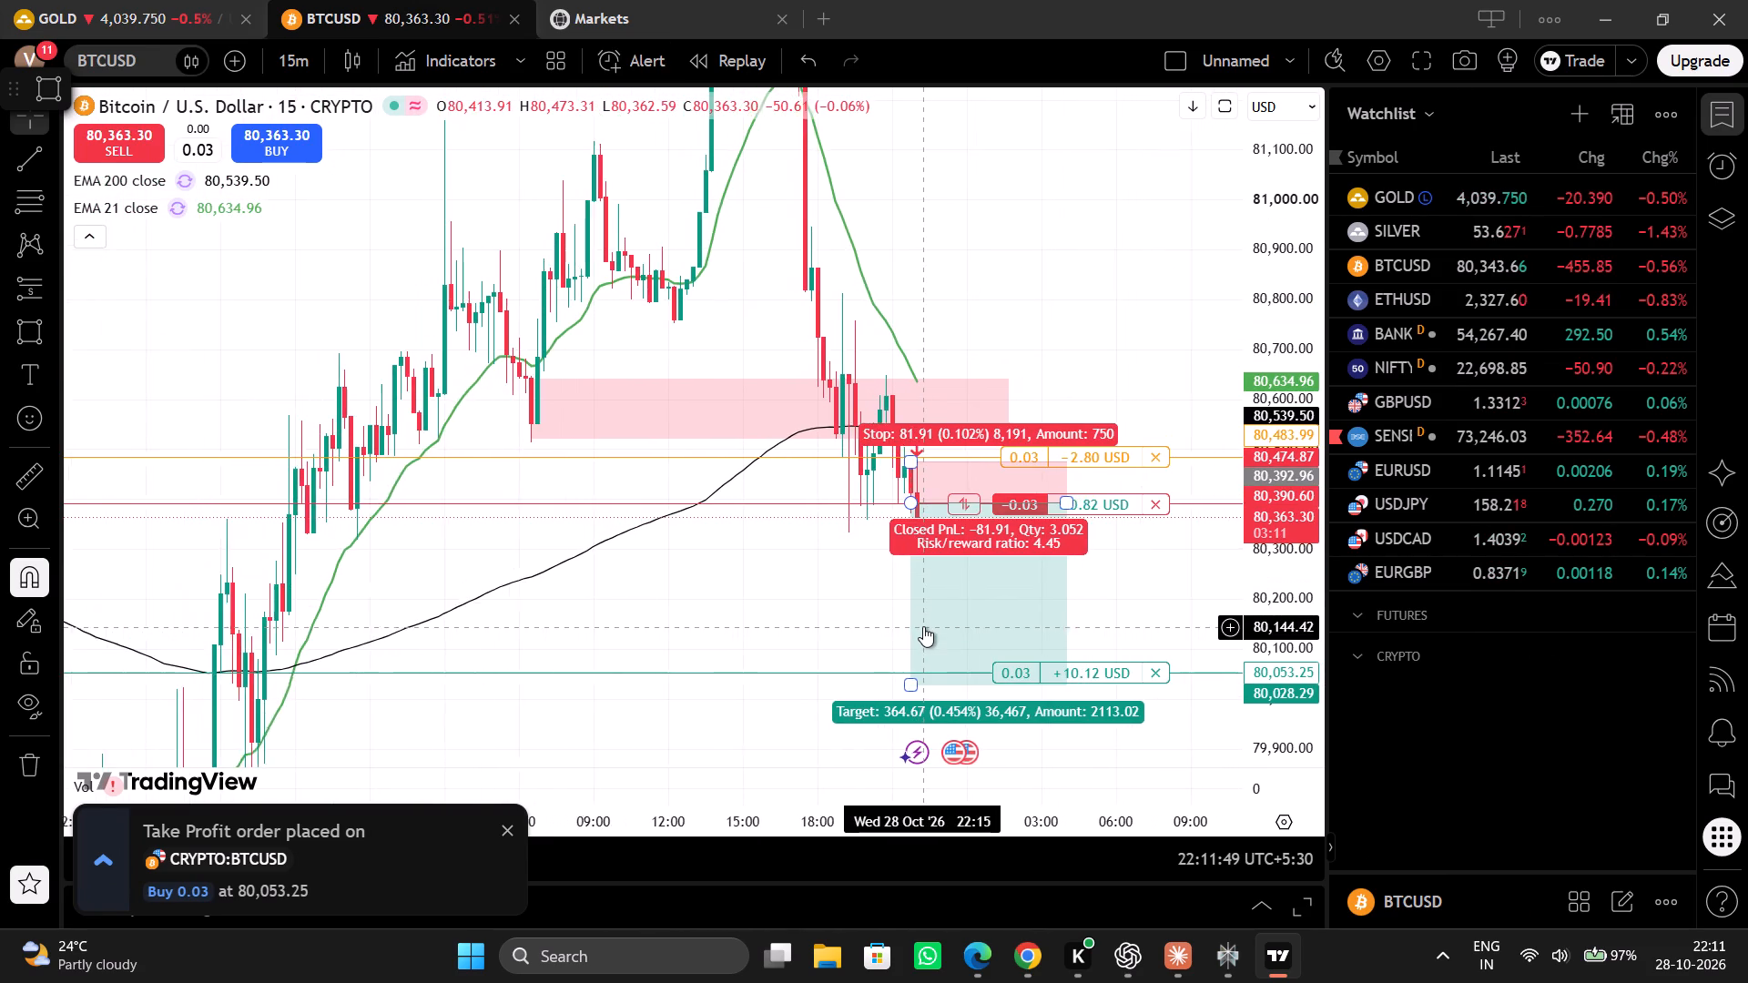
{"action": "left_click", "coordinate": [802, 580]}
{"action": "left_click_drag", "start_coordinate": [802, 580], "coordinate": [818, 482]}
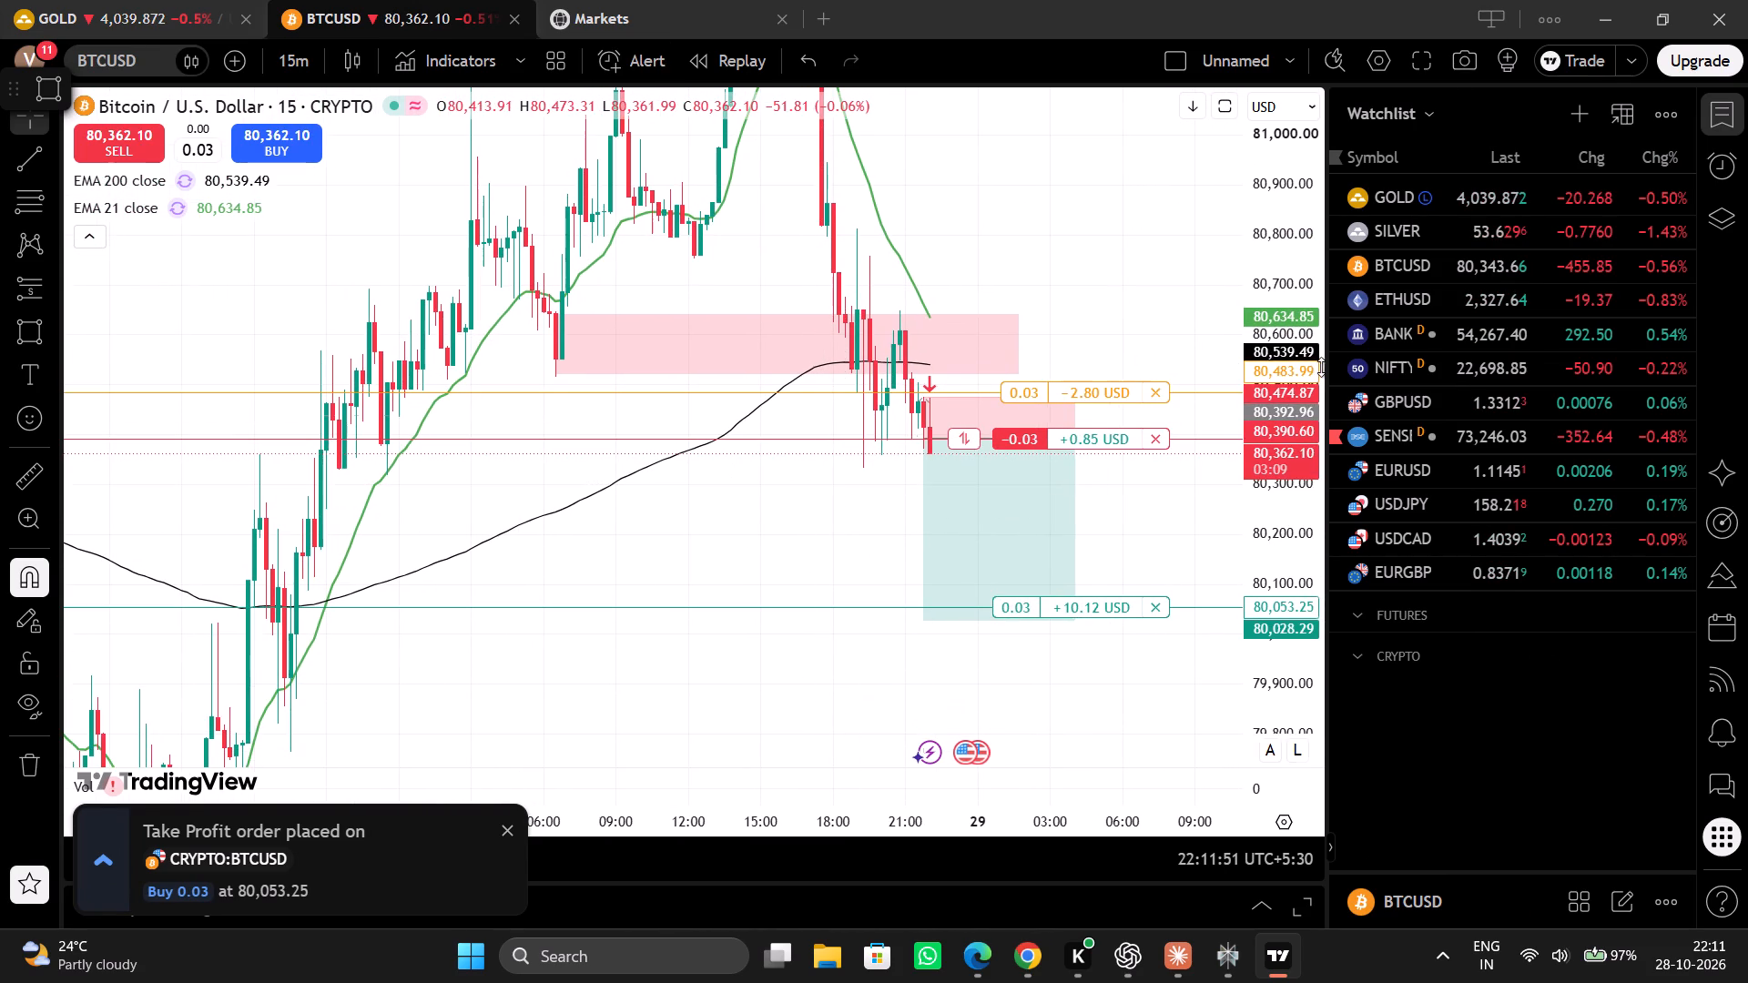
{"action": "left_click_drag", "start_coordinate": [1320, 369], "coordinate": [1268, 503]}
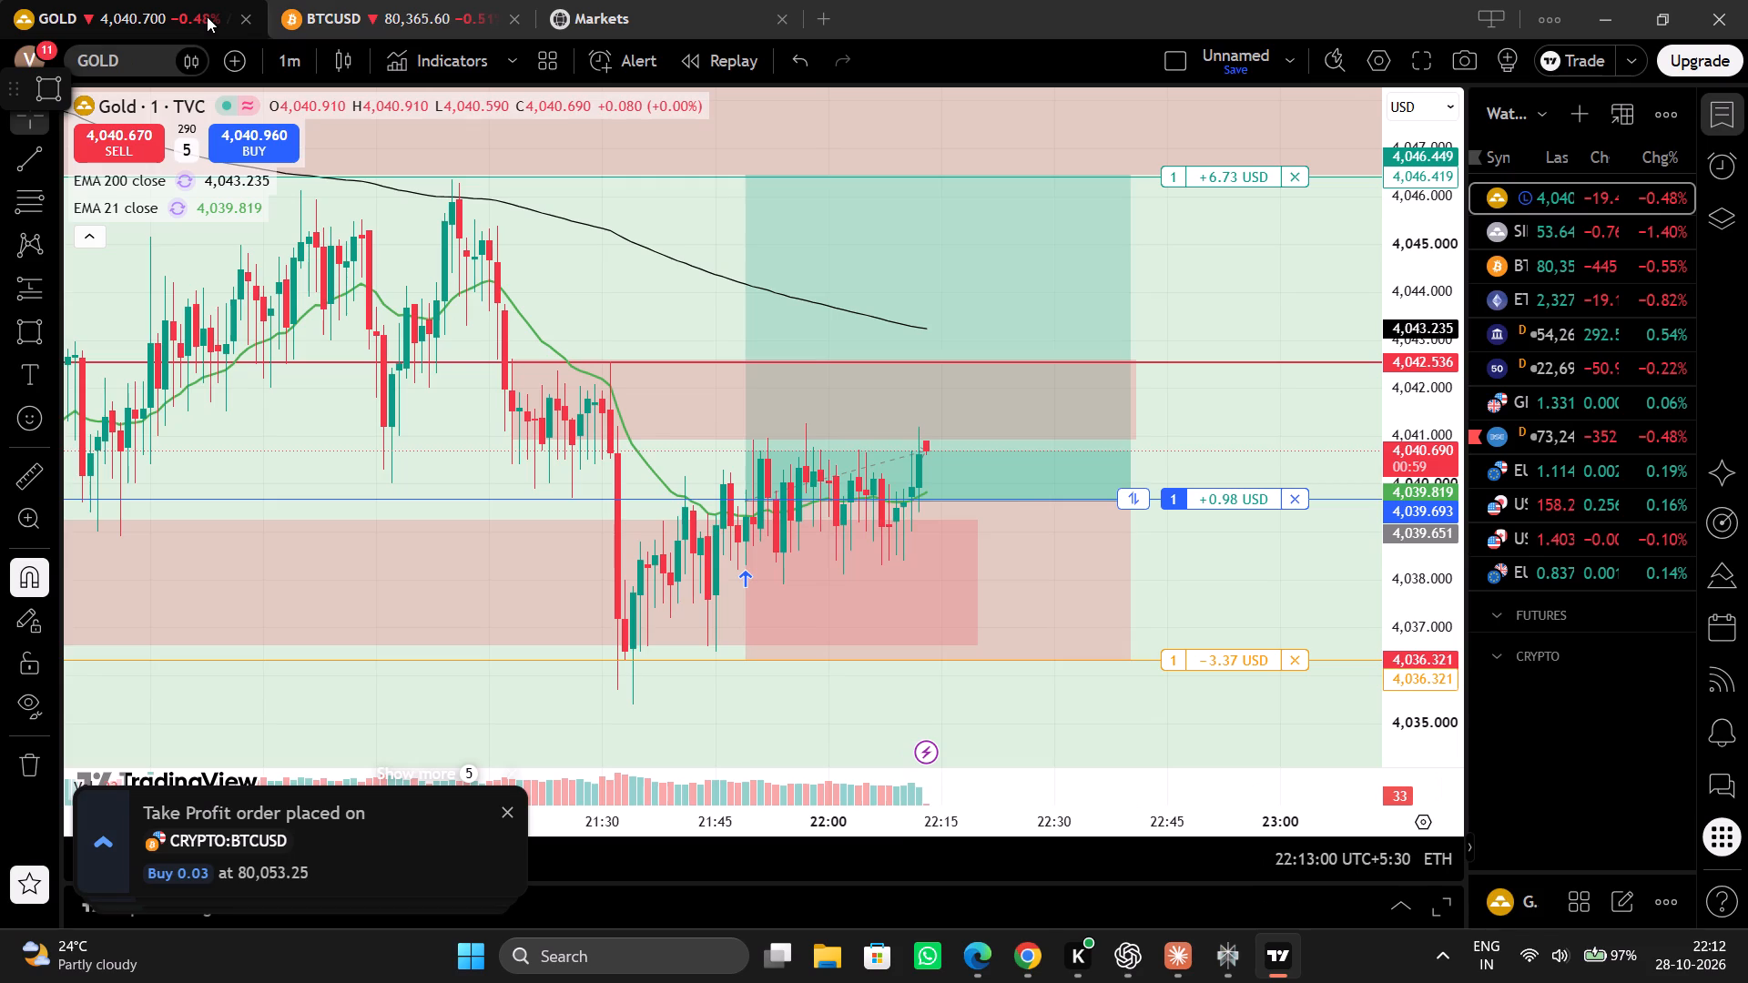
Dismiss the stacked BTCUSD order notifications covering the lower part of the gold chart.
{"action": "left_click_drag", "start_coordinate": [1215, 578], "coordinate": [1183, 587]}
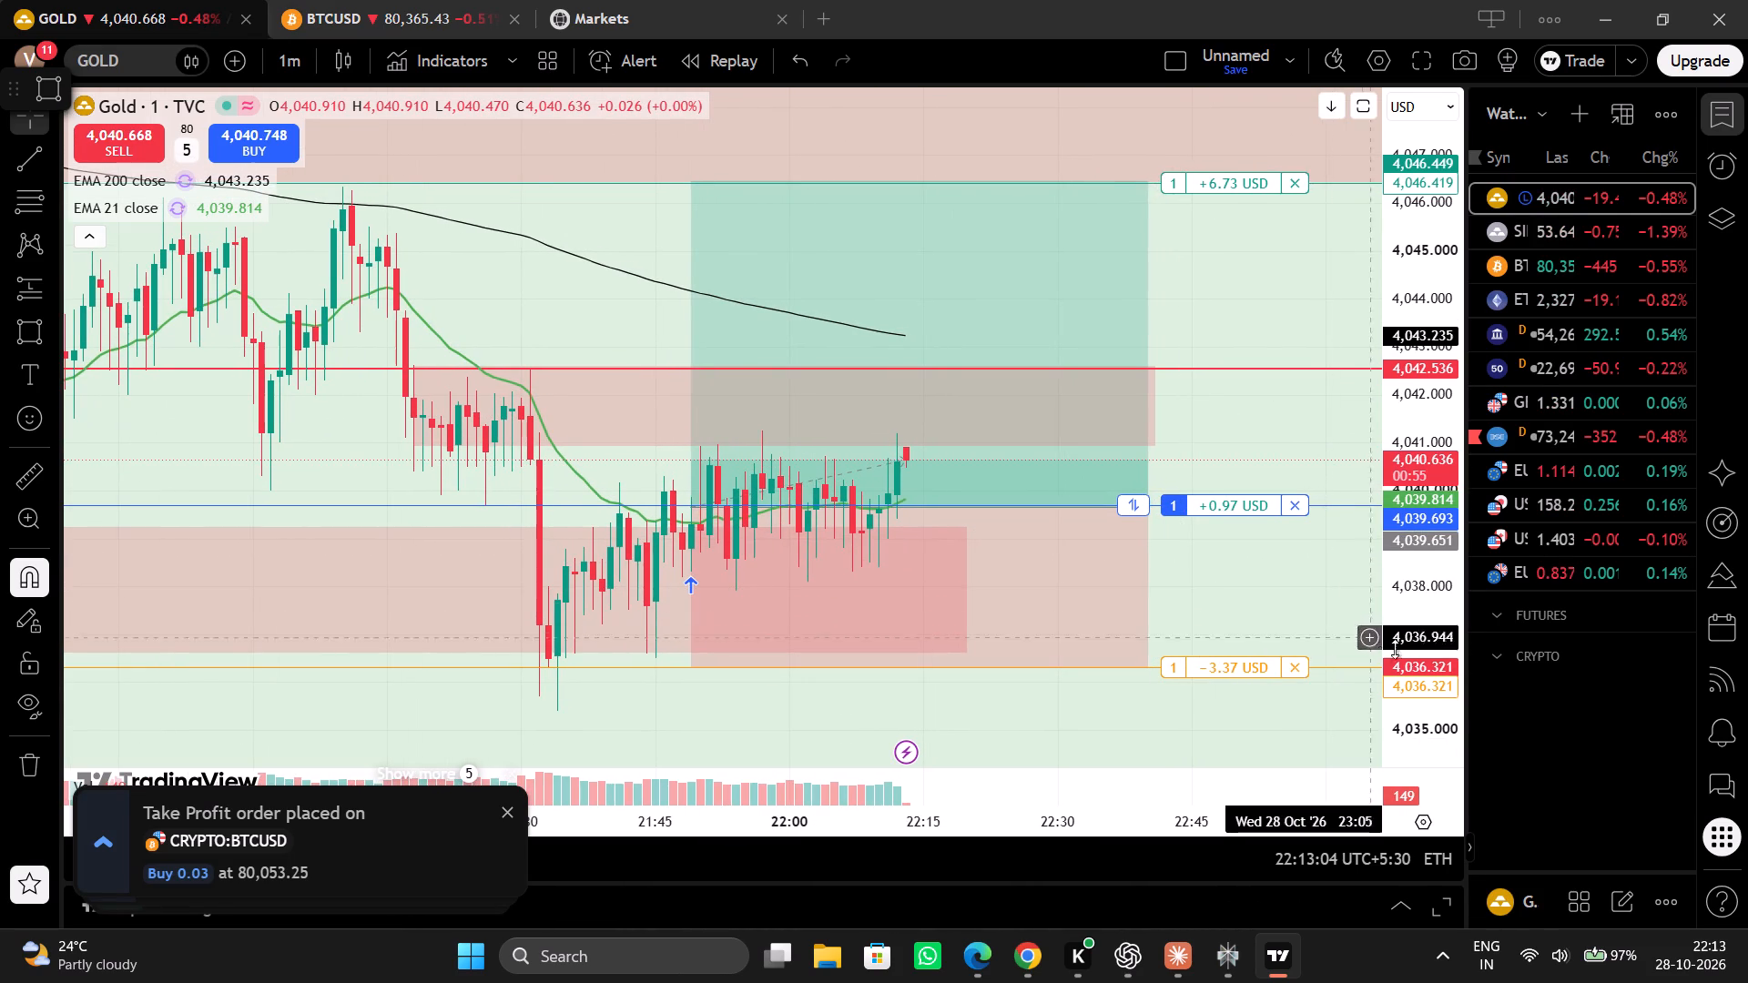
{"action": "left_click_drag", "start_coordinate": [1405, 654], "coordinate": [1396, 537]}
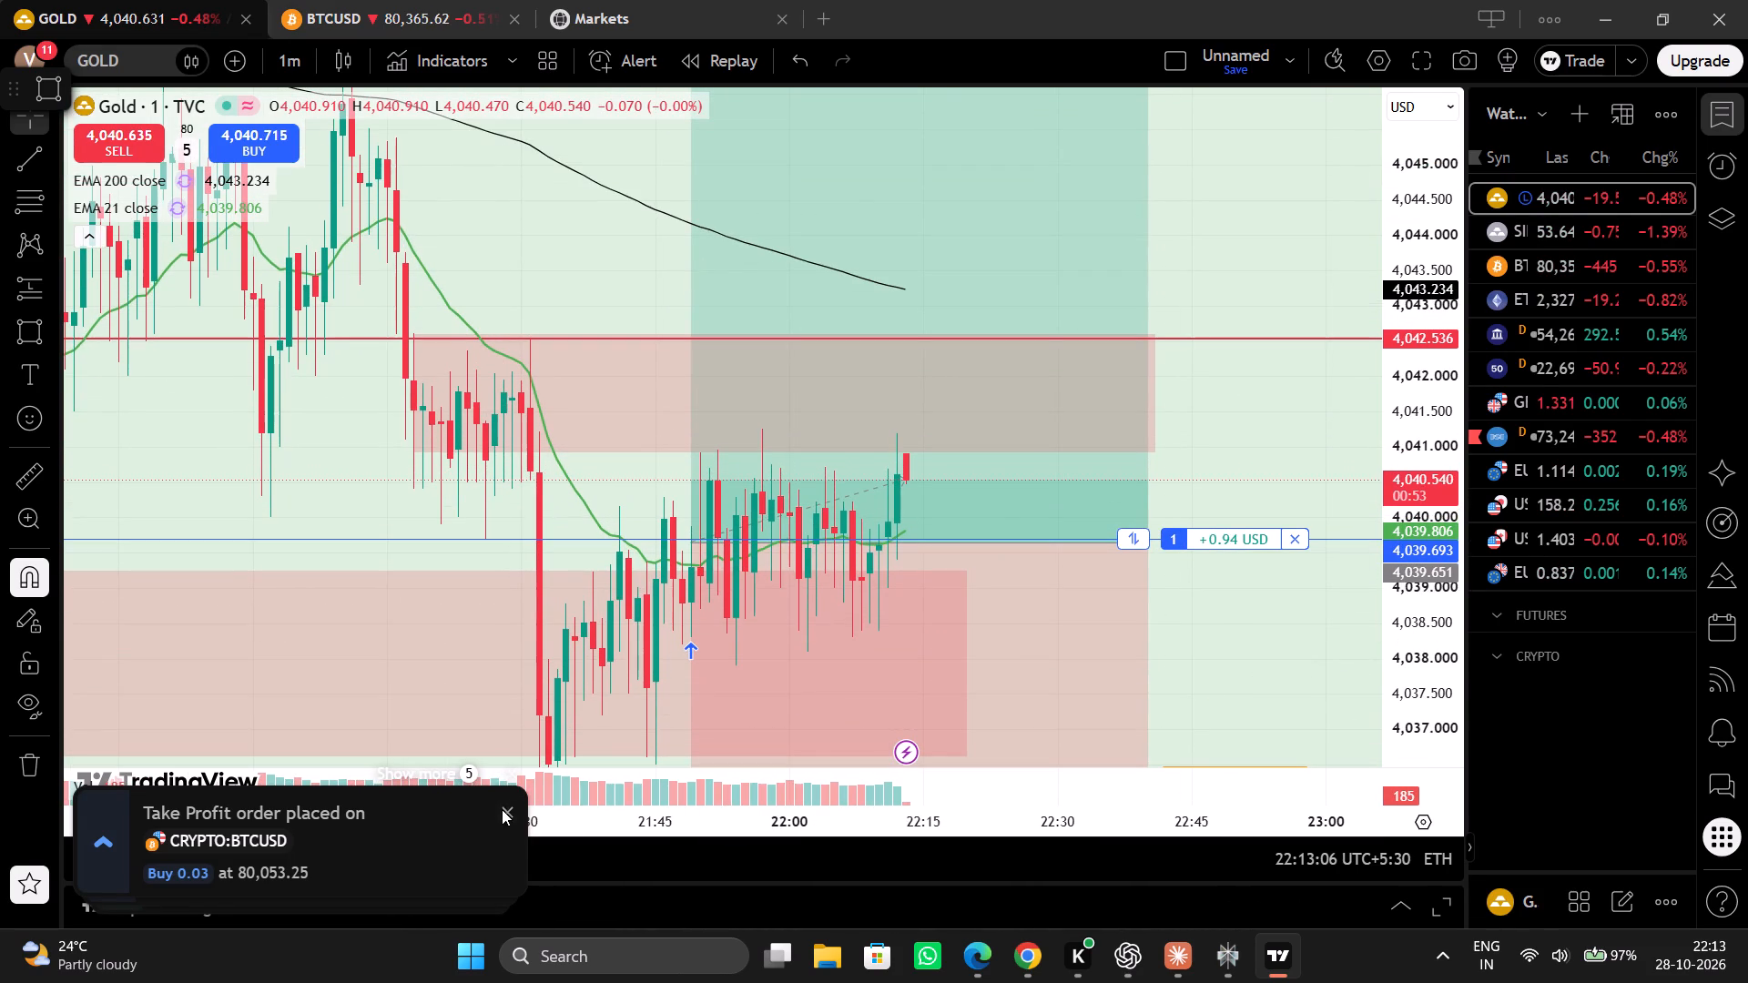
{"action": "left_click", "coordinate": [502, 809]}
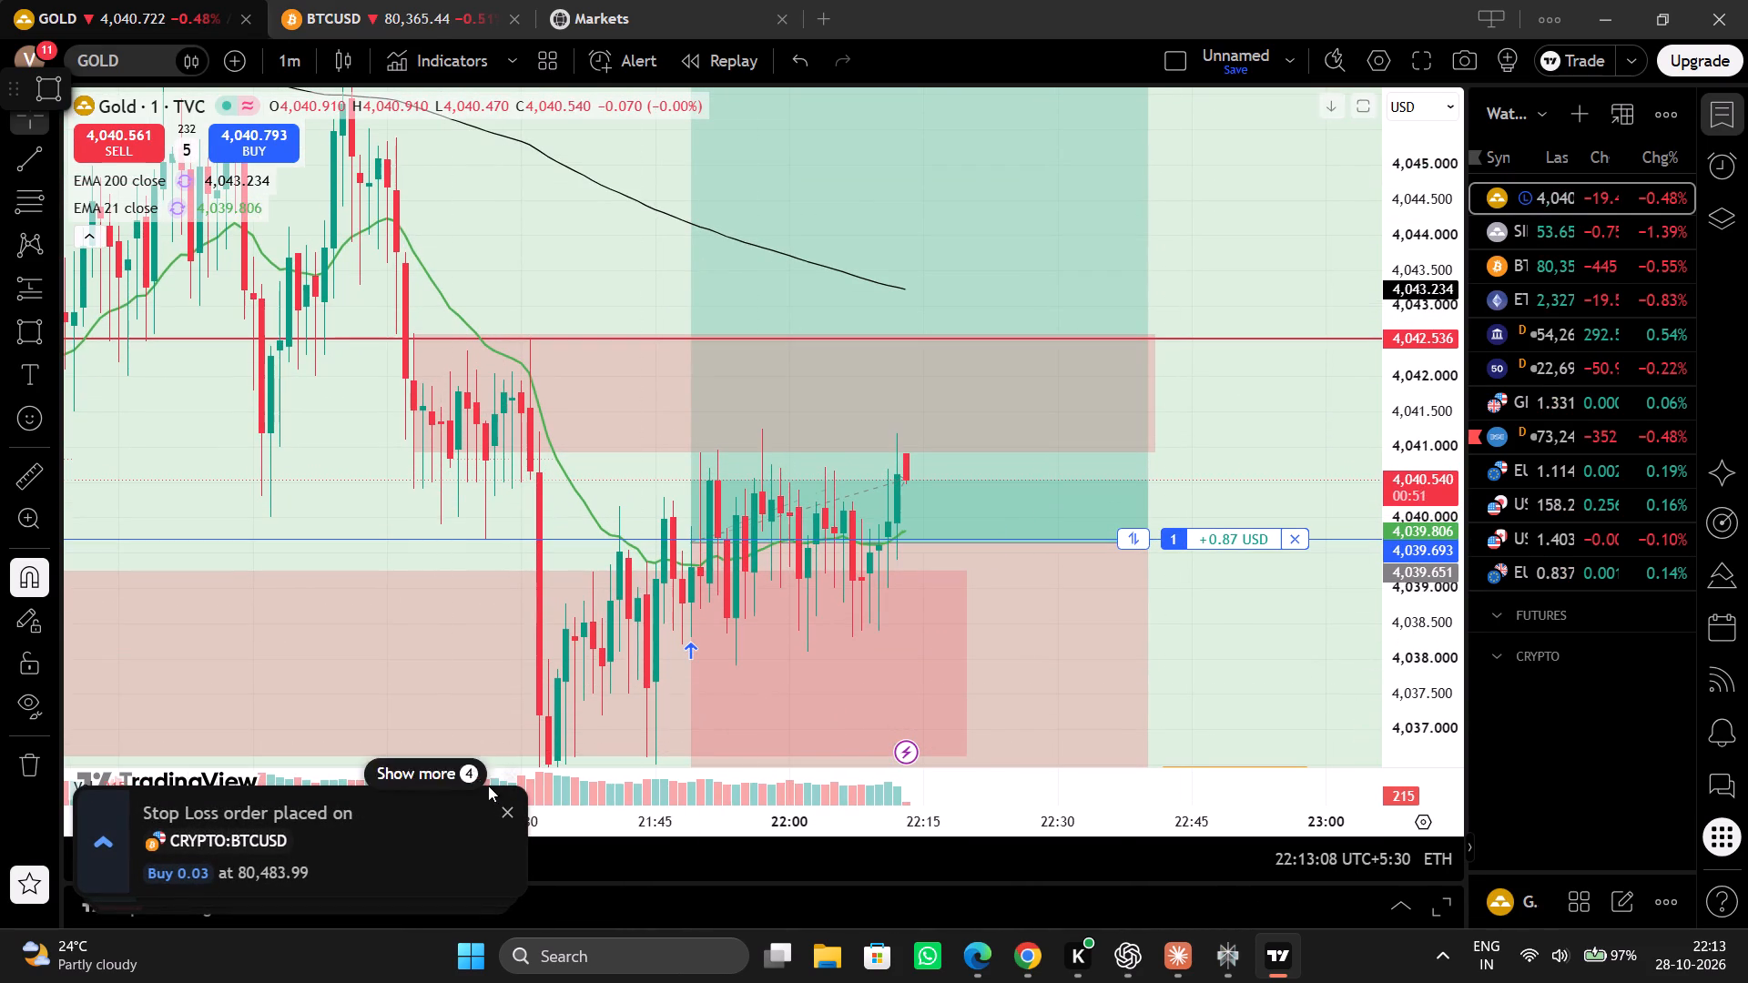
{"action": "left_click", "coordinate": [510, 807]}
{"action": "triple_click", "coordinate": [510, 807]}
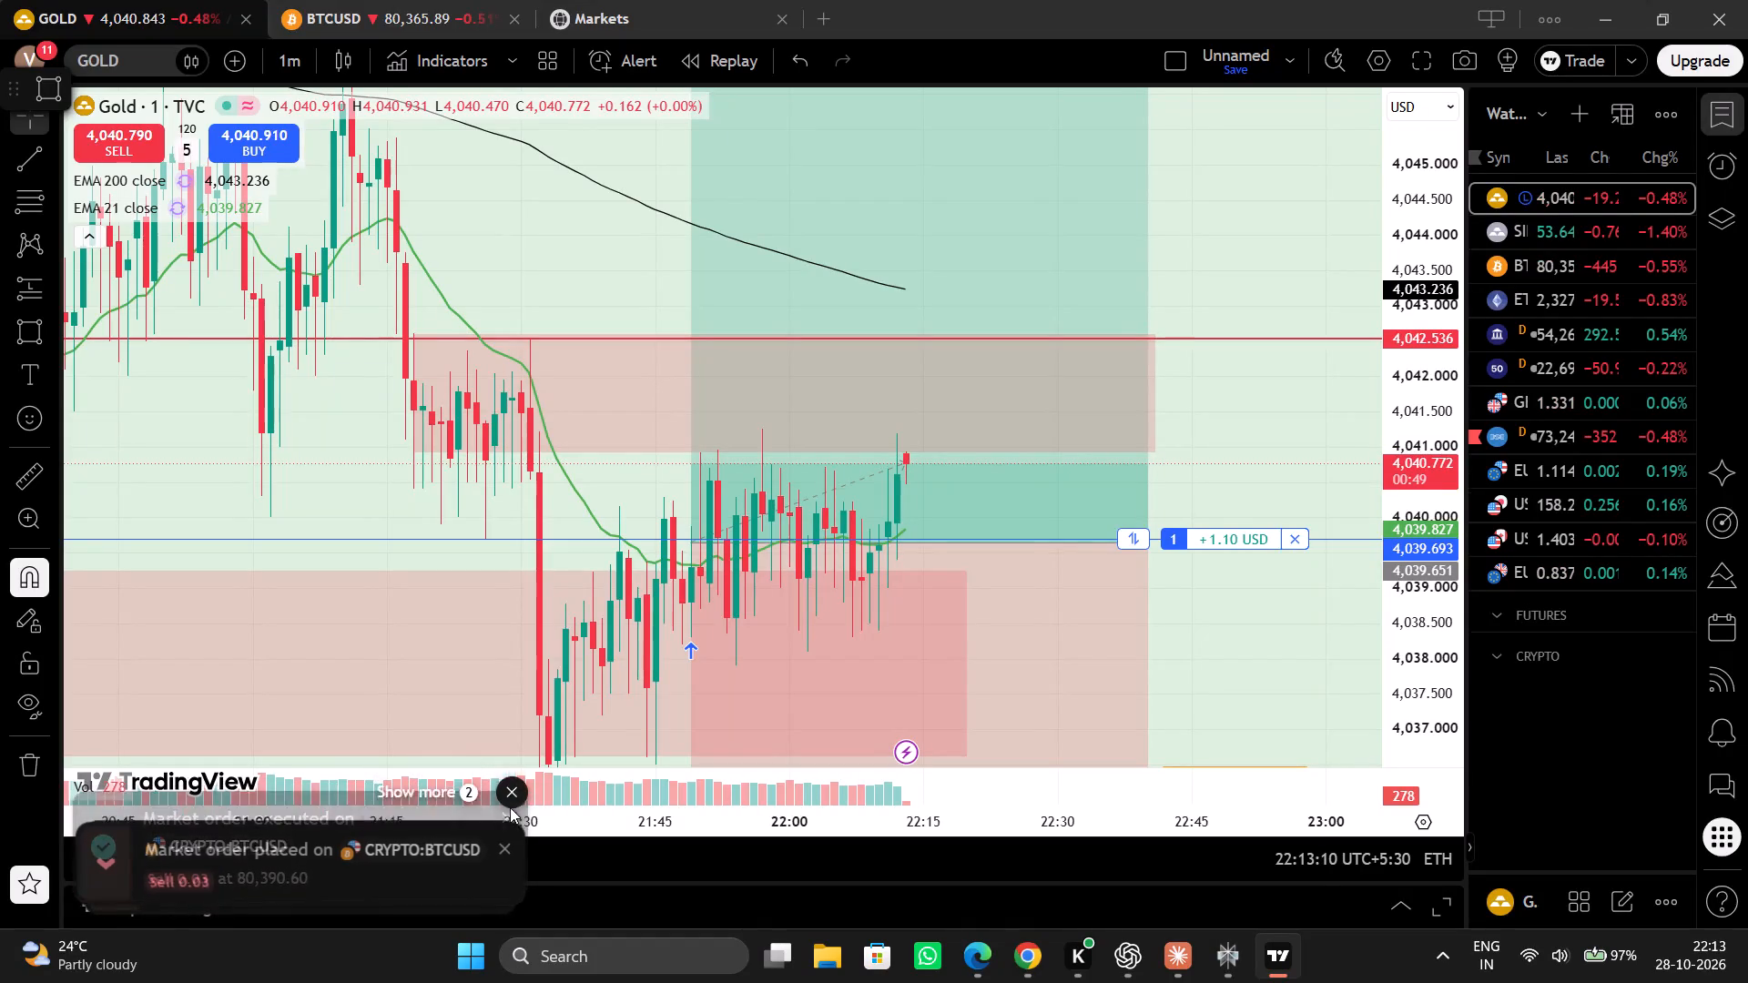
{"action": "left_click", "coordinate": [510, 814]}
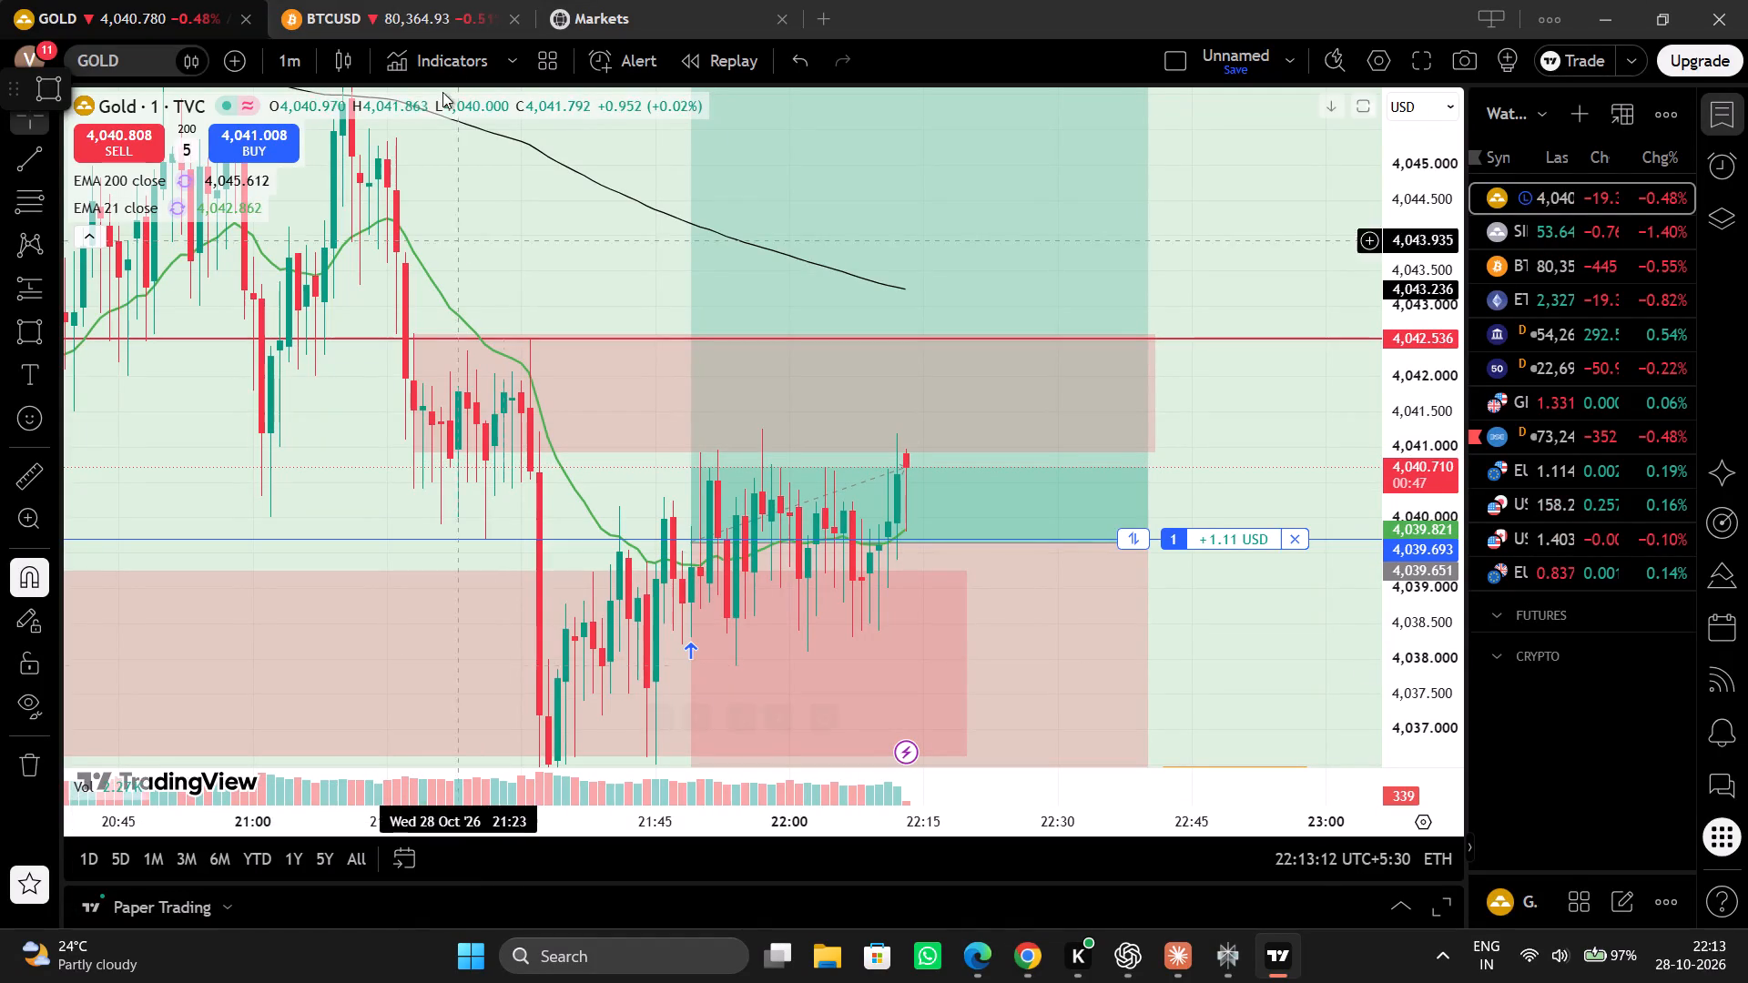
Switch to the BTCUSD chart and change its timeframe to 1 minute.
{"action": "left_click", "coordinate": [99, 0]}
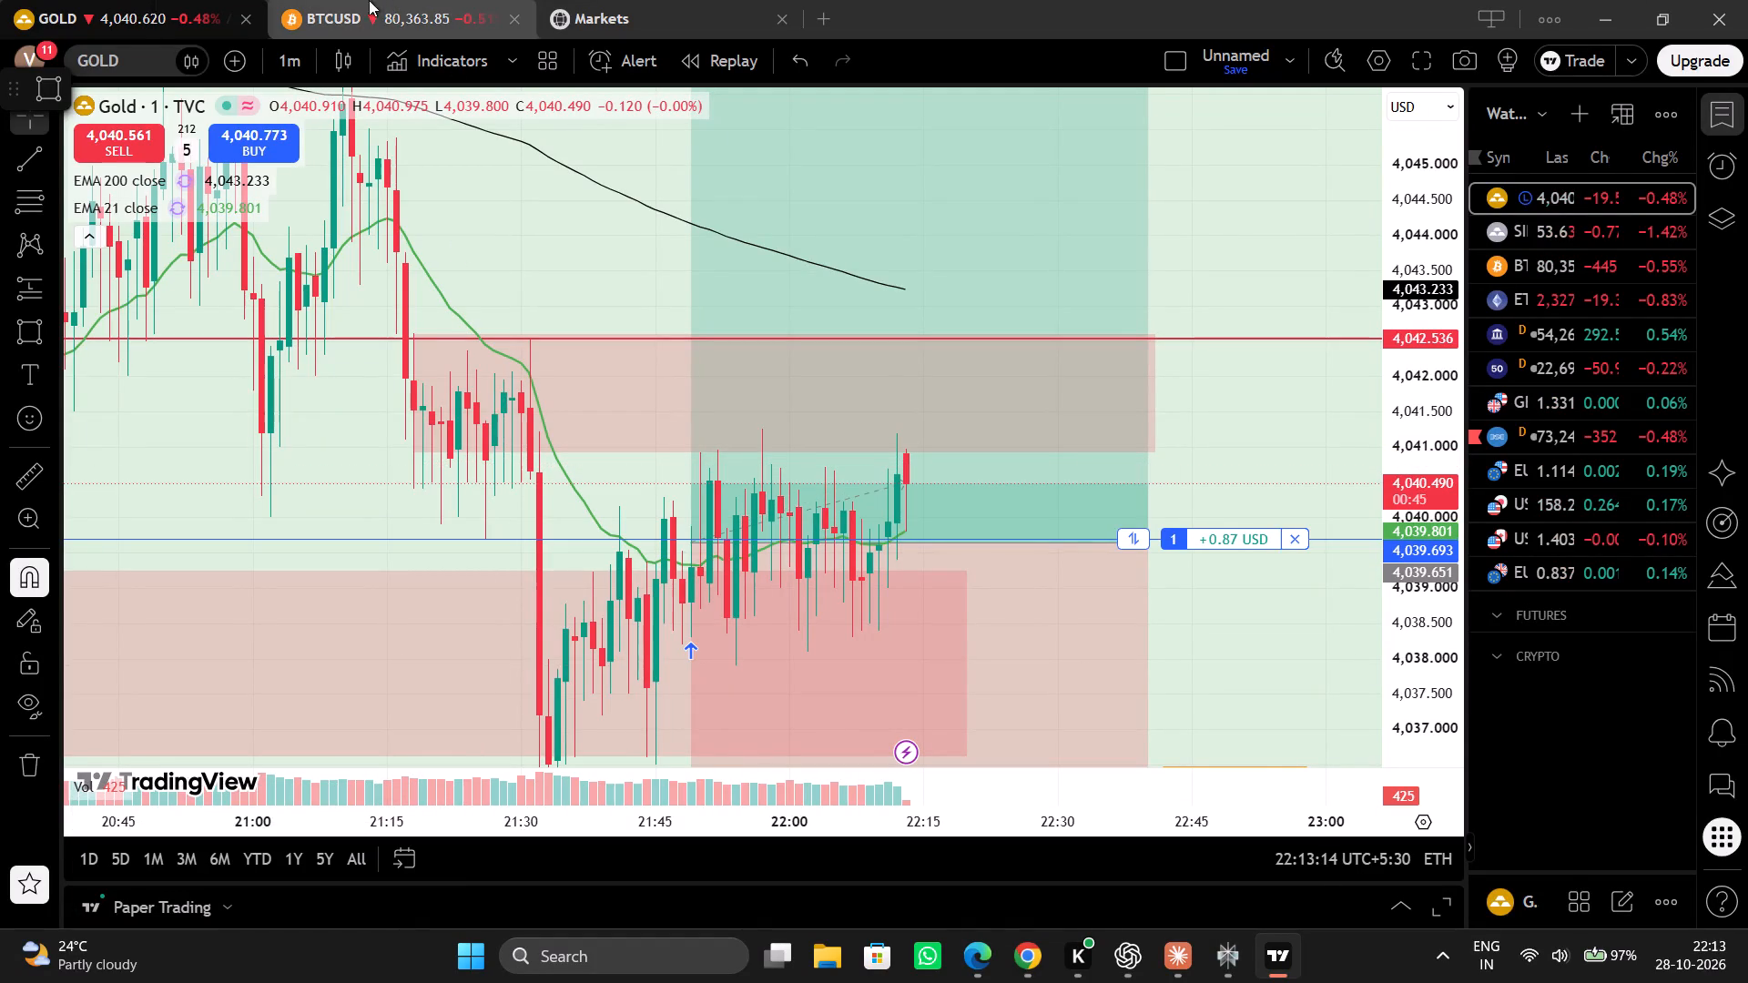
{"action": "left_click", "coordinate": [383, 1]}
{"action": "left_click", "coordinate": [218, 0]}
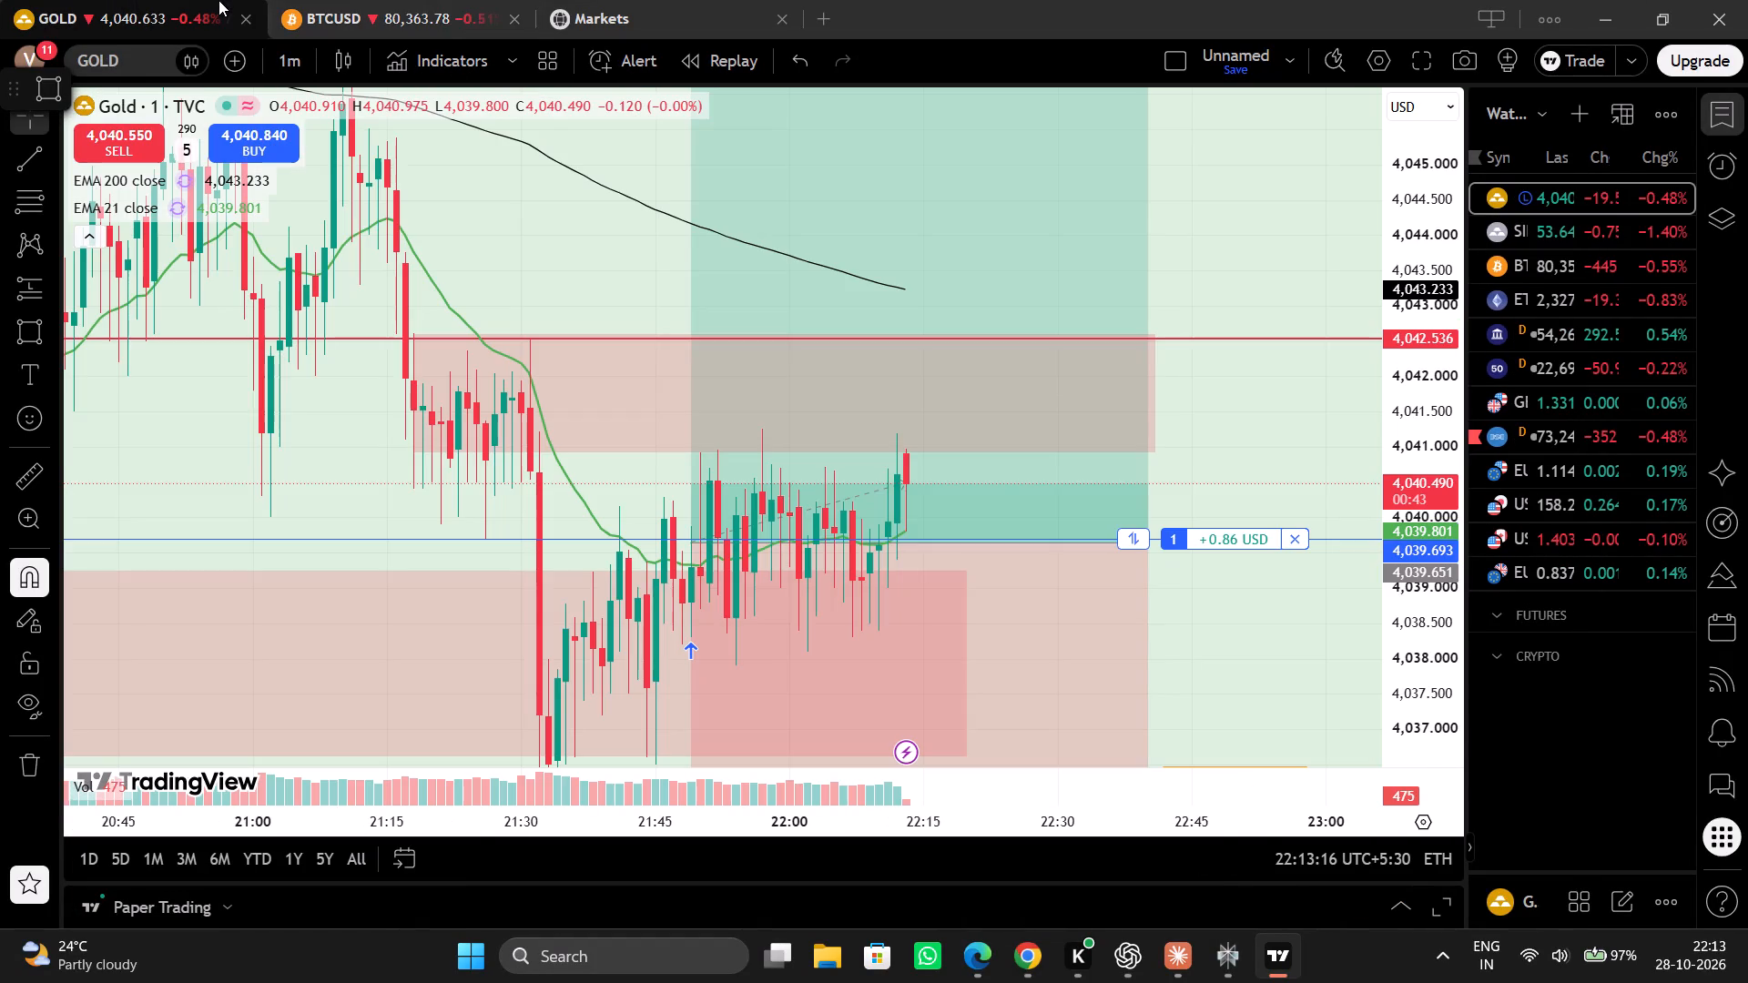
{"action": "left_click", "coordinate": [385, 5]}
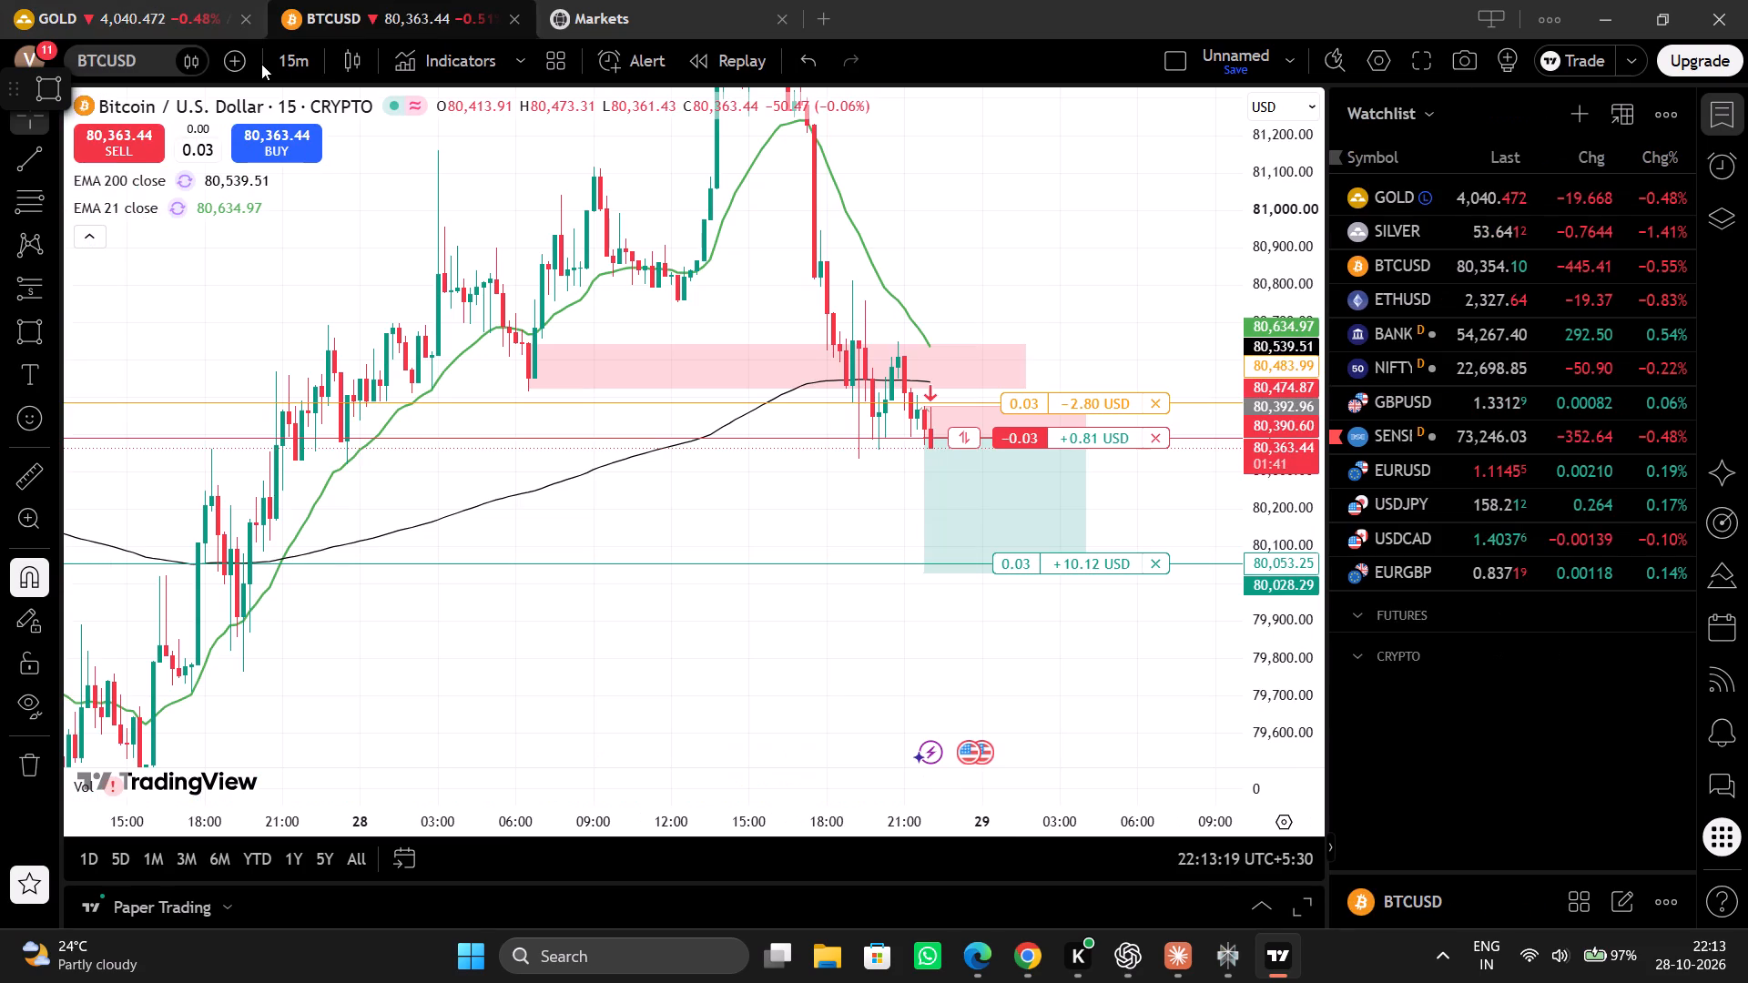
{"action": "left_click", "coordinate": [289, 59]}
{"action": "left_click", "coordinate": [350, 583]}
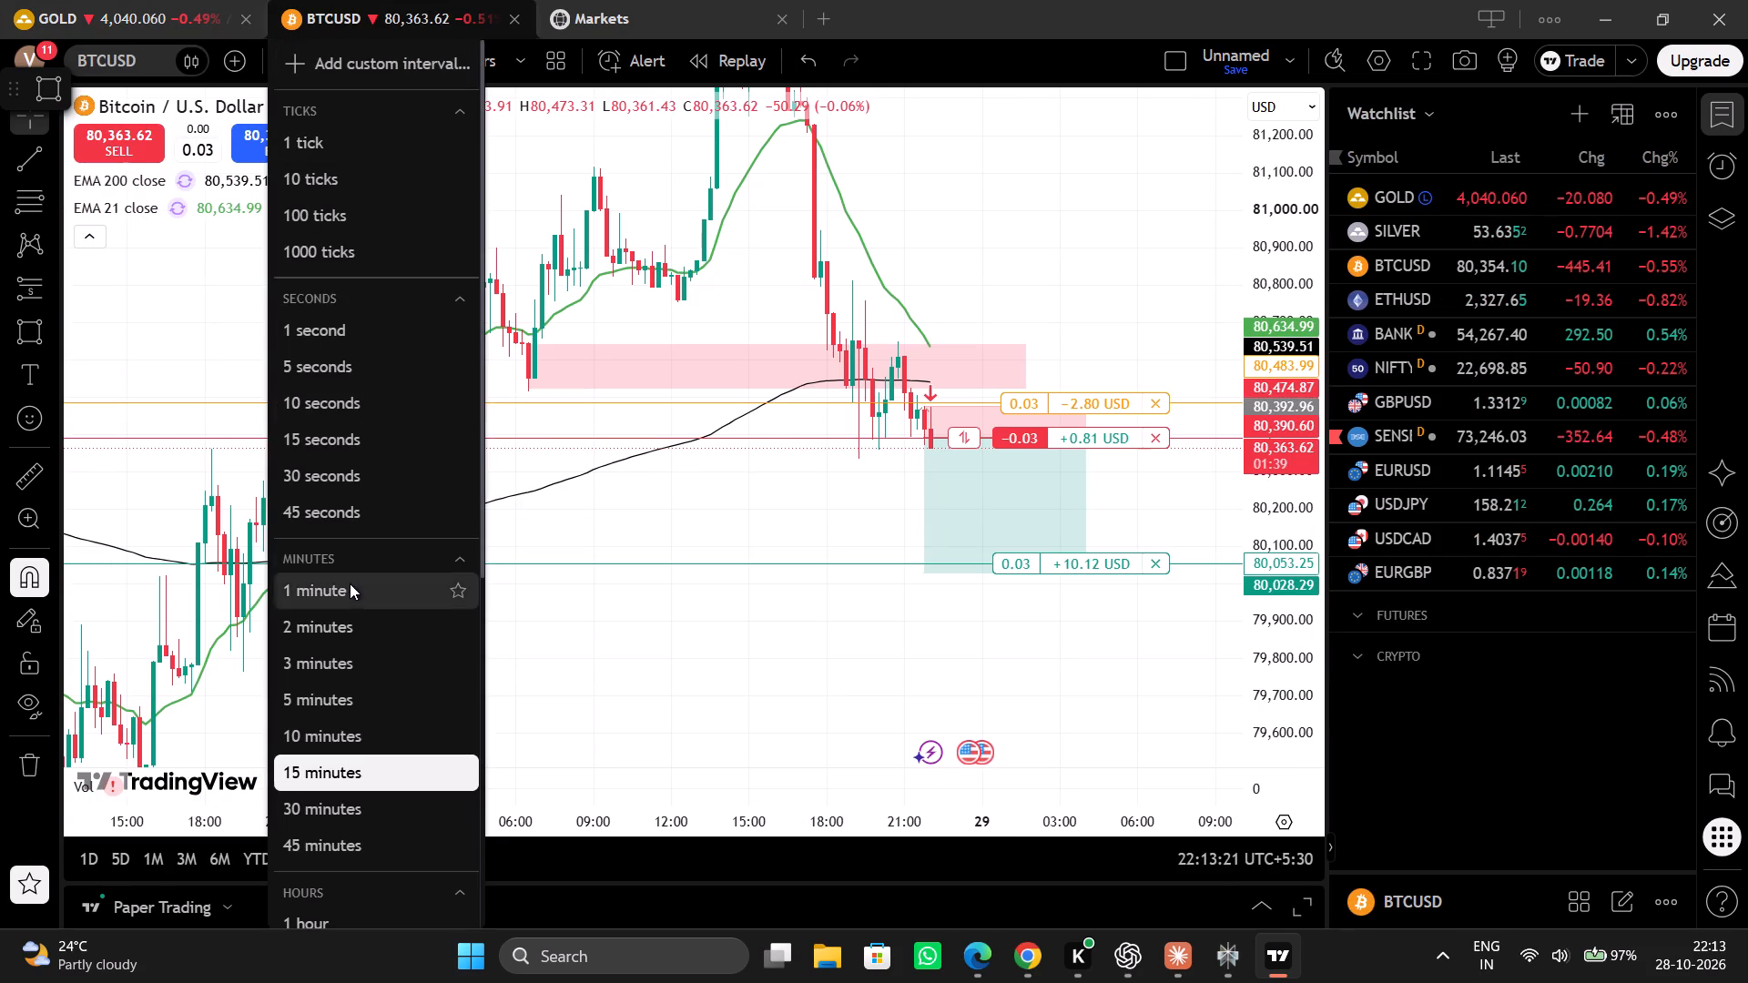
Draw a horizontal trend line on BTCUSD at 80,371.20, from the 21:55 candle low to about 22:26.
{"action": "left_click_drag", "start_coordinate": [1287, 684], "coordinate": [1190, 156]}
{"action": "left_click_drag", "start_coordinate": [596, 526], "coordinate": [240, 534]}
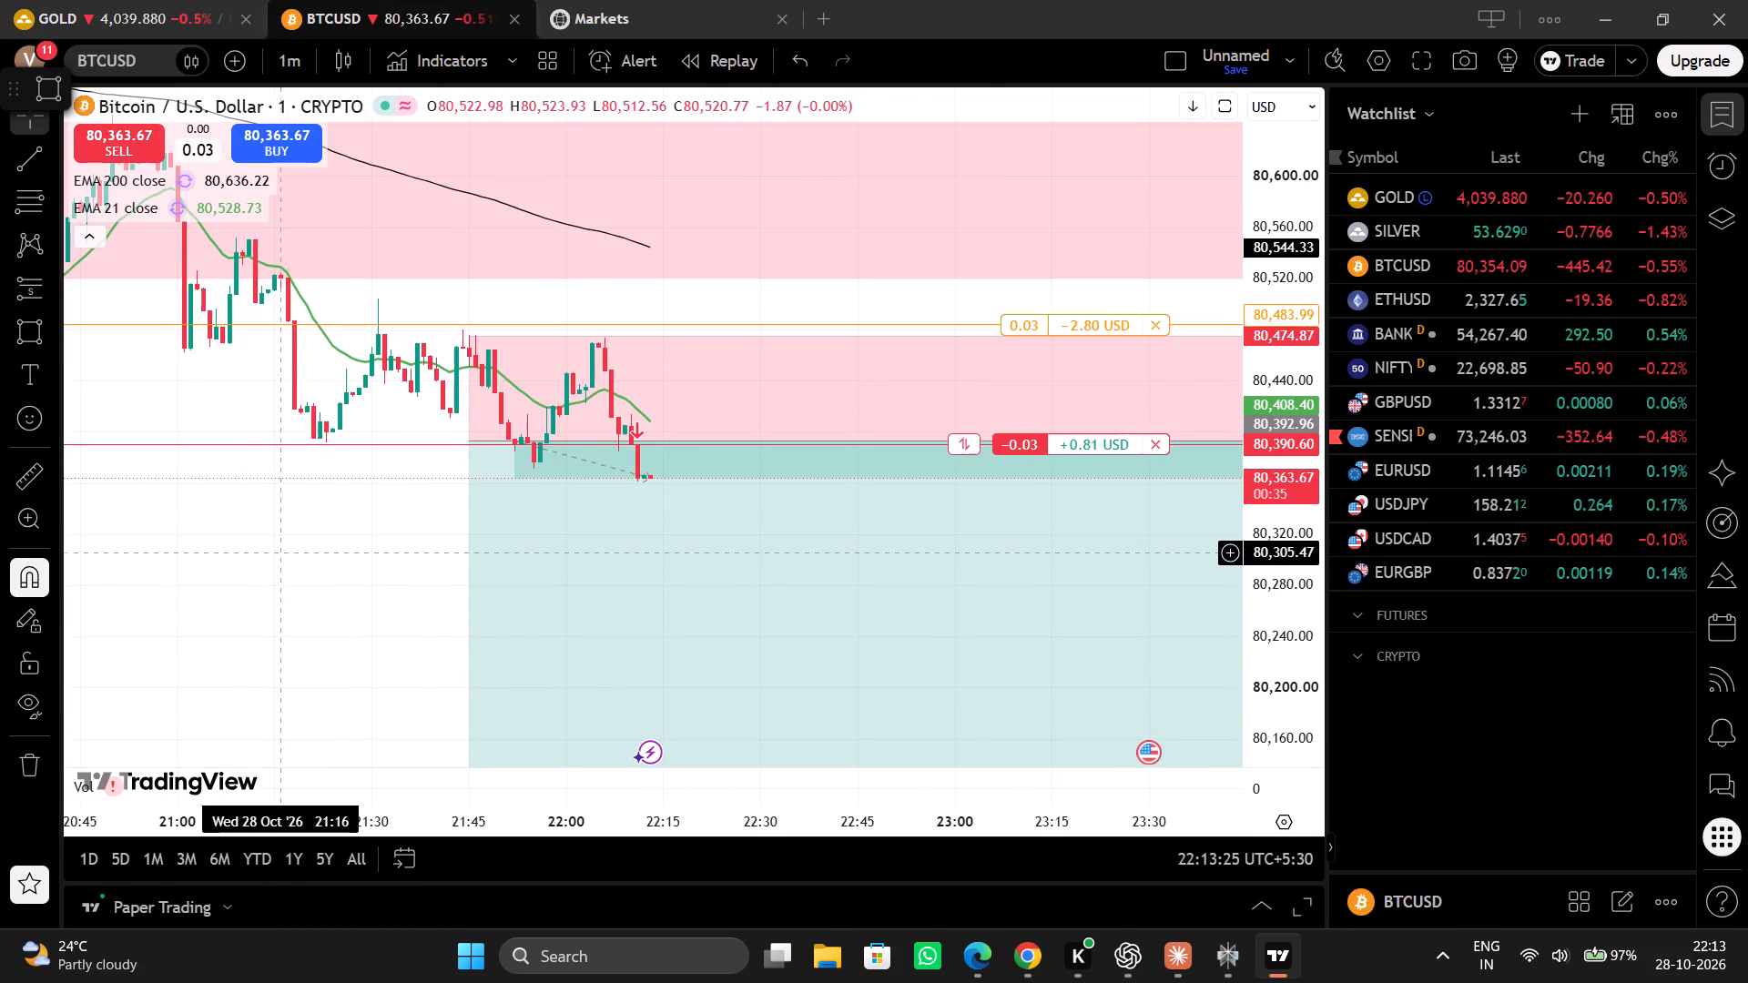
{"action": "left_click_drag", "start_coordinate": [294, 563], "coordinate": [282, 368]}
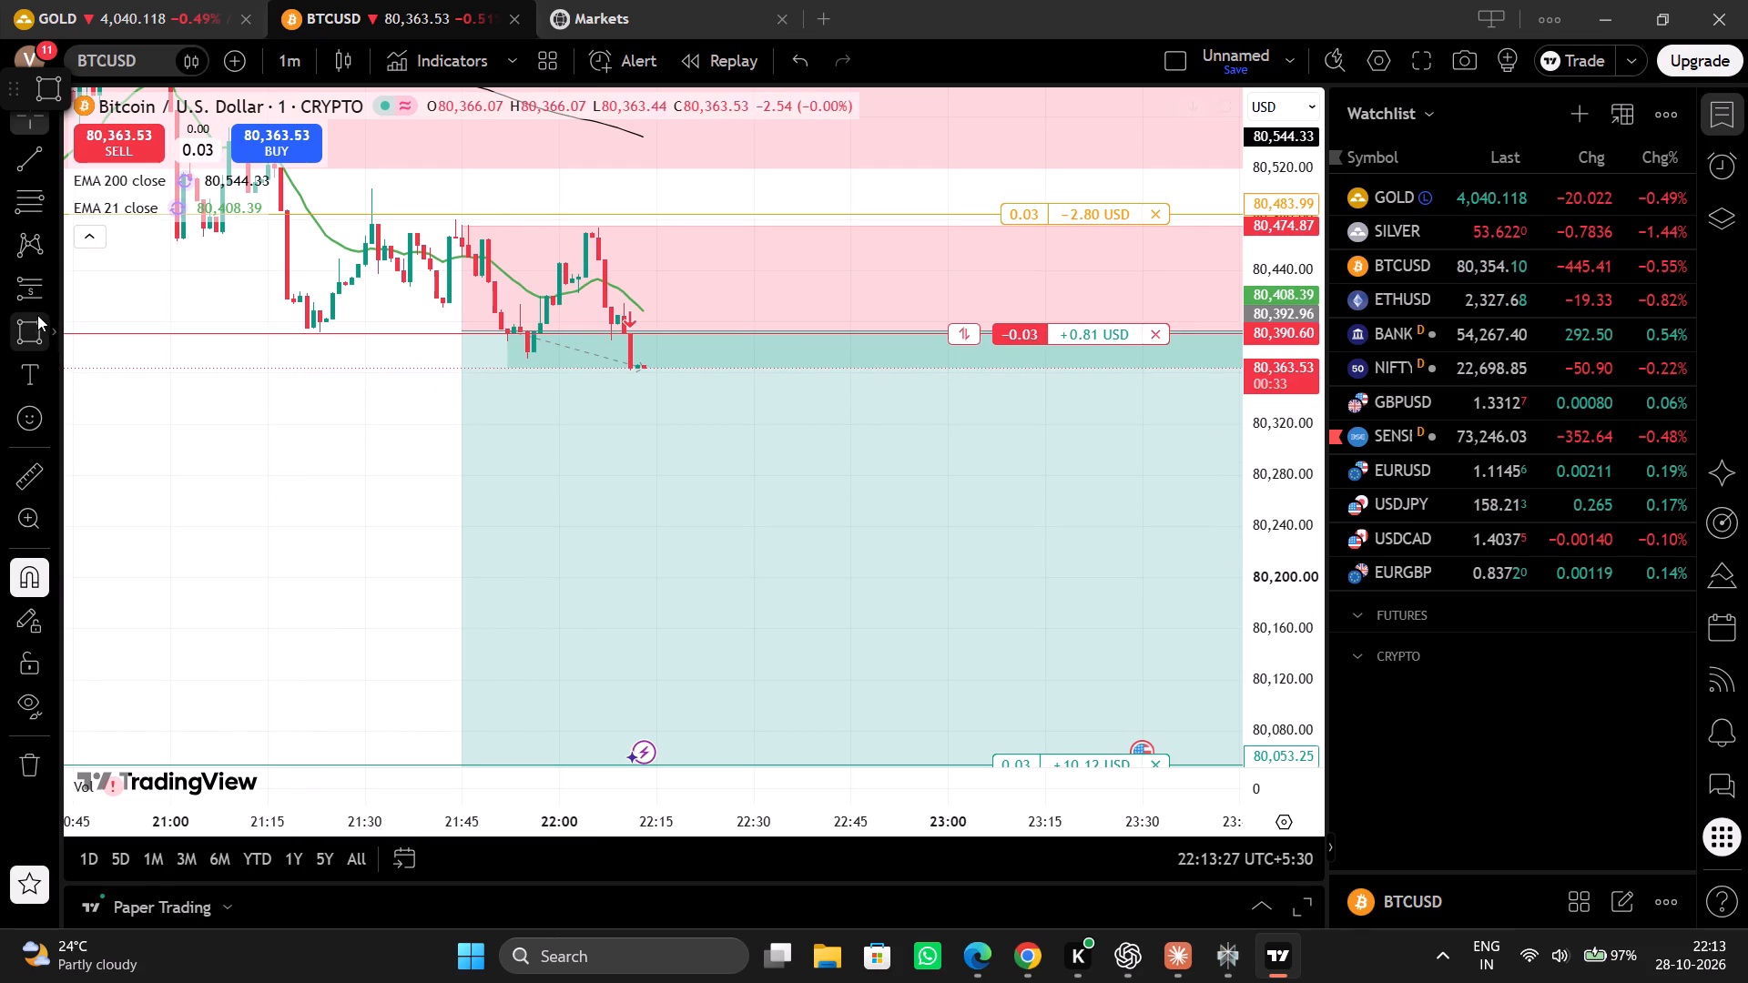
{"action": "left_click", "coordinate": [22, 166]}
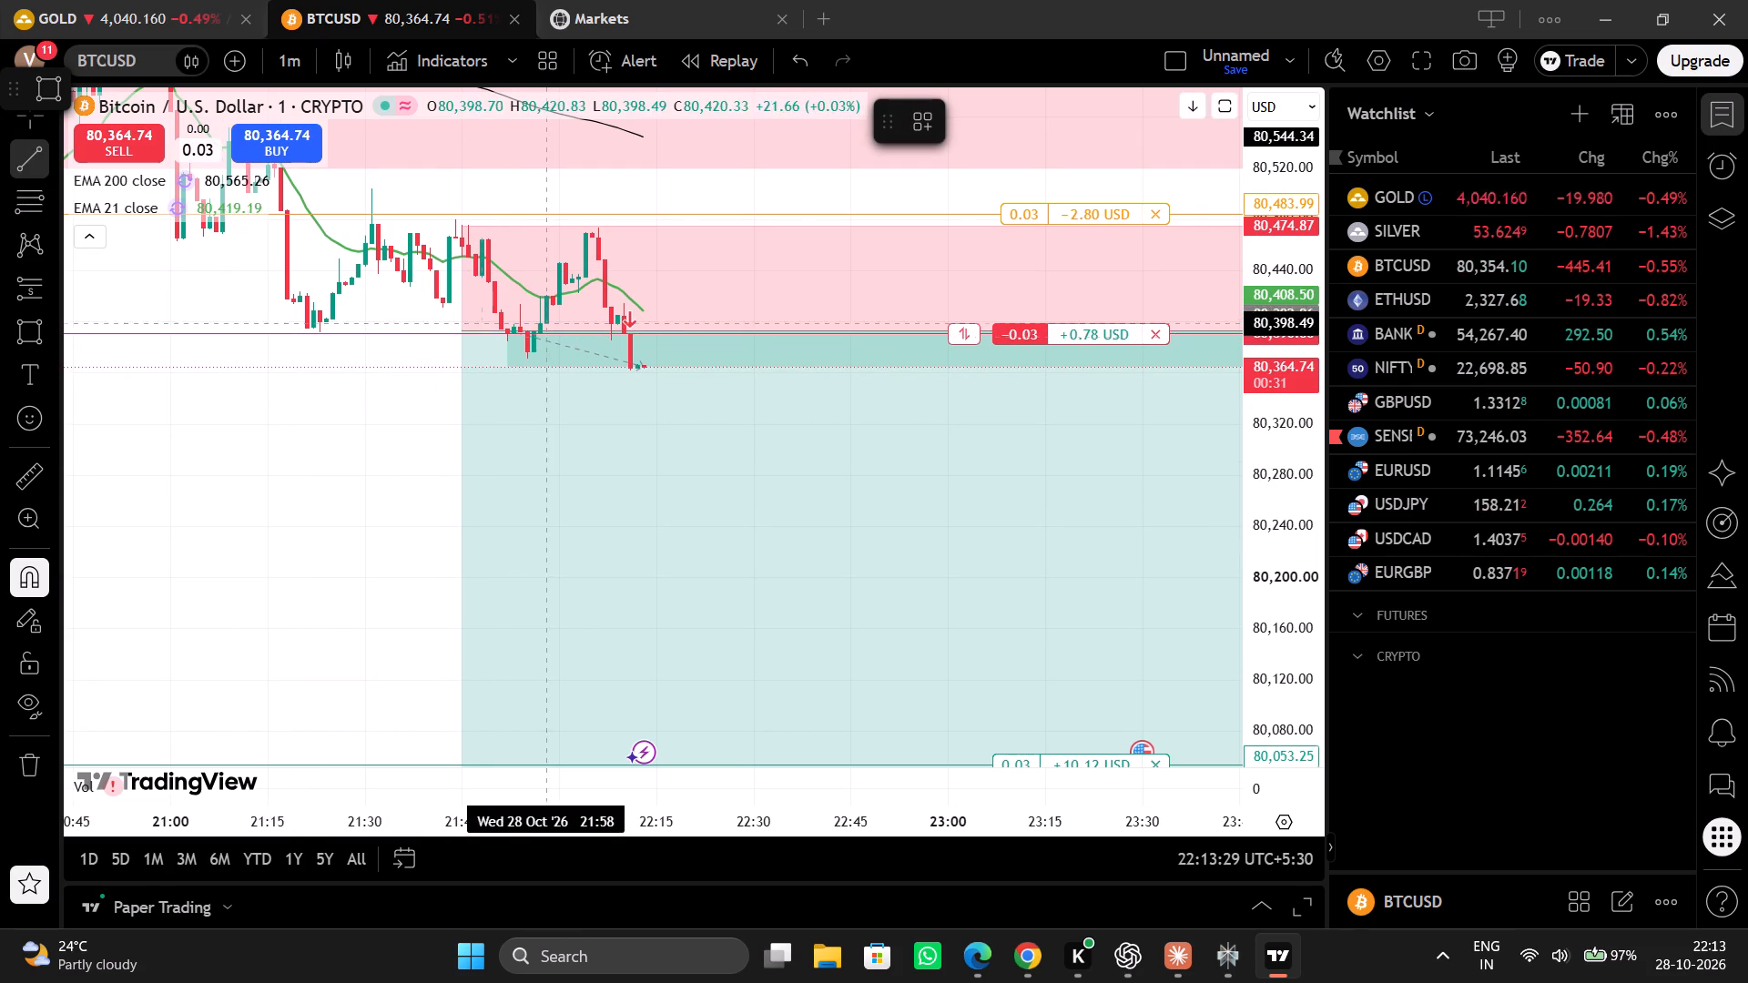
{"action": "left_click", "coordinate": [527, 354]}
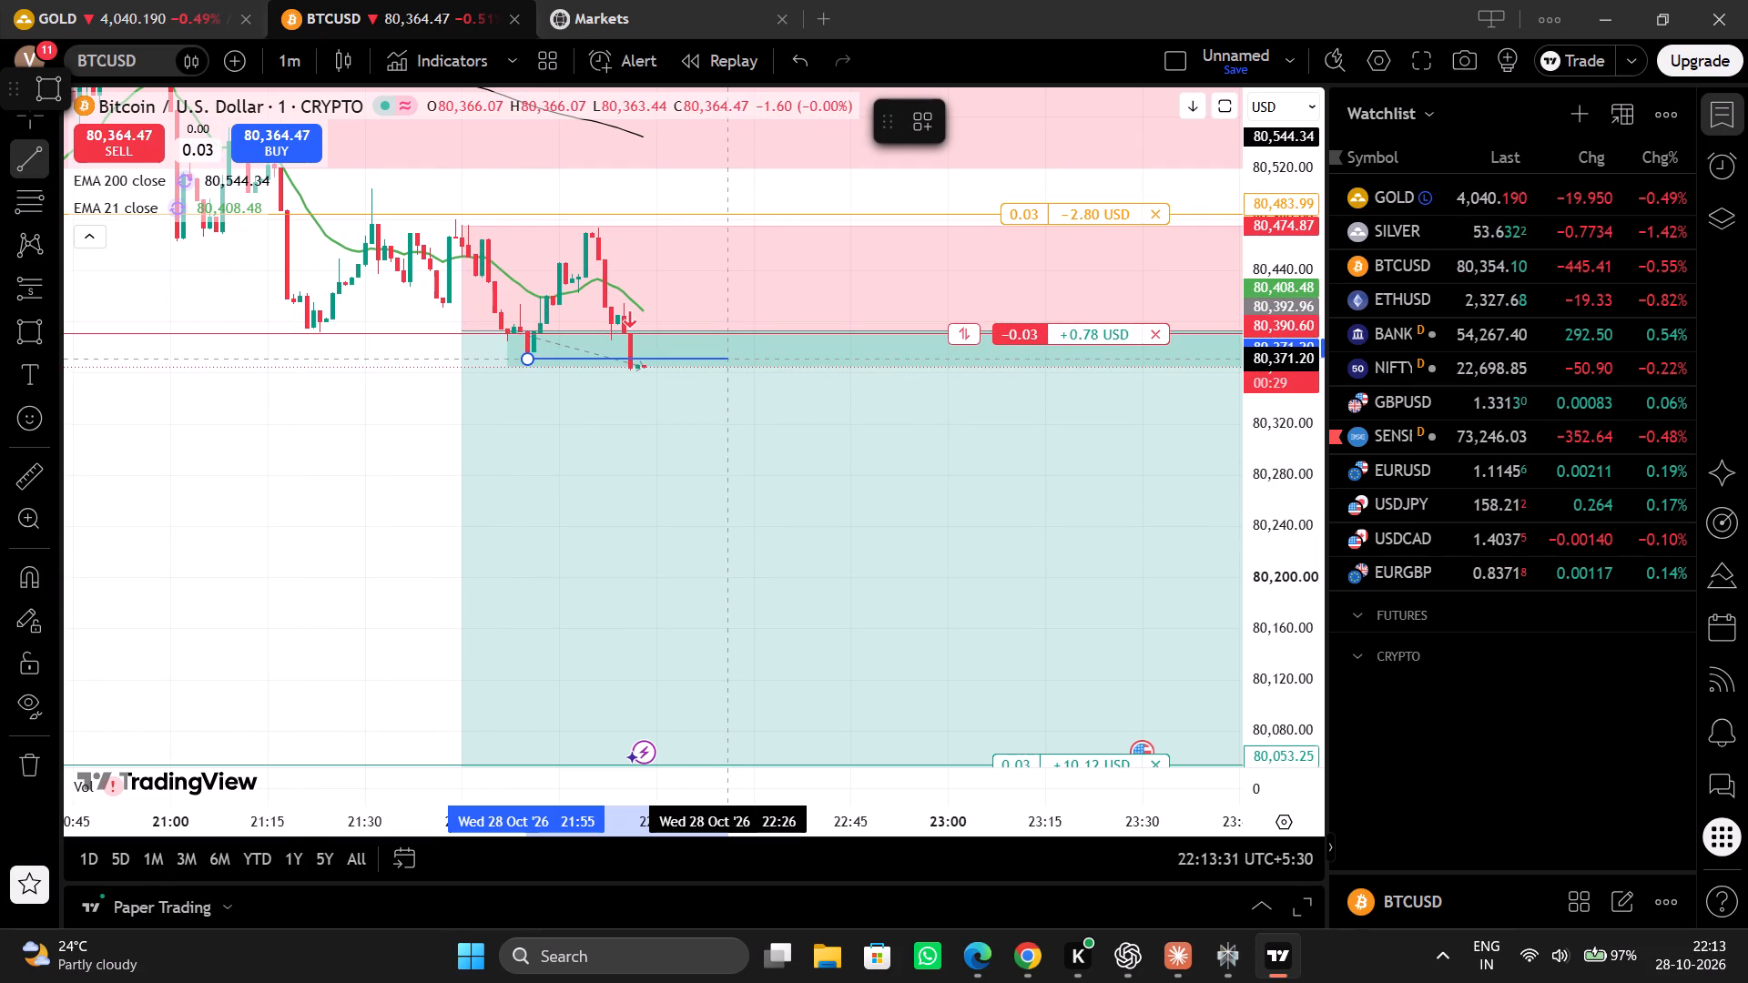
{"action": "left_click", "coordinate": [731, 336], "text": "shift"}
{"action": "left_click", "coordinate": [423, 465]}
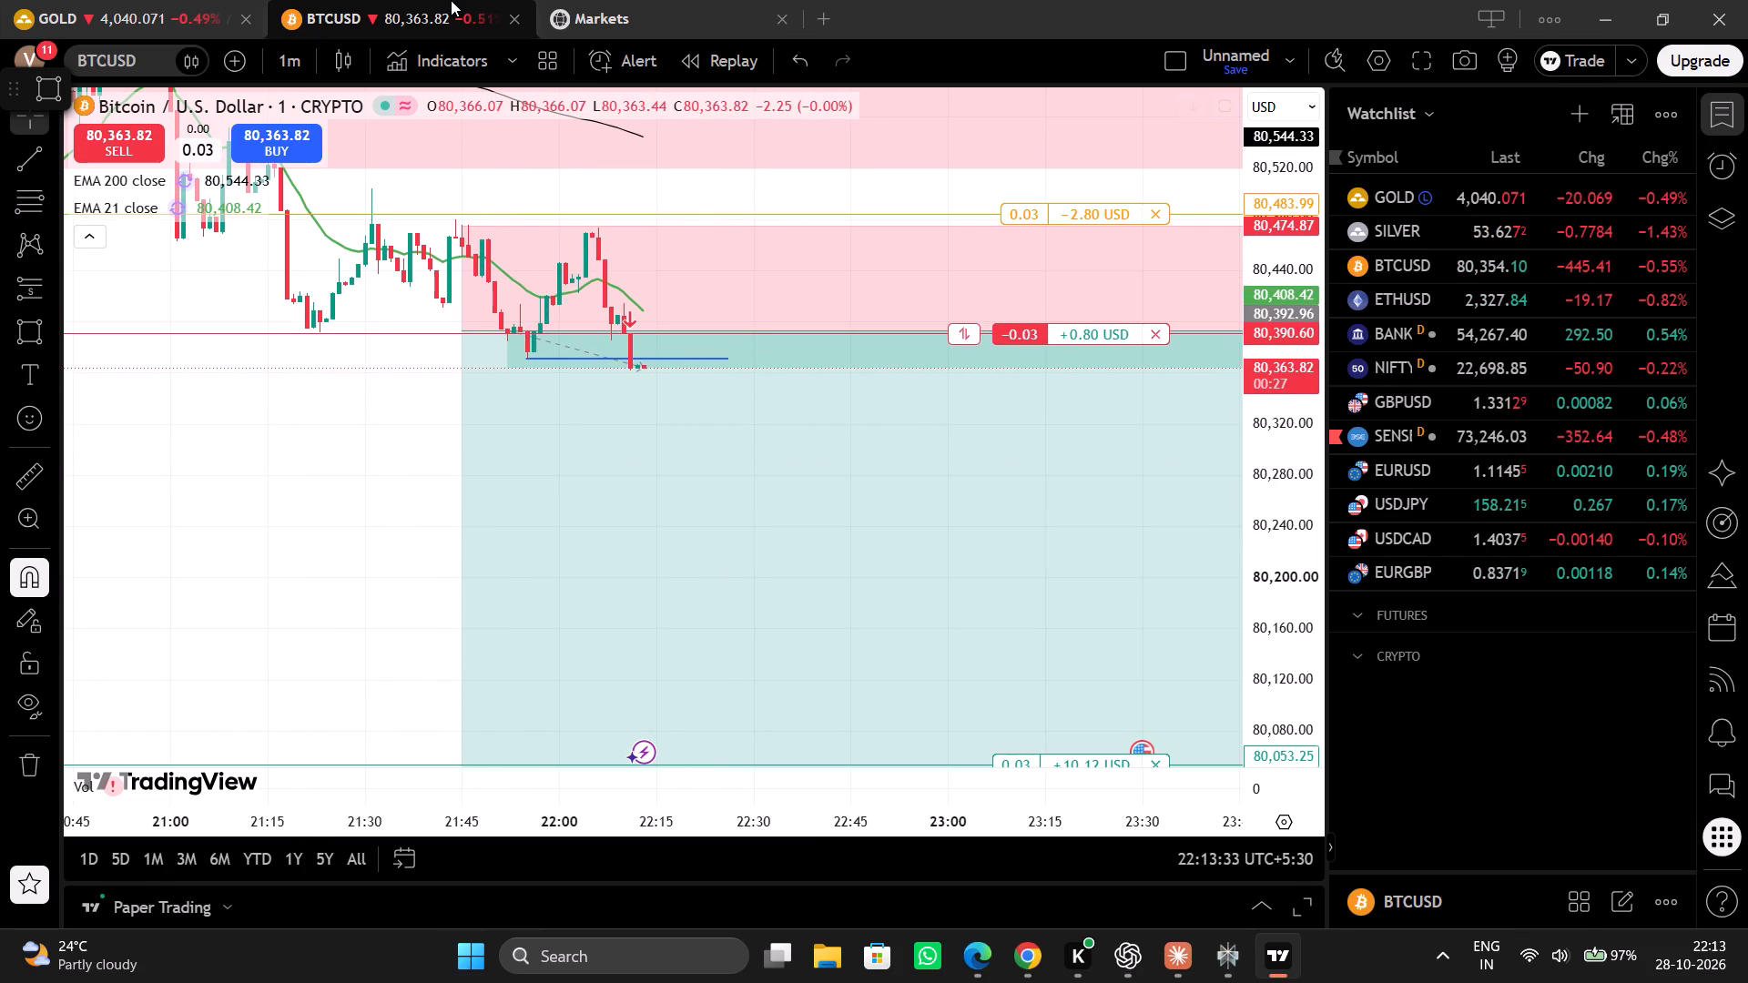
{"action": "left_click", "coordinate": [451, 0]}
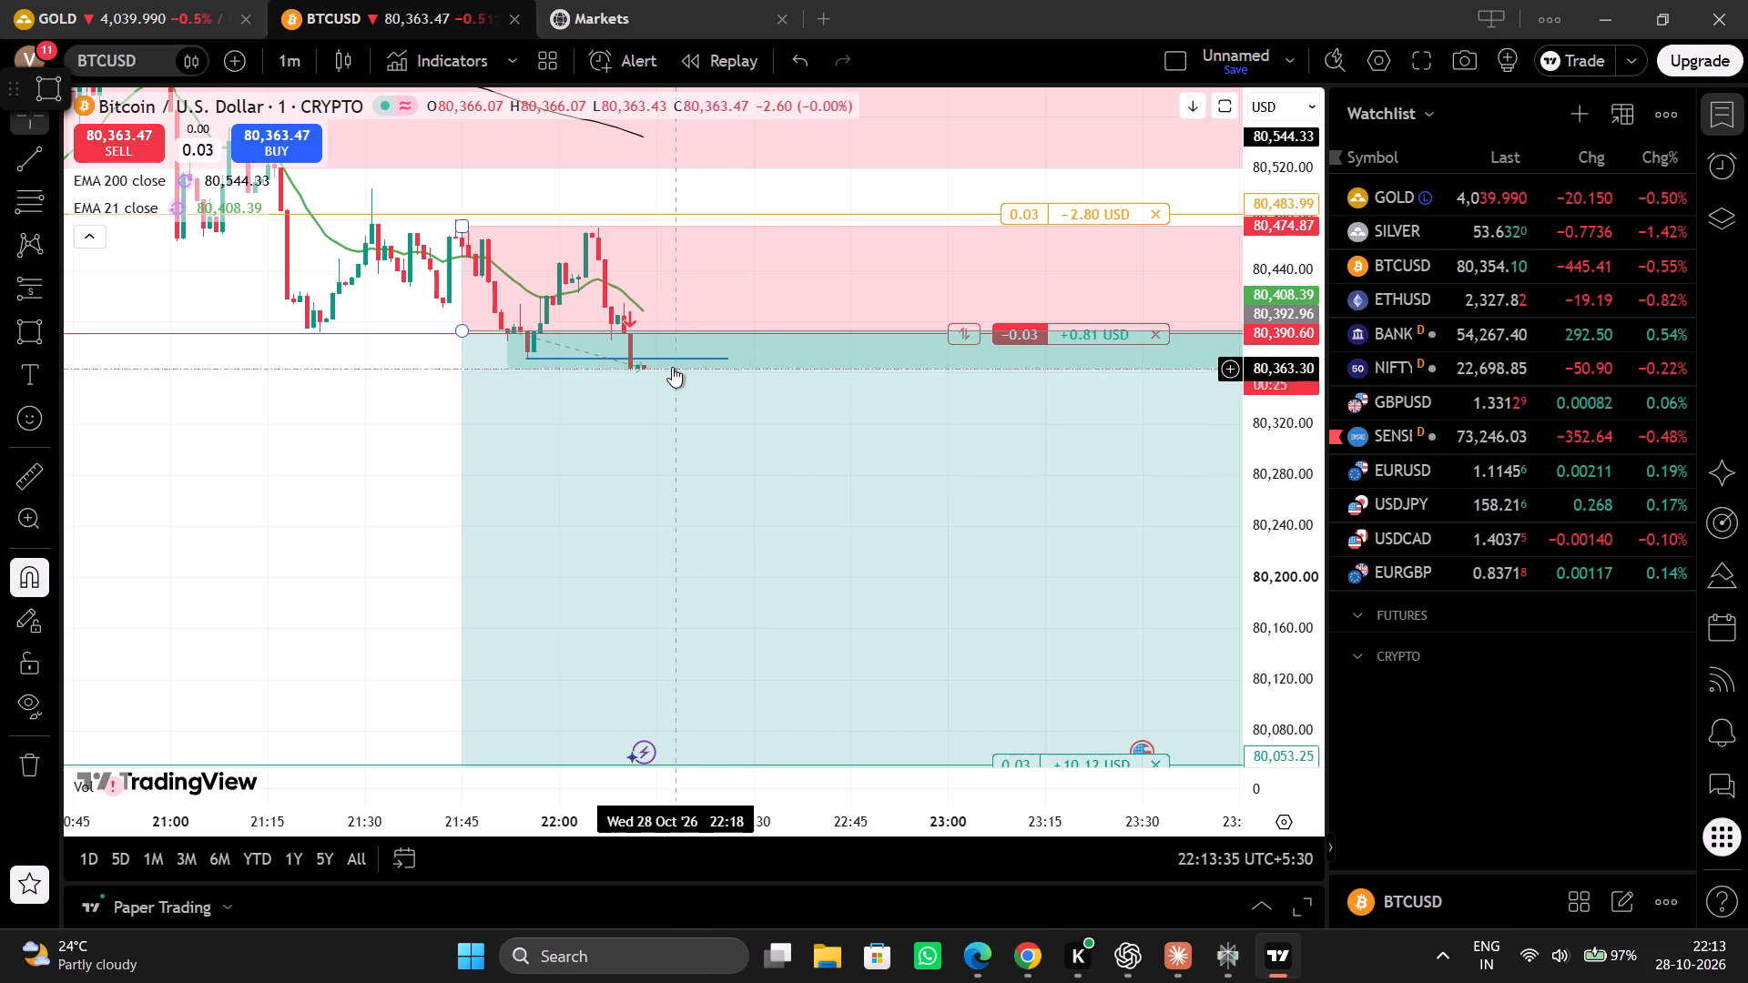
Recolour the new BTCUSD trend line red.
{"action": "left_click", "coordinate": [672, 362]}
{"action": "left_click", "coordinate": [971, 114]}
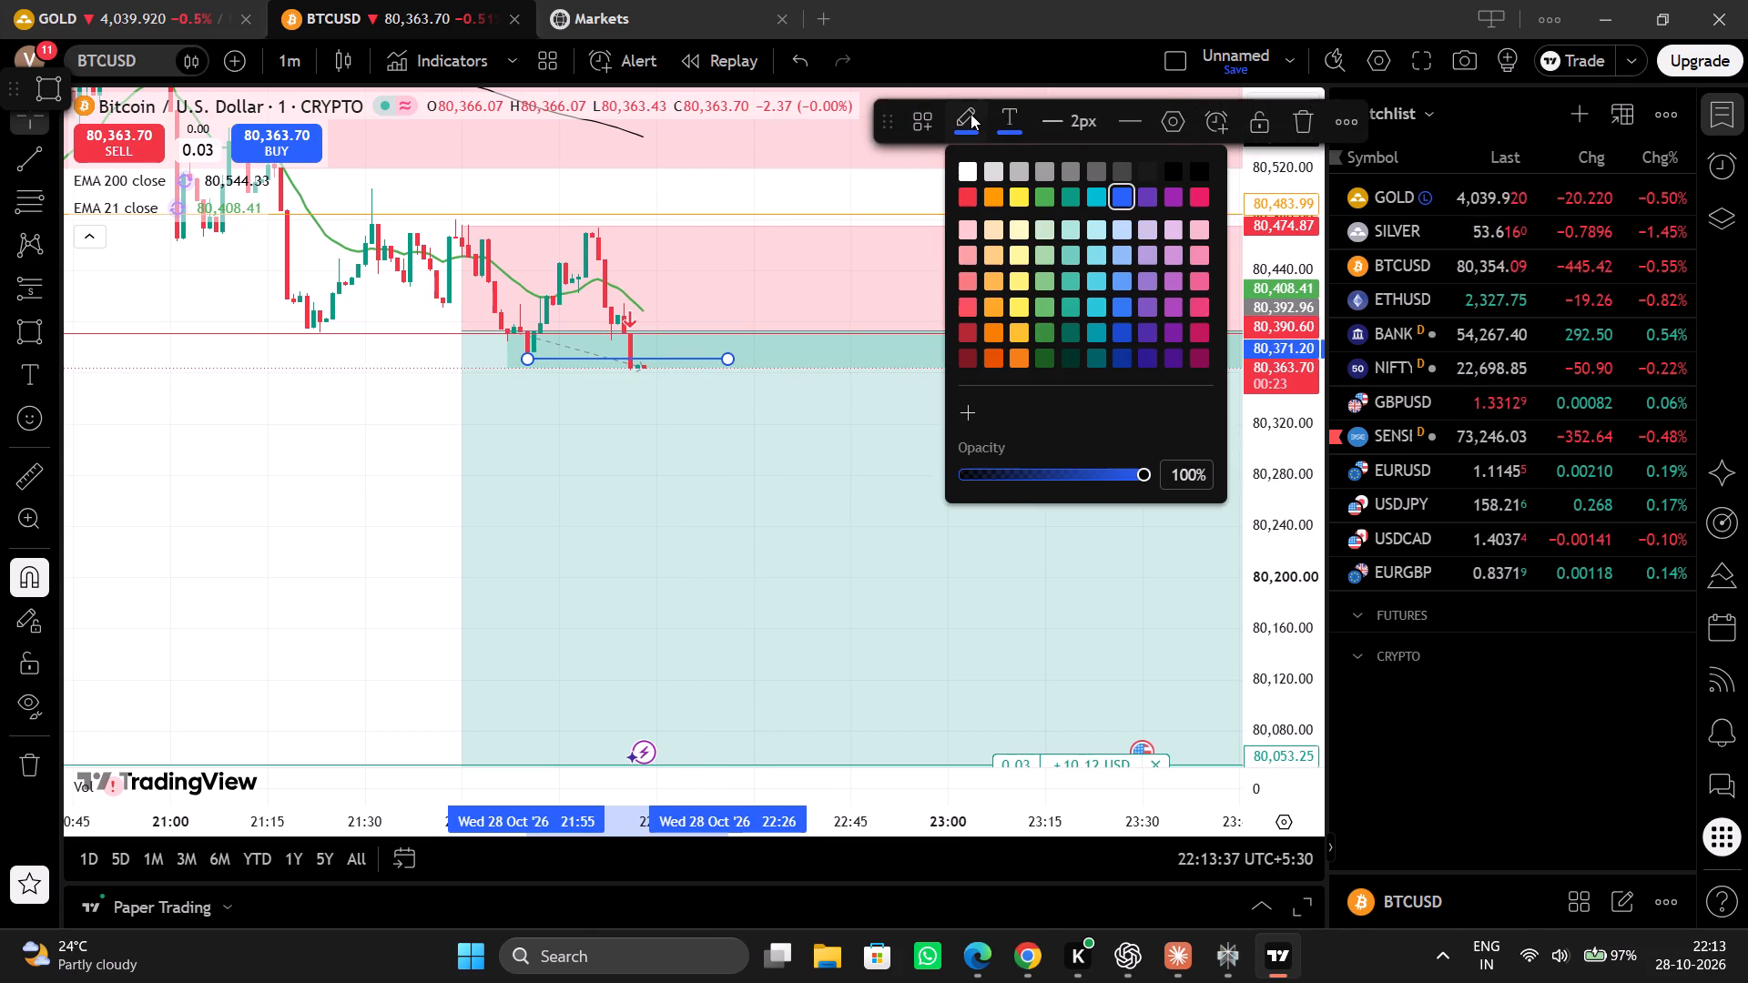
{"action": "left_click", "coordinate": [967, 201]}
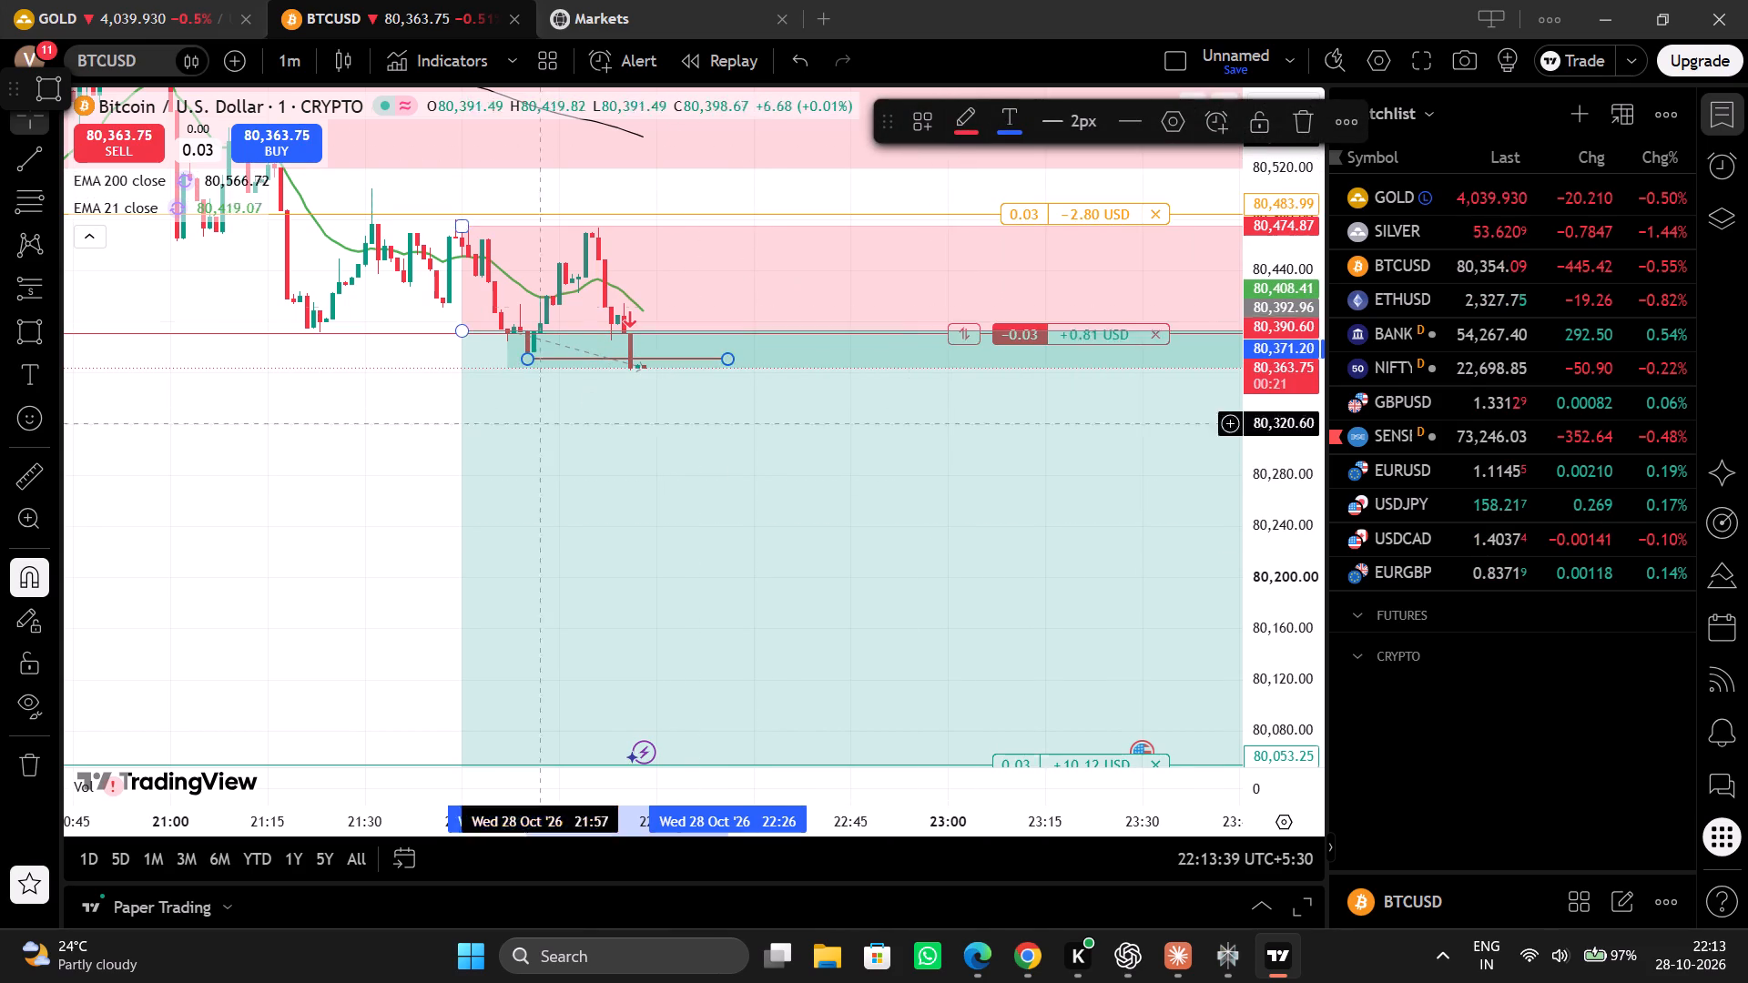
{"action": "left_click", "coordinate": [352, 538]}
{"action": "left_click", "coordinate": [353, 0]}
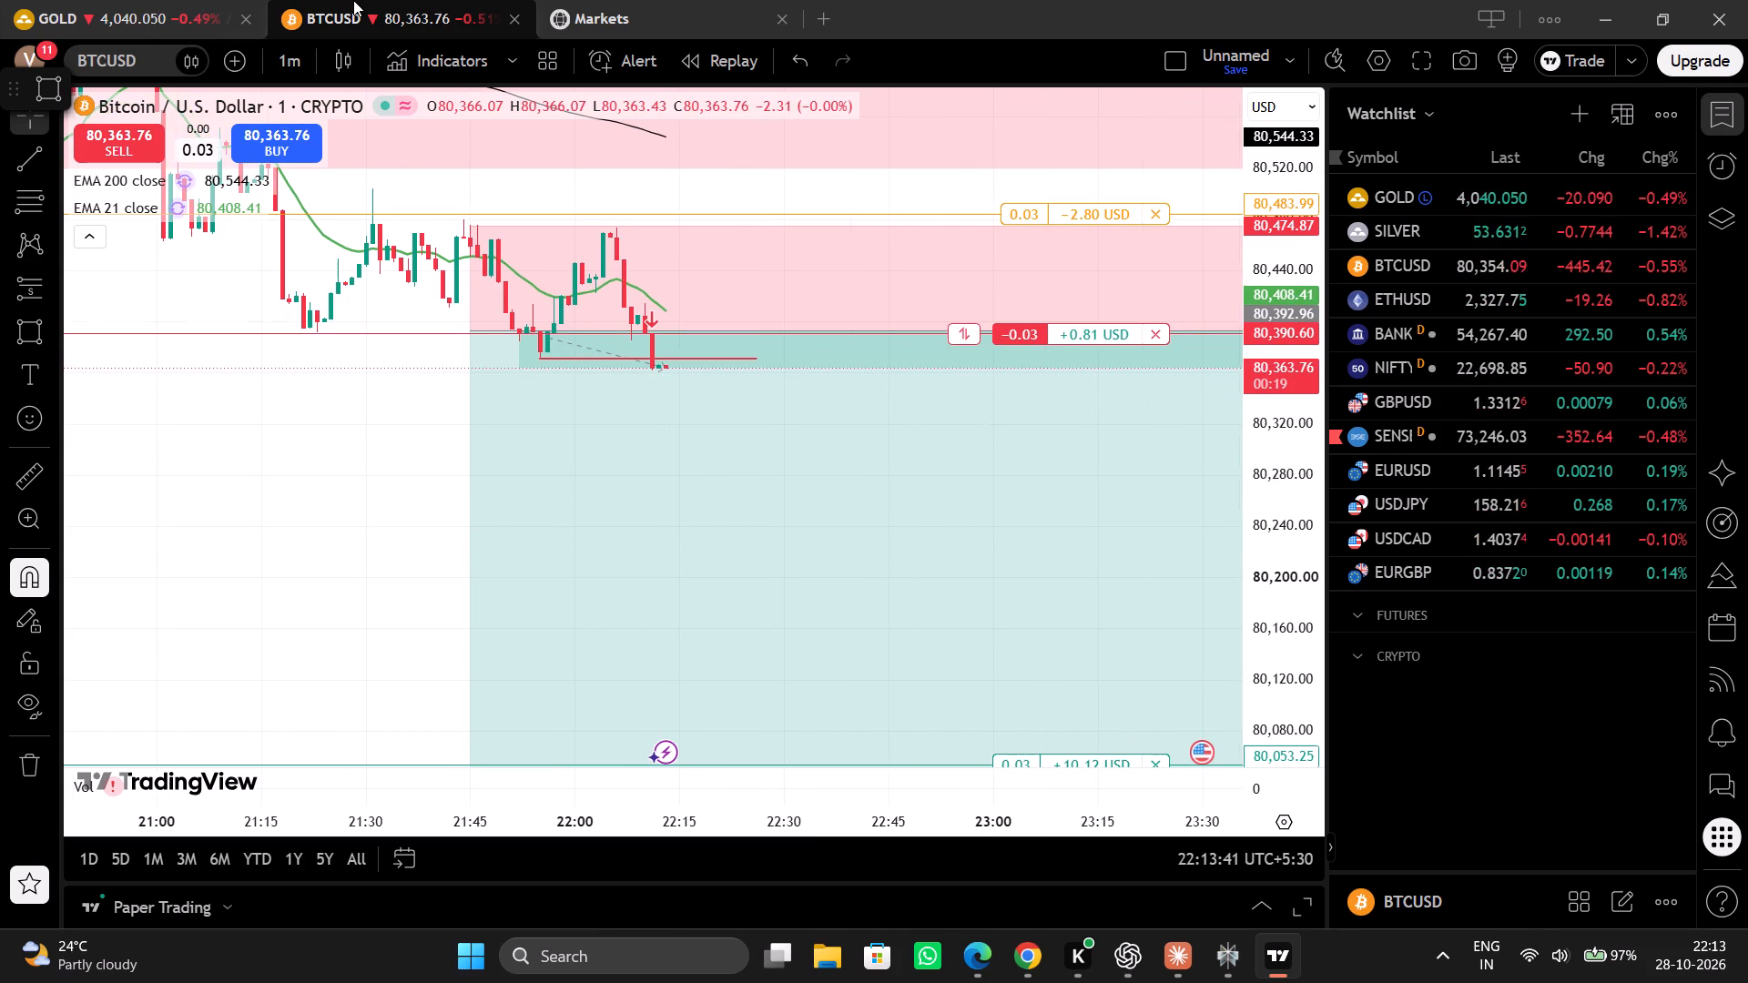
Return to the gold 1-minute chart and examine price against the open buy trade's entry, stop loss and take profit.
{"action": "left_click", "coordinate": [173, 0]}
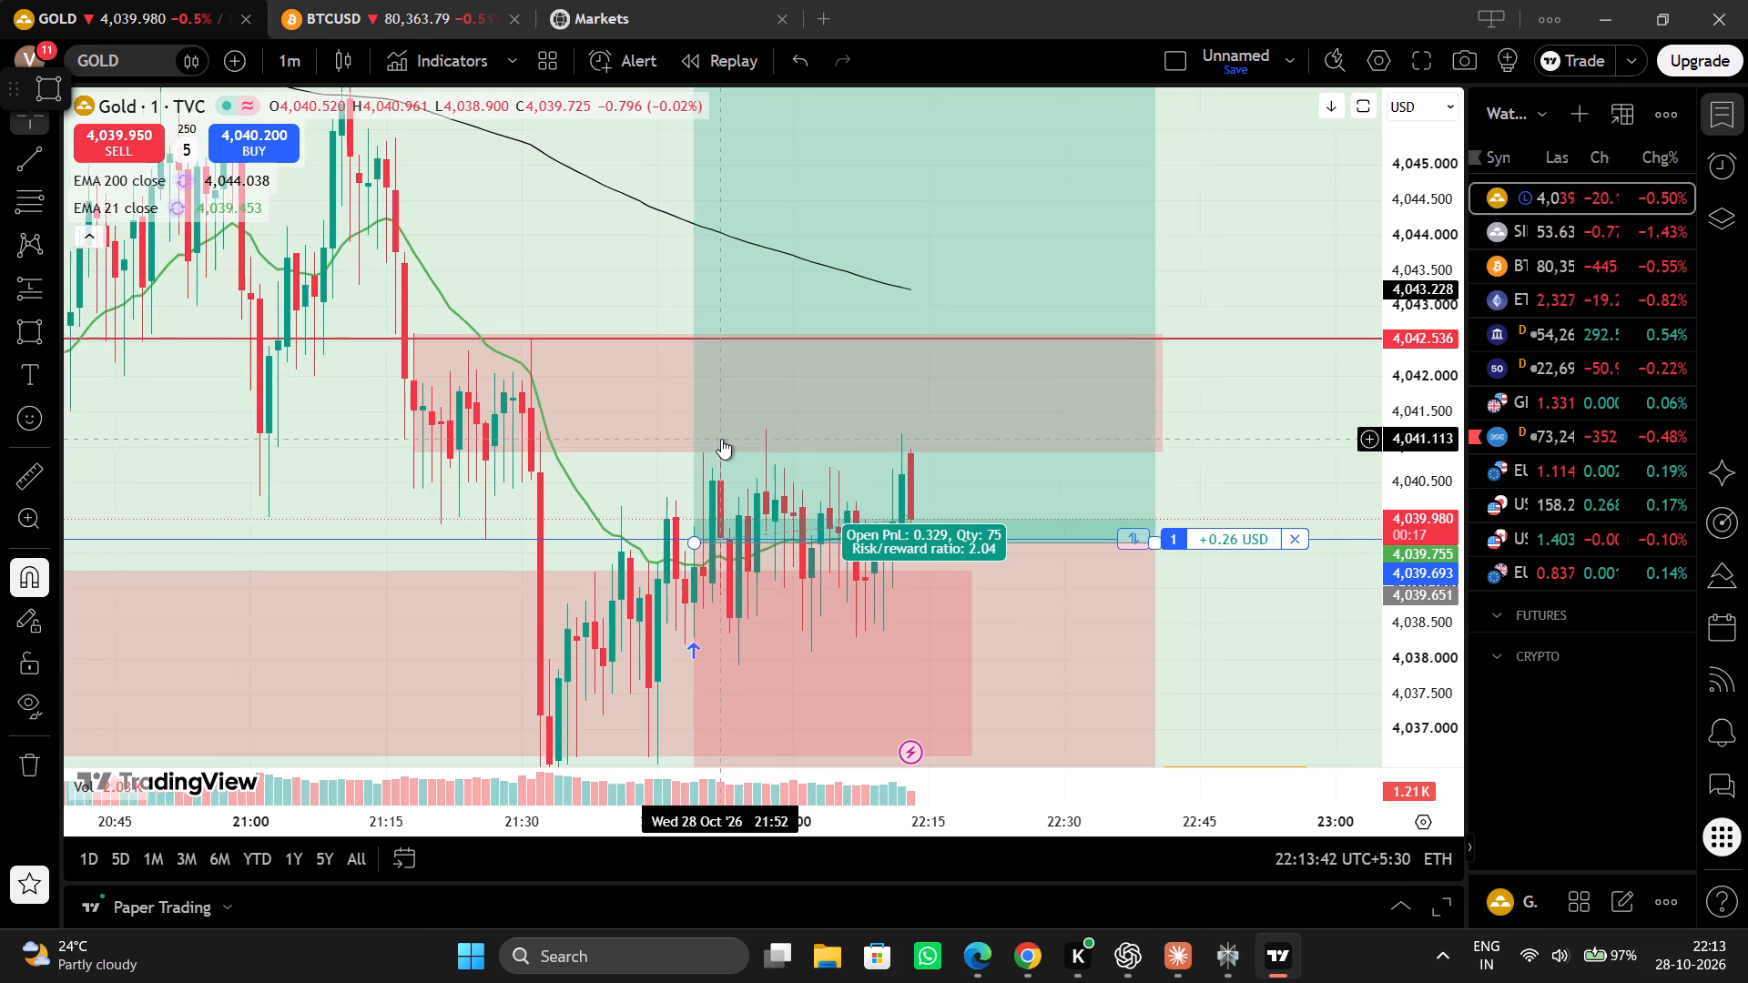
{"action": "left_click", "coordinate": [1201, 612]}
{"action": "left_click_drag", "start_coordinate": [1435, 383], "coordinate": [1414, 543]}
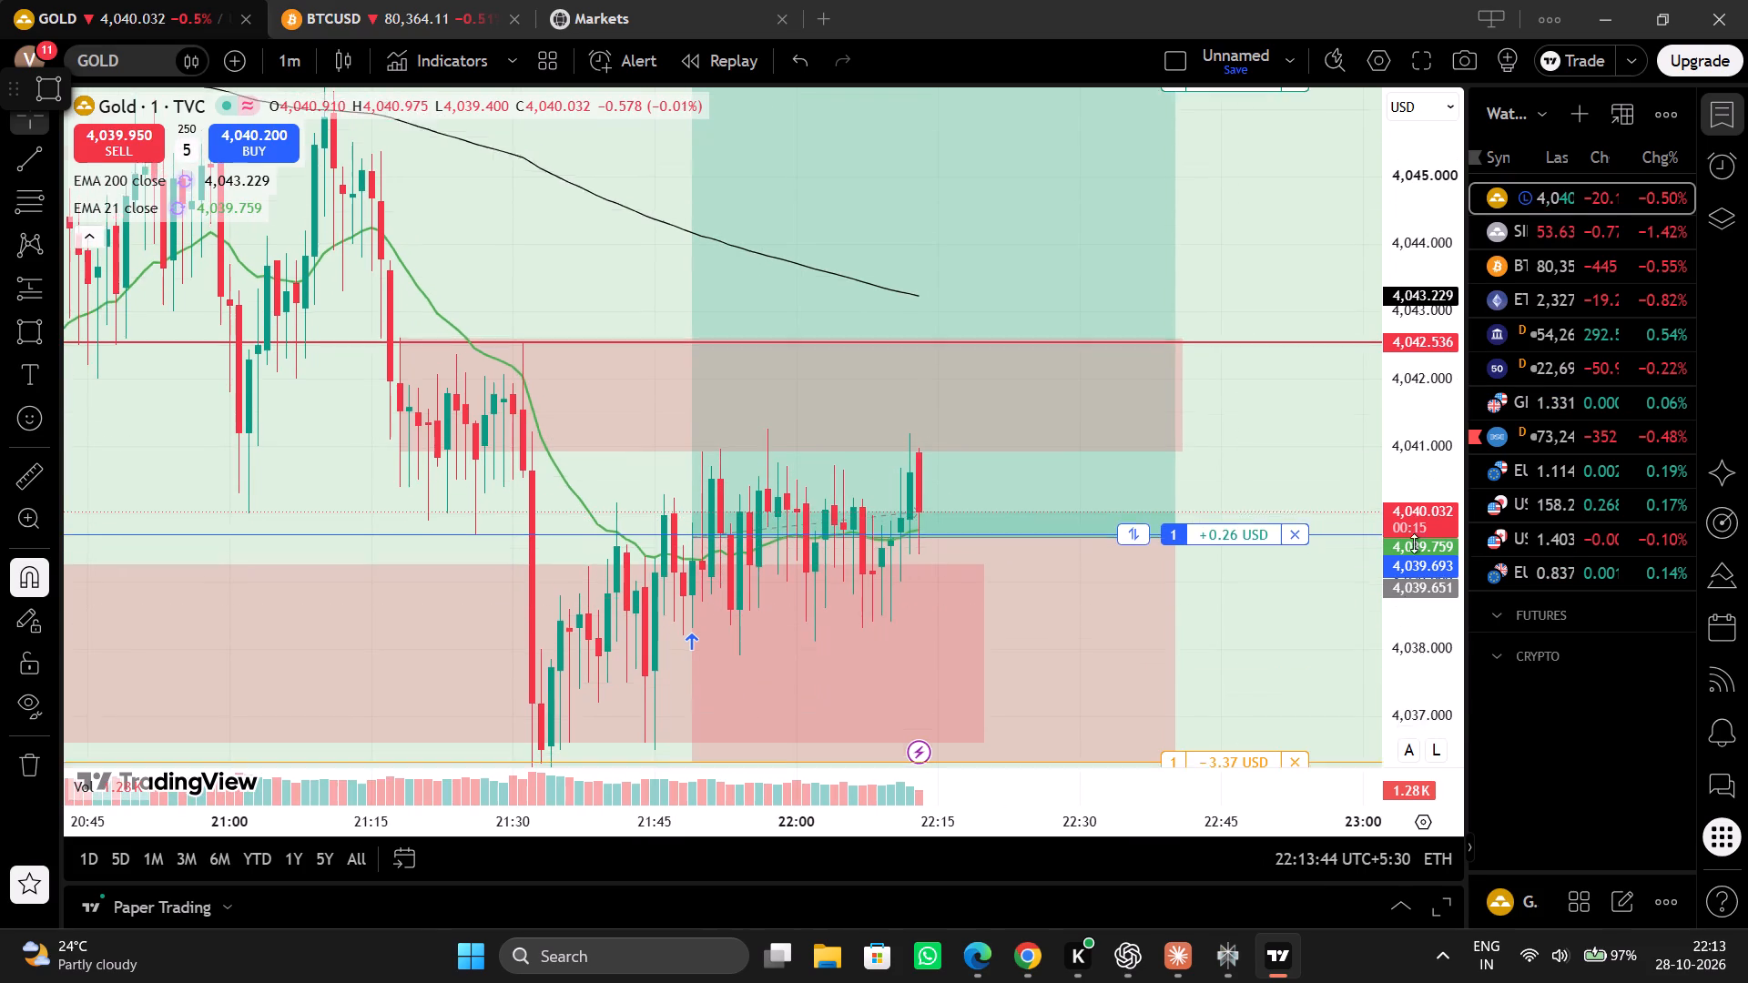
{"action": "left_click_drag", "start_coordinate": [1414, 543], "coordinate": [1404, 589]}
{"action": "left_click_drag", "start_coordinate": [1043, 835], "coordinate": [1137, 798]}
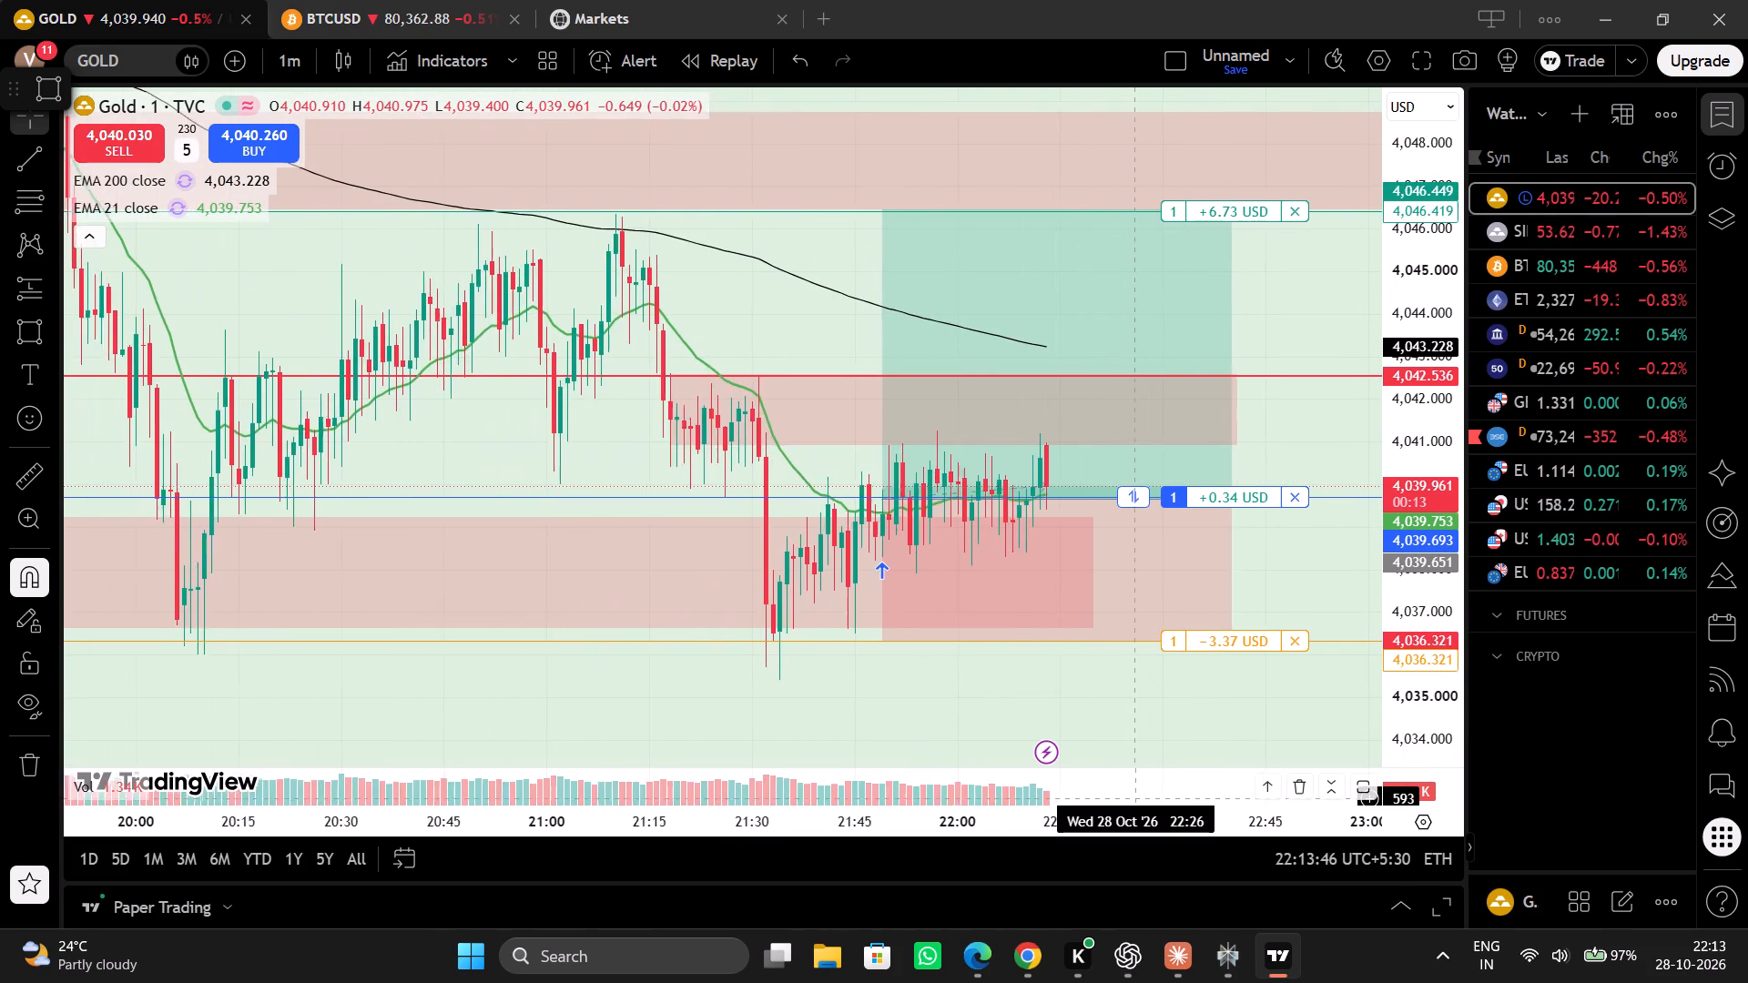
{"action": "left_click_drag", "start_coordinate": [1137, 798], "coordinate": [1044, 821]}
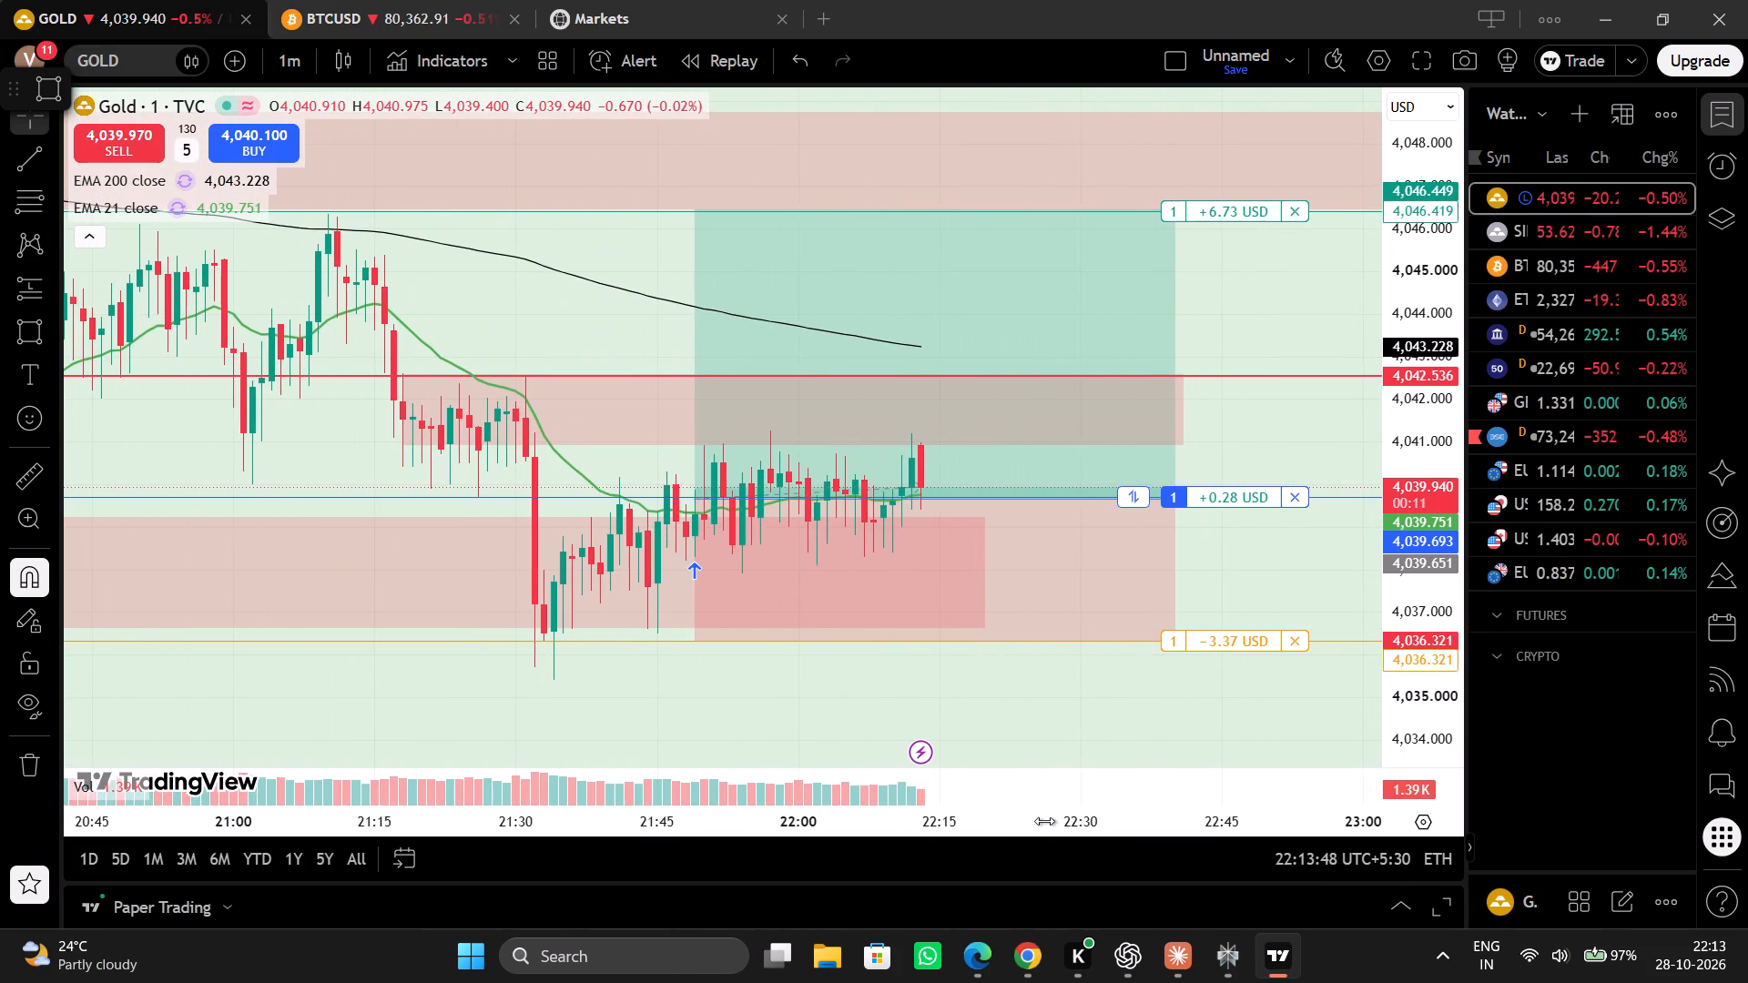
{"action": "left_click_drag", "start_coordinate": [1044, 821], "coordinate": [981, 832]}
{"action": "left_click_drag", "start_coordinate": [1430, 590], "coordinate": [1414, 448]}
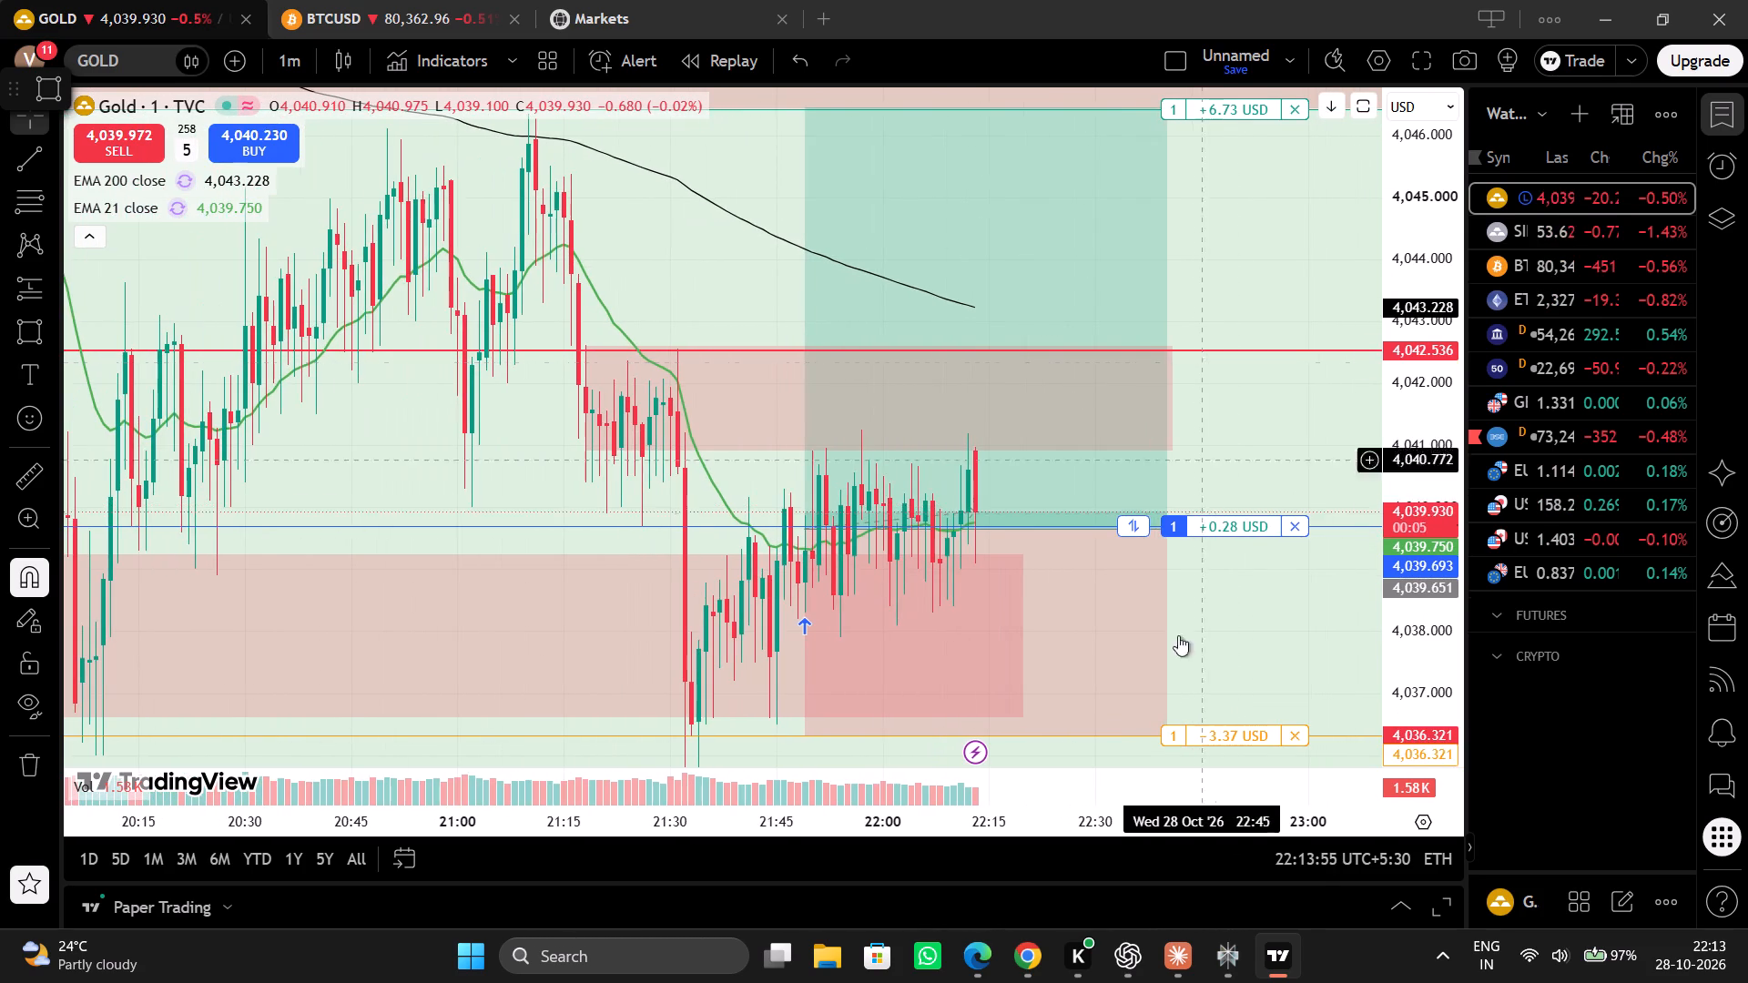
{"action": "left_click_drag", "start_coordinate": [1404, 294], "coordinate": [1387, 451]}
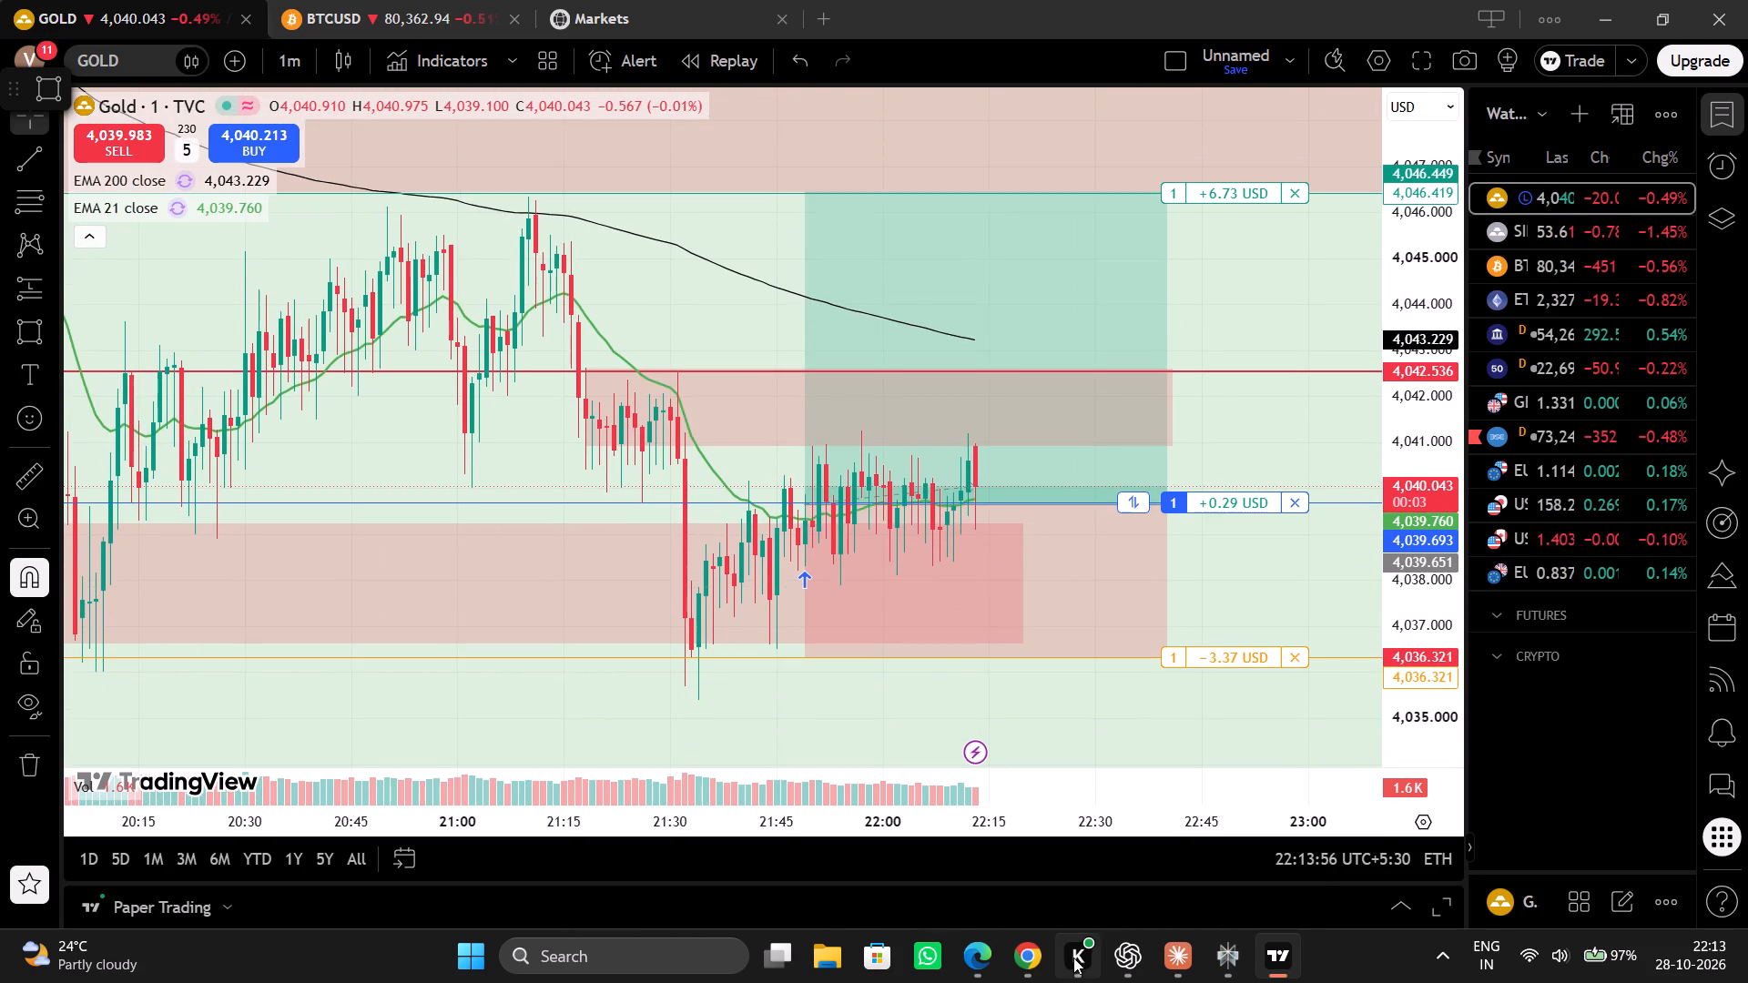
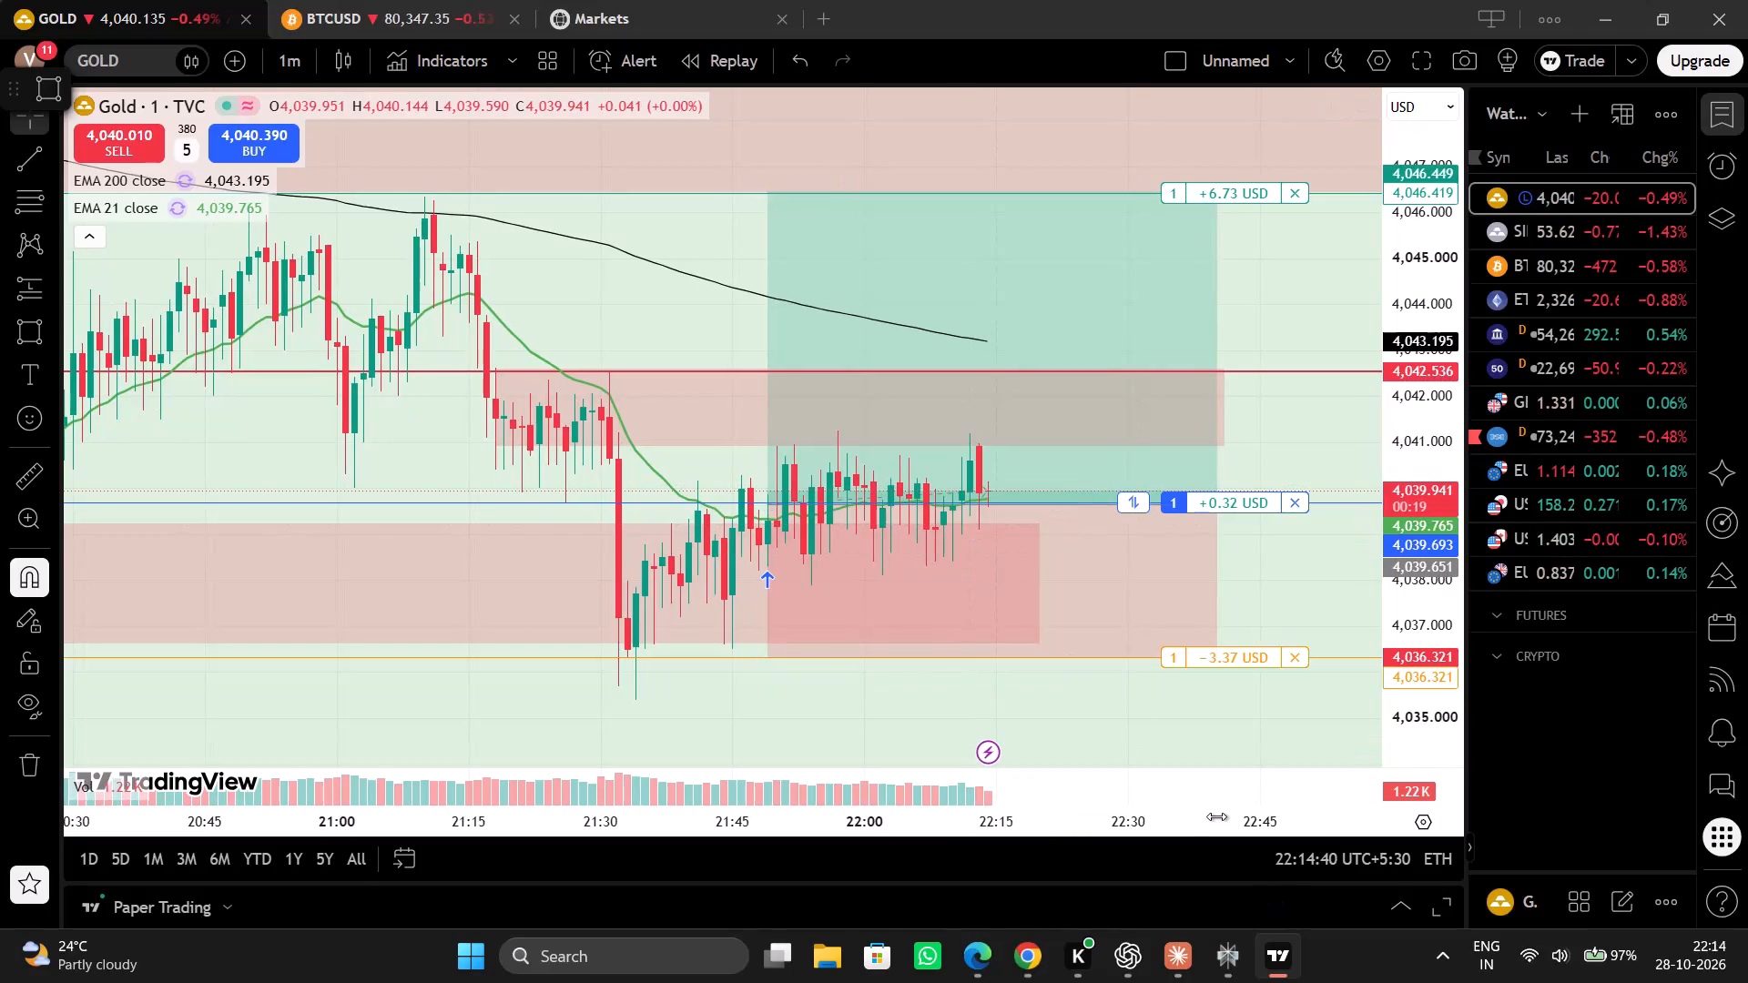
Examine the gold 1-minute chart around the open buy trade's levels, with a brief check of the BTCUSD chart.
{"action": "left_click_drag", "start_coordinate": [1216, 816], "coordinate": [1181, 815]}
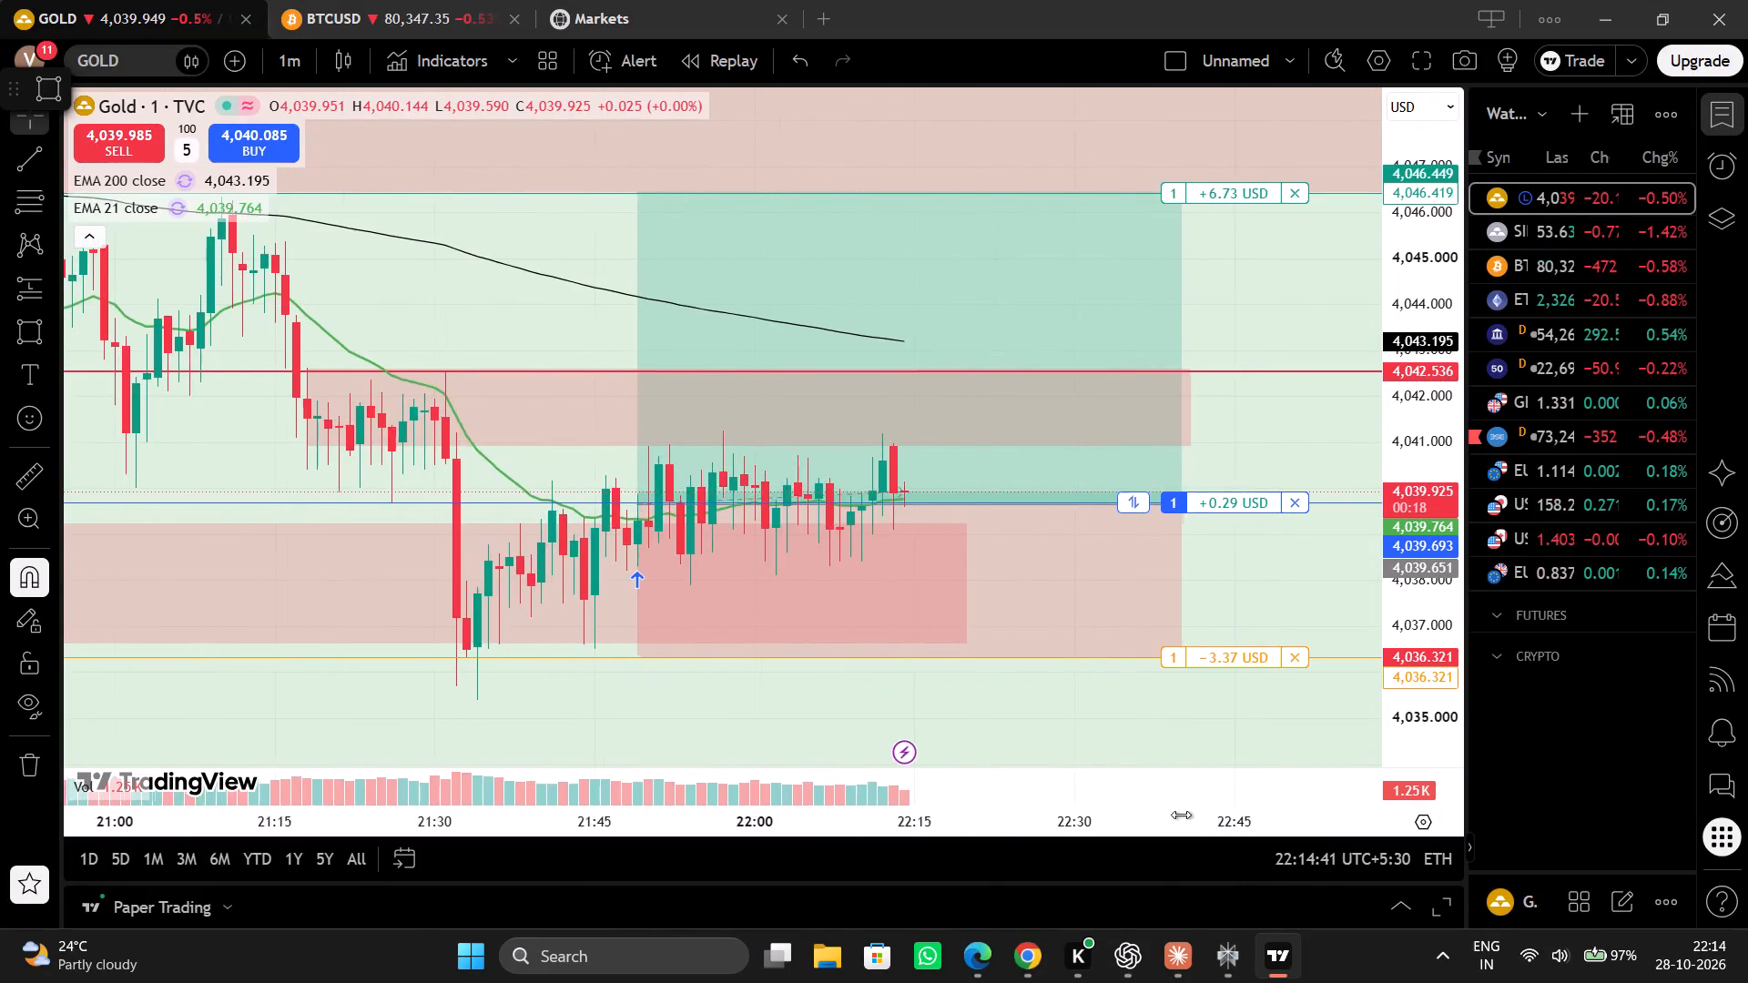
{"action": "left_click_drag", "start_coordinate": [1181, 815], "coordinate": [1246, 806]}
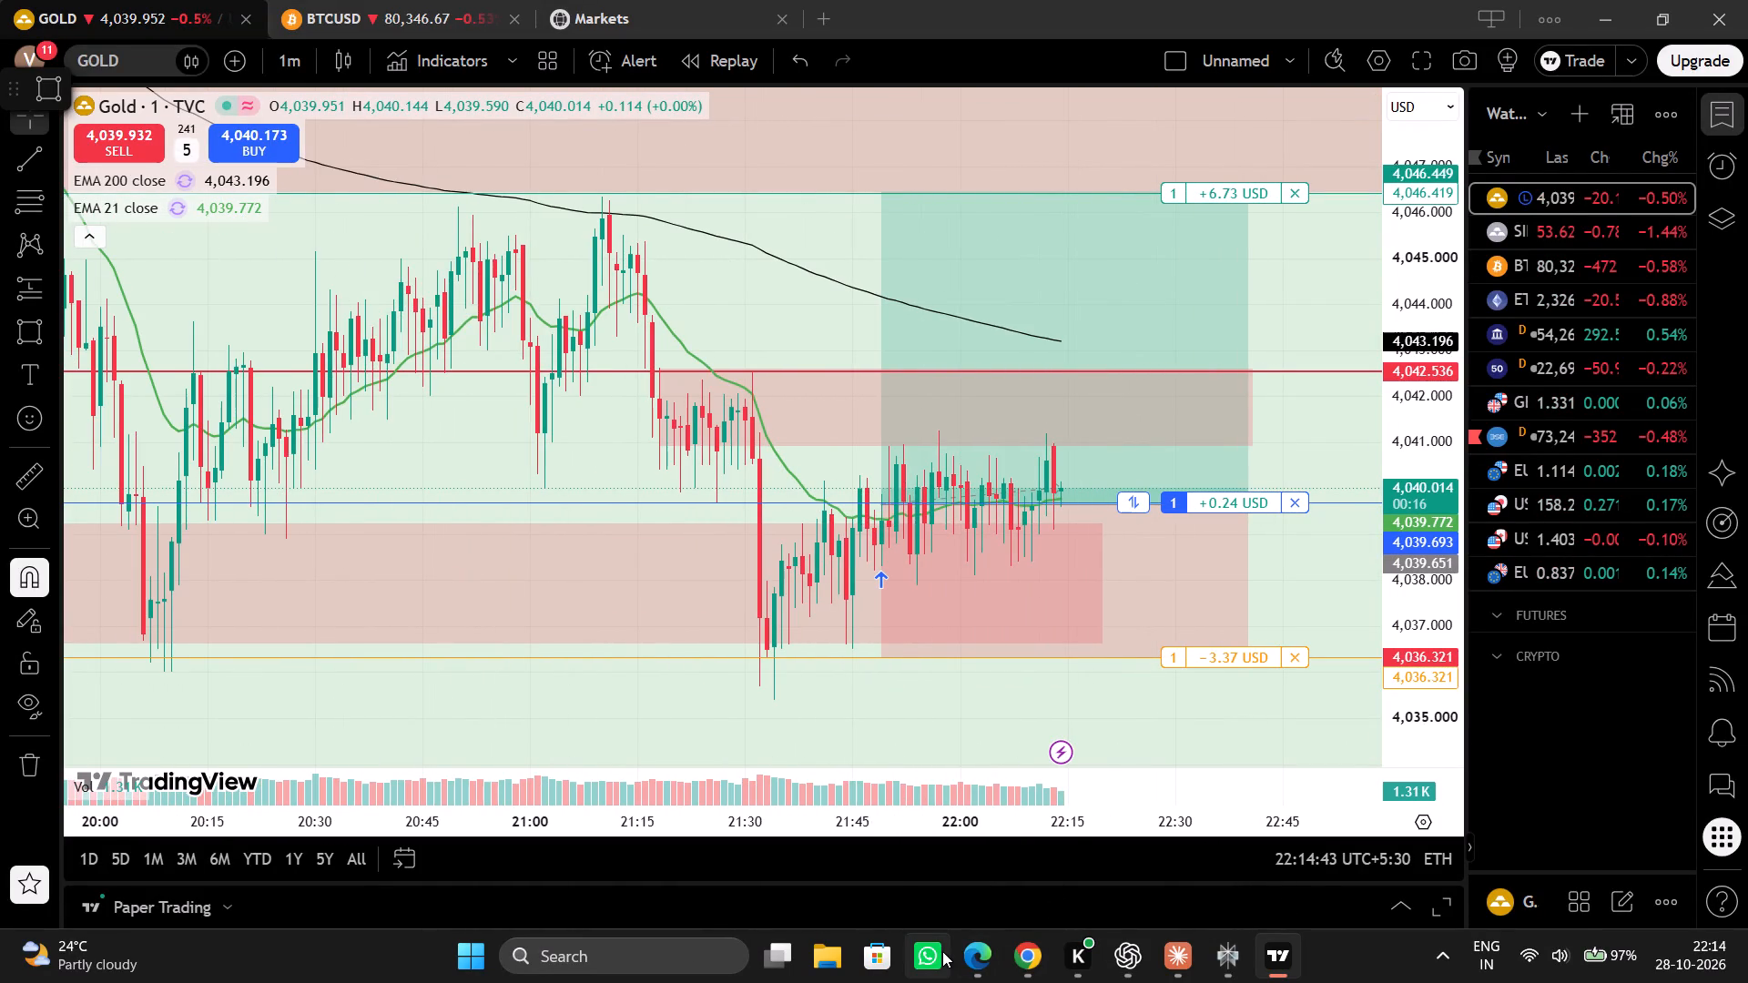
{"action": "left_click", "coordinate": [733, 0]}
{"action": "left_click", "coordinate": [46, 22]}
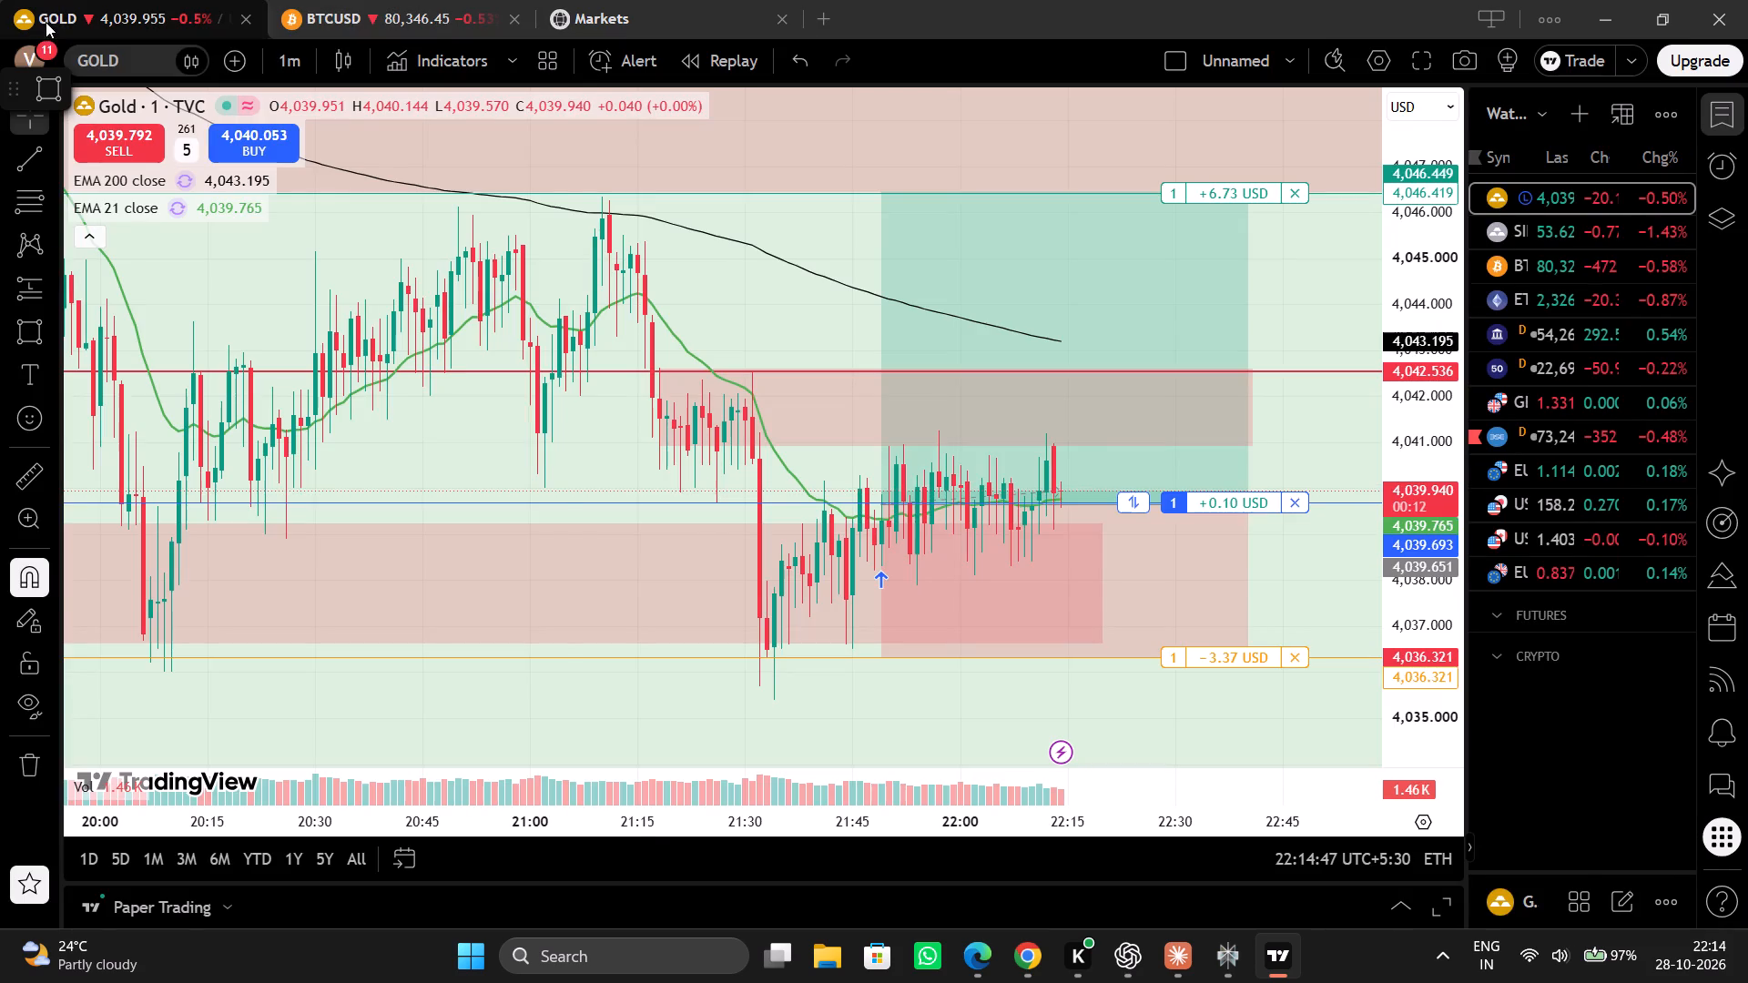
{"action": "scroll", "coordinate": [566, 595], "scroll_direction": "down", "scroll_amount": 4}
{"action": "scroll", "coordinate": [566, 595], "scroll_direction": "up", "scroll_amount": 2}
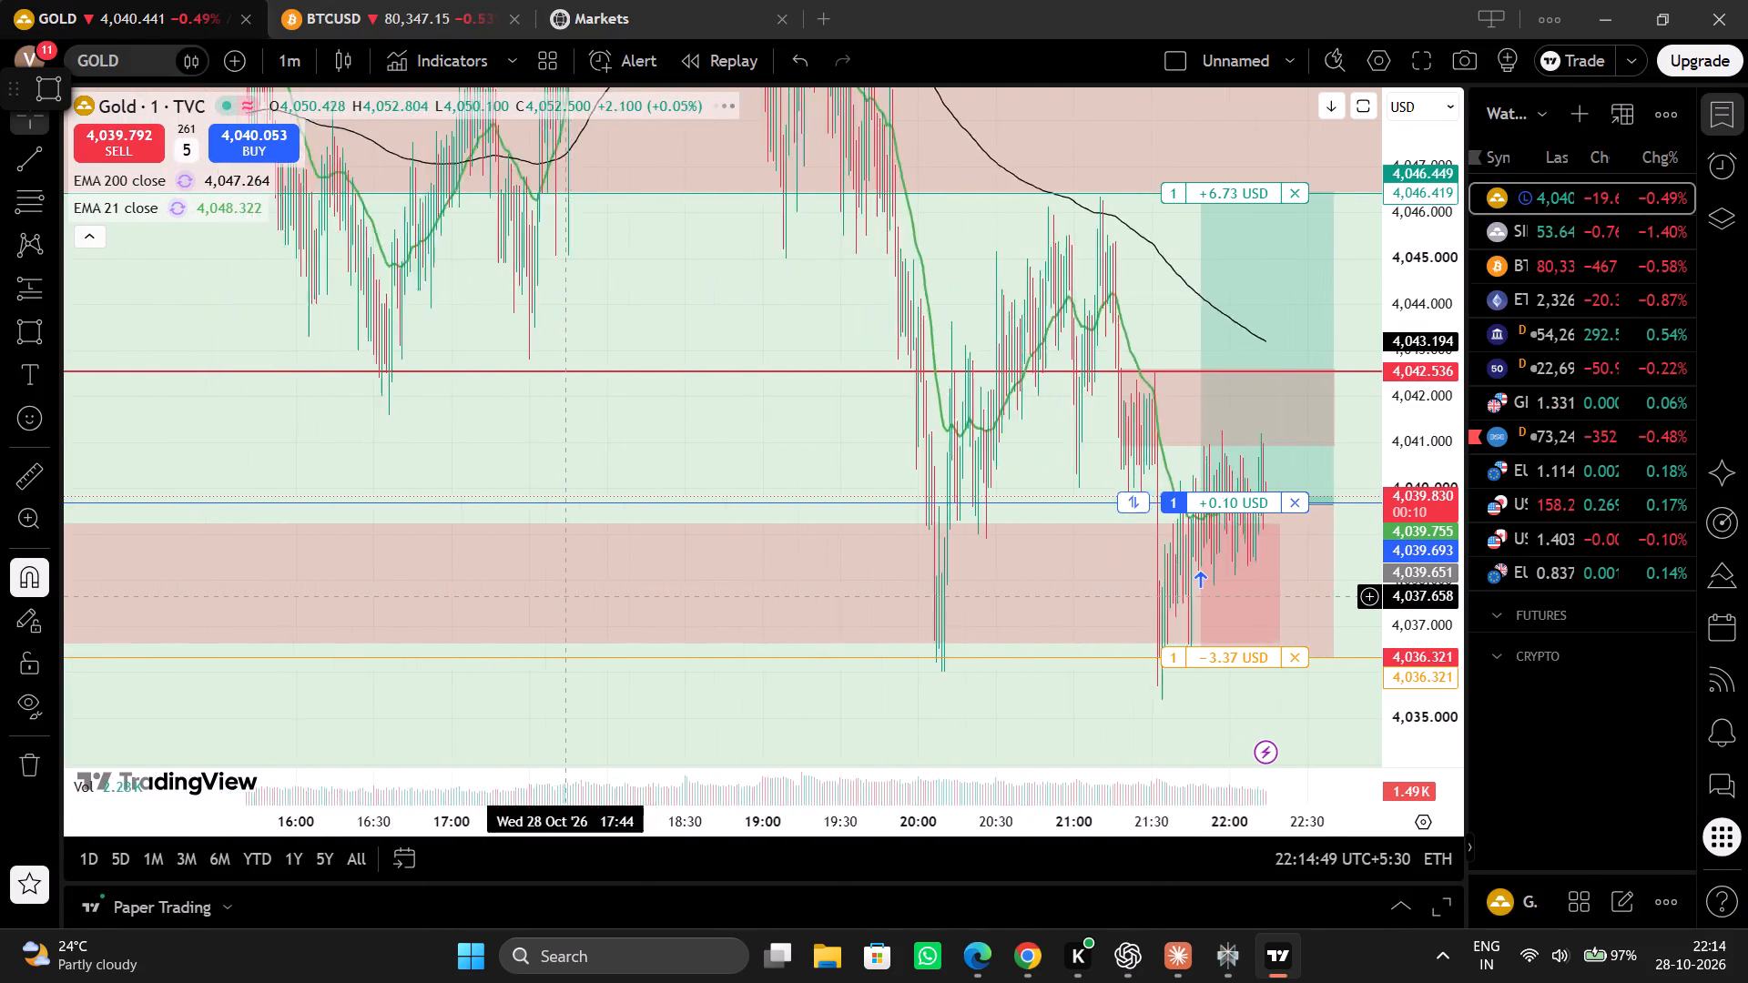
{"action": "scroll", "coordinate": [566, 595], "scroll_direction": "up", "scroll_amount": 4}
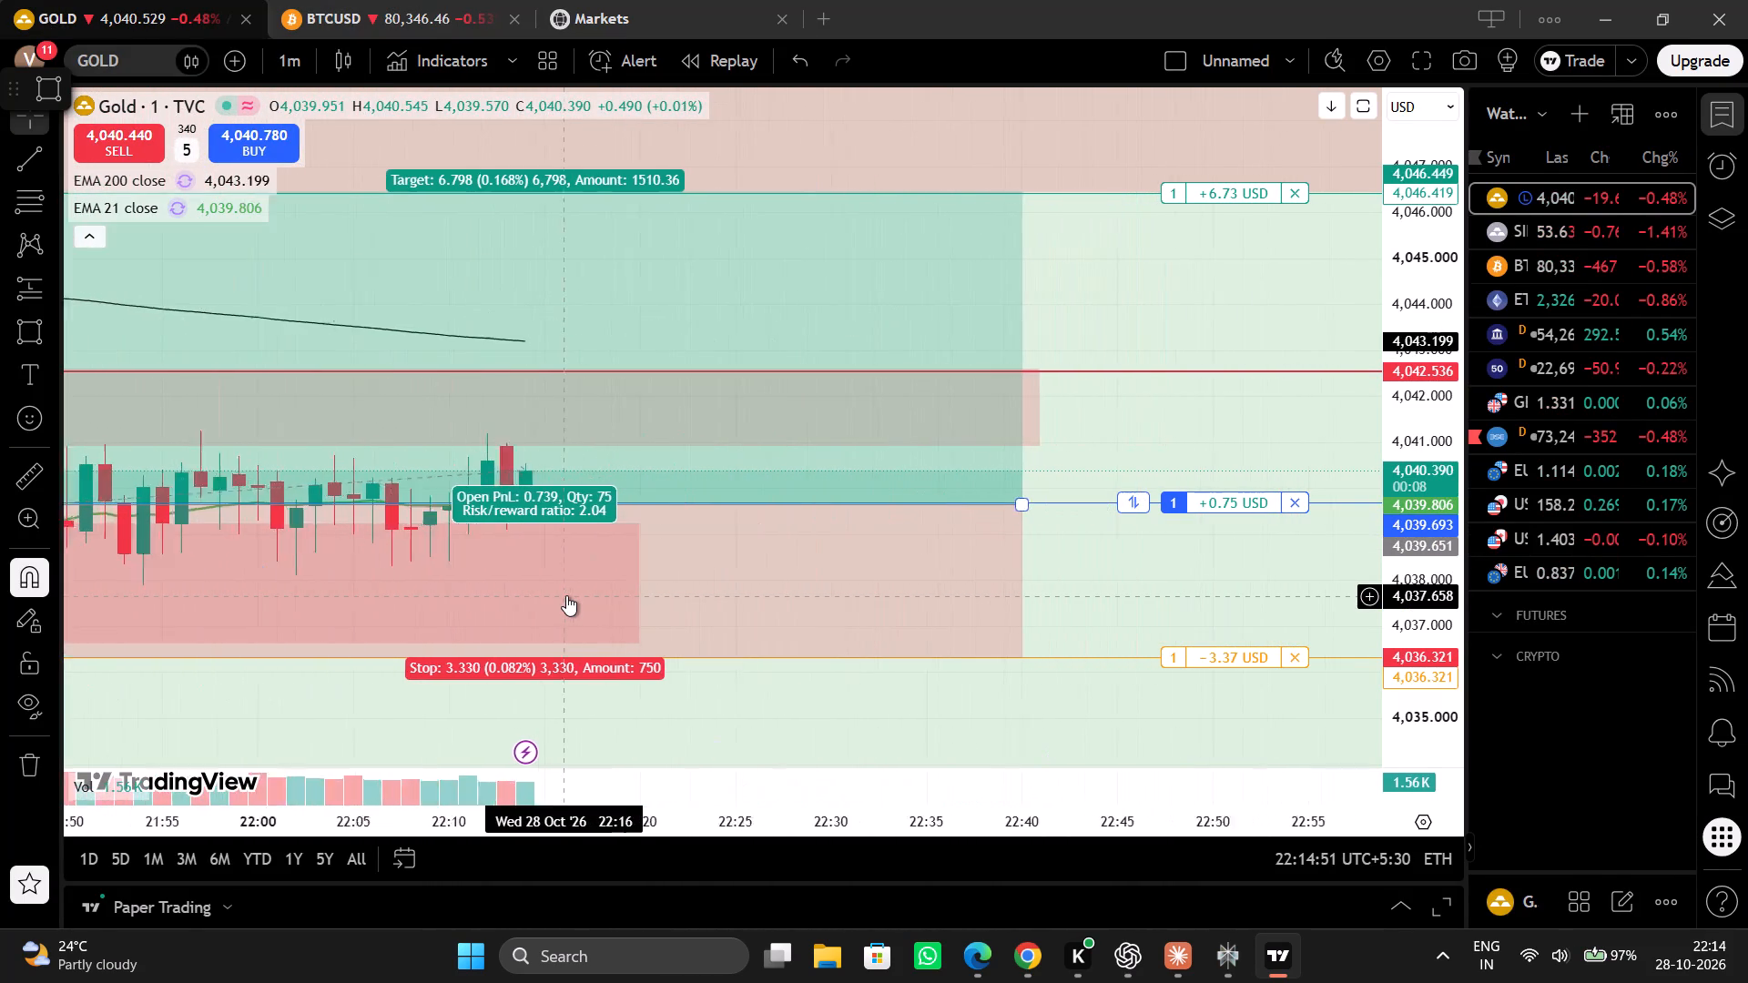
{"action": "scroll", "coordinate": [566, 595], "scroll_direction": "up", "scroll_amount": 1}
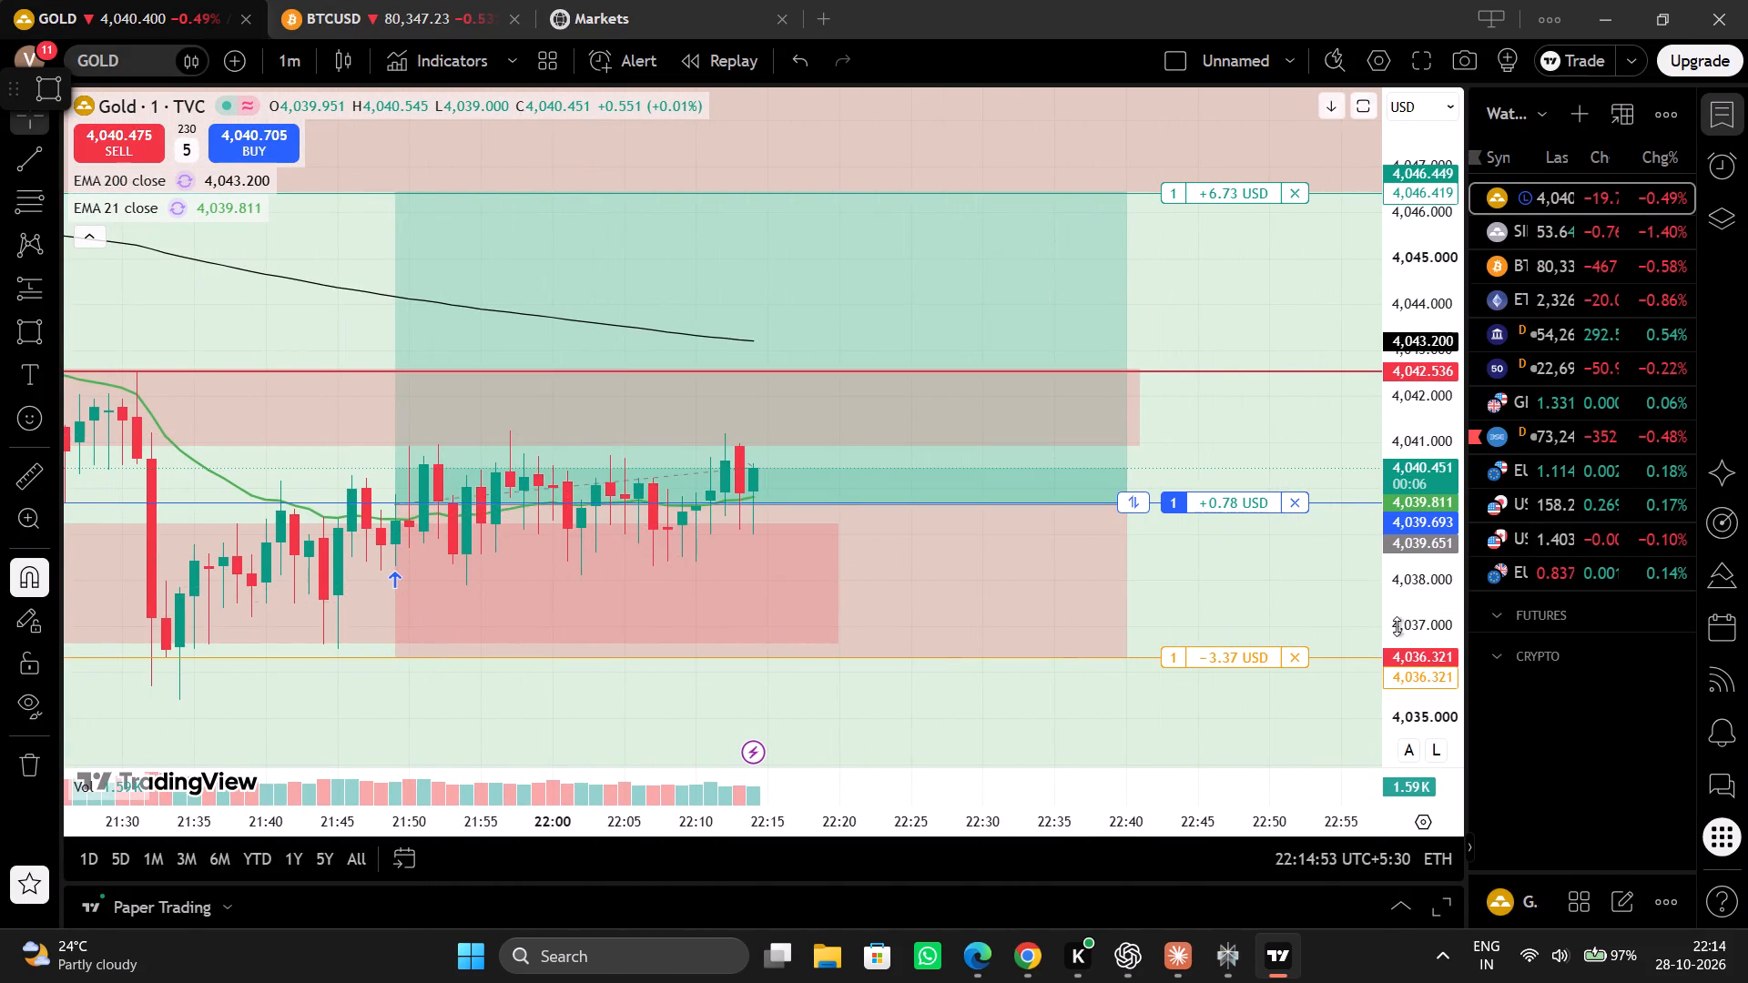
{"action": "left_click_drag", "start_coordinate": [1397, 626], "coordinate": [1386, 541]}
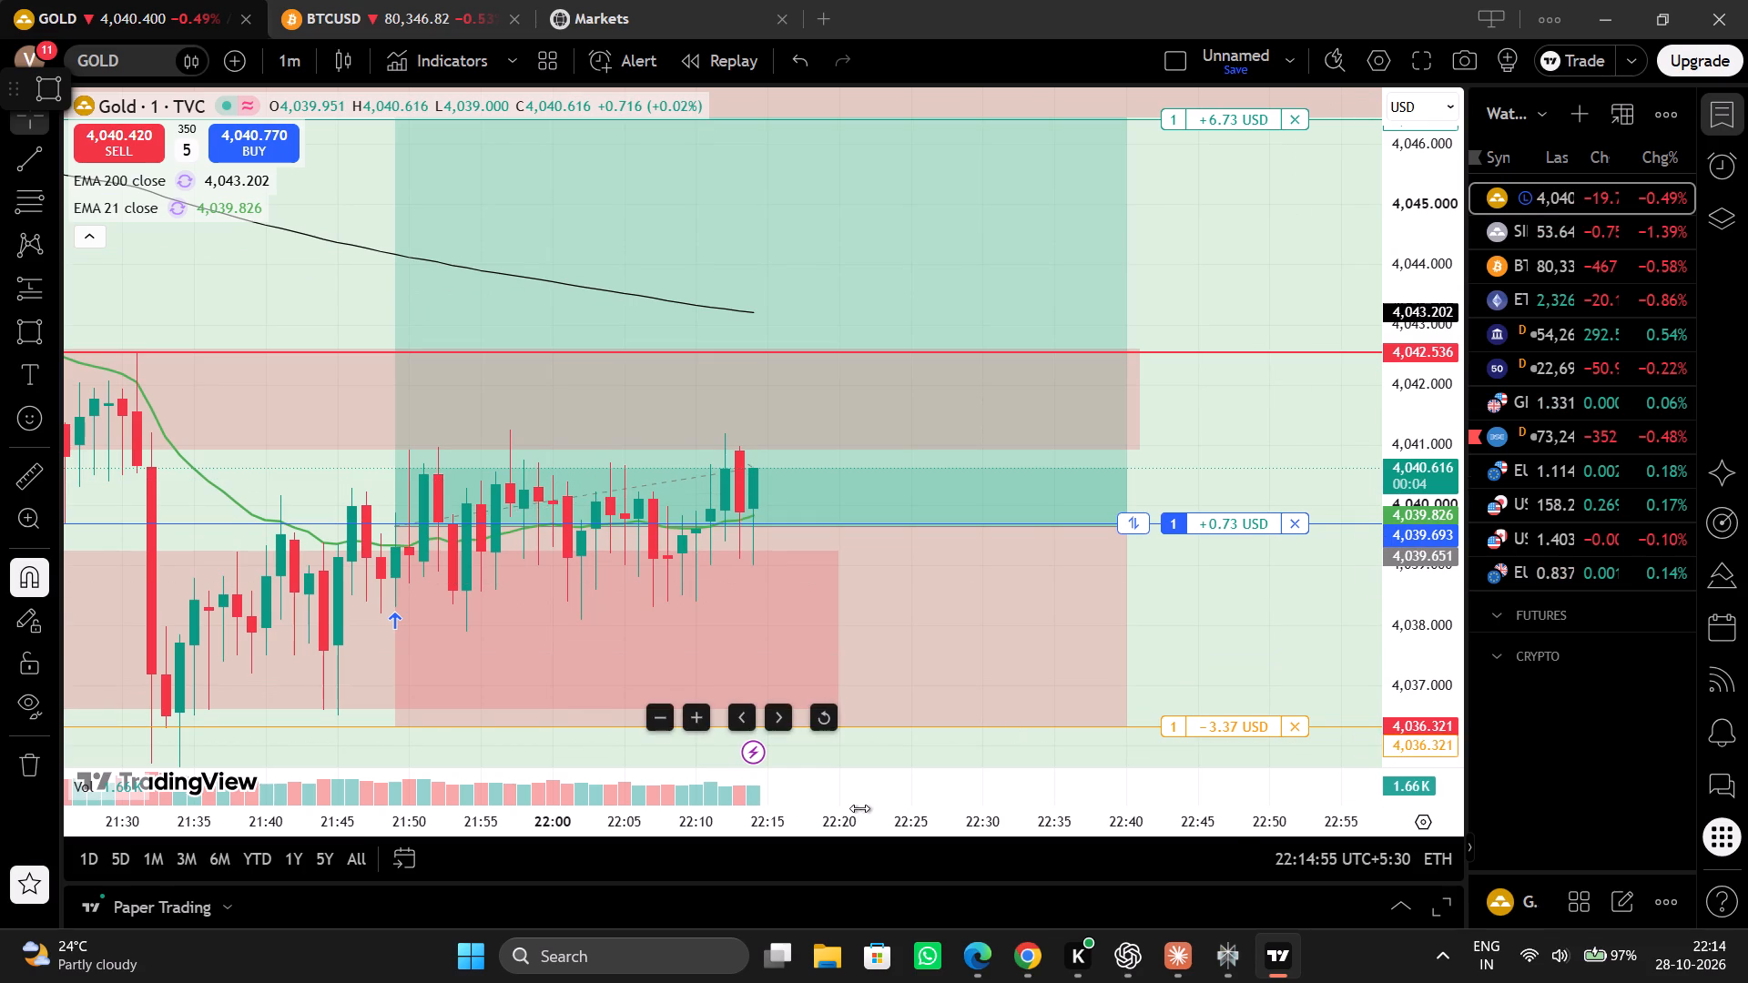
{"action": "left_click_drag", "start_coordinate": [854, 821], "coordinate": [987, 790]}
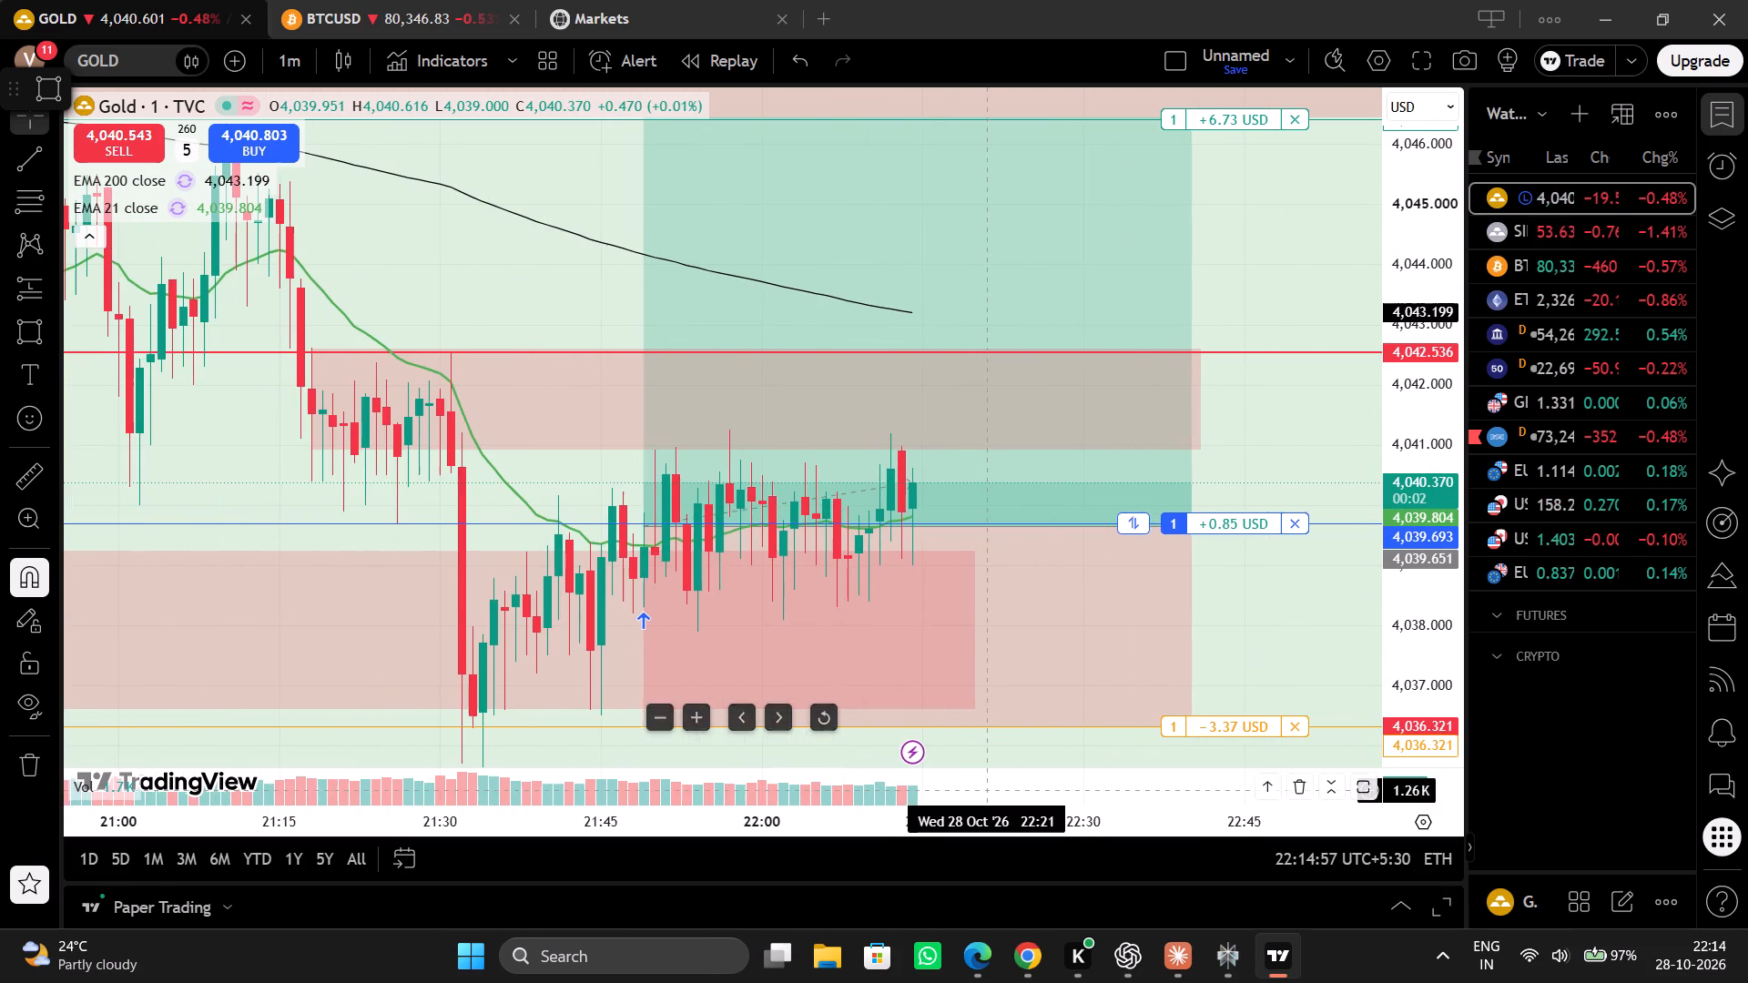
{"action": "left_click", "coordinate": [486, 1]}
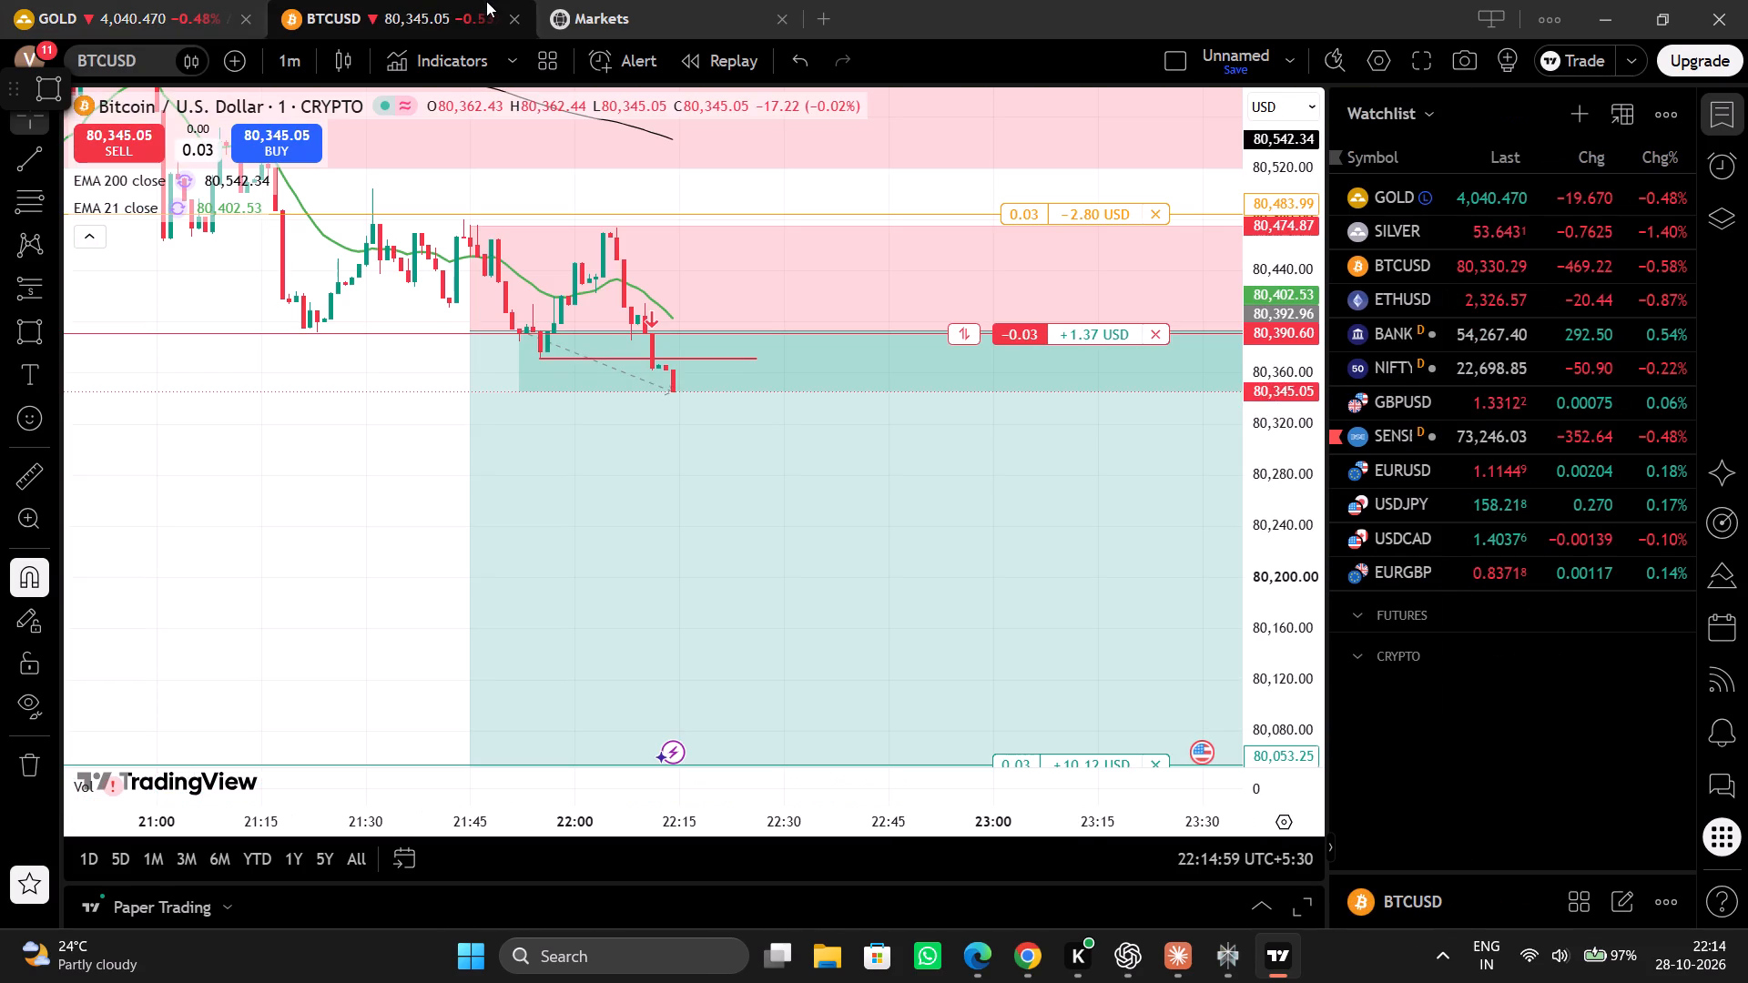
{"action": "left_click", "coordinate": [158, 0]}
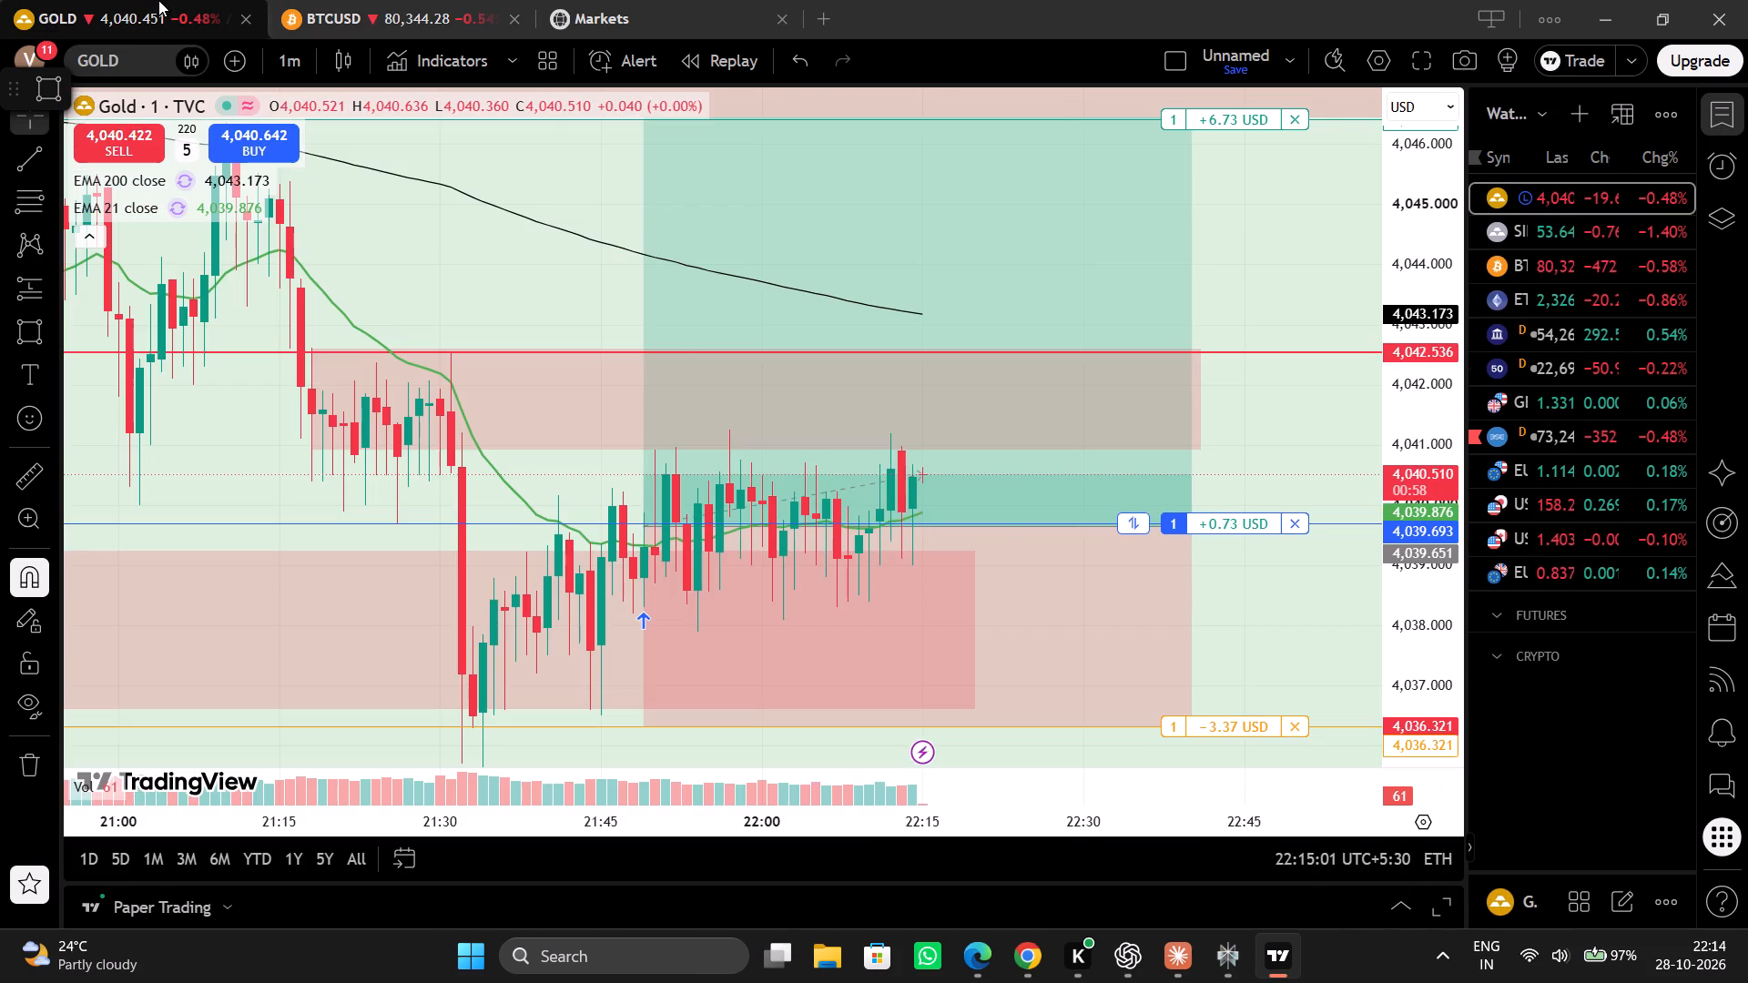
{"action": "scroll", "coordinate": [678, 366], "scroll_direction": "down", "scroll_amount": 2}
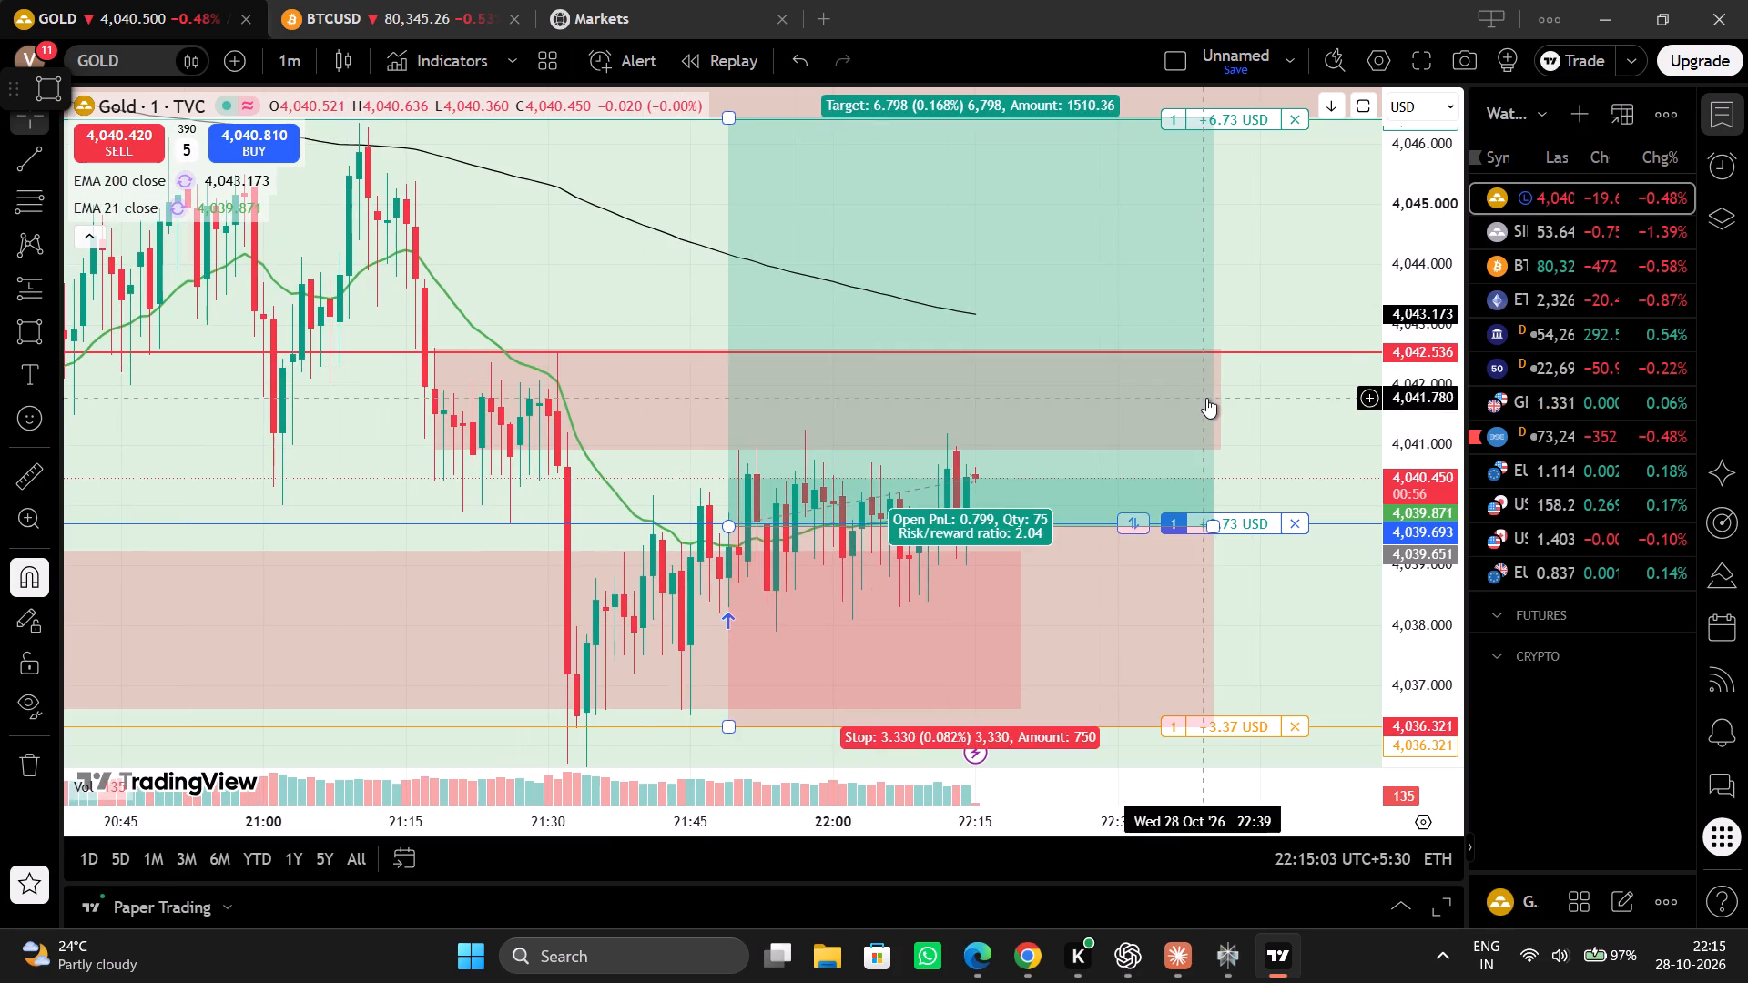
{"action": "left_click_drag", "start_coordinate": [1292, 451], "coordinate": [1184, 392]}
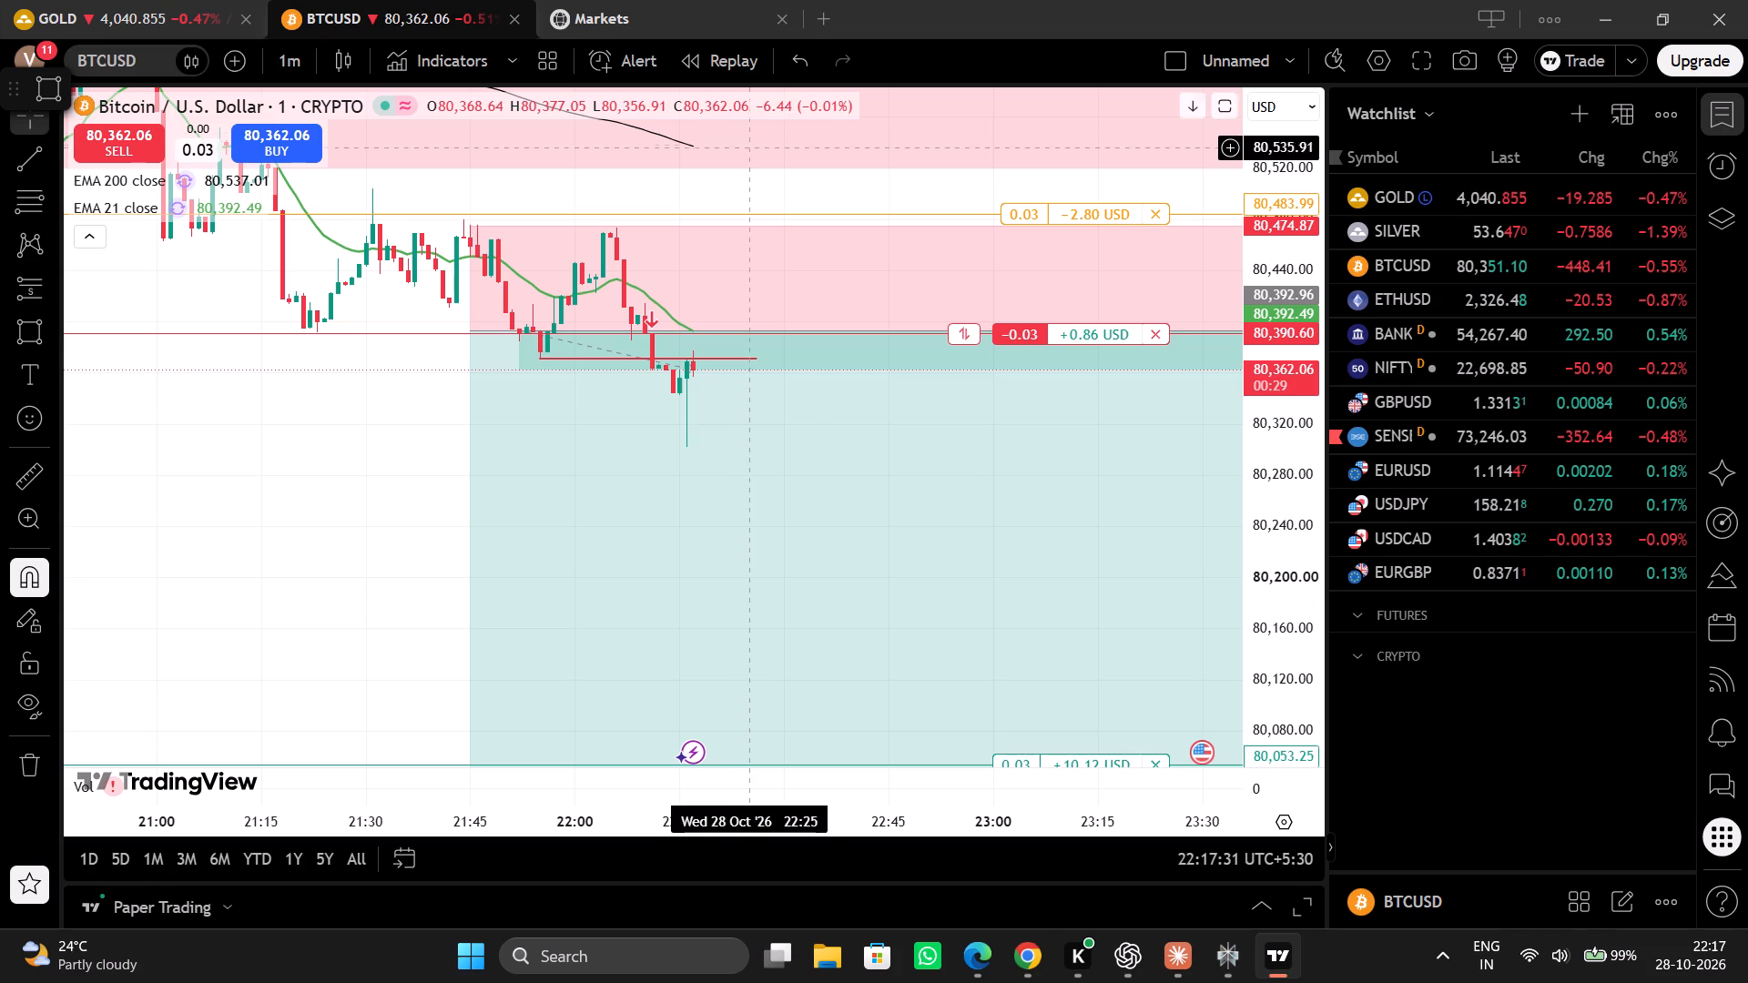
{"action": "left_click", "coordinate": [400, 0]}
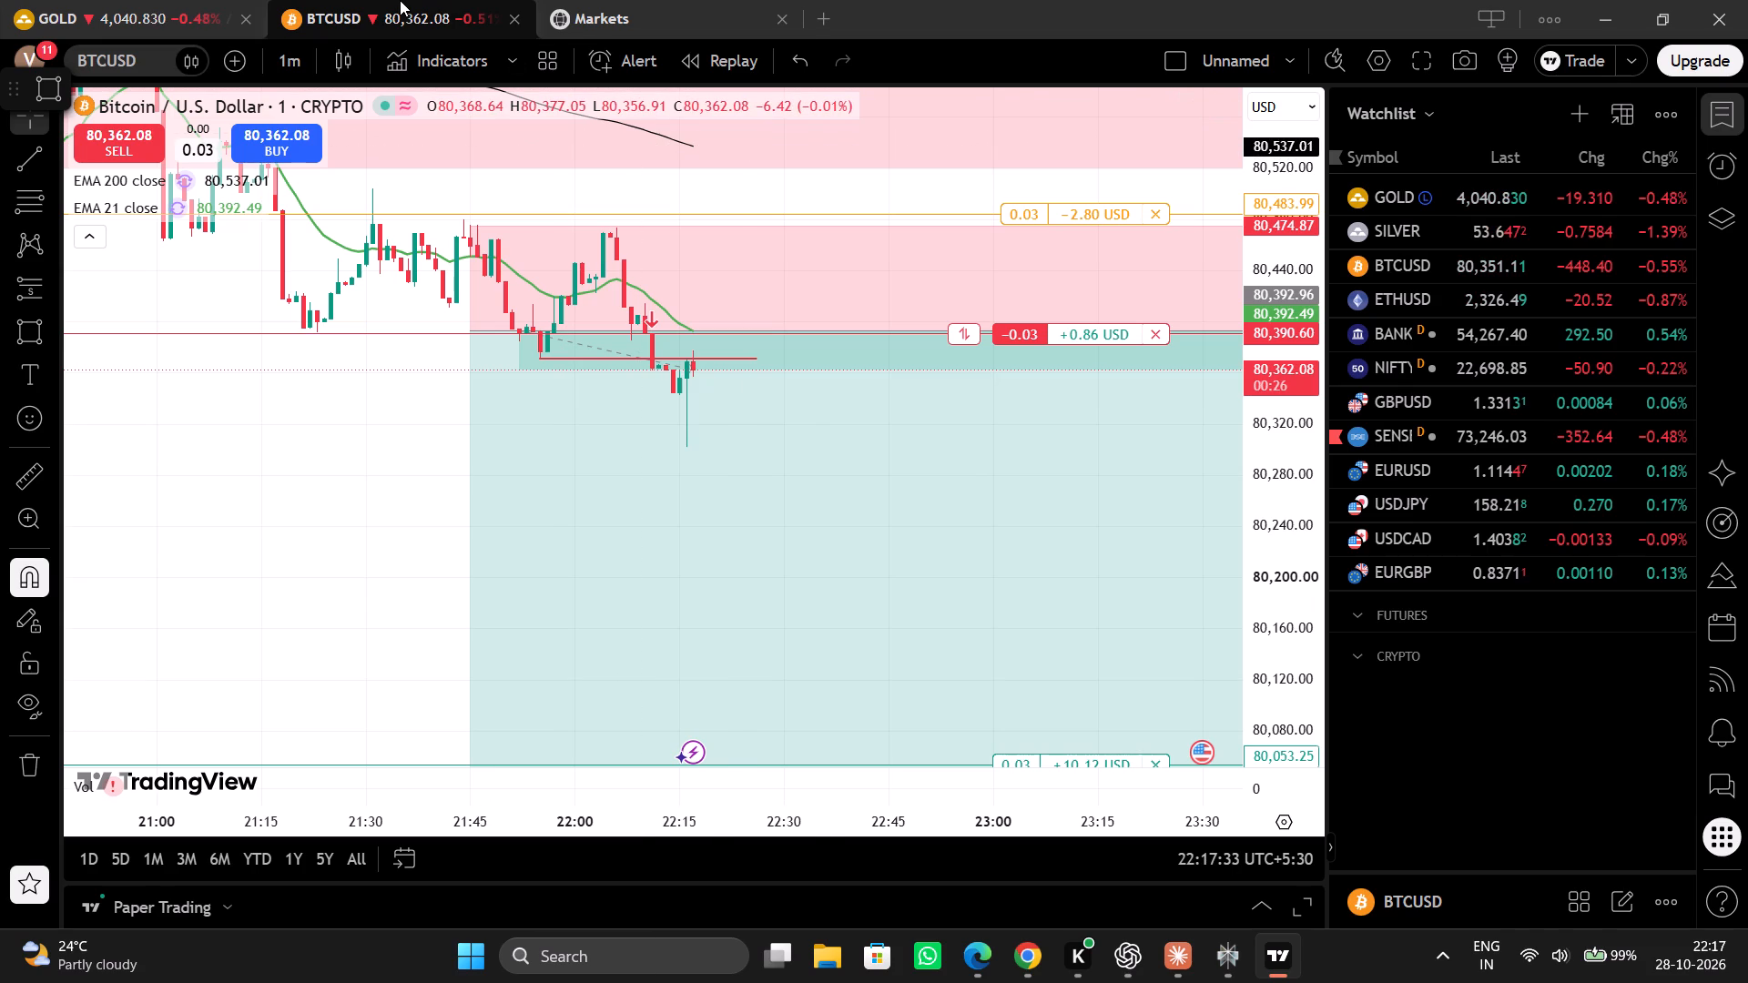
Return to the gold chart and examine recent candles against the buy trade's entry, target and the supply zone above price.
{"action": "left_click", "coordinate": [117, 0]}
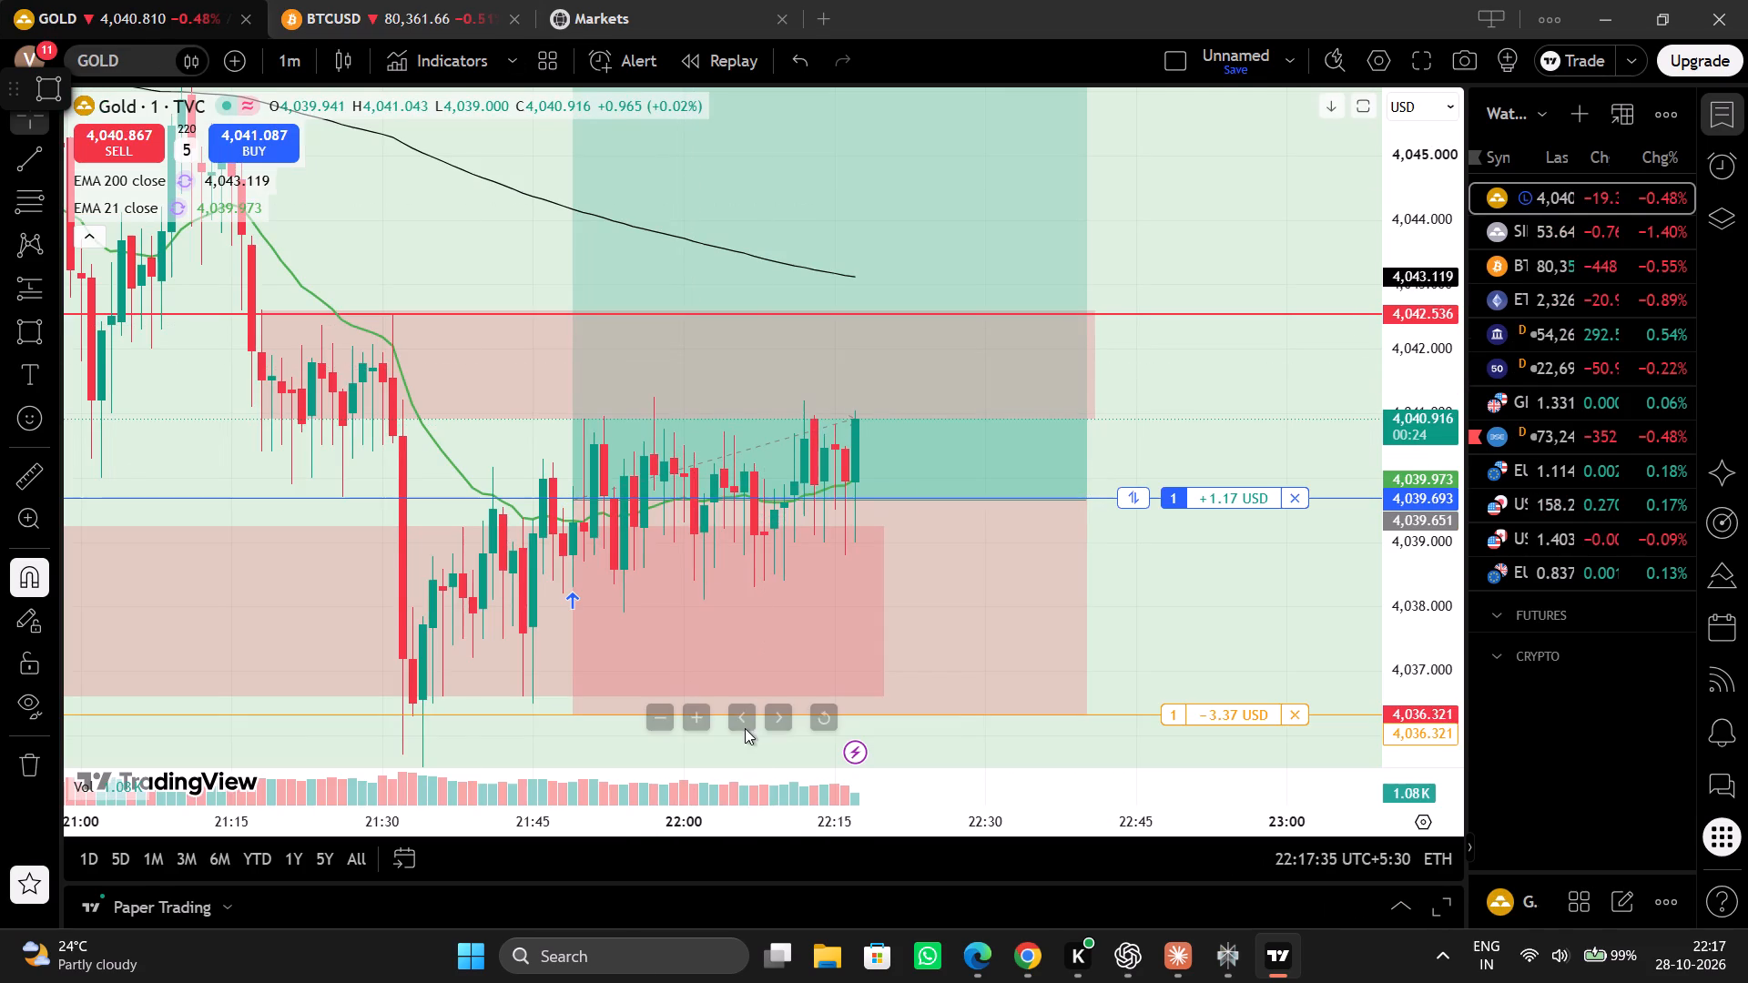
{"action": "left_click_drag", "start_coordinate": [751, 806], "coordinate": [942, 833]}
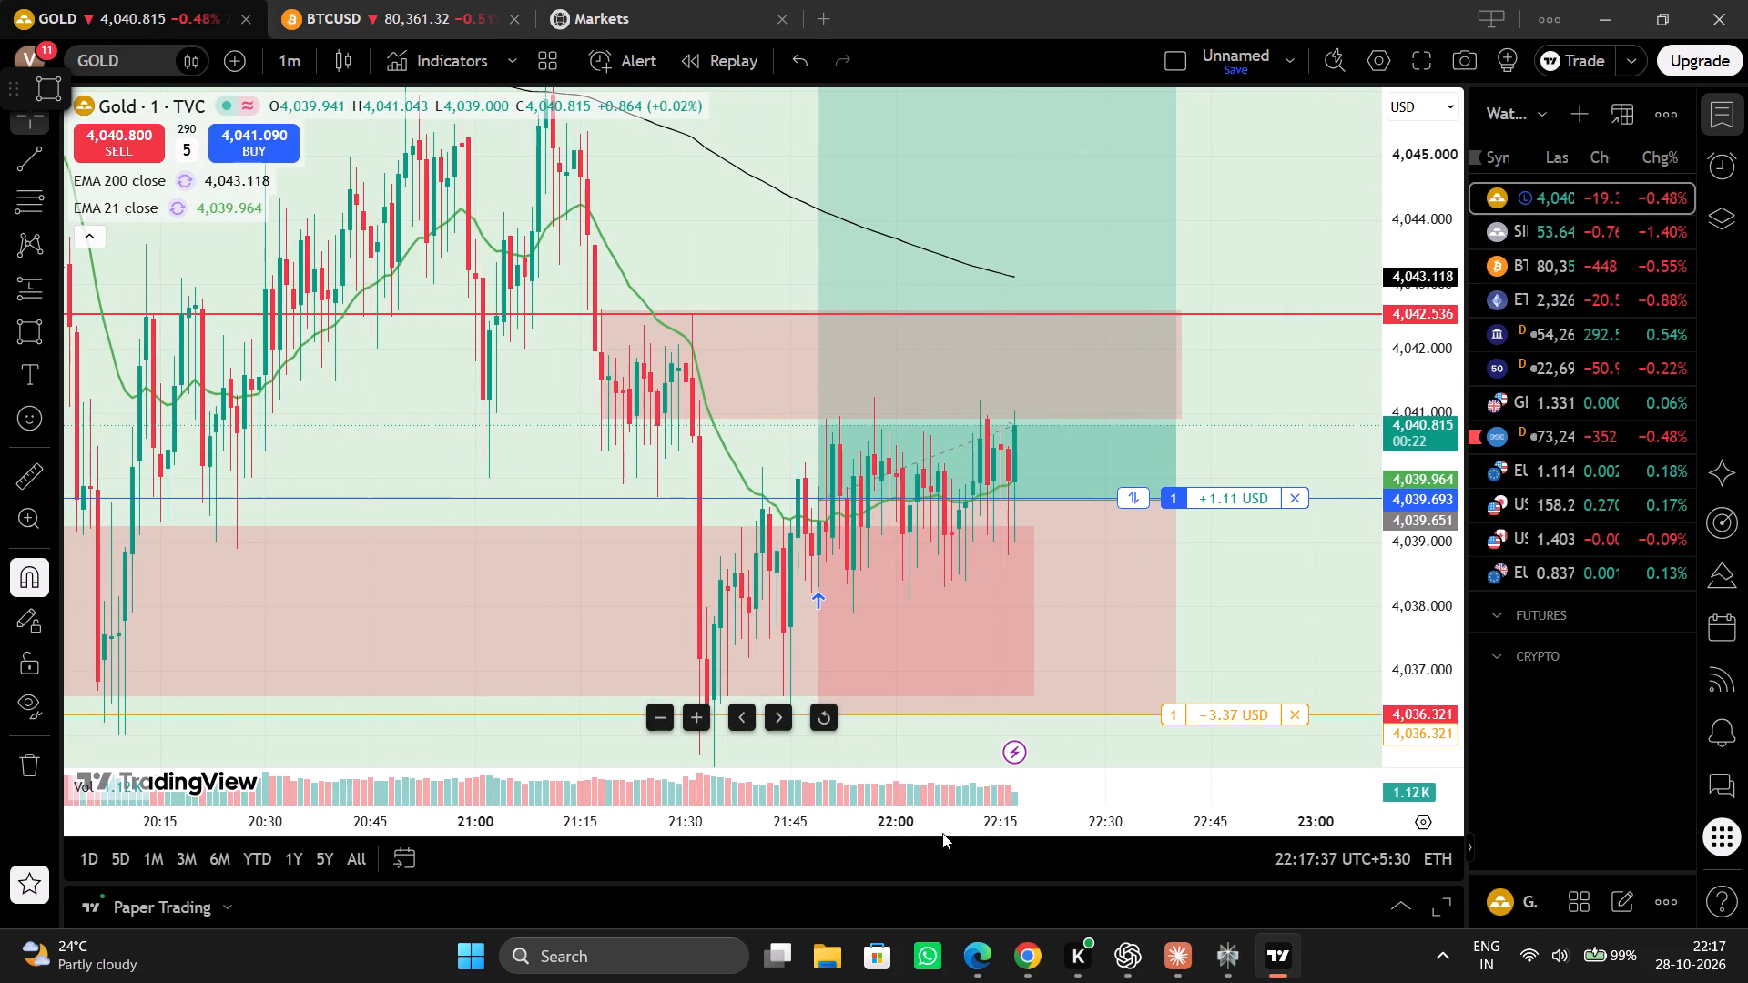
{"action": "left_click_drag", "start_coordinate": [1275, 391], "coordinate": [840, 490]}
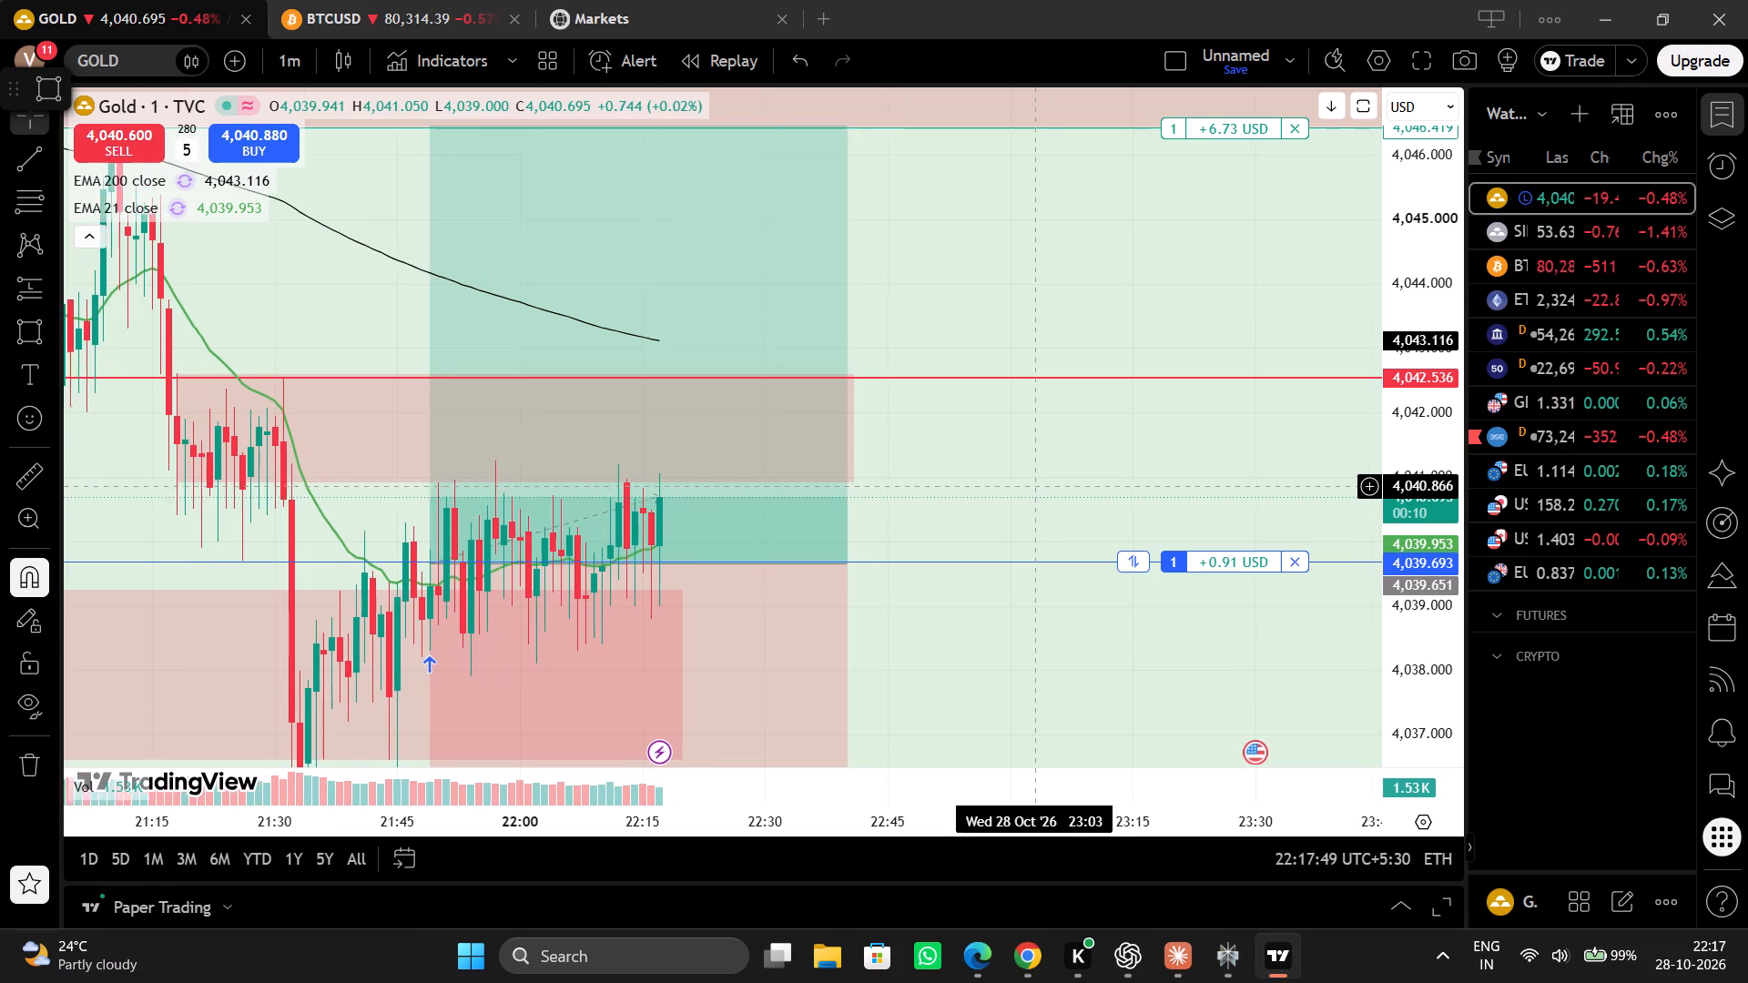
{"action": "left_click_drag", "start_coordinate": [1035, 485], "coordinate": [1114, 495]}
{"action": "left_click_drag", "start_coordinate": [1114, 495], "coordinate": [1159, 436]}
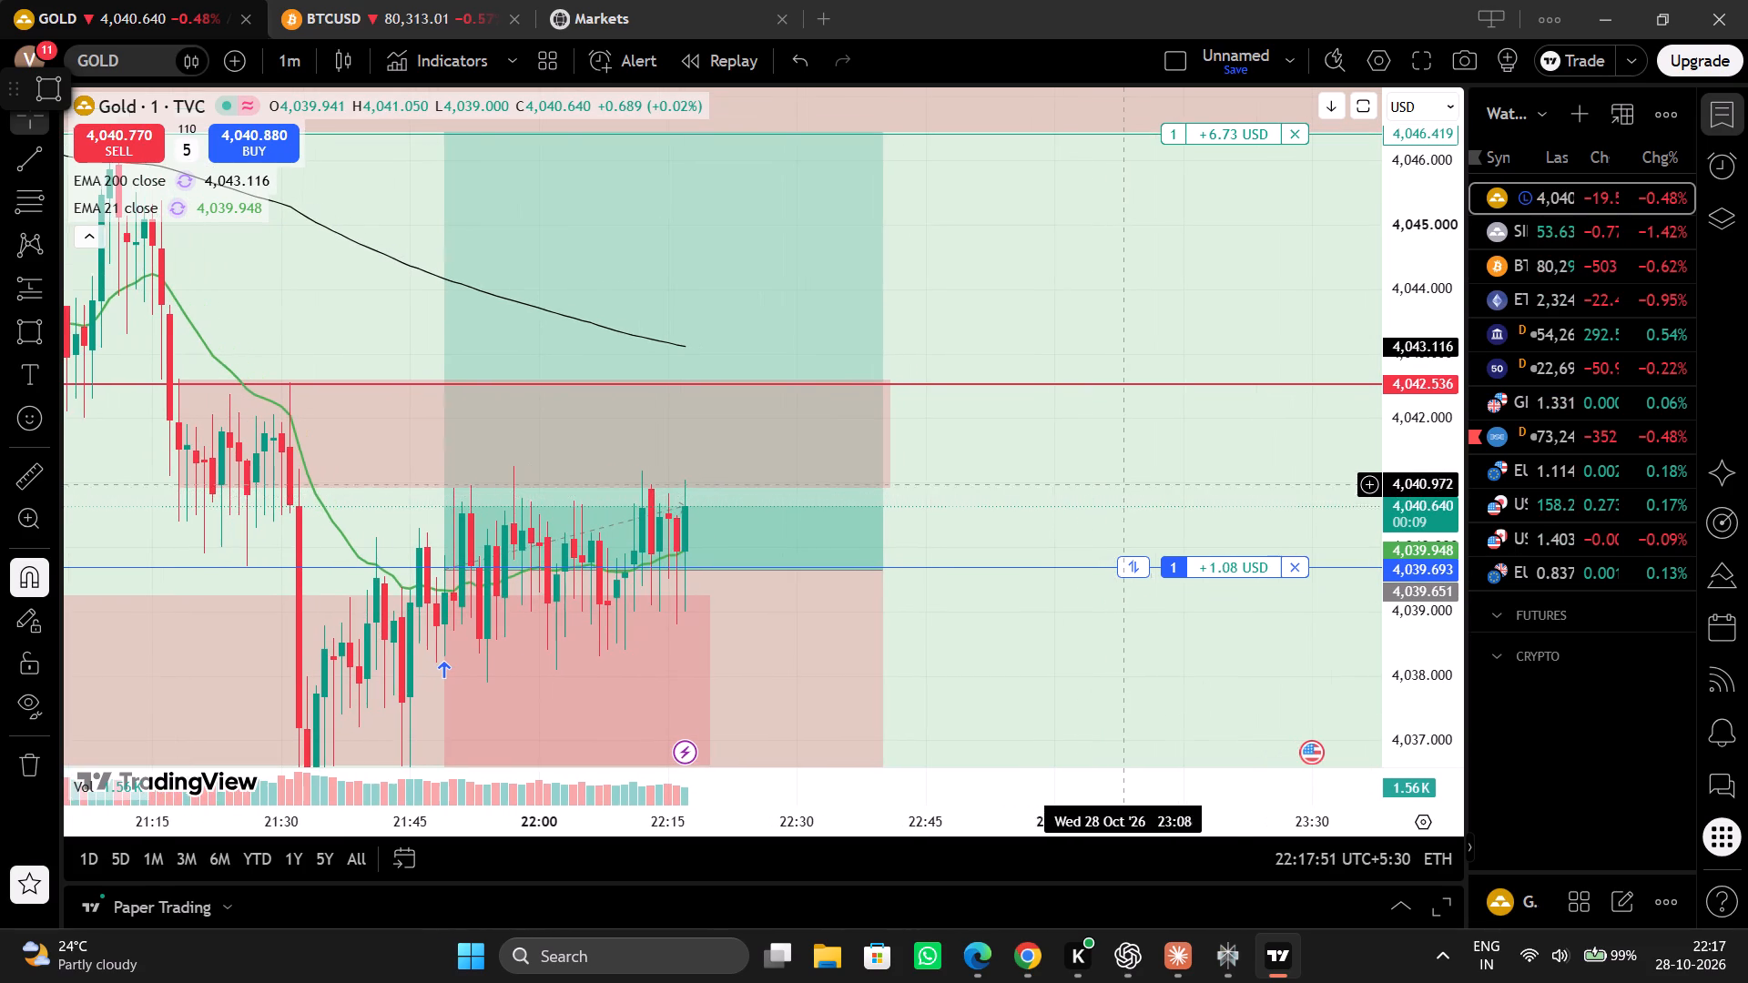
Examine the latest gold 1-minute candles against the open buy trade's entry and the supply zone above price.
{"action": "left_click_drag", "start_coordinate": [1159, 436], "coordinate": [1168, 415]}
{"action": "left_click_drag", "start_coordinate": [1422, 493], "coordinate": [1430, 410]}
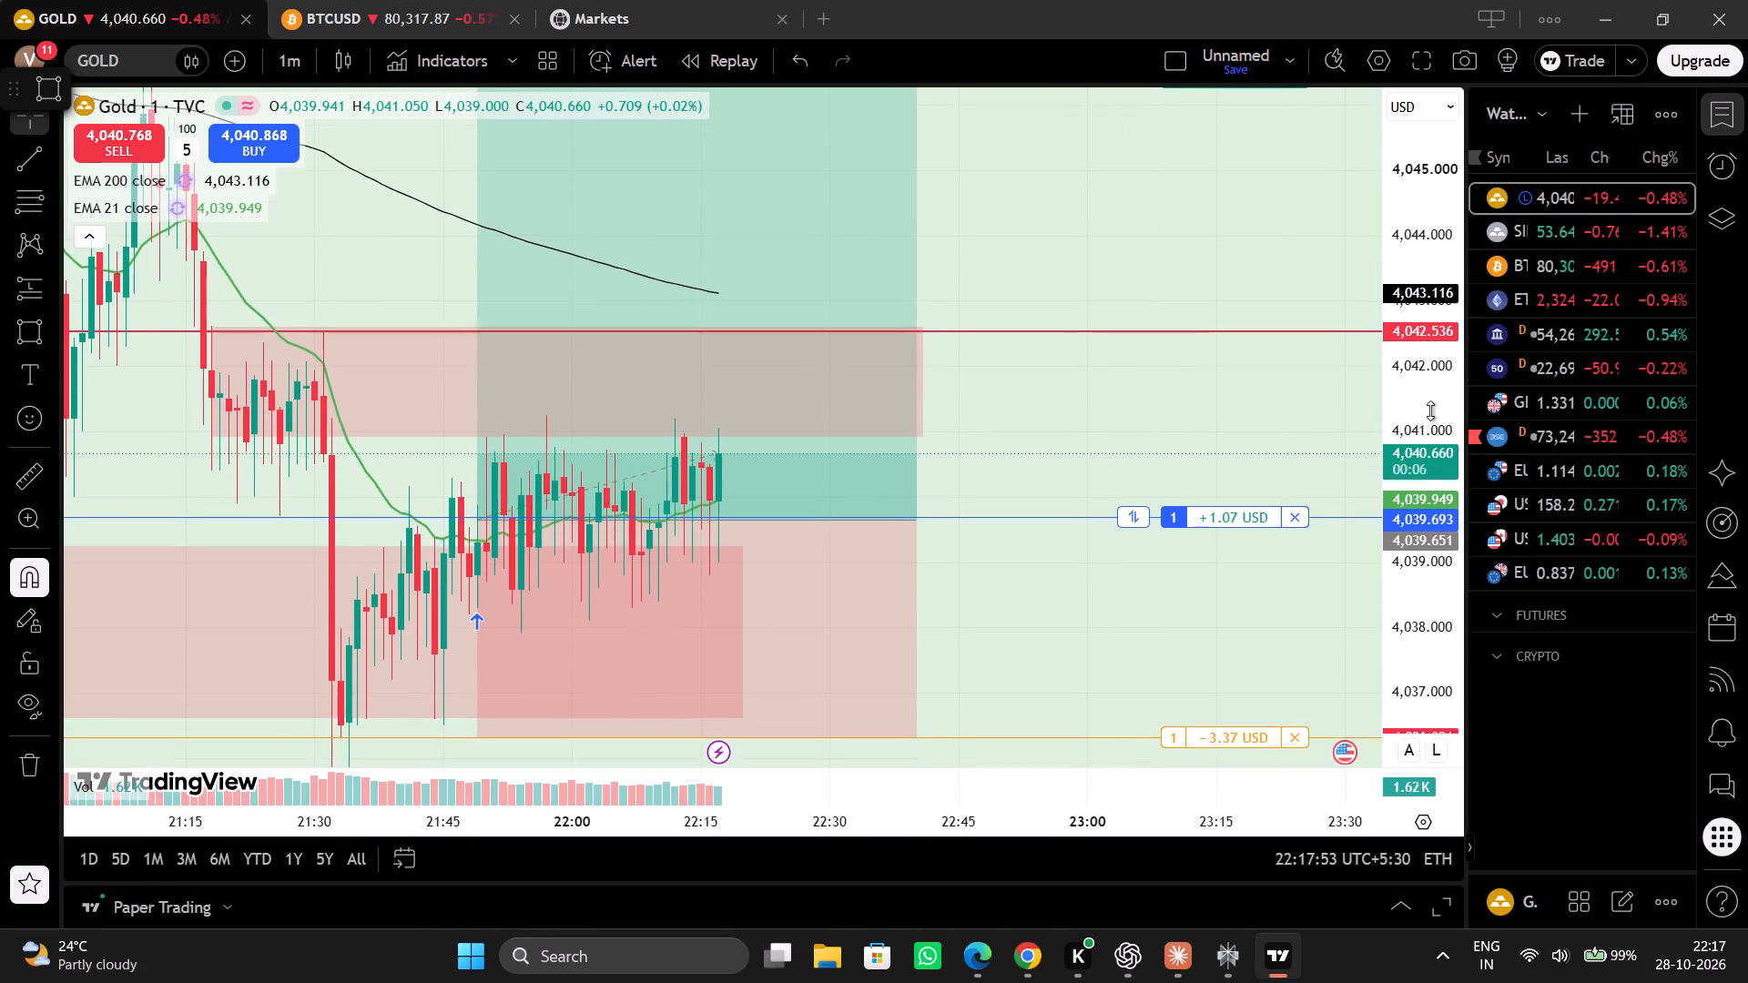
{"action": "left_click_drag", "start_coordinate": [1430, 410], "coordinate": [1431, 407]}
{"action": "left_click_drag", "start_coordinate": [1431, 407], "coordinate": [1428, 408]}
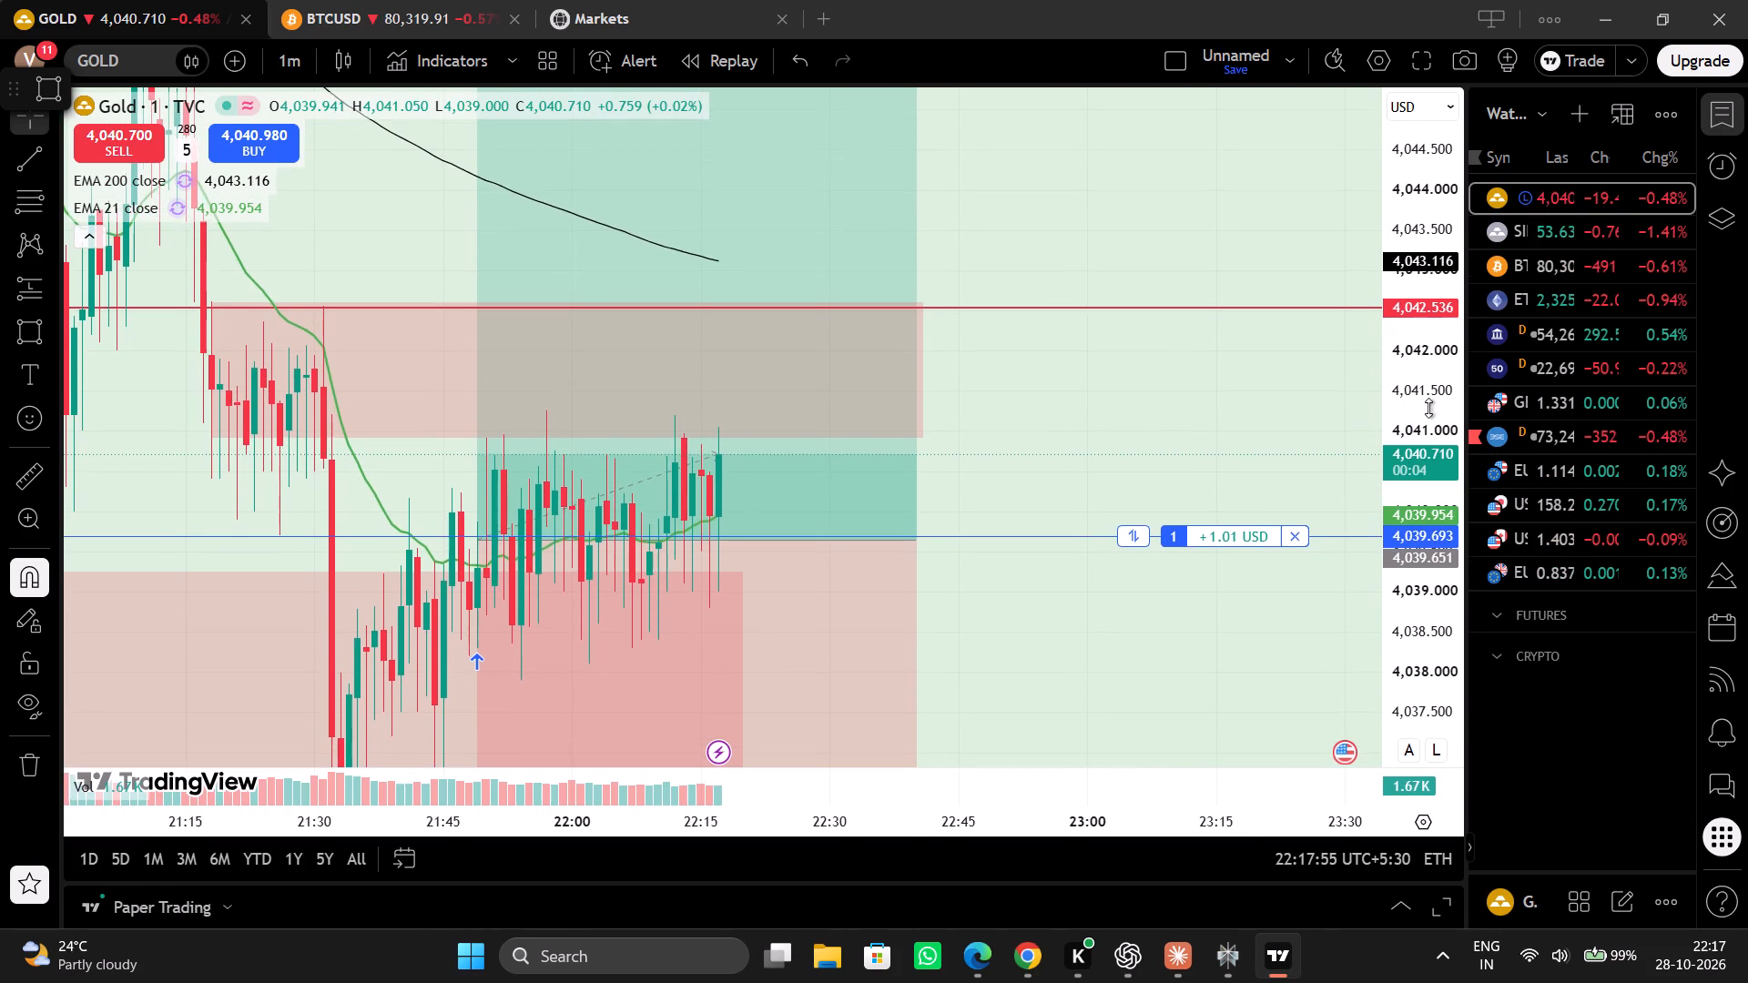
{"action": "left_click_drag", "start_coordinate": [1428, 408], "coordinate": [1429, 429]}
{"action": "left_click_drag", "start_coordinate": [992, 472], "coordinate": [1064, 485]}
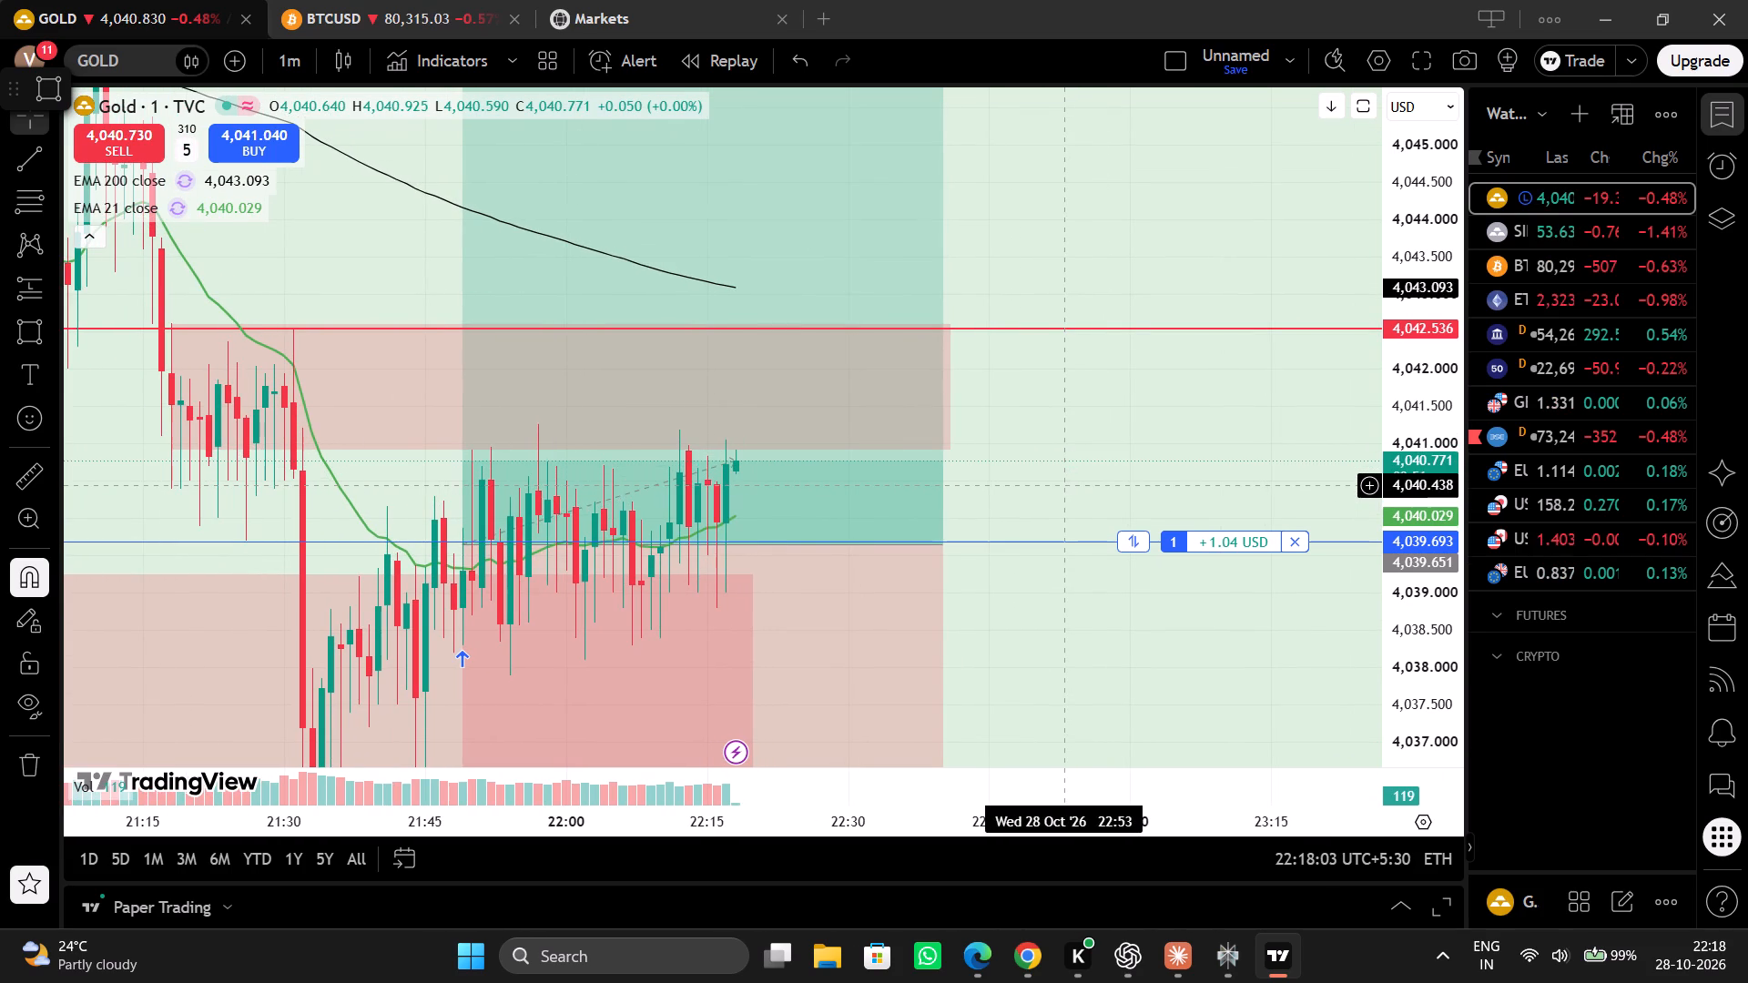
{"action": "left_click", "coordinate": [203, 10]}
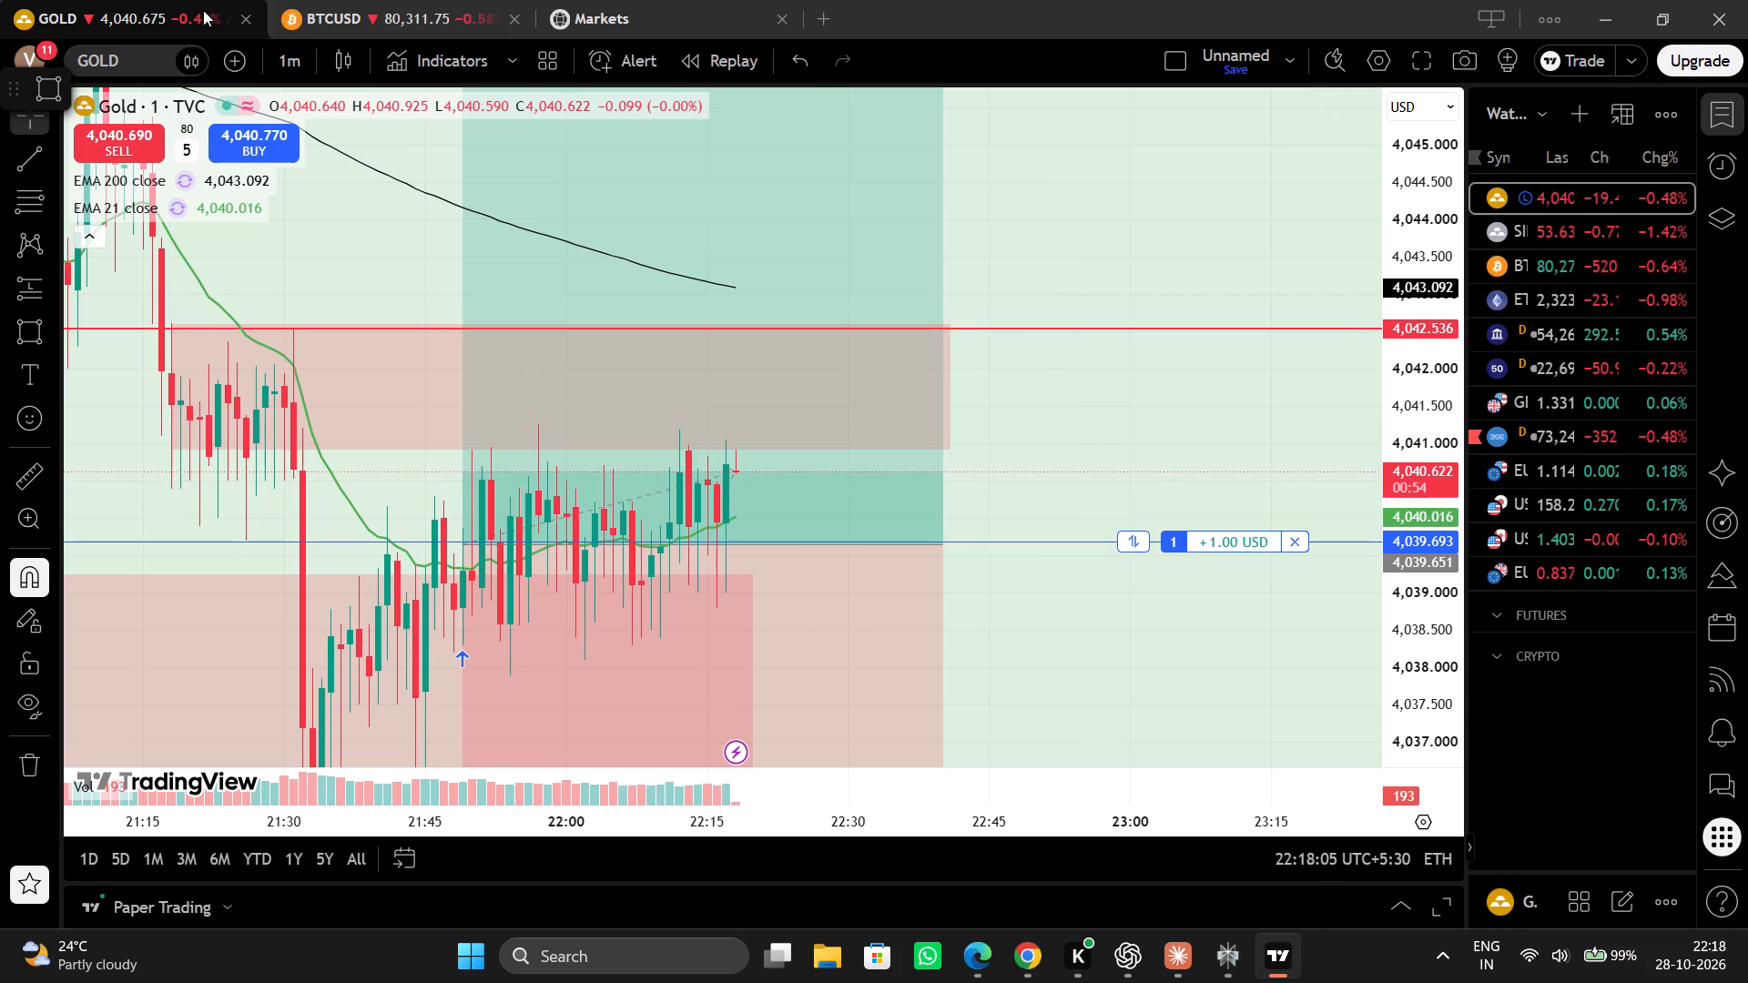
{"action": "left_click", "coordinate": [402, 6]}
{"action": "left_click", "coordinate": [147, 0]}
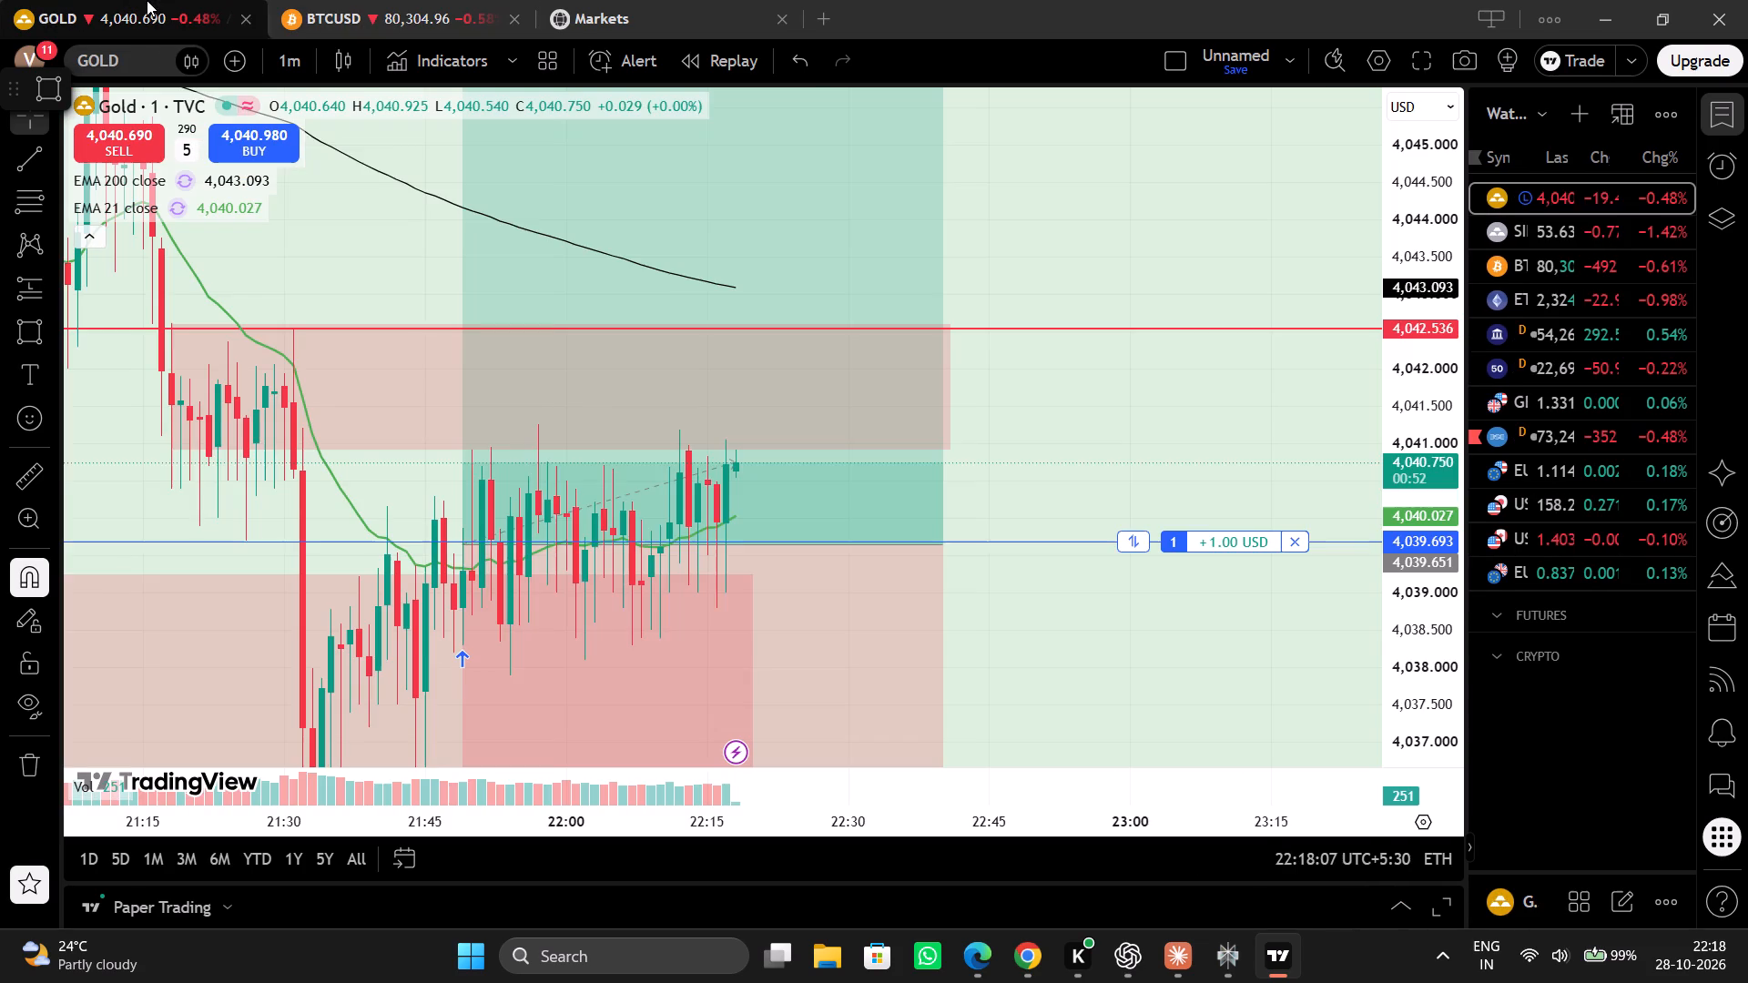
Check the BTCUSD 1-minute chart, comparing price with the open sell trade's entry, stop and target.
{"action": "left_click", "coordinate": [384, 5]}
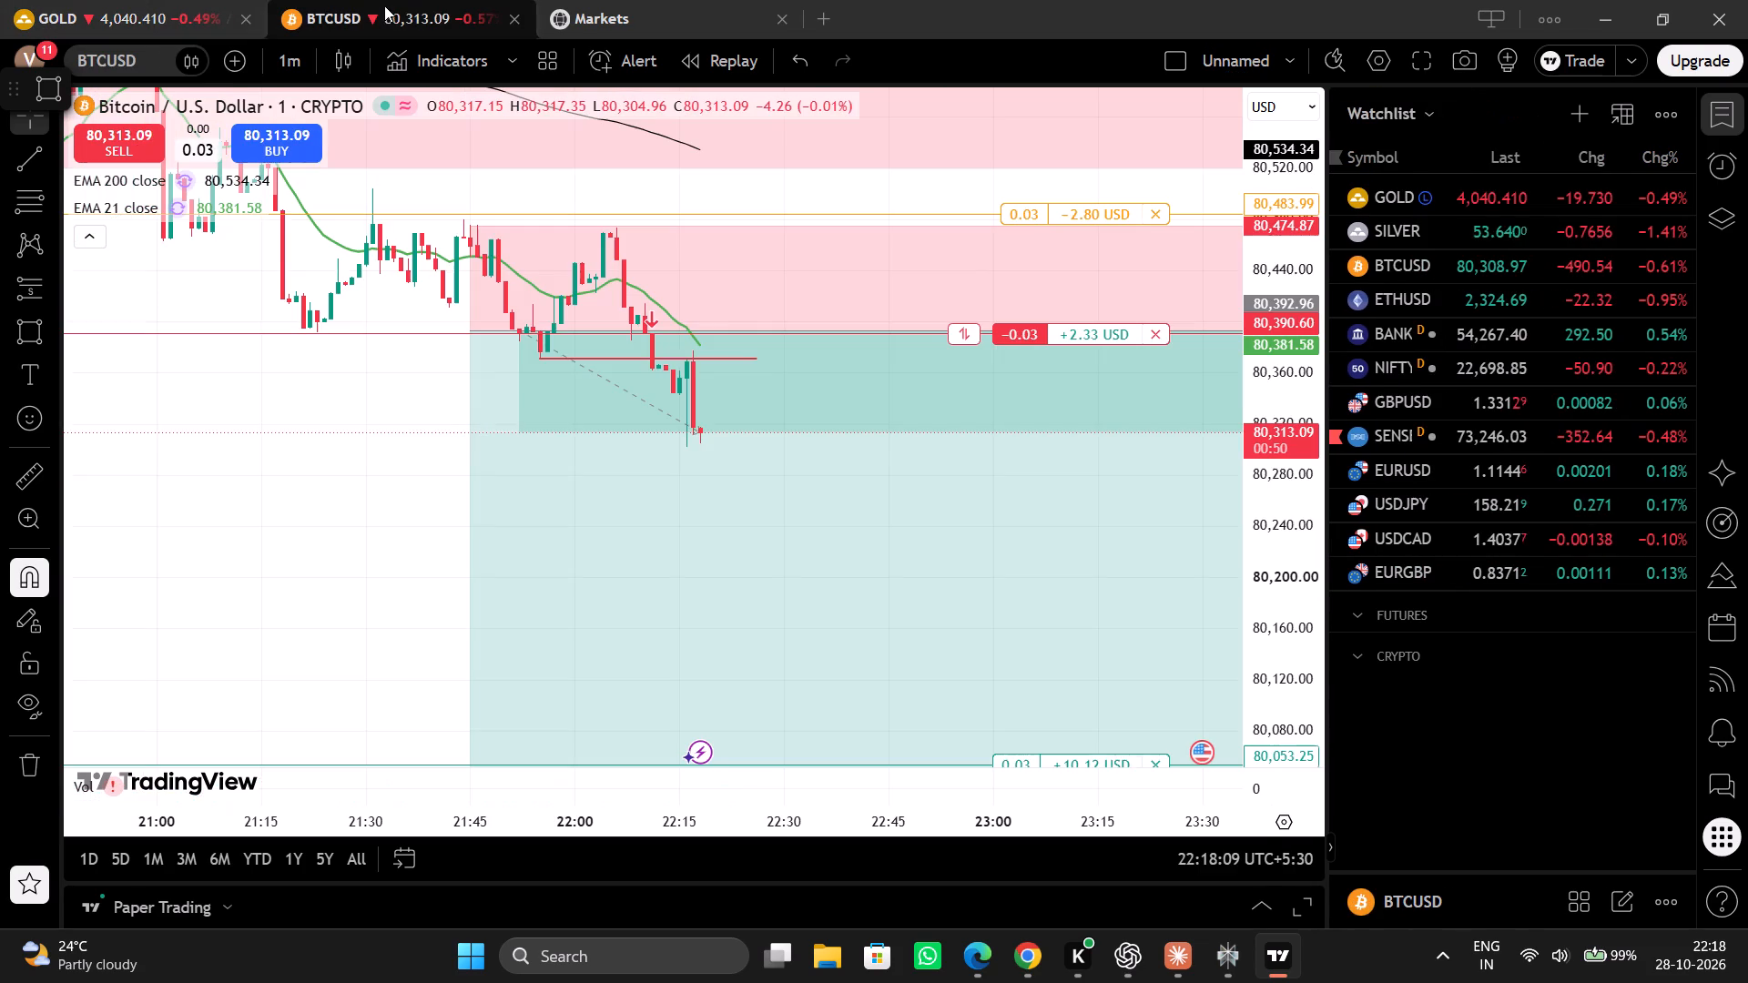
{"action": "left_click", "coordinate": [205, 217]}
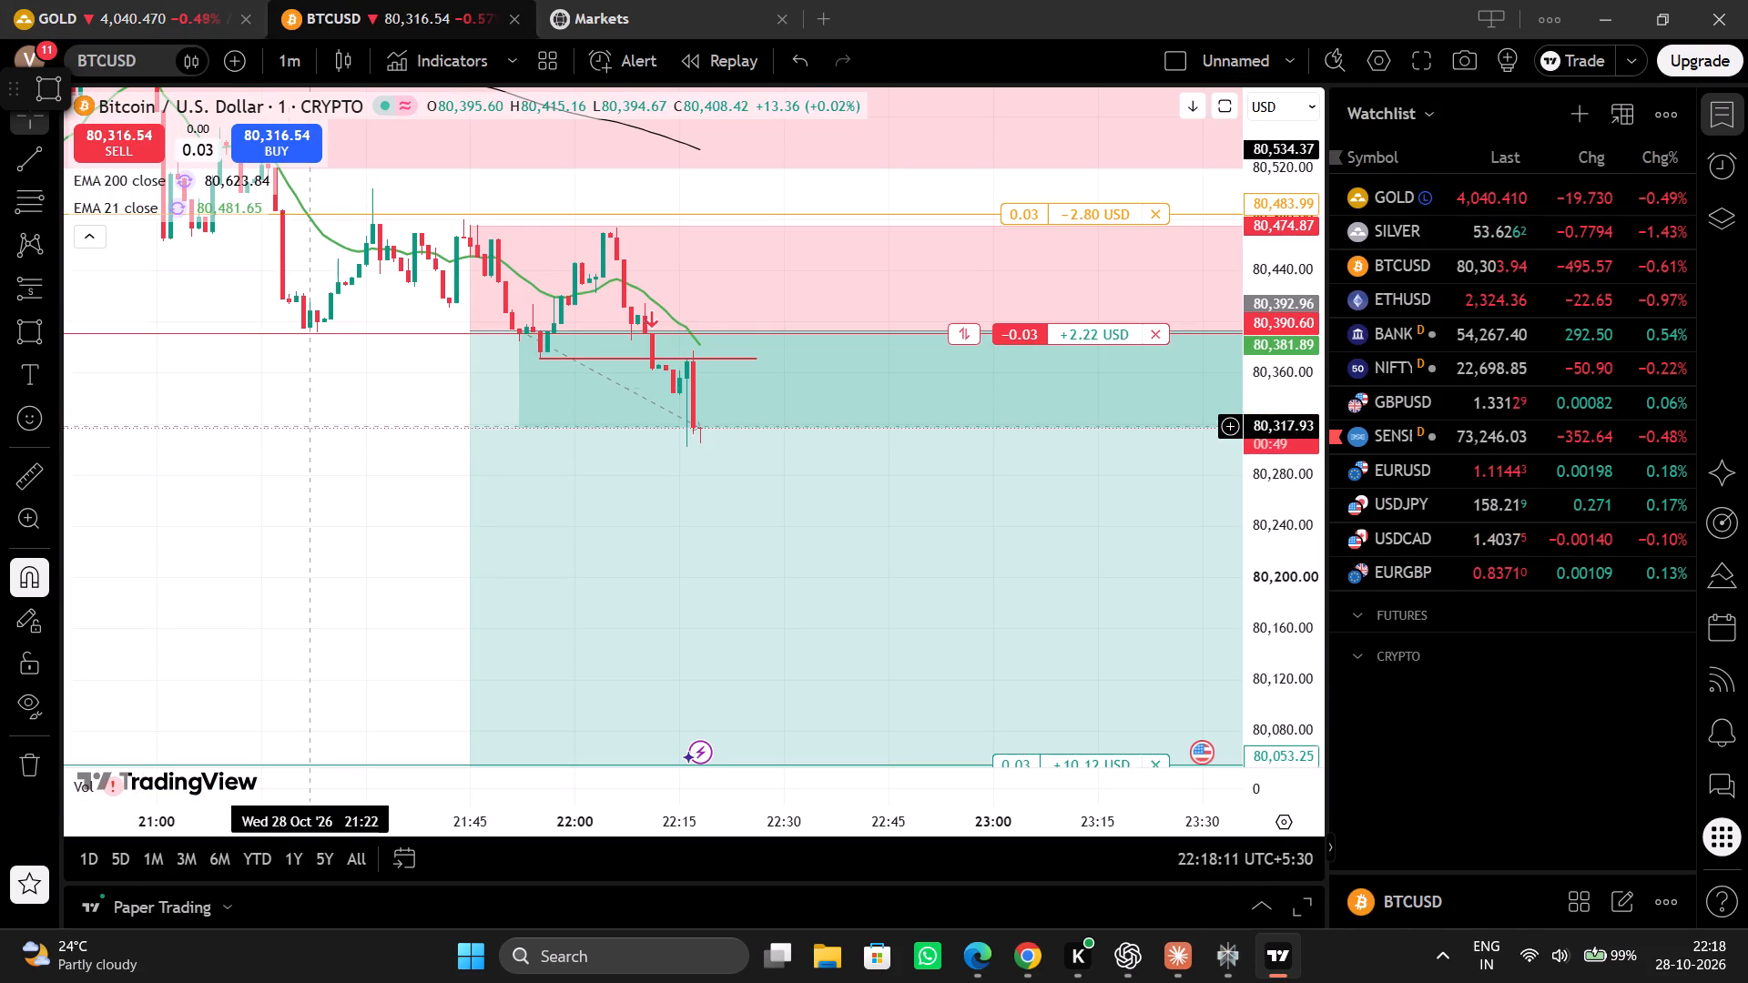
{"action": "left_click_drag", "start_coordinate": [309, 433], "coordinate": [164, 290]}
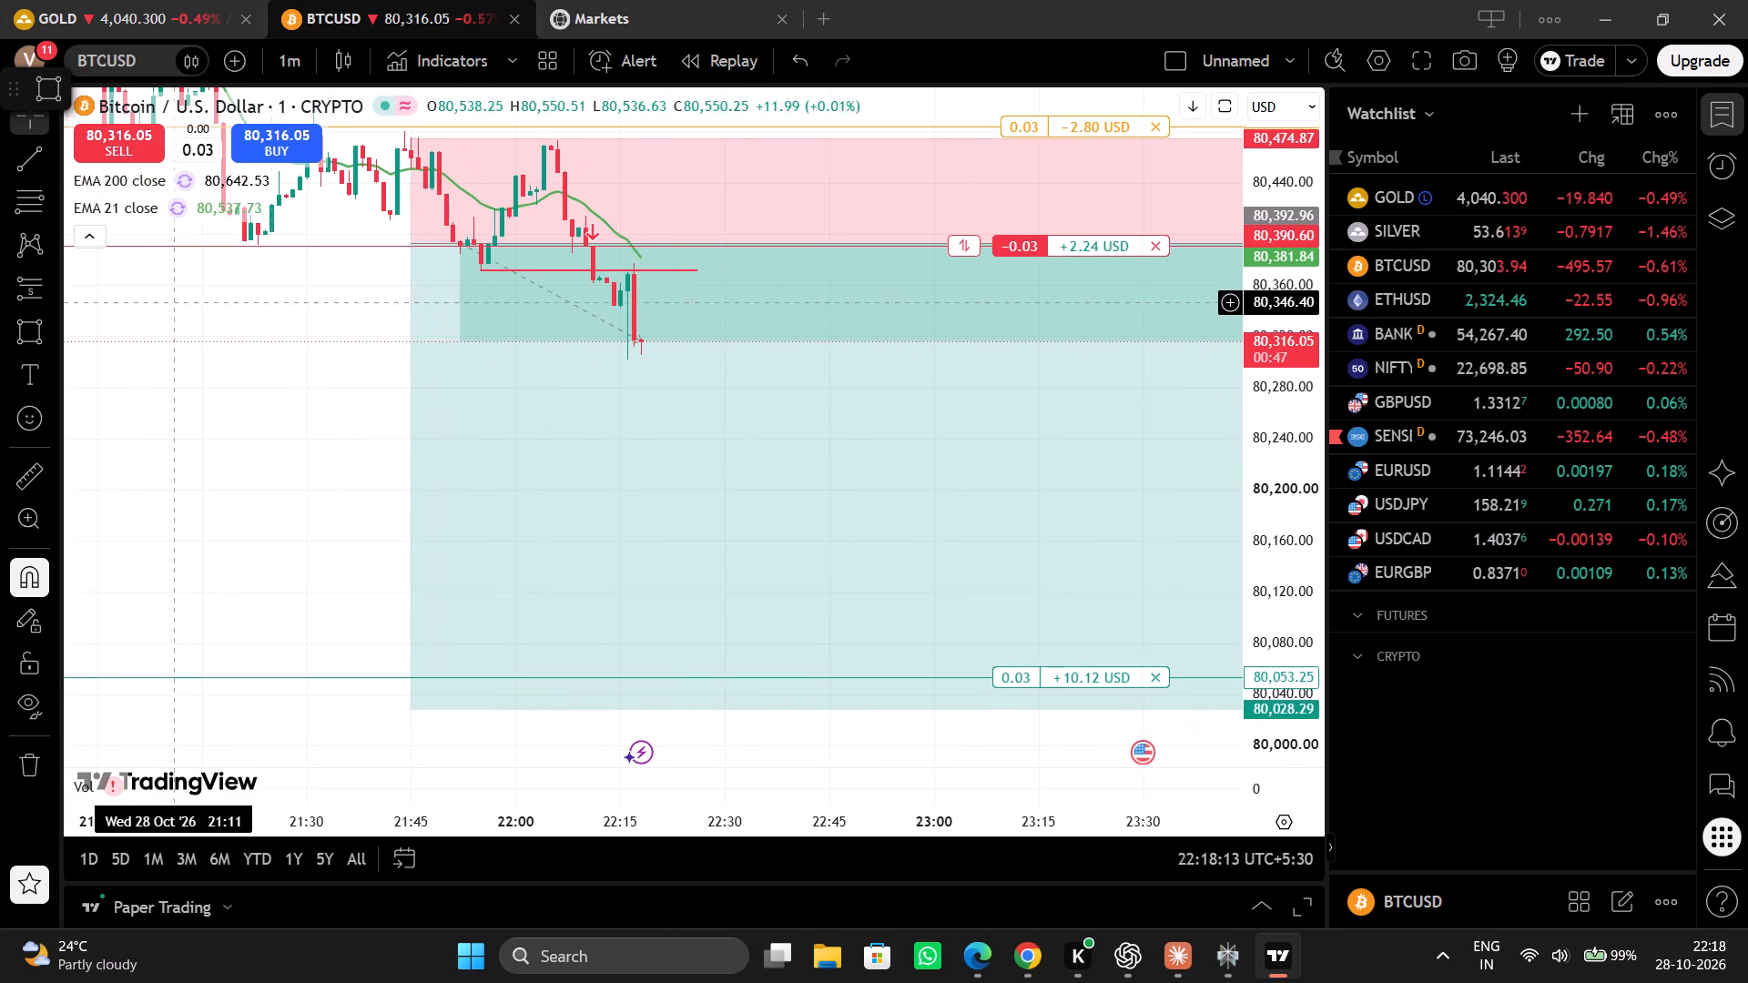
{"action": "left_click_drag", "start_coordinate": [709, 812], "coordinate": [859, 816]}
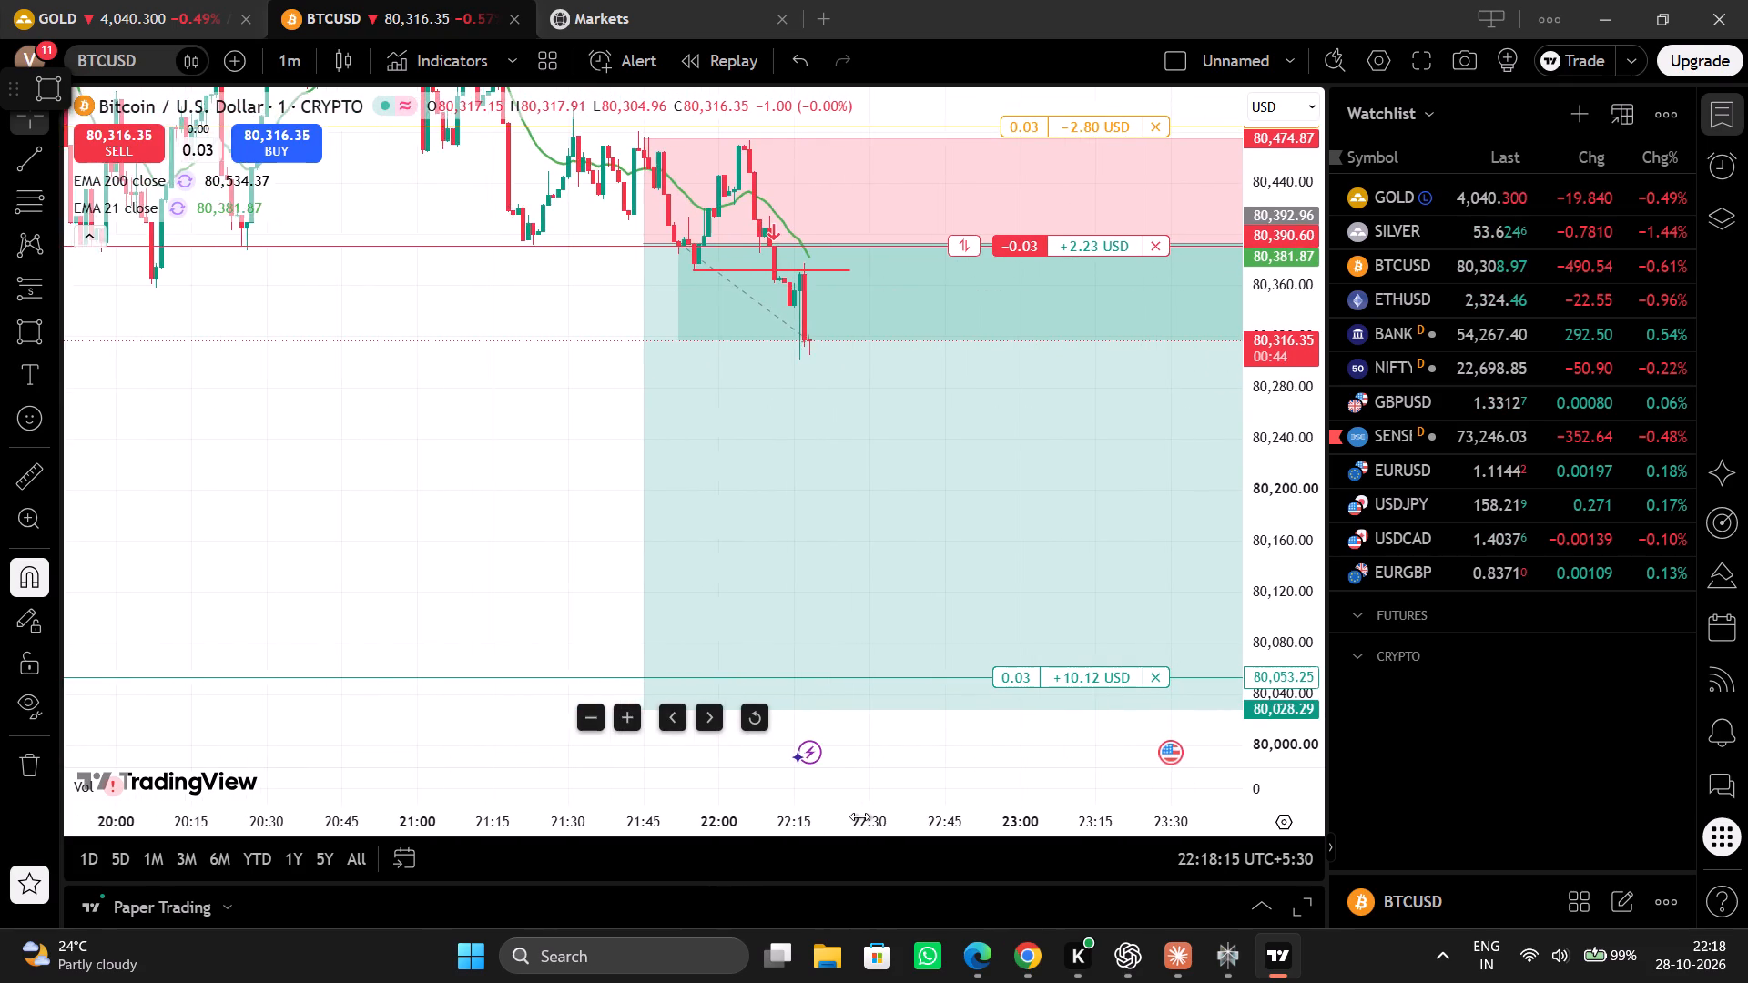
{"action": "left_click_drag", "start_coordinate": [859, 816], "coordinate": [897, 817]}
{"action": "left_click_drag", "start_coordinate": [537, 575], "coordinate": [437, 686]}
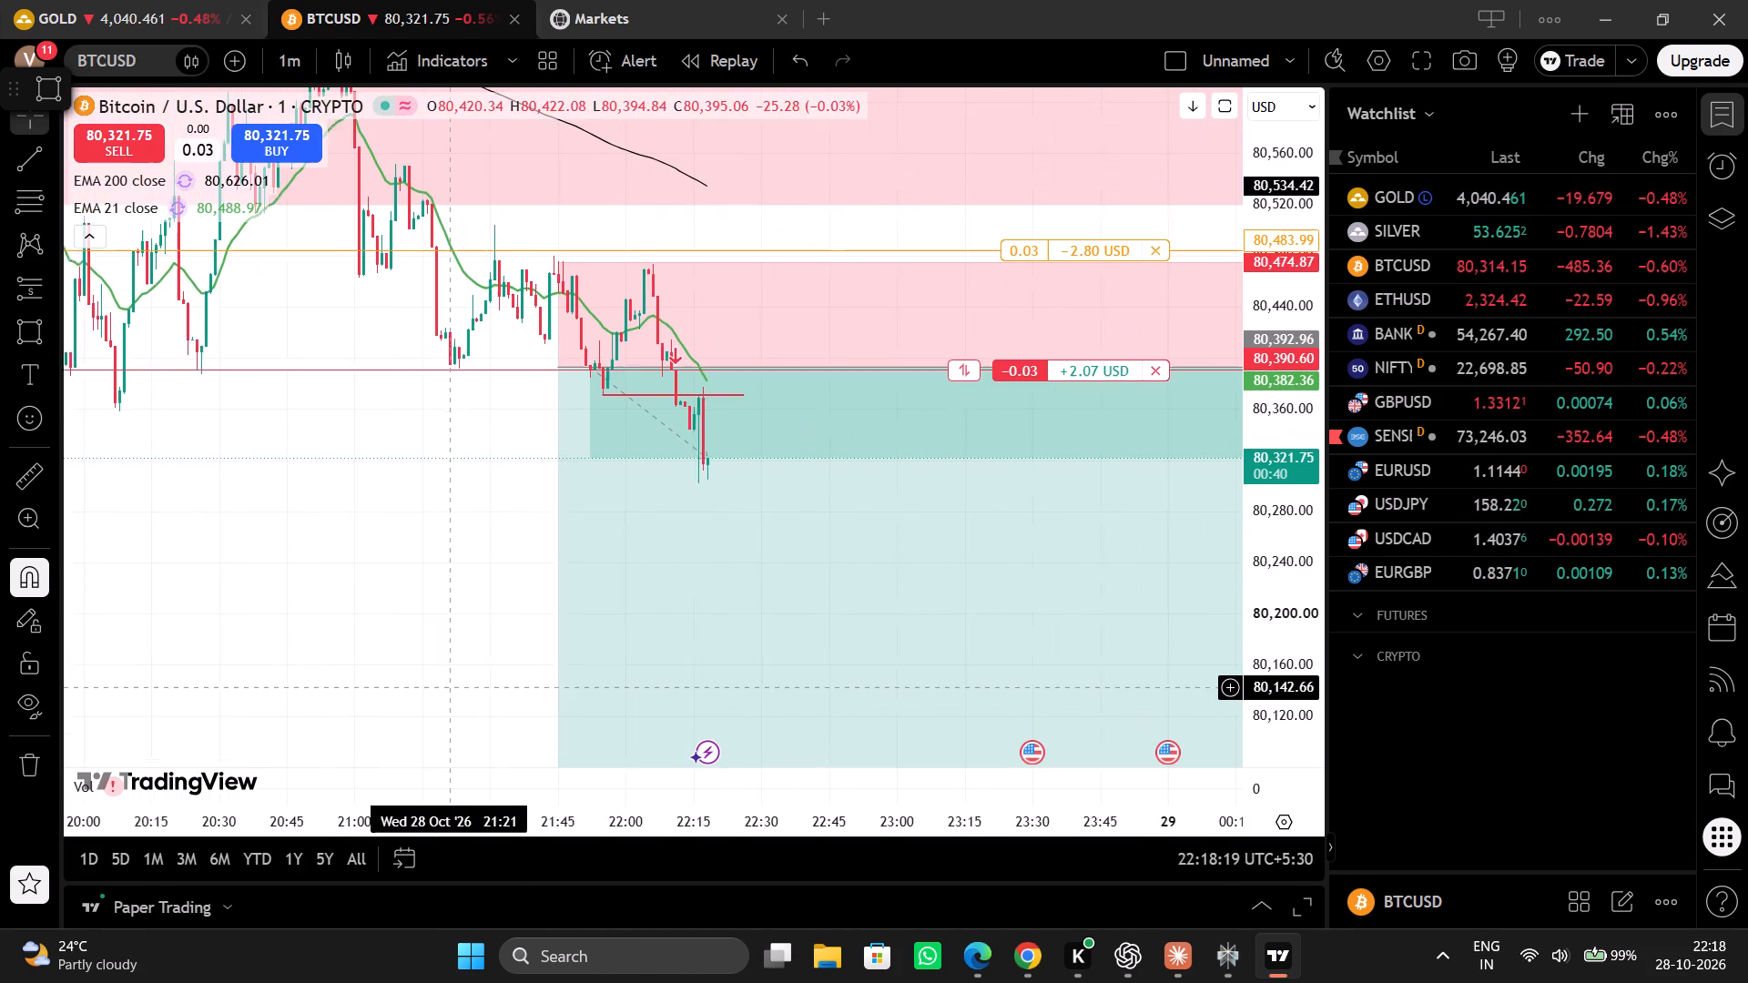
{"action": "left_click_drag", "start_coordinate": [437, 686], "coordinate": [435, 686]}
{"action": "left_click", "coordinate": [317, 0]}
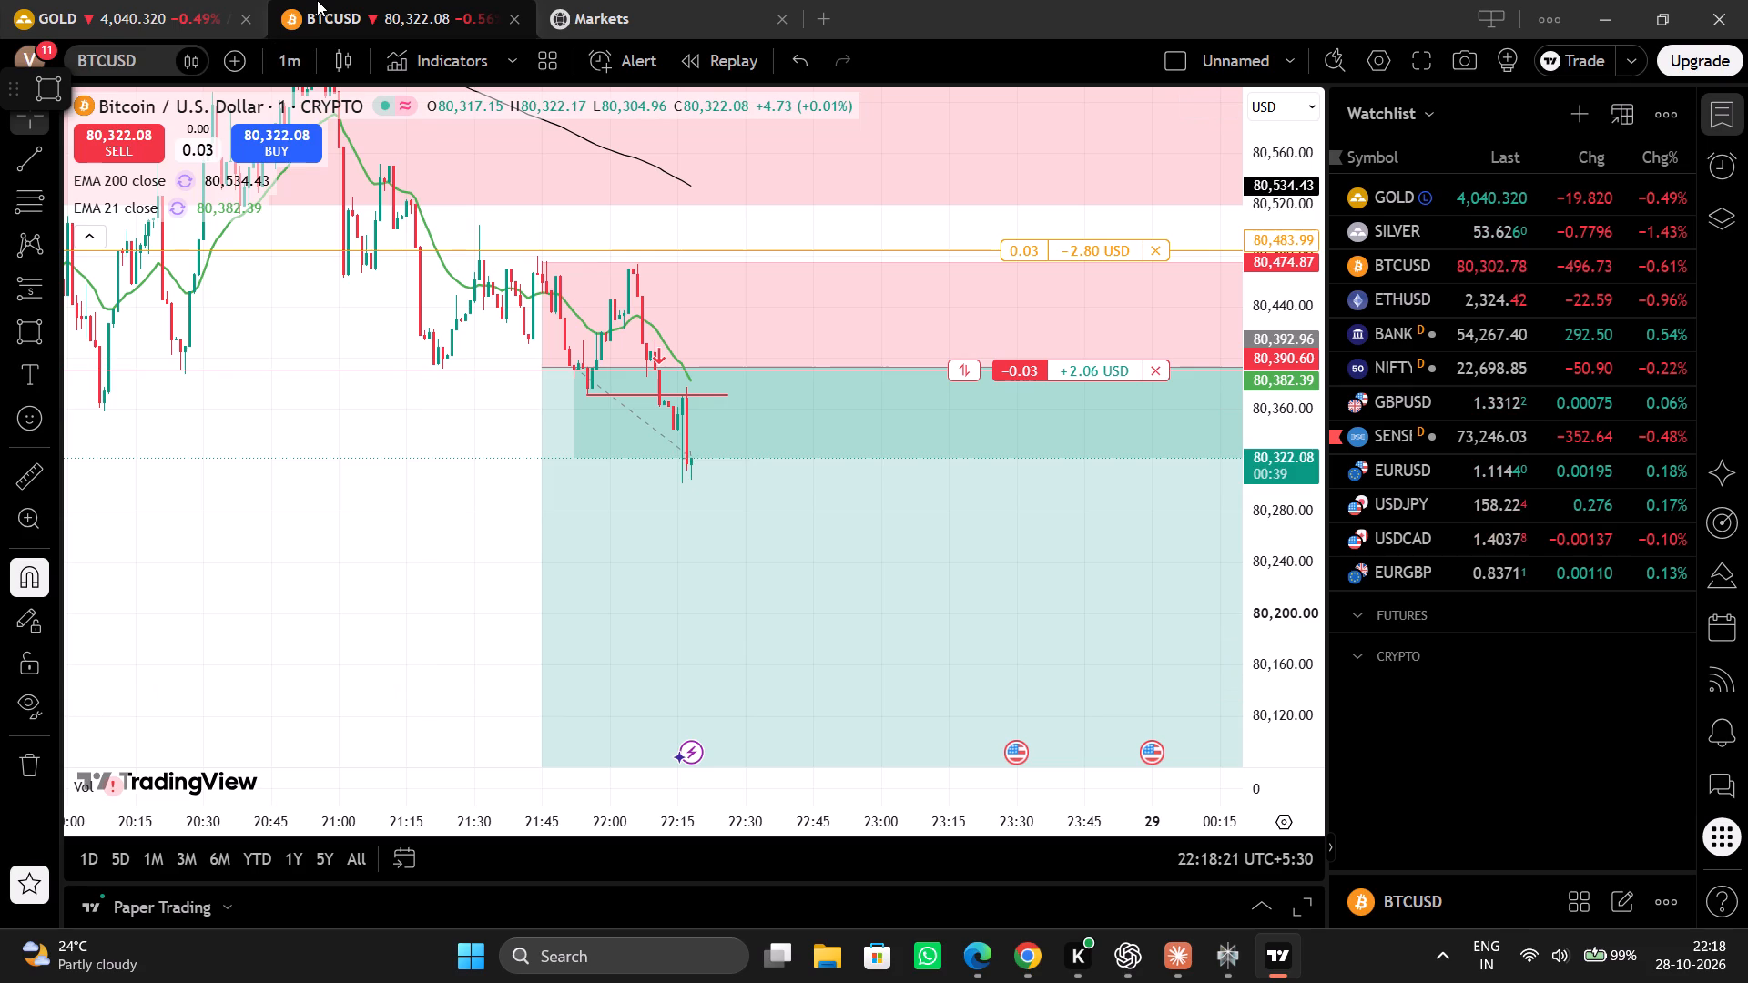
Return to the gold chart, open the full list of latest gold news to look over the headlines, and close it.
{"action": "left_click", "coordinate": [86, 1]}
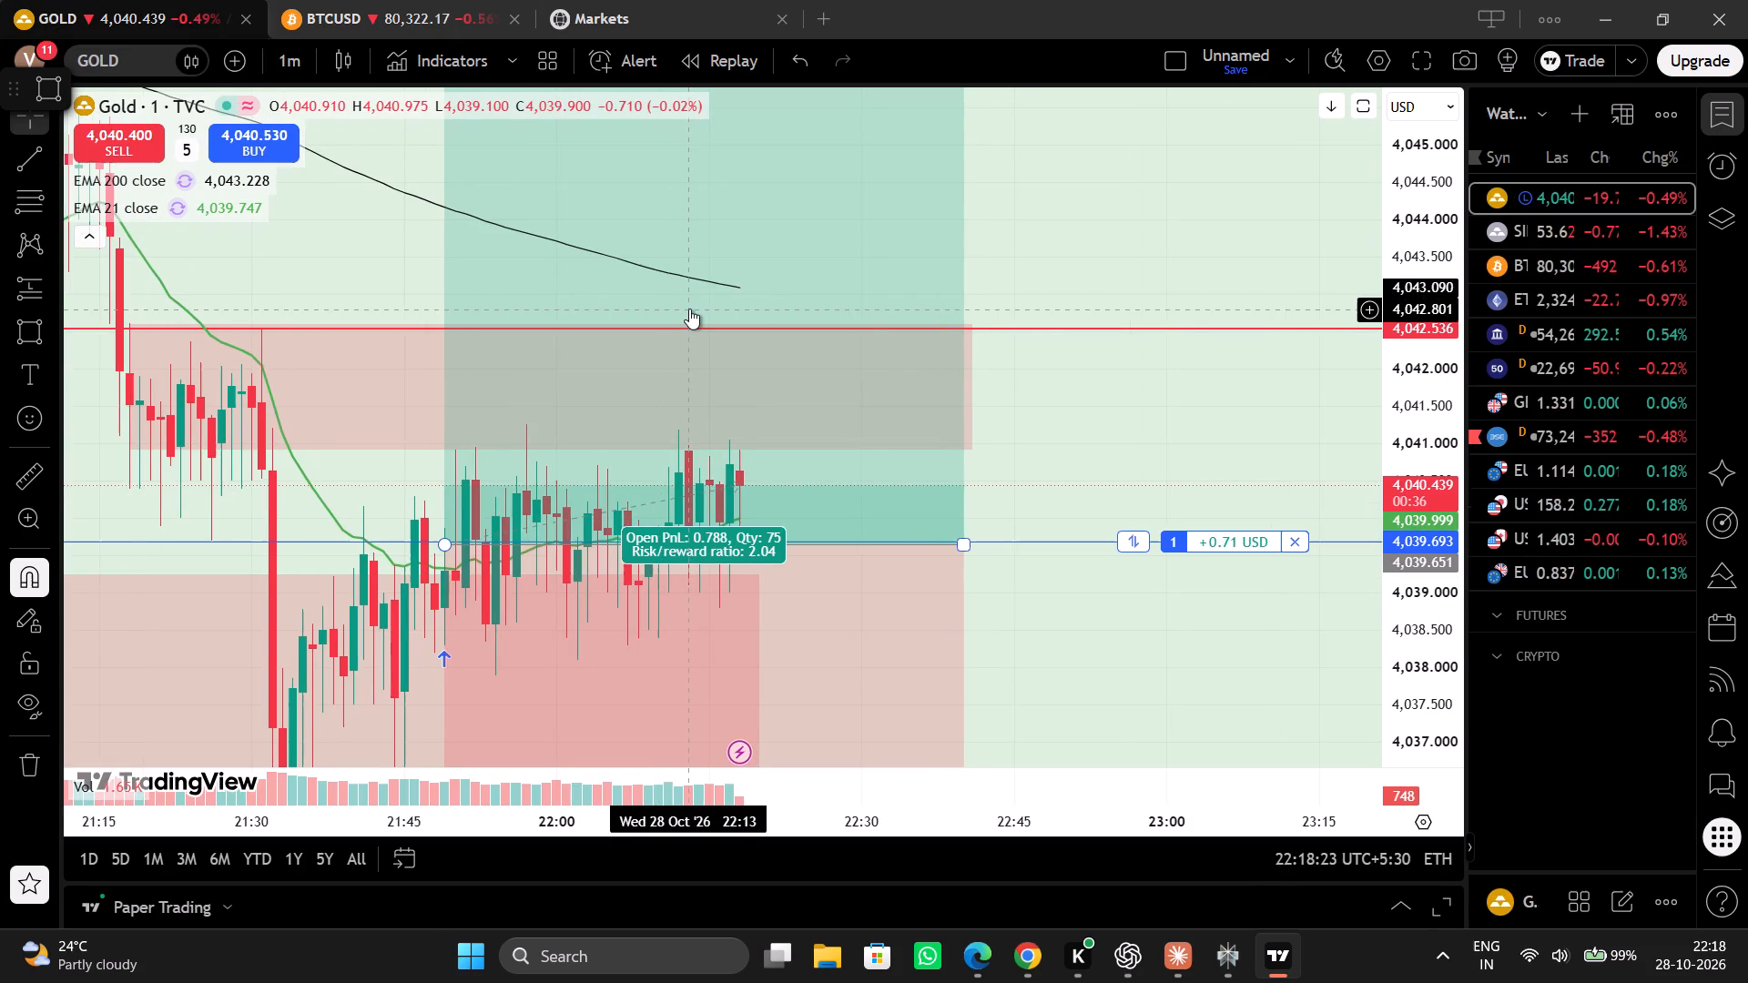
{"action": "left_click_drag", "start_coordinate": [1172, 443], "coordinate": [1205, 363]}
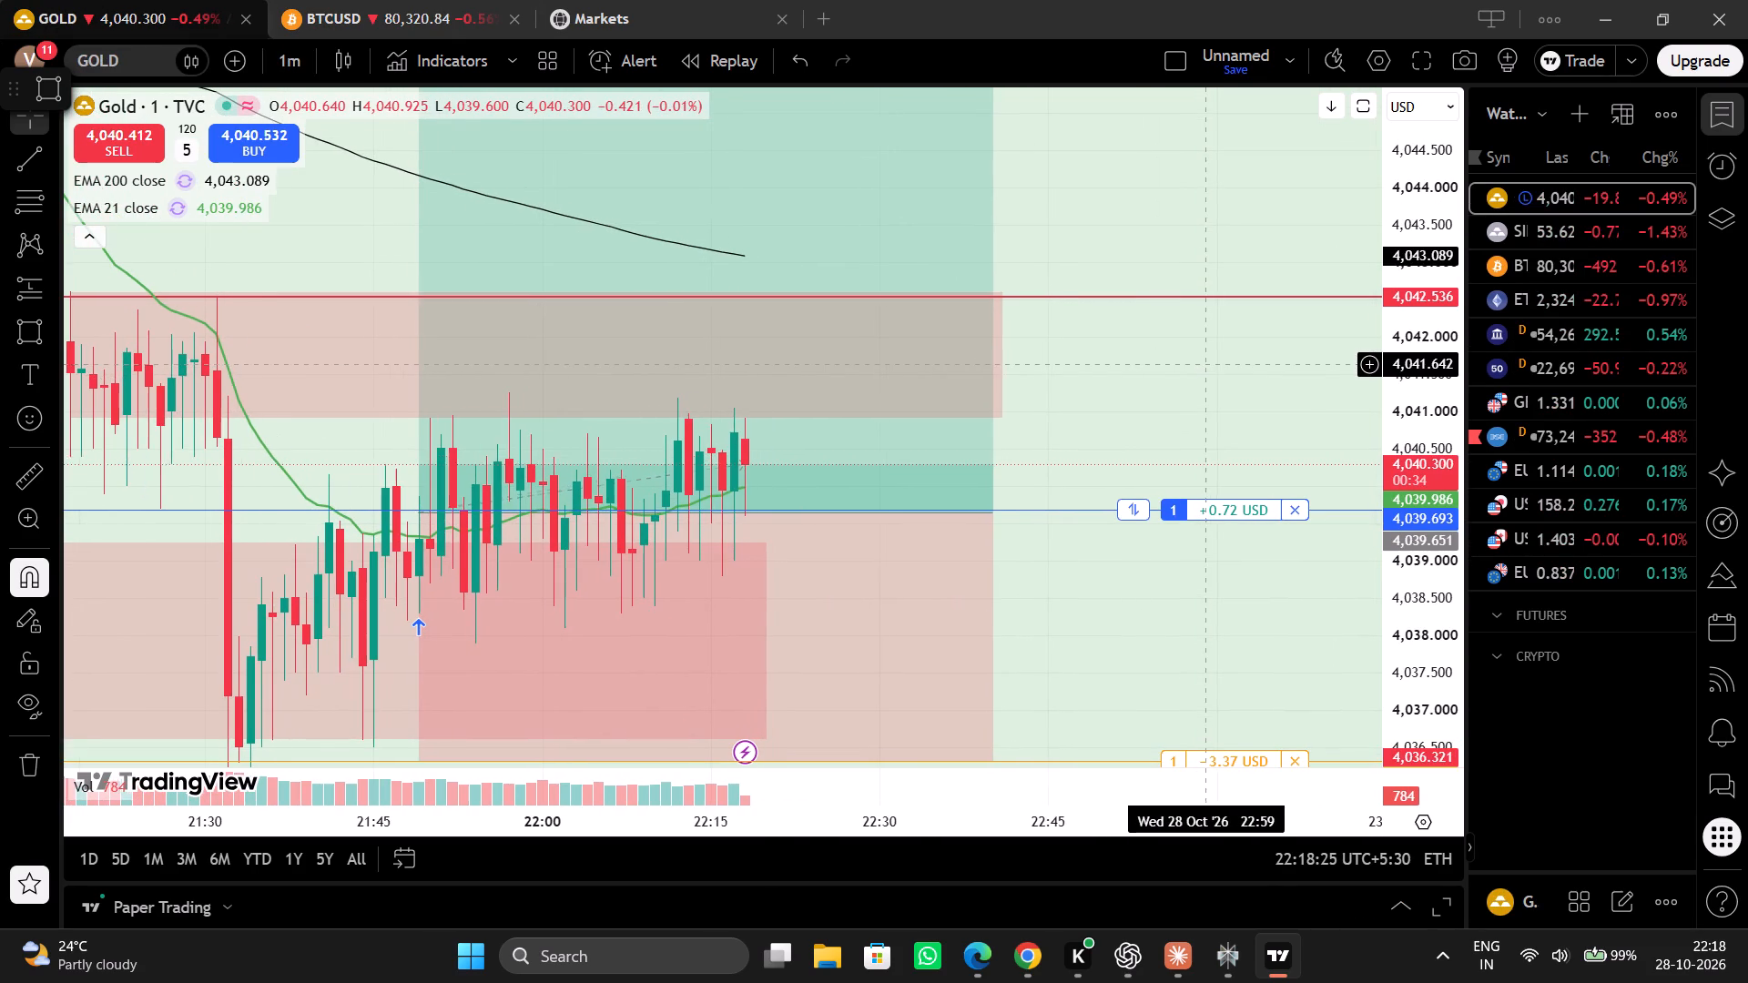
{"action": "left_click_drag", "start_coordinate": [1137, 421], "coordinate": [1211, 275]}
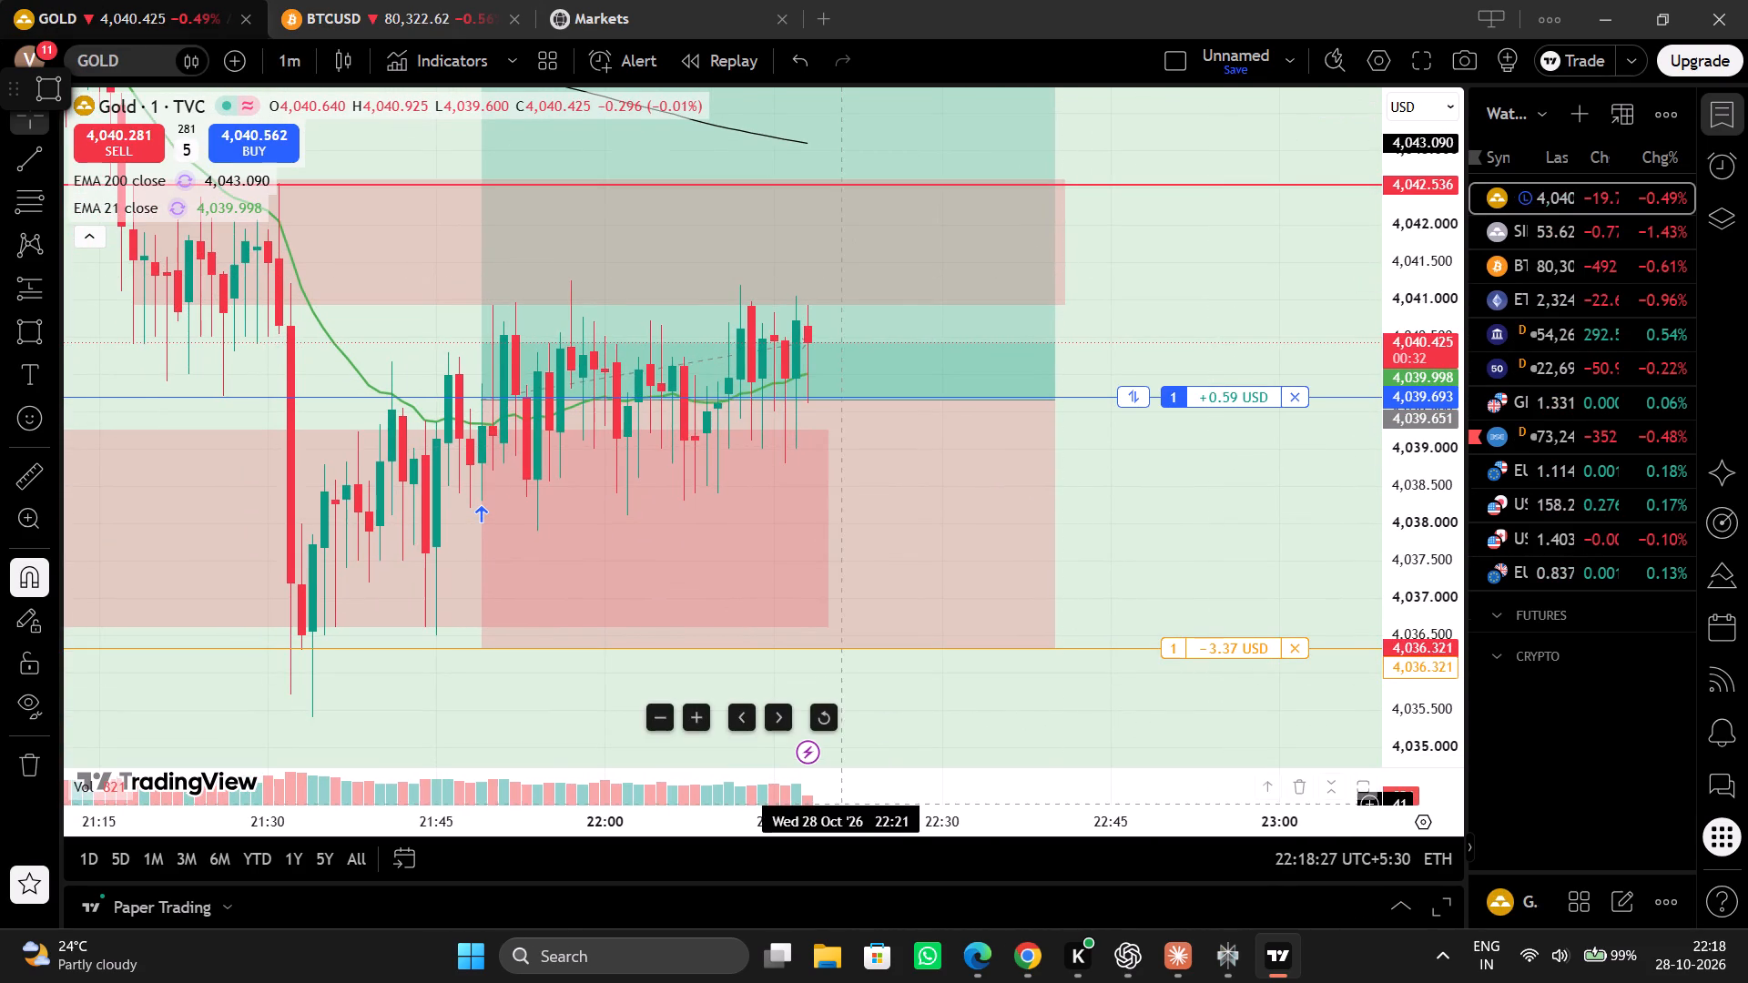
{"action": "left_click", "coordinate": [801, 750]}
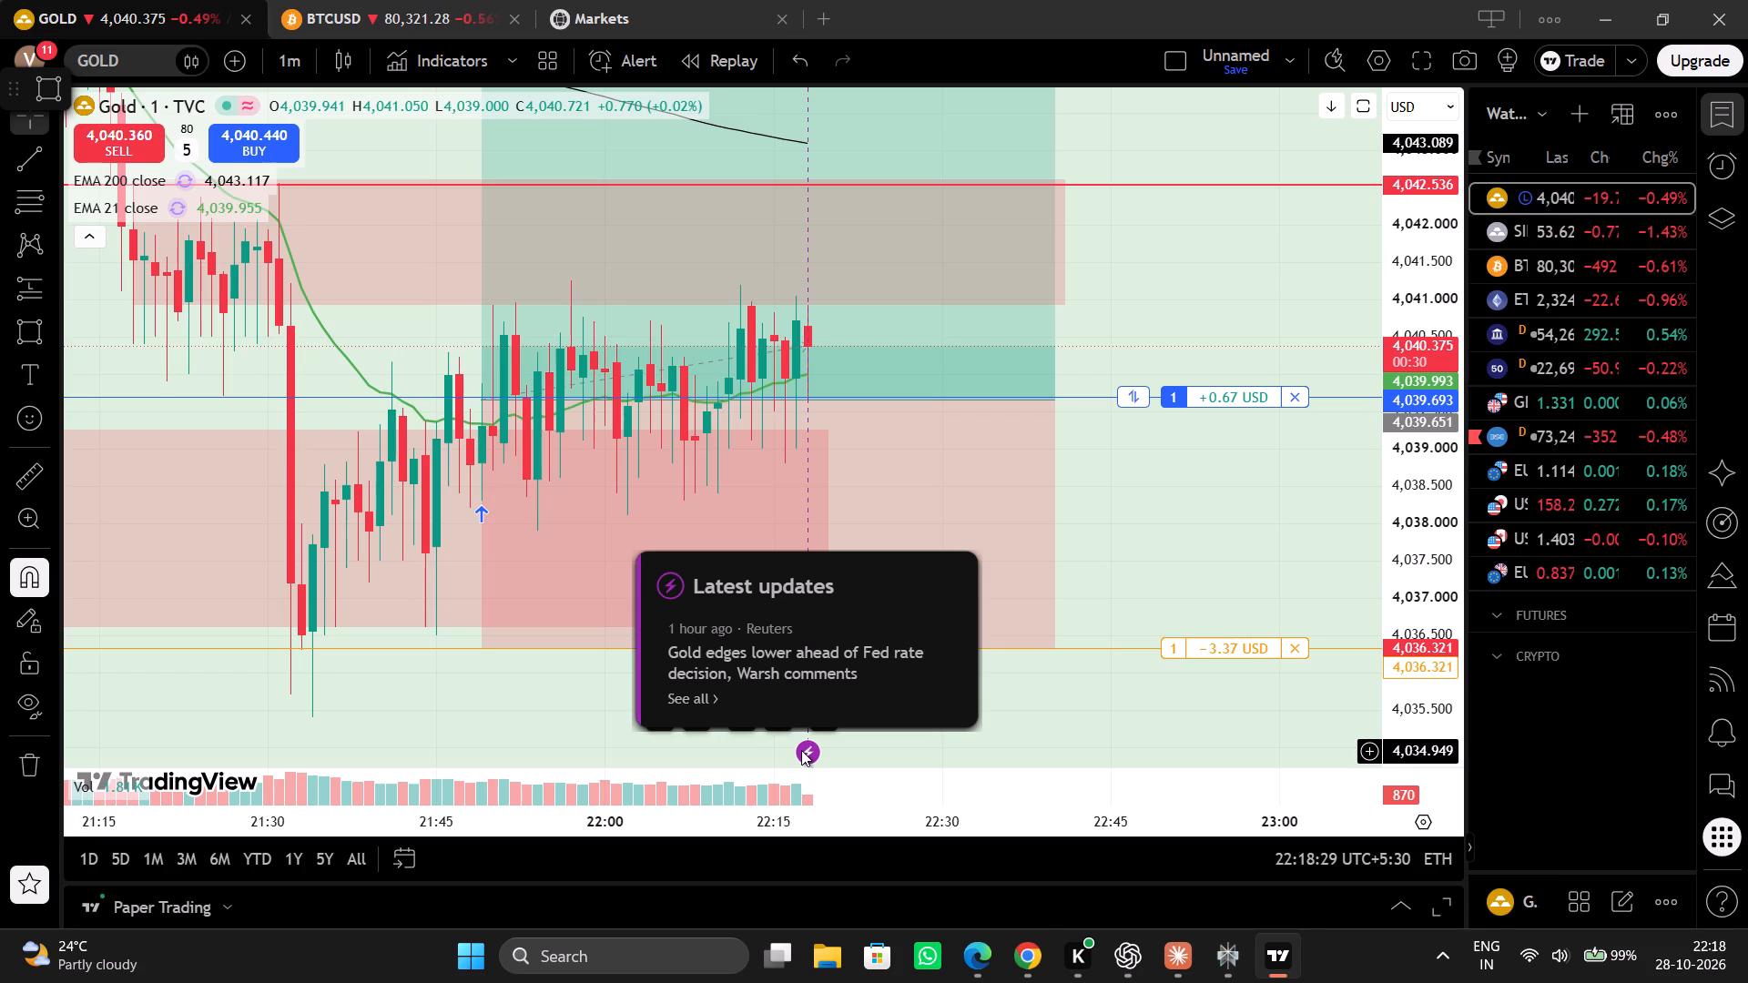
{"action": "scroll", "coordinate": [797, 652], "scroll_direction": "down", "scroll_amount": 1}
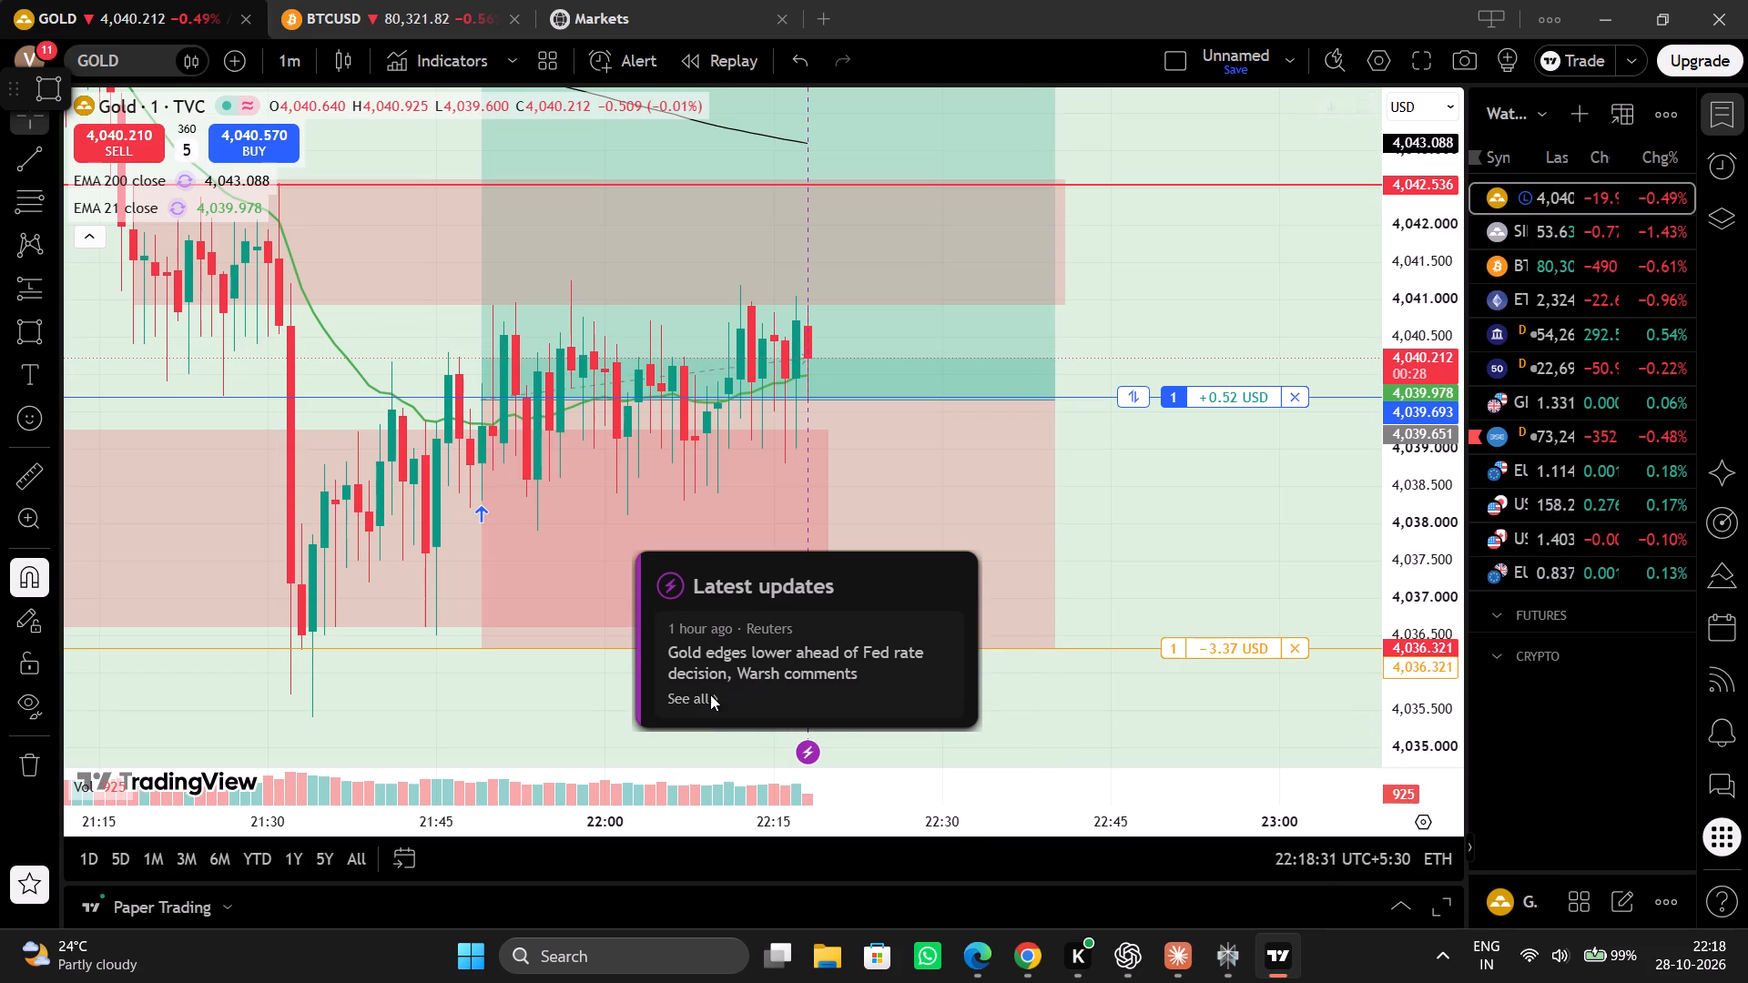
{"action": "left_click", "coordinate": [704, 694]}
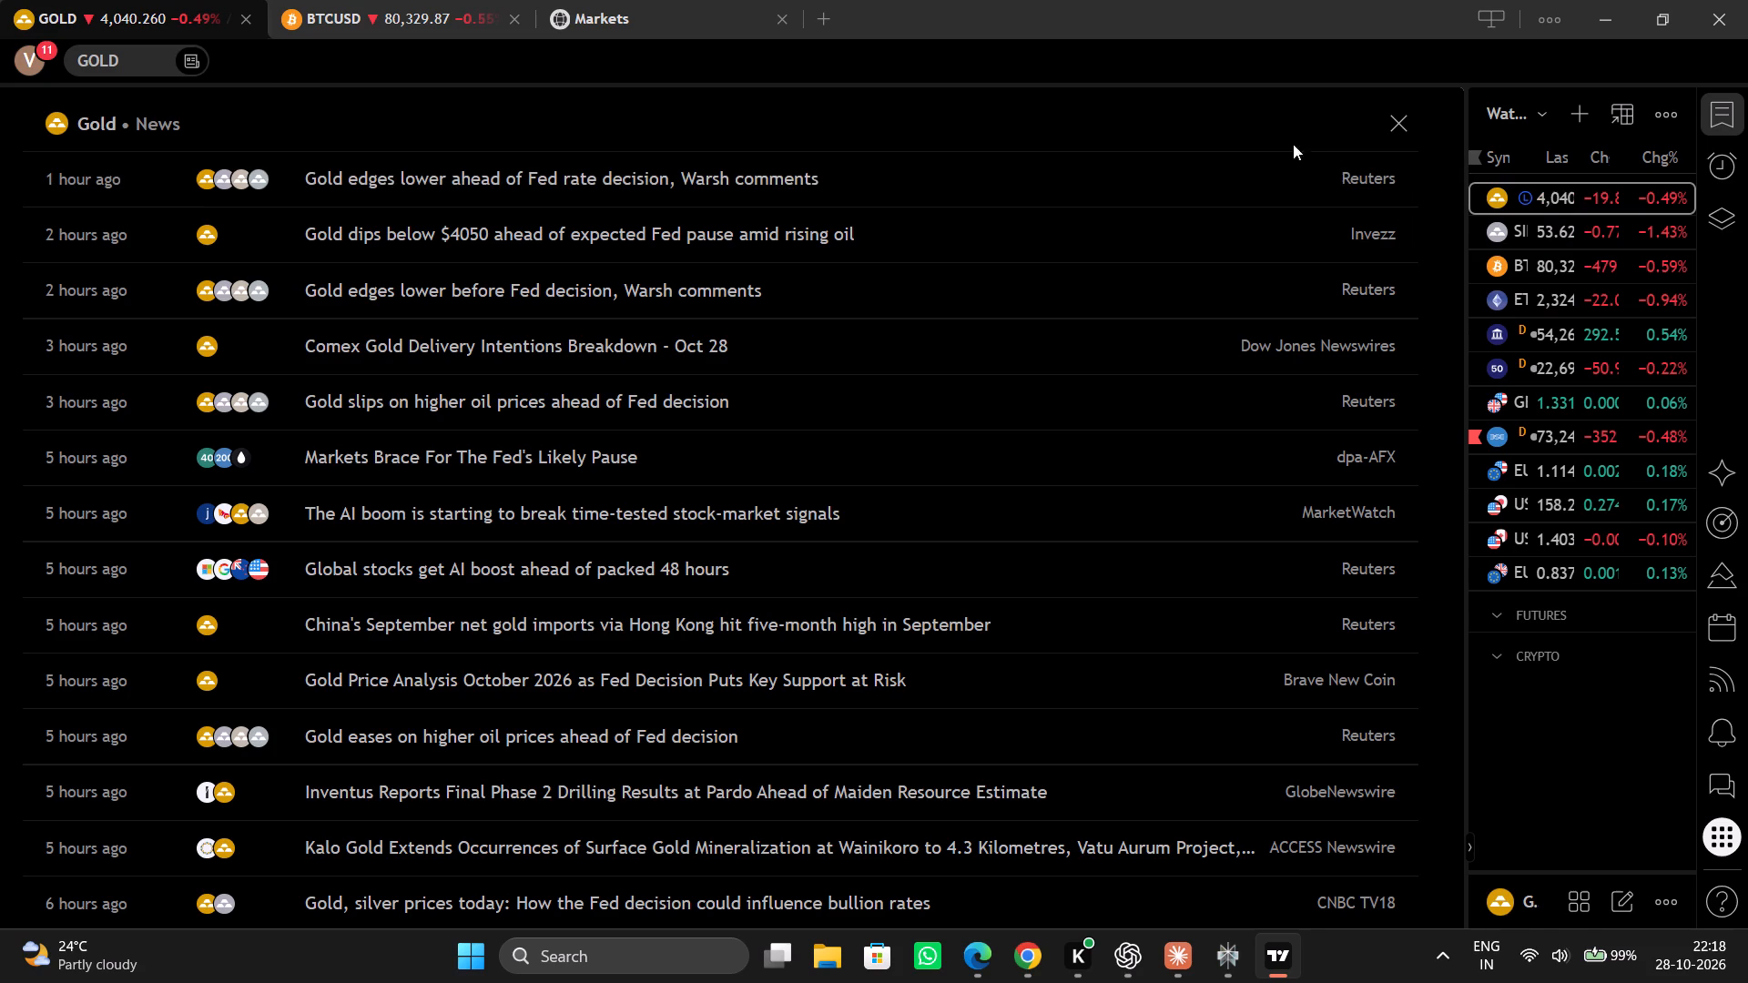
{"action": "left_click", "coordinate": [1397, 127]}
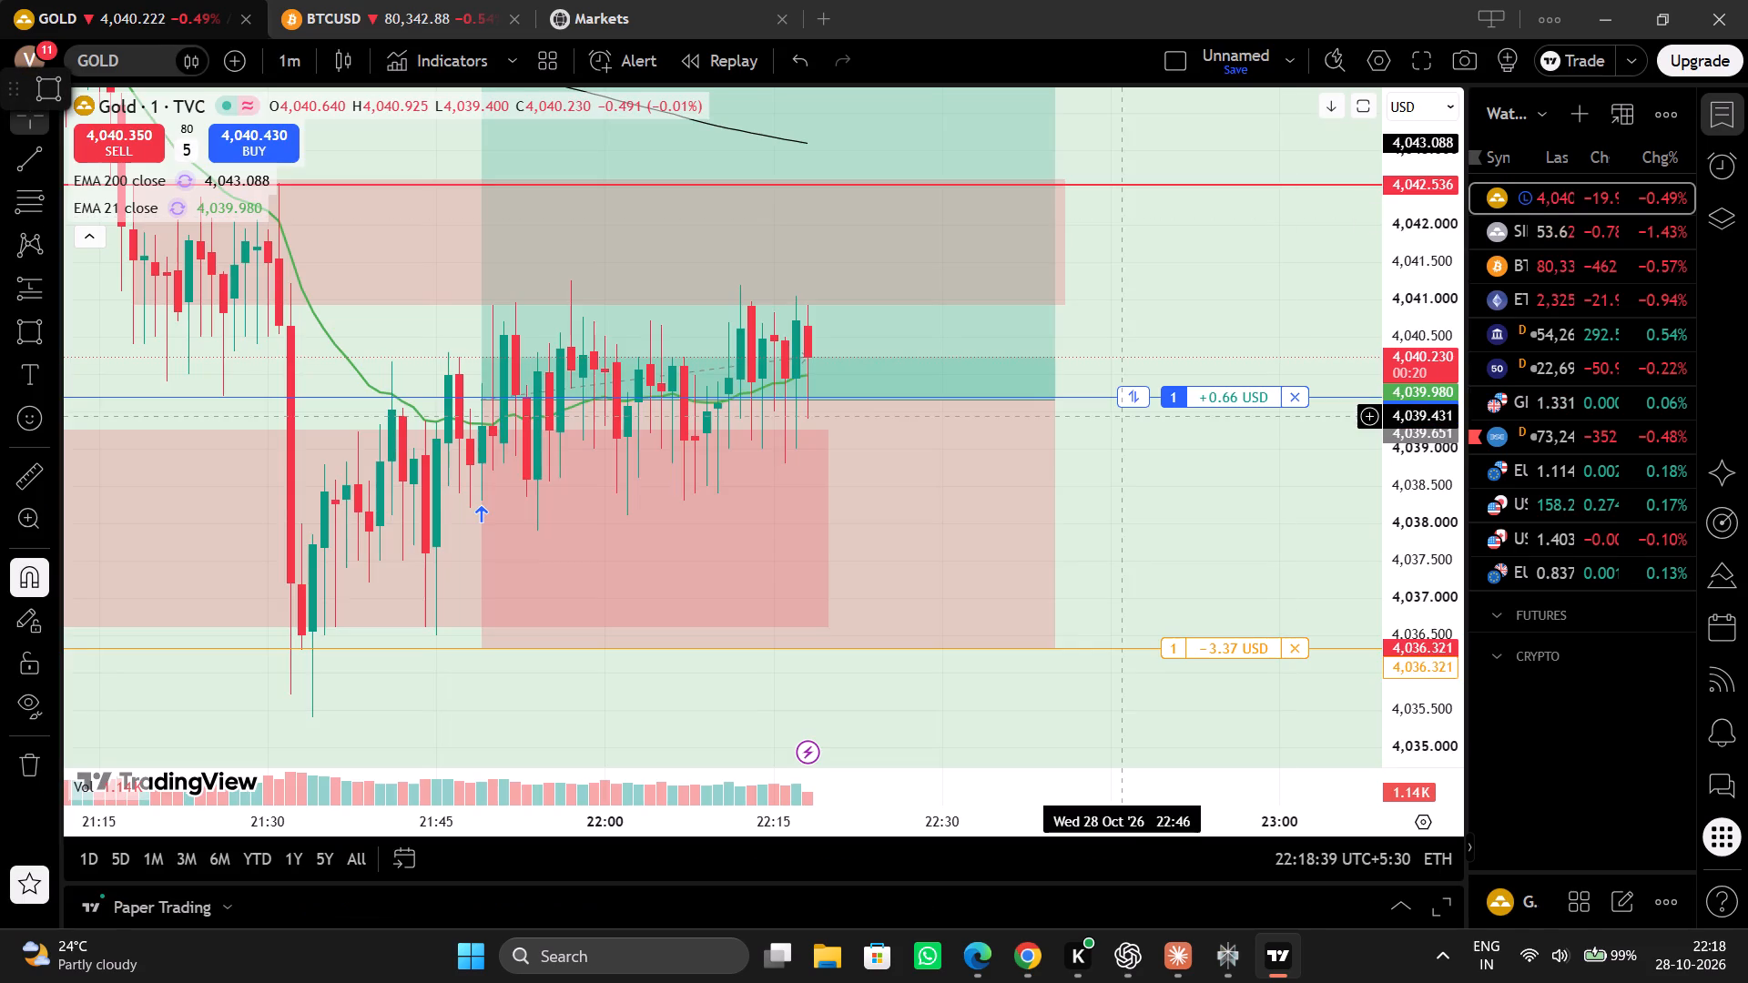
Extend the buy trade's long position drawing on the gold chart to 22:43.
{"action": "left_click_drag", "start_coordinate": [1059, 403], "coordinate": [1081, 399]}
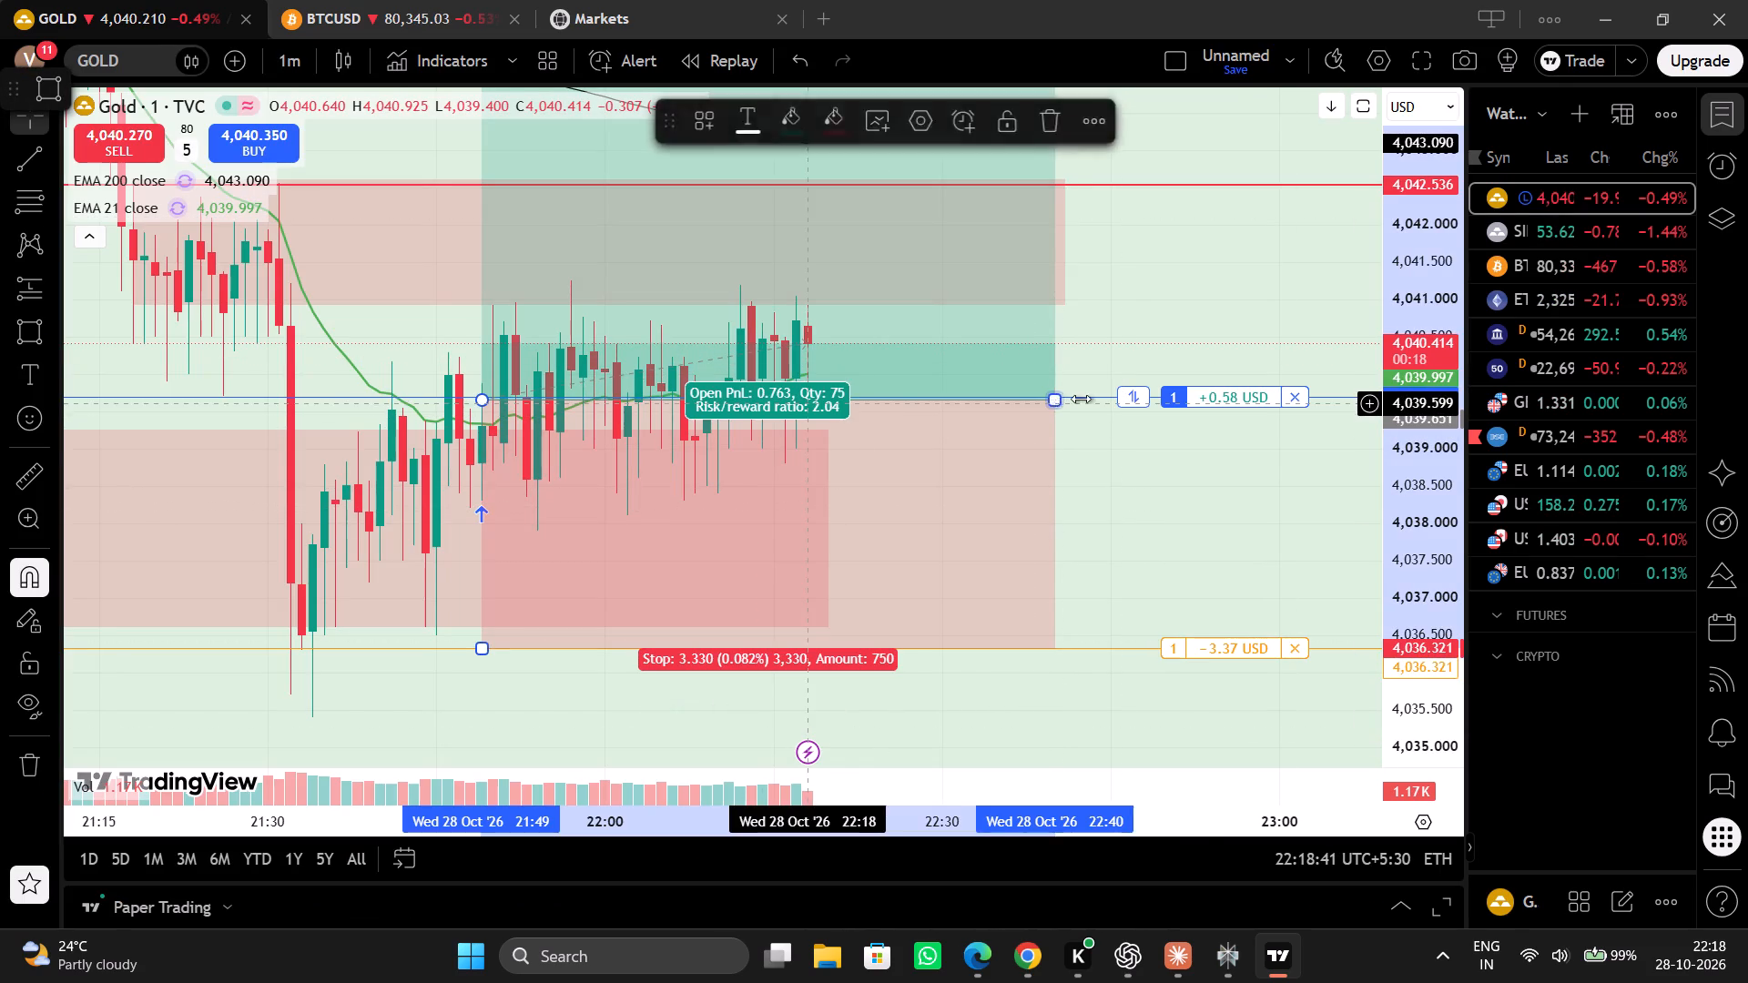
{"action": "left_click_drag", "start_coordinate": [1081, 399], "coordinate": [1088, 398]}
Switch the gold chart to the 5-minute interval and fit the buy trade's entry, target and stop in view.
{"action": "left_click", "coordinate": [287, 56]}
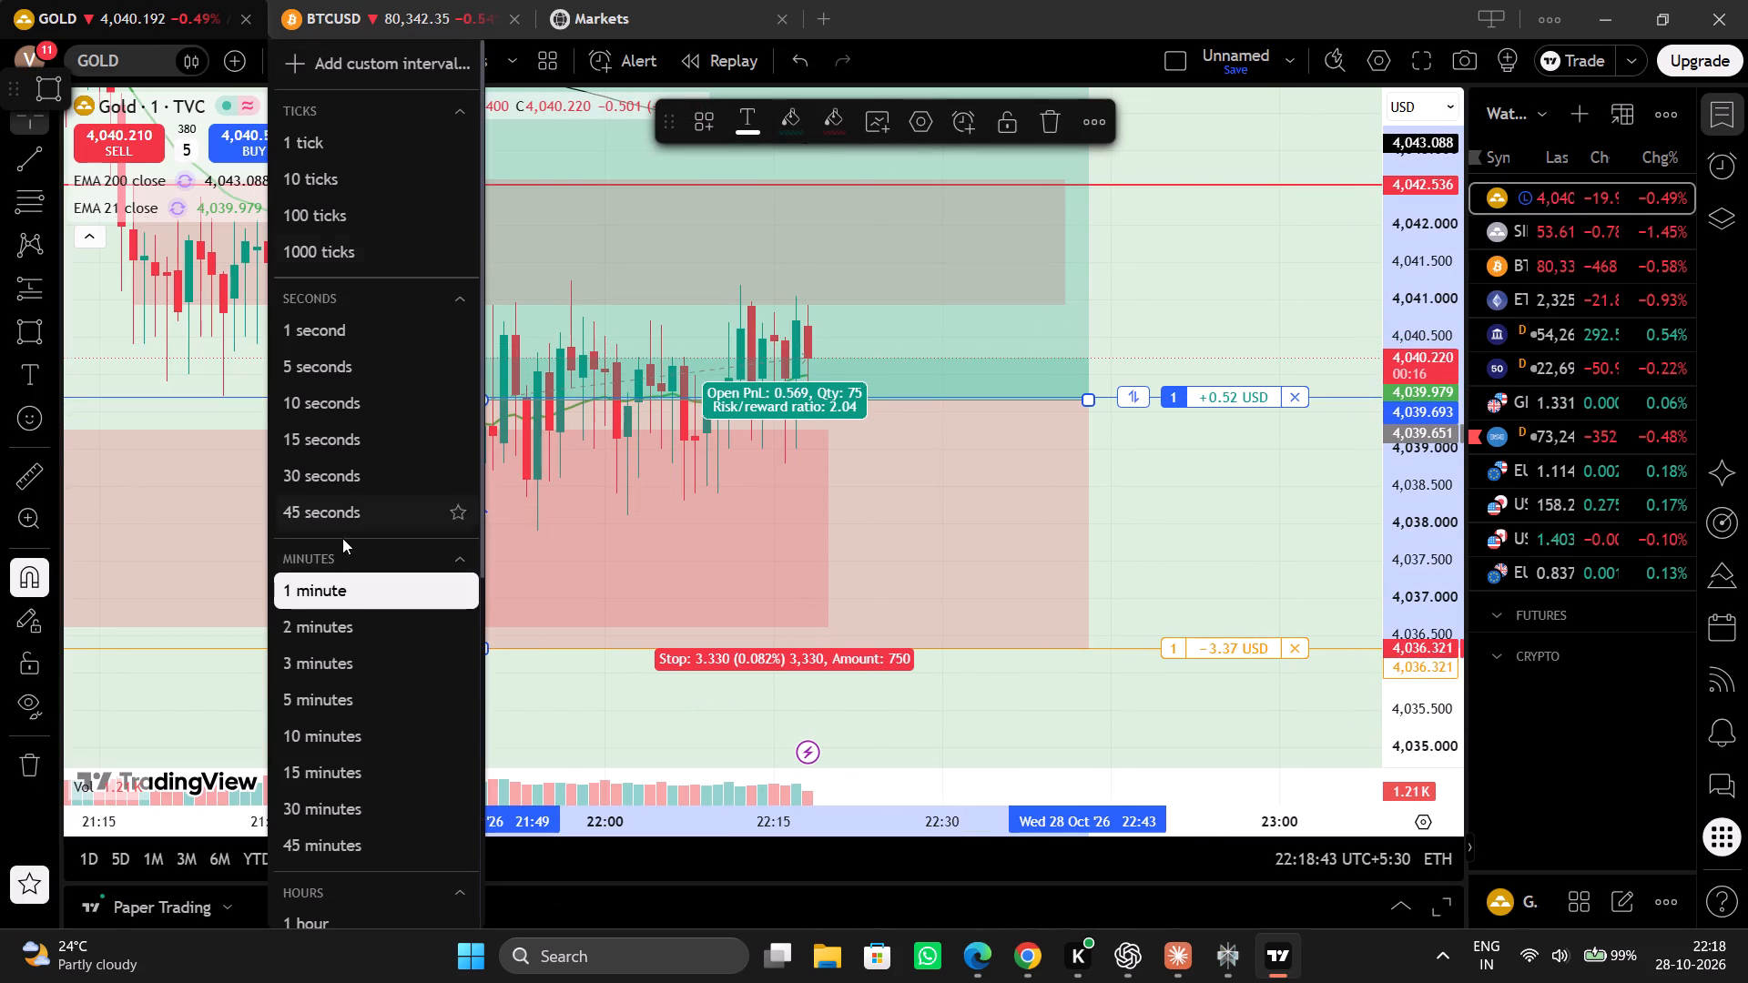
{"action": "left_click", "coordinate": [371, 704]}
{"action": "left_click", "coordinate": [988, 532]}
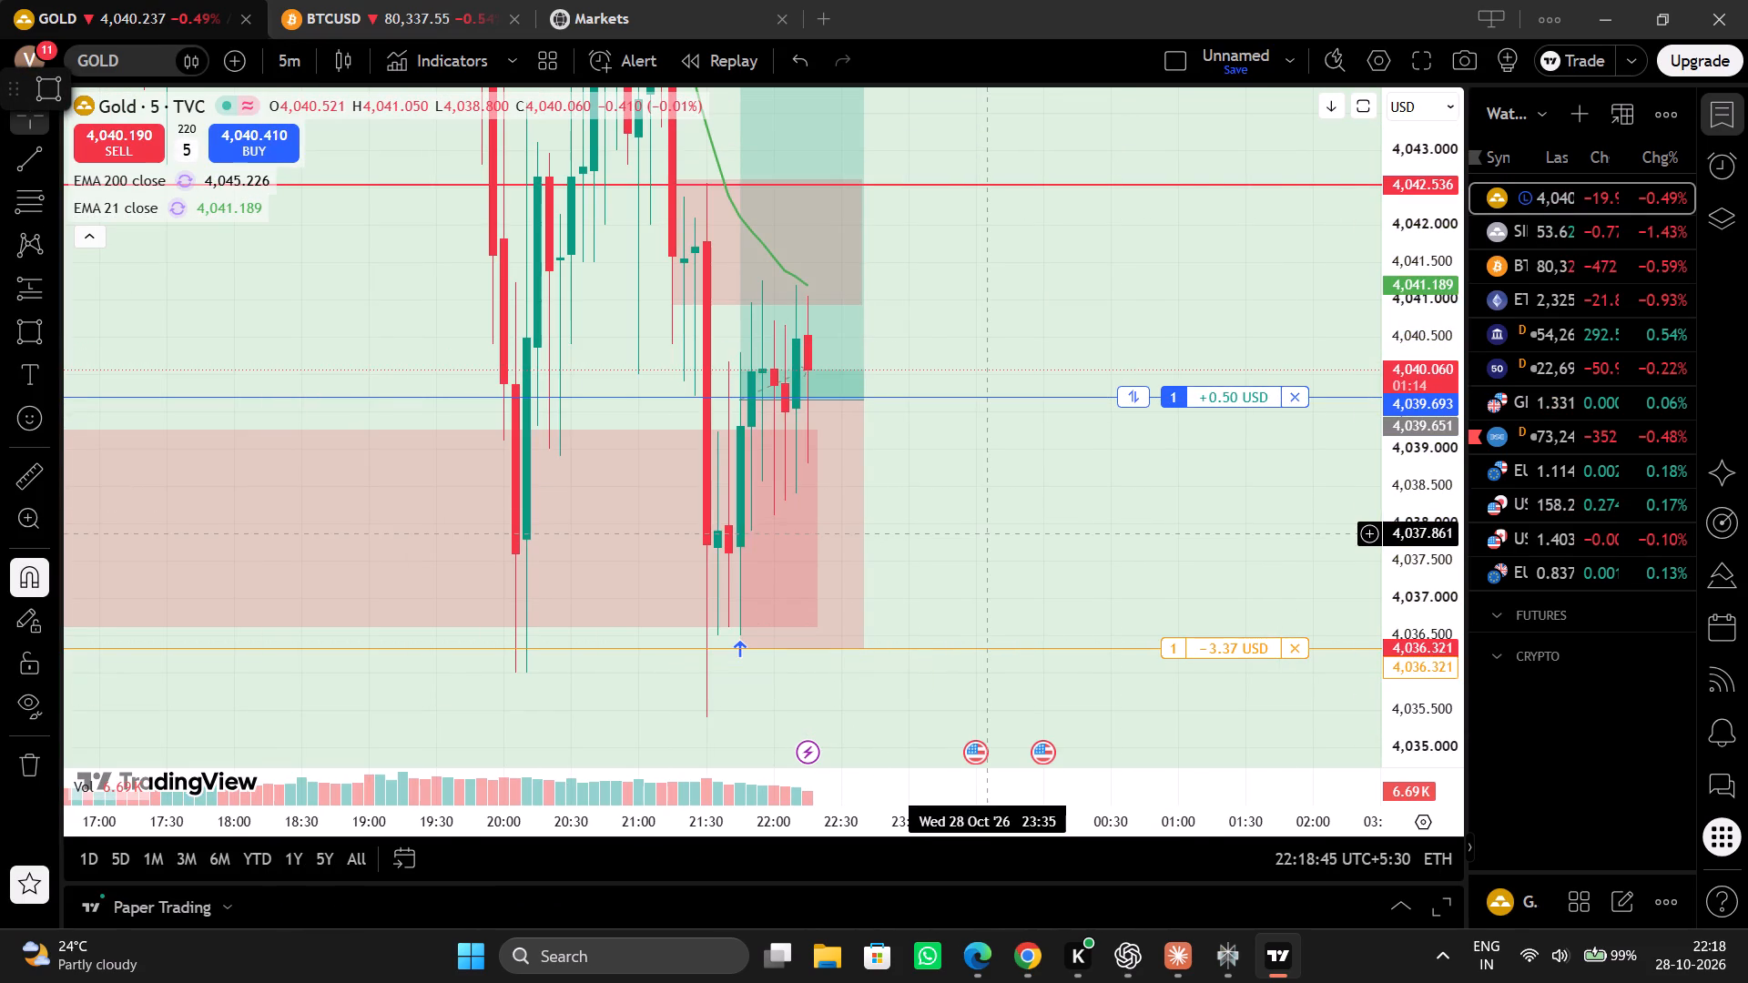
{"action": "left_click_drag", "start_coordinate": [1390, 282], "coordinate": [1369, 481]}
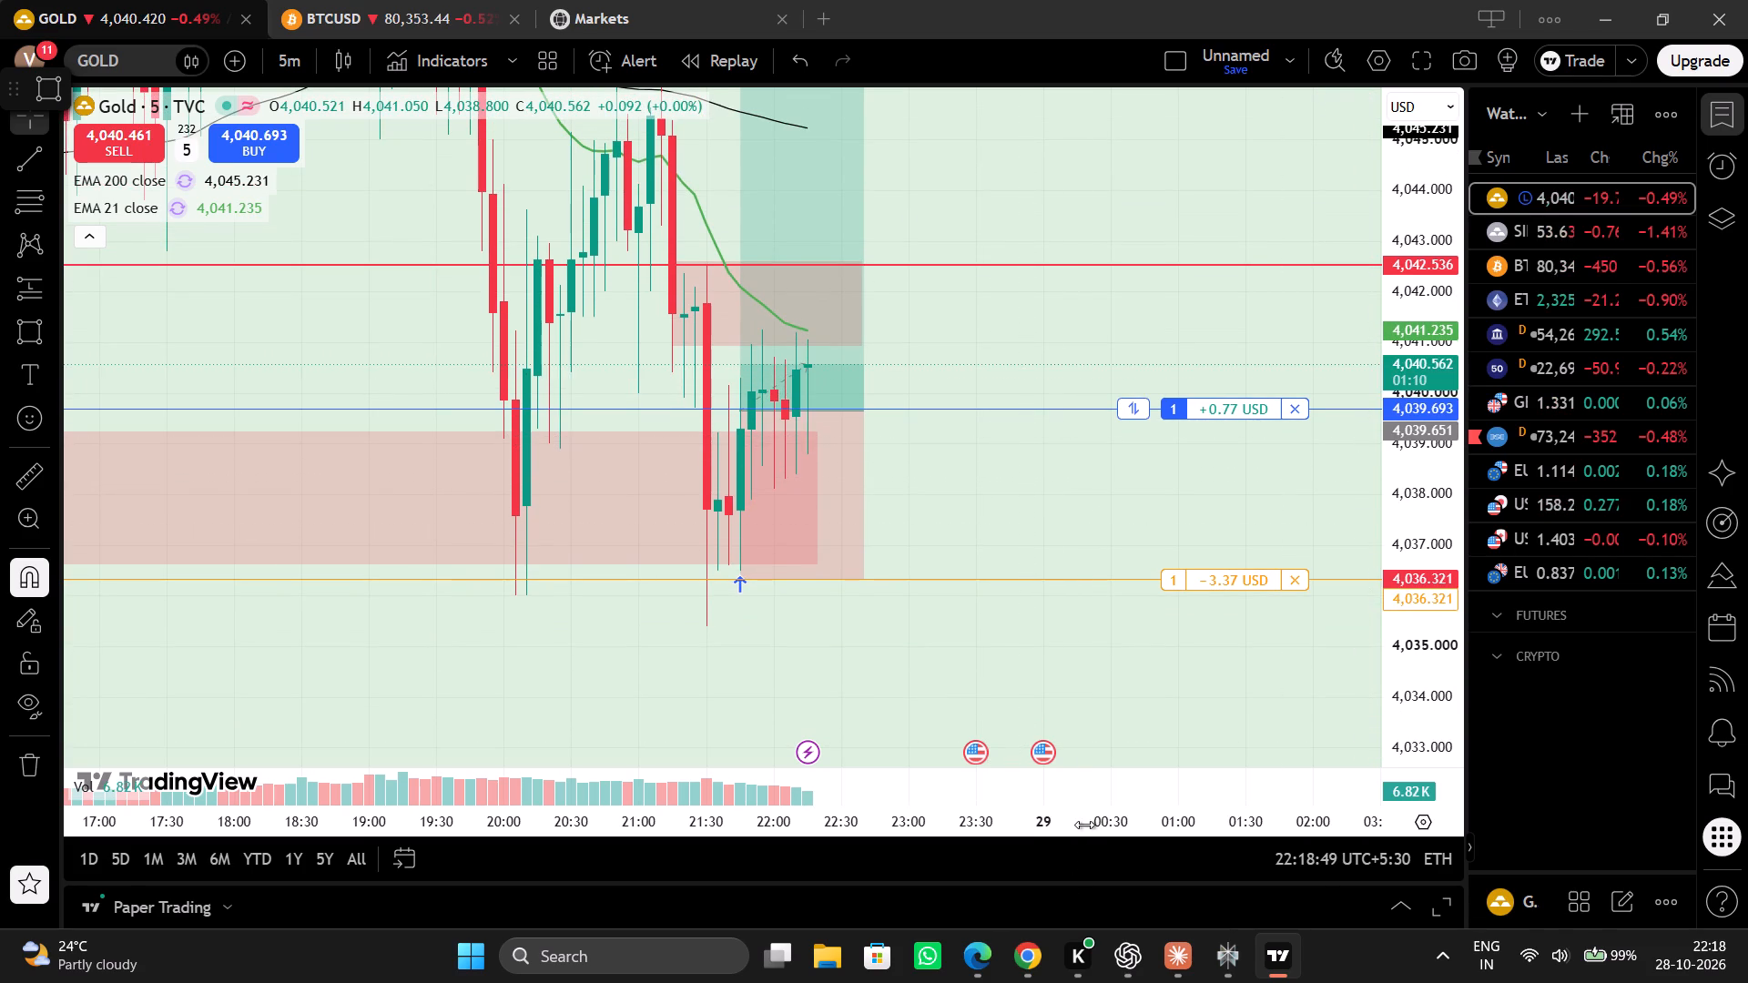
{"action": "left_click_drag", "start_coordinate": [1084, 825], "coordinate": [1038, 831]}
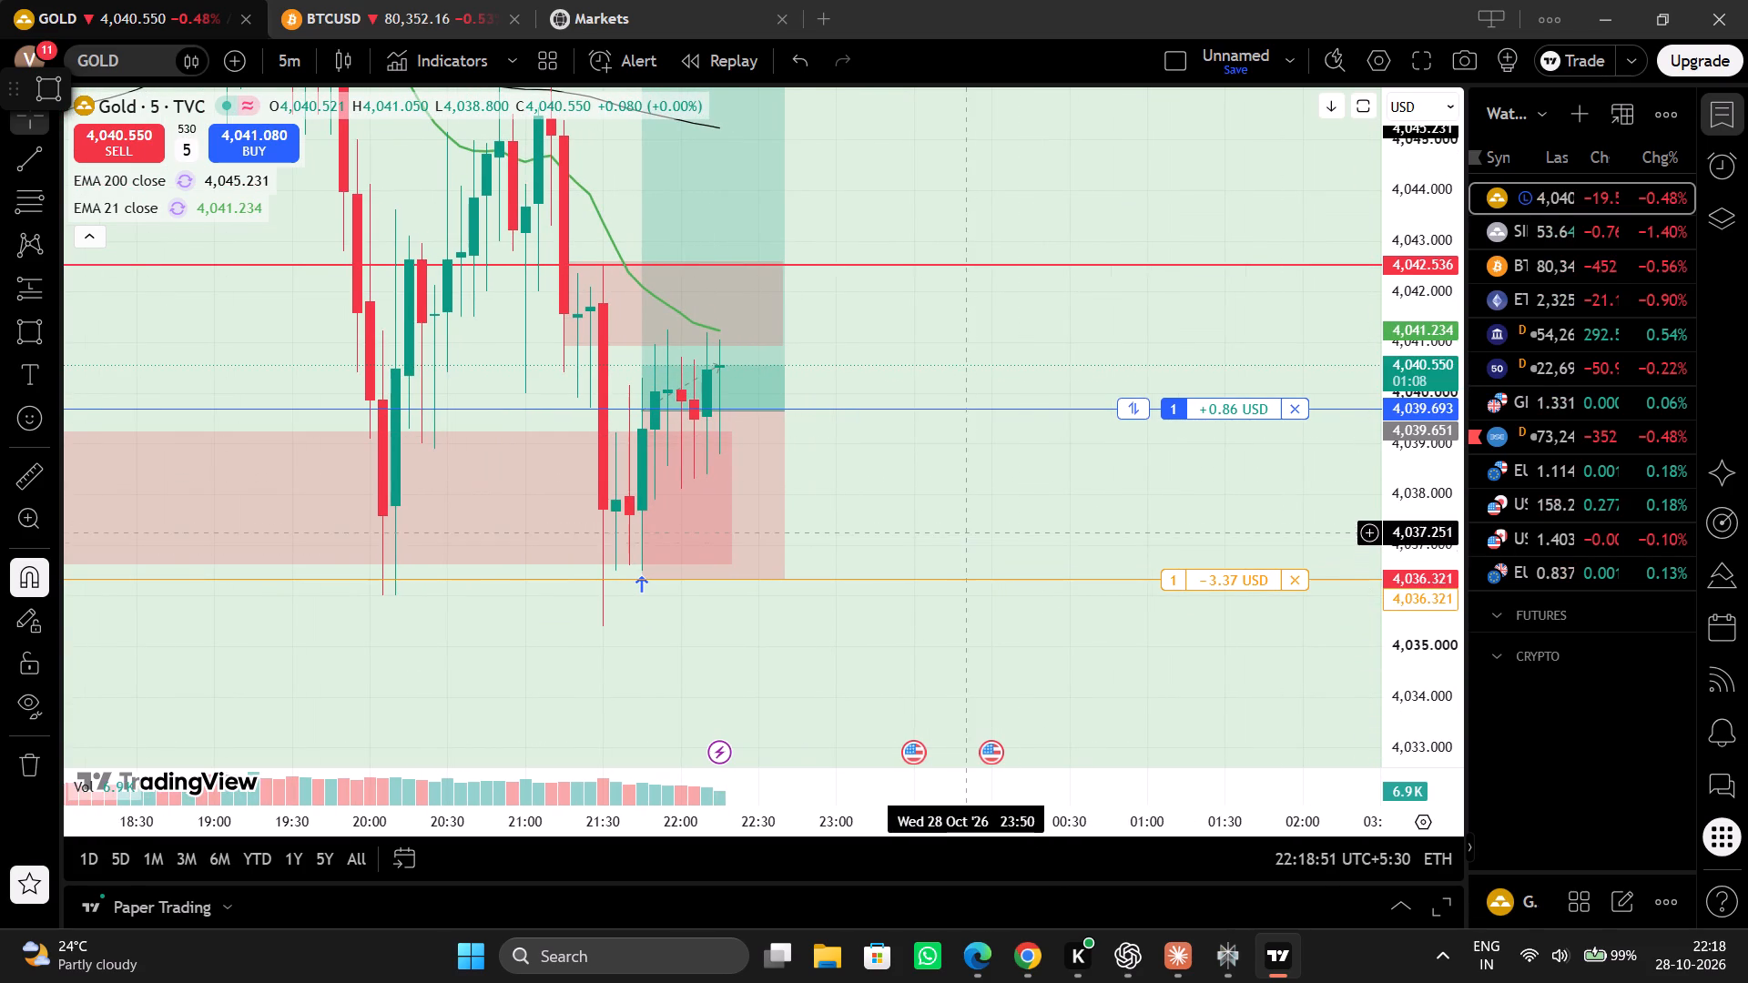
{"action": "left_click_drag", "start_coordinate": [966, 532], "coordinate": [1064, 639]}
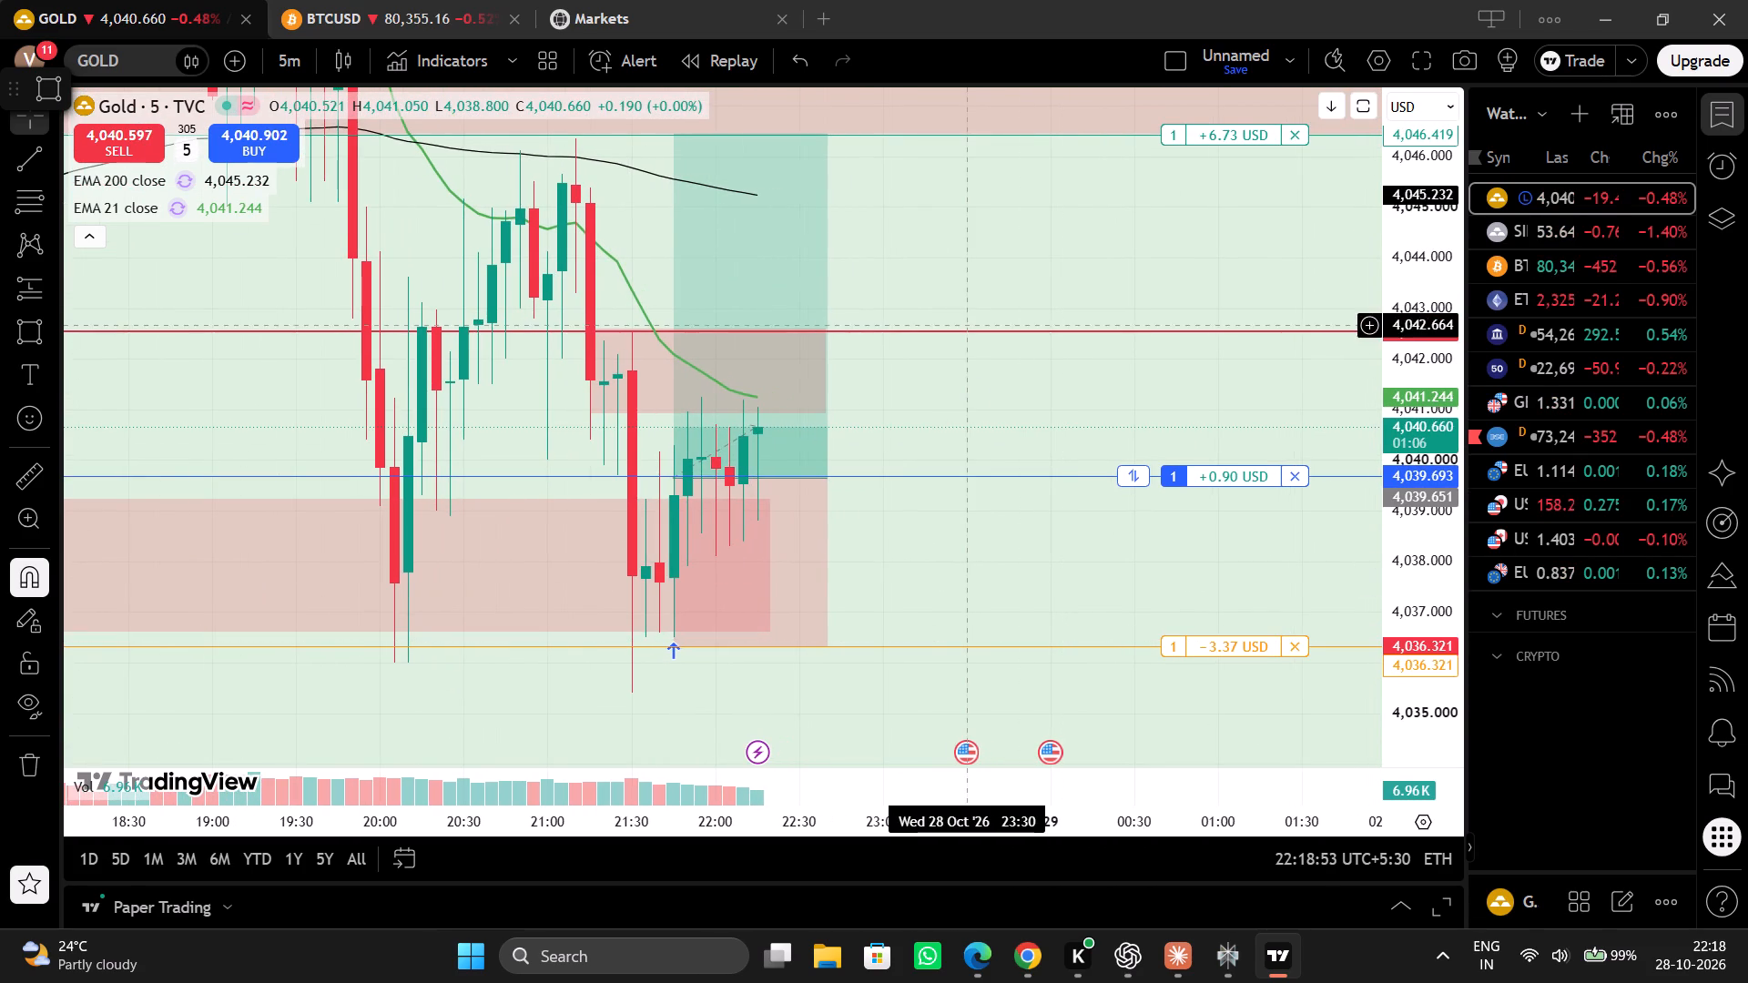
{"action": "left_click_drag", "start_coordinate": [961, 401], "coordinate": [1182, 452]}
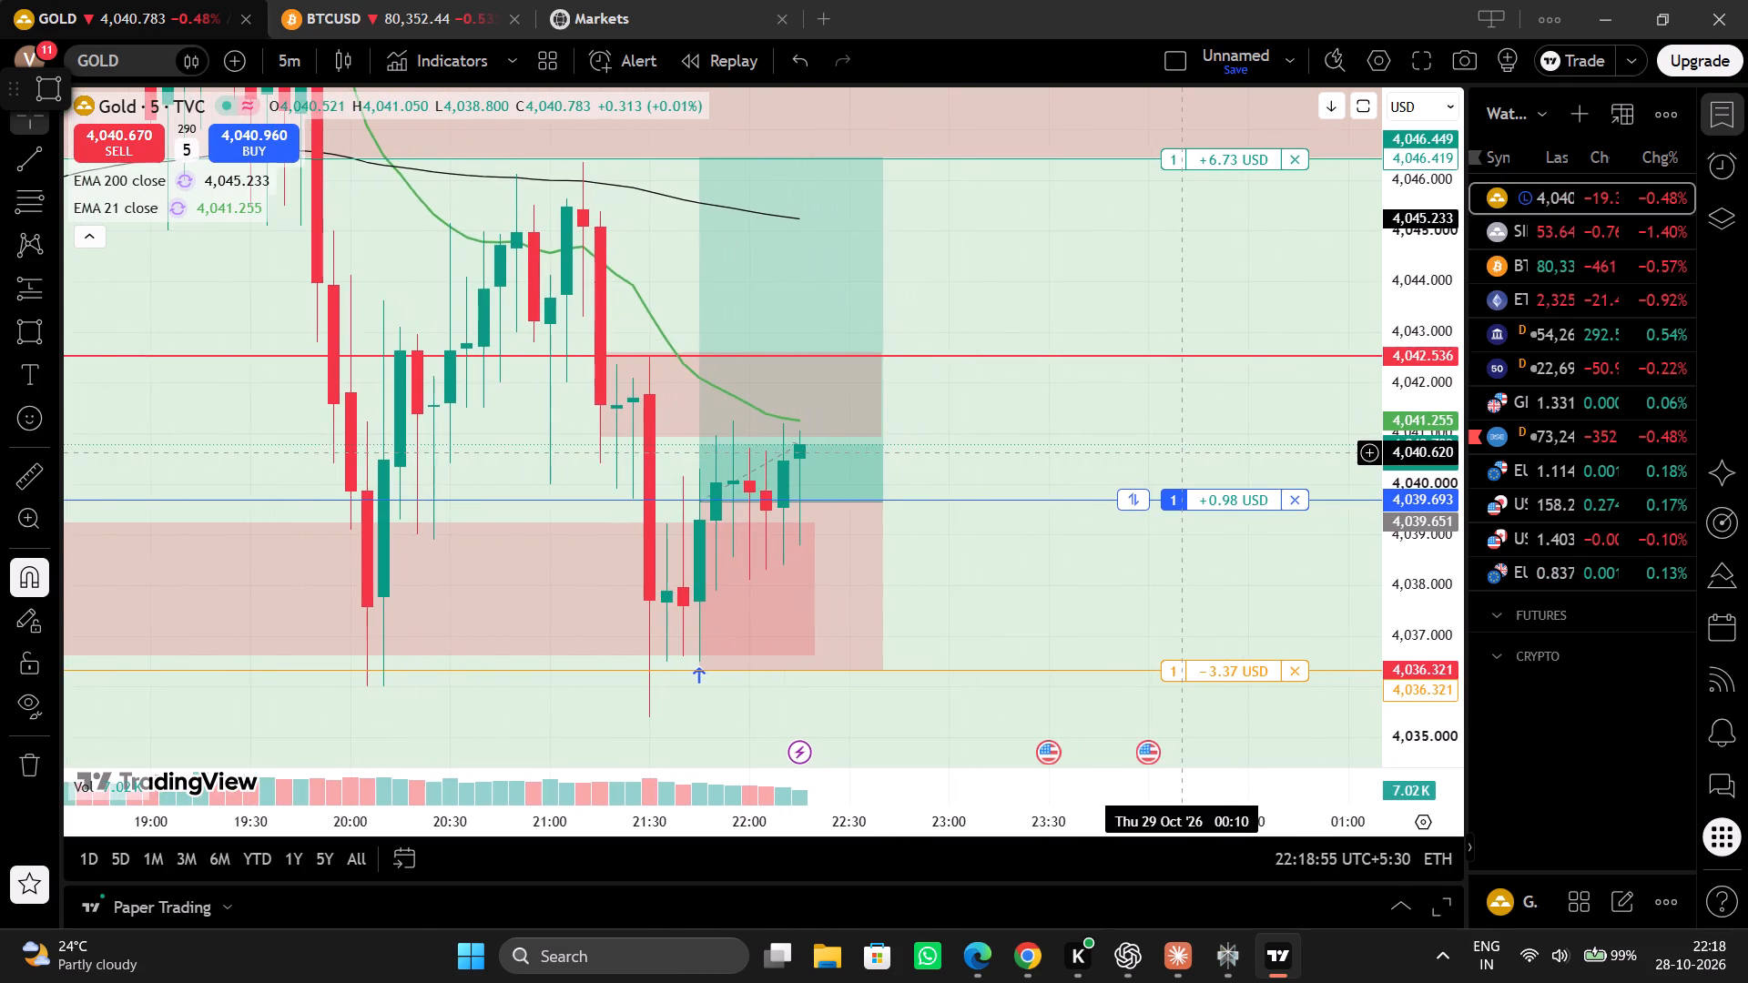
{"action": "left_click_drag", "start_coordinate": [1049, 429], "coordinate": [1059, 486]}
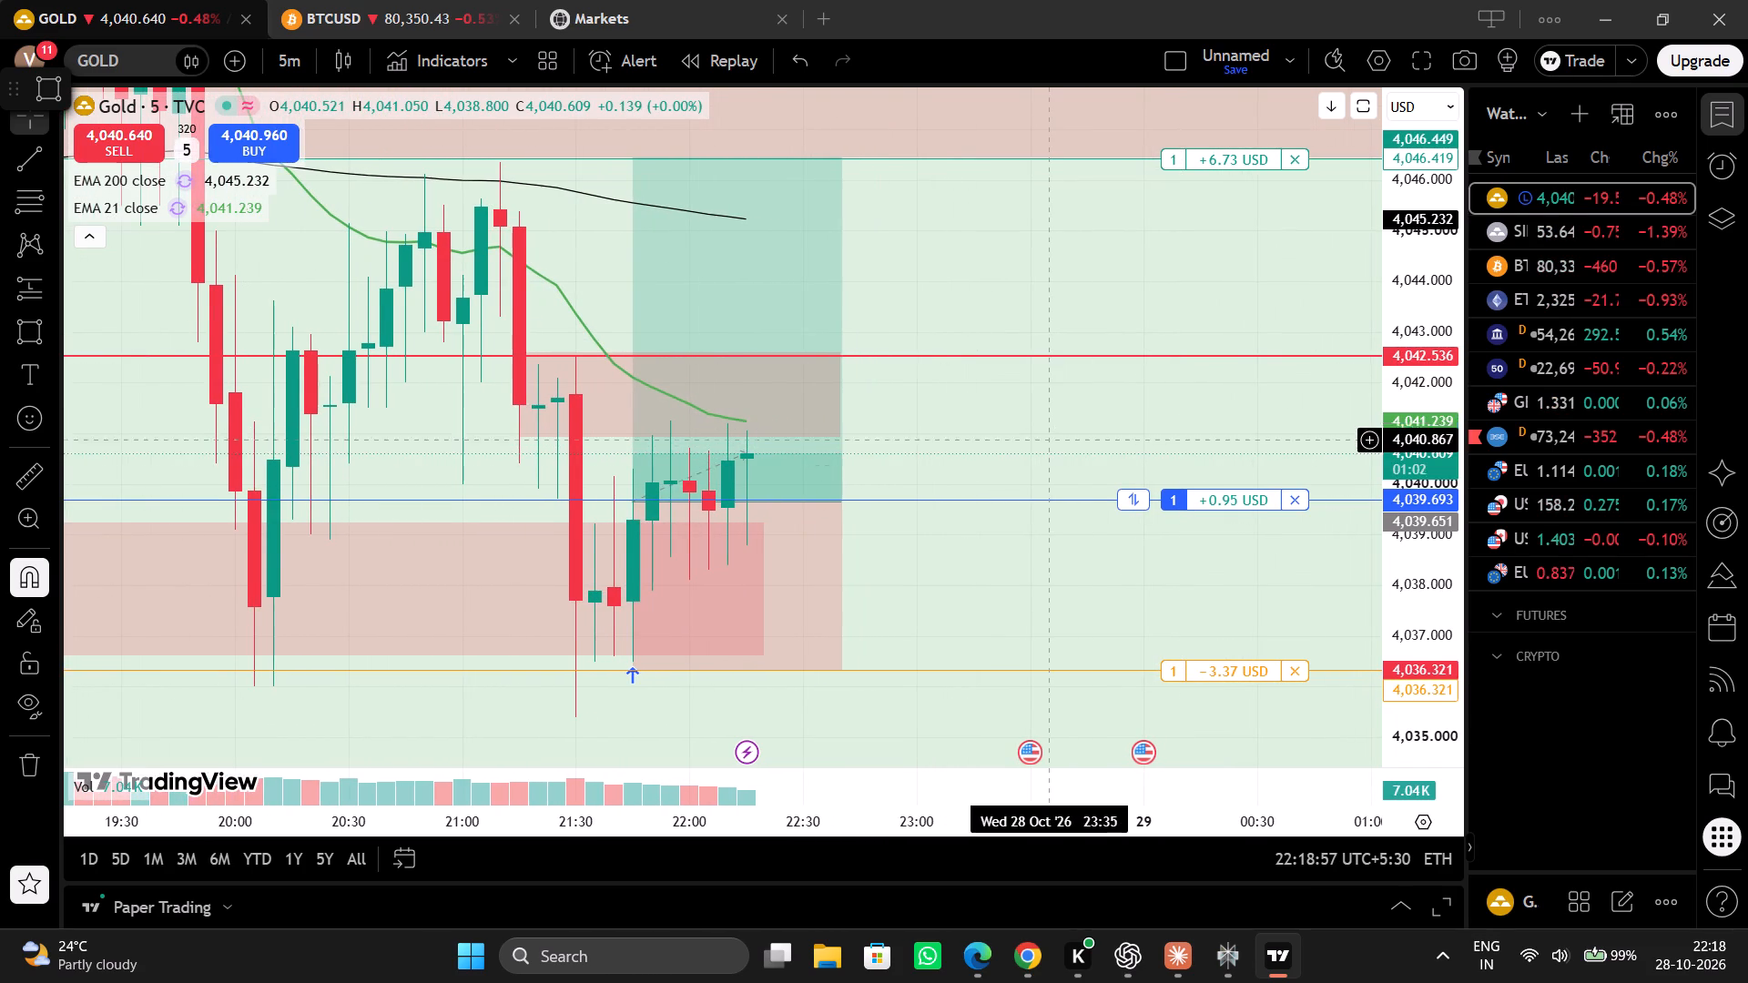
{"action": "left_click_drag", "start_coordinate": [1059, 486], "coordinate": [1063, 523]}
Extend the long position drawing on the gold 5-minute chart to 22:45.
{"action": "left_click_drag", "start_coordinate": [854, 564], "coordinate": [865, 562]}
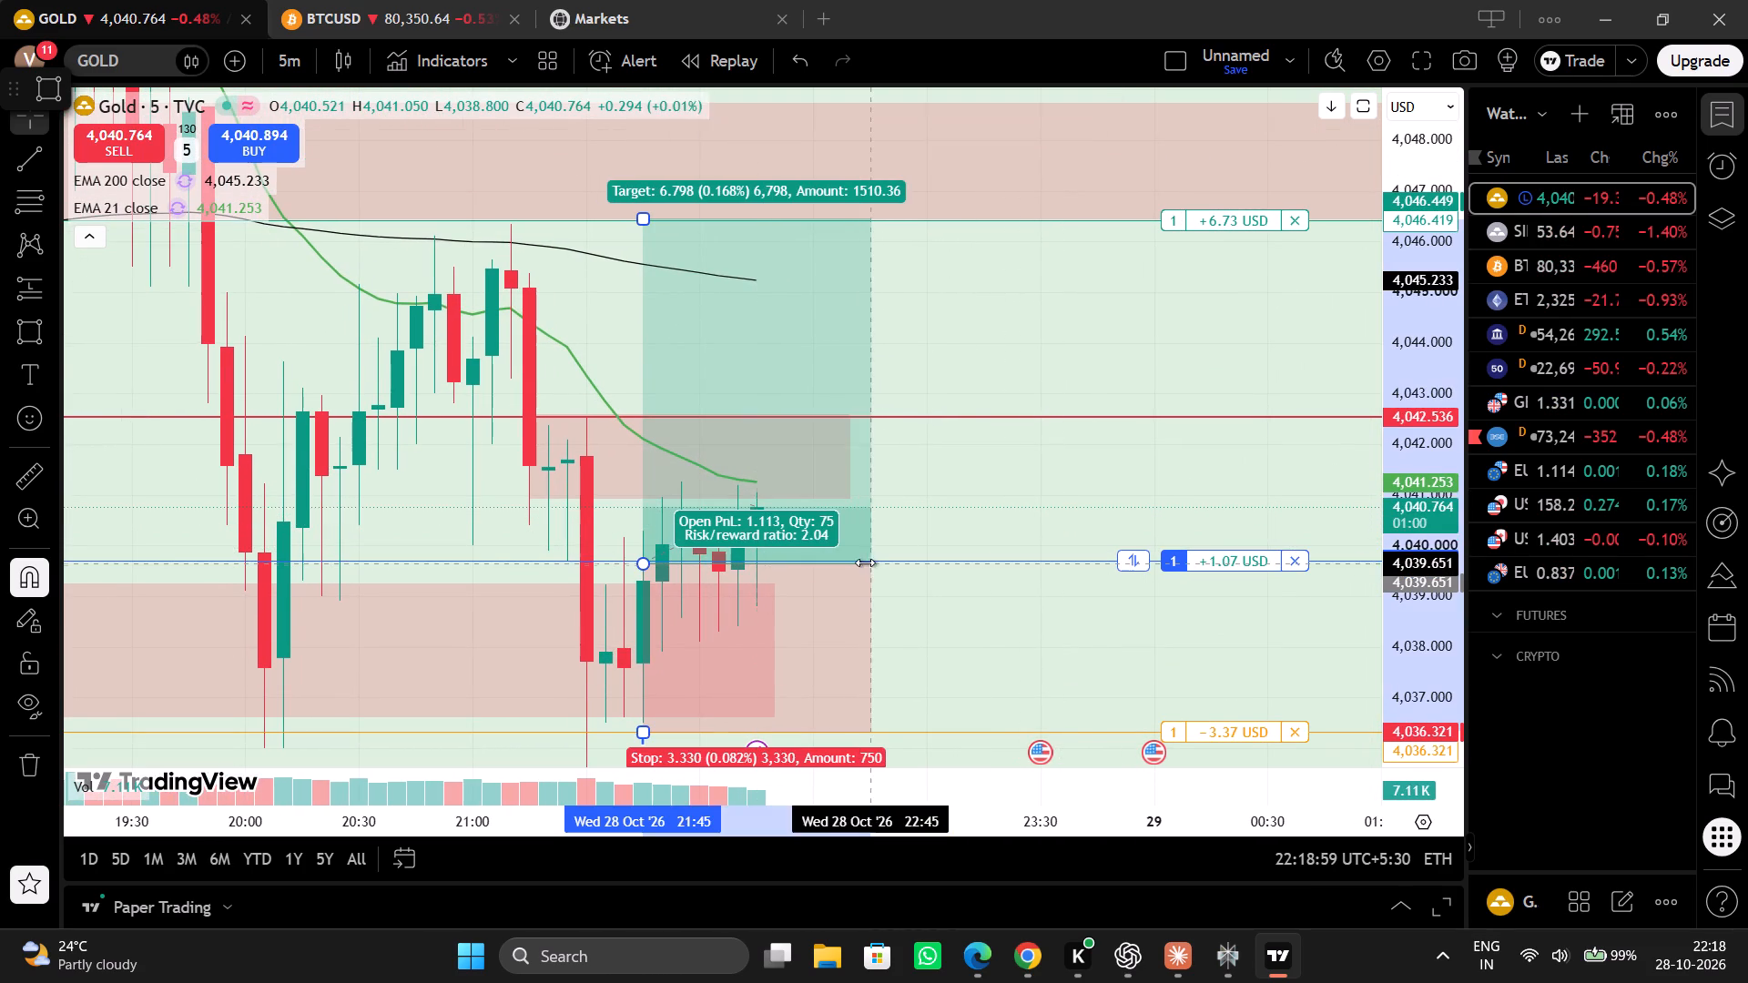
{"action": "left_click_drag", "start_coordinate": [865, 562], "coordinate": [867, 562]}
{"action": "left_click", "coordinate": [867, 562]}
{"action": "left_click", "coordinate": [920, 527]}
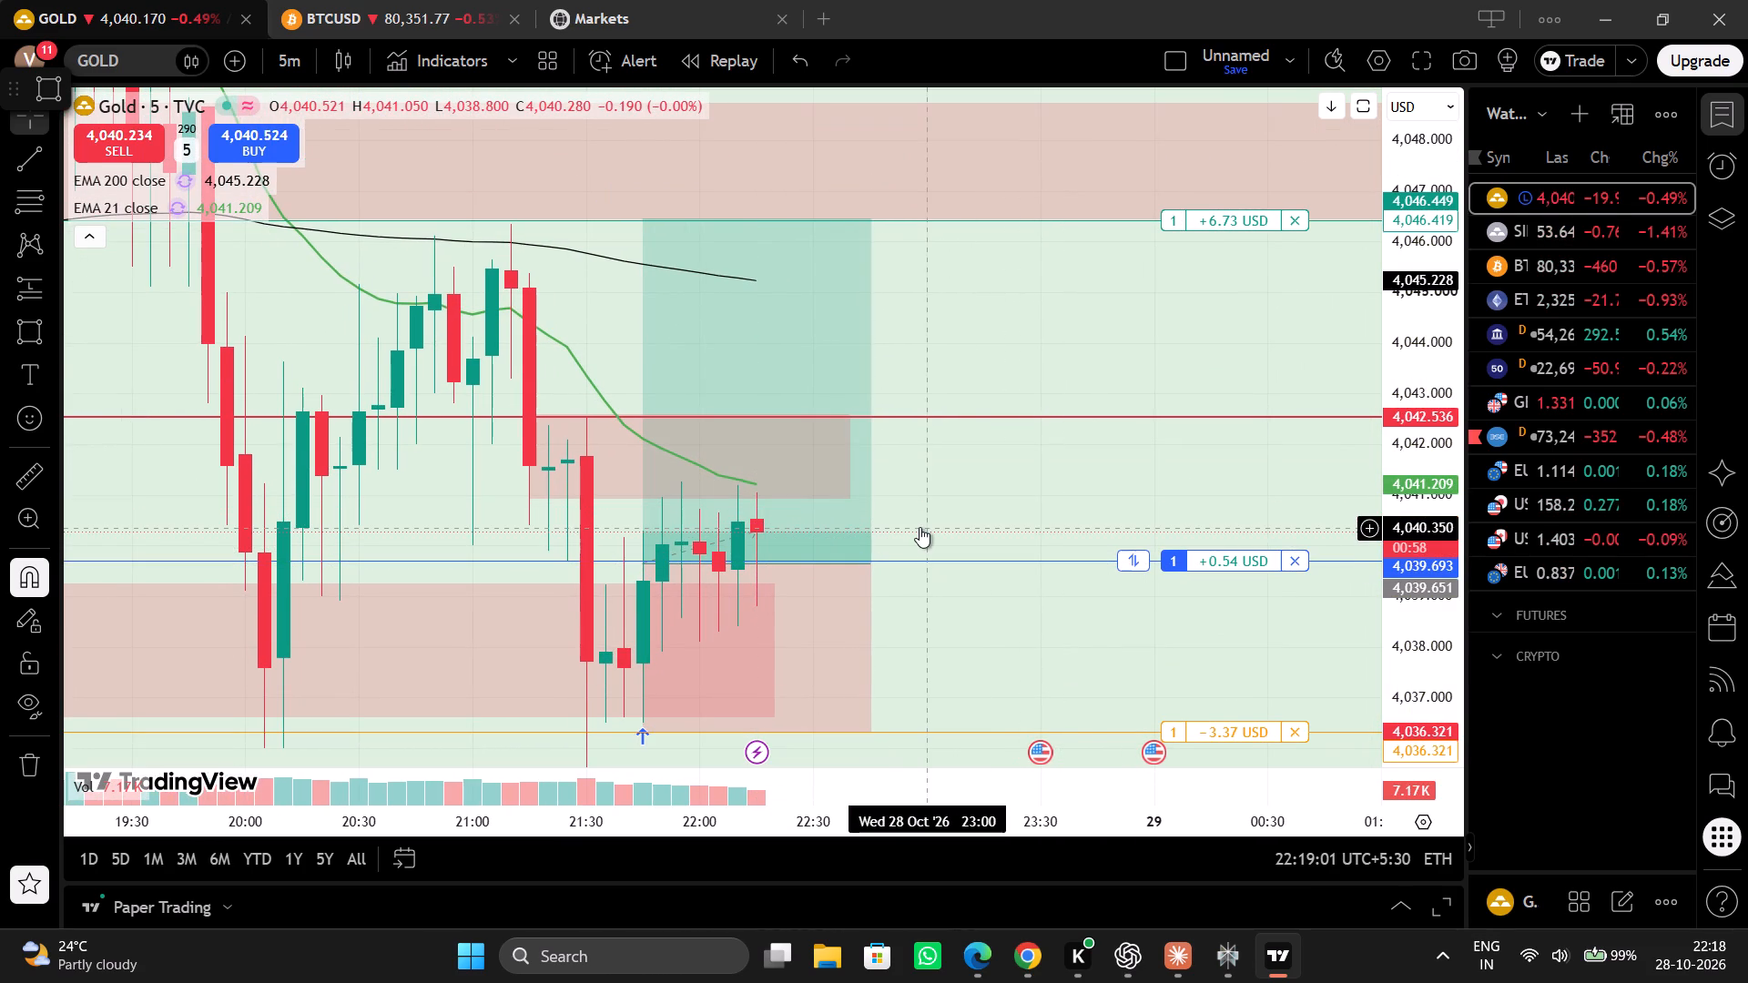
{"action": "left_click_drag", "start_coordinate": [920, 527], "coordinate": [1003, 420]}
{"action": "left_click_drag", "start_coordinate": [1003, 420], "coordinate": [1030, 490]}
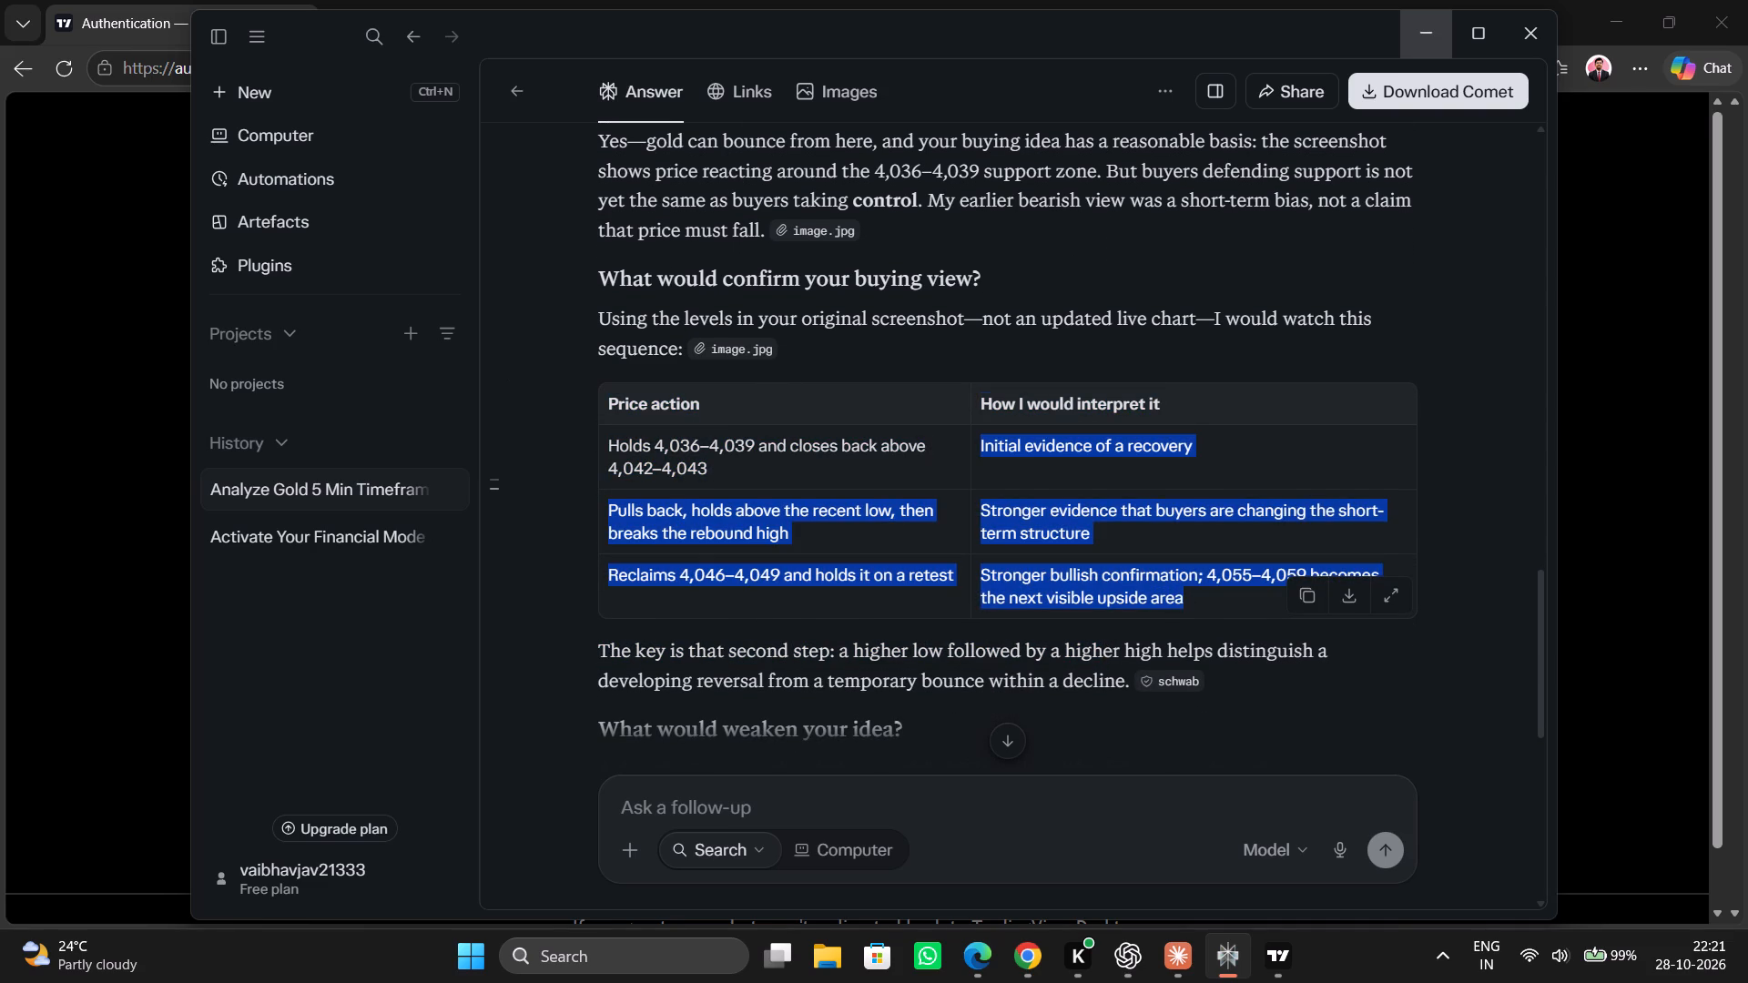
{"action": "left_click_drag", "start_coordinate": [701, 428], "coordinate": [601, 374]}
{"action": "left_click_drag", "start_coordinate": [614, 405], "coordinate": [645, 421]}
{"action": "left_click", "coordinate": [645, 421]}
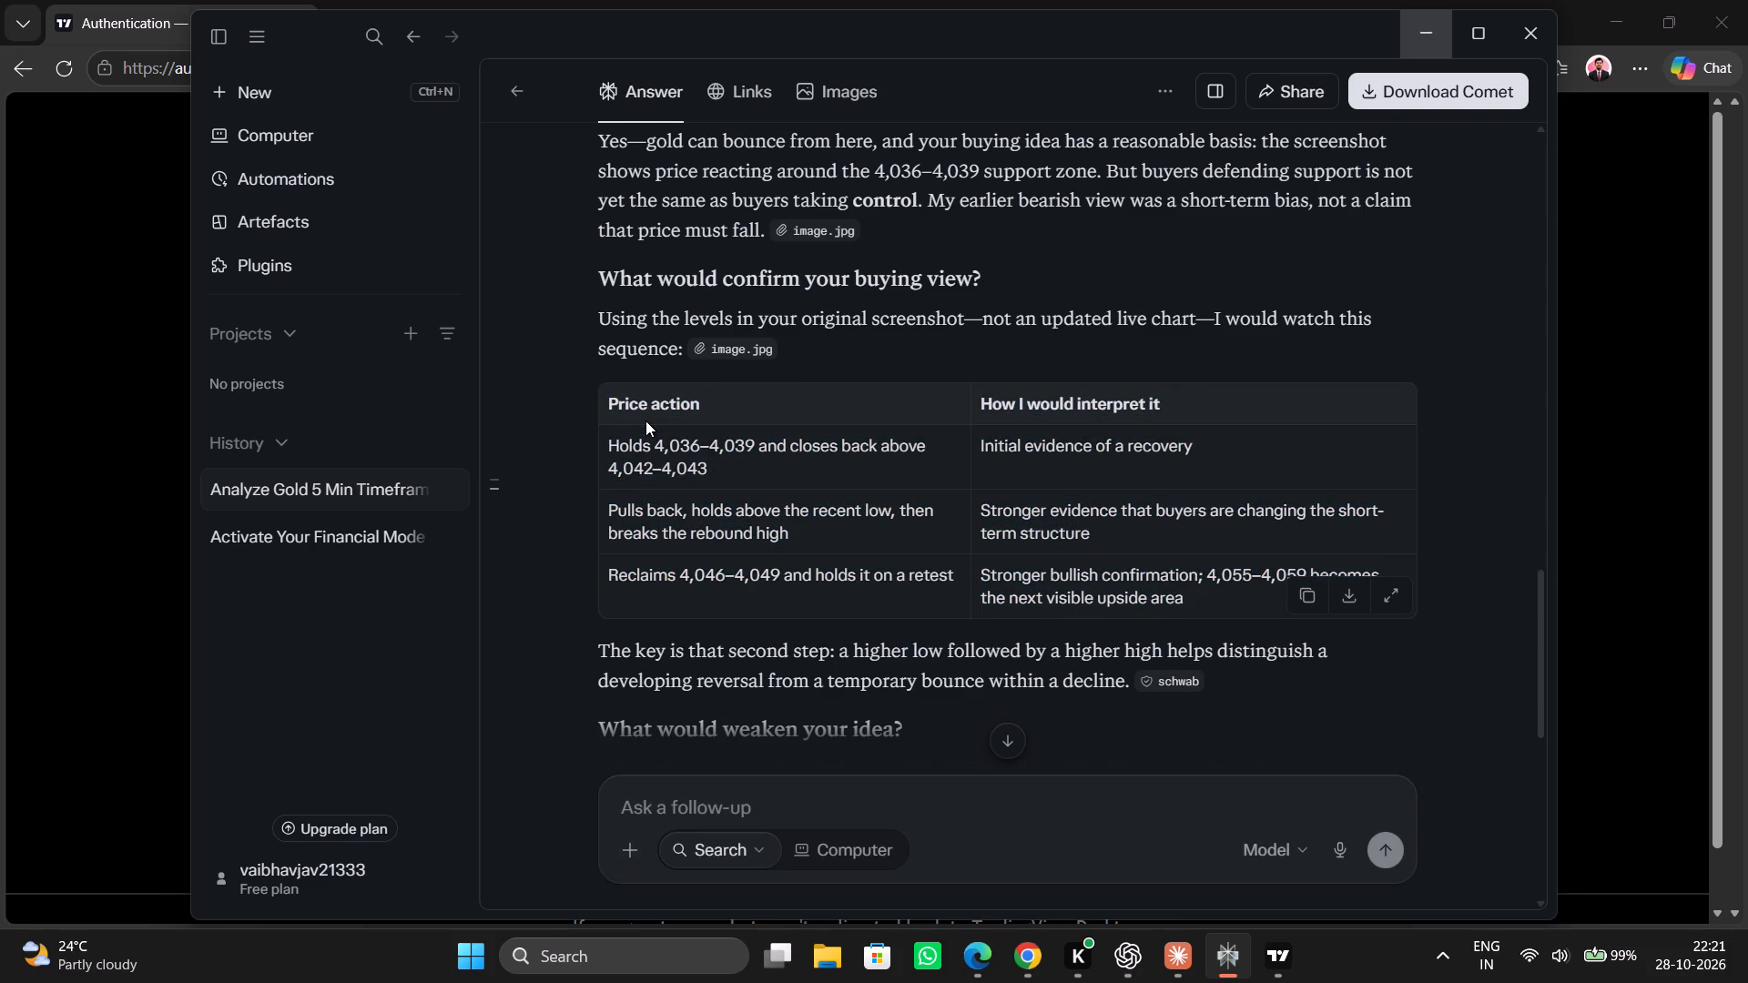
{"action": "scroll", "coordinate": [645, 421], "scroll_direction": "down", "scroll_amount": 1}
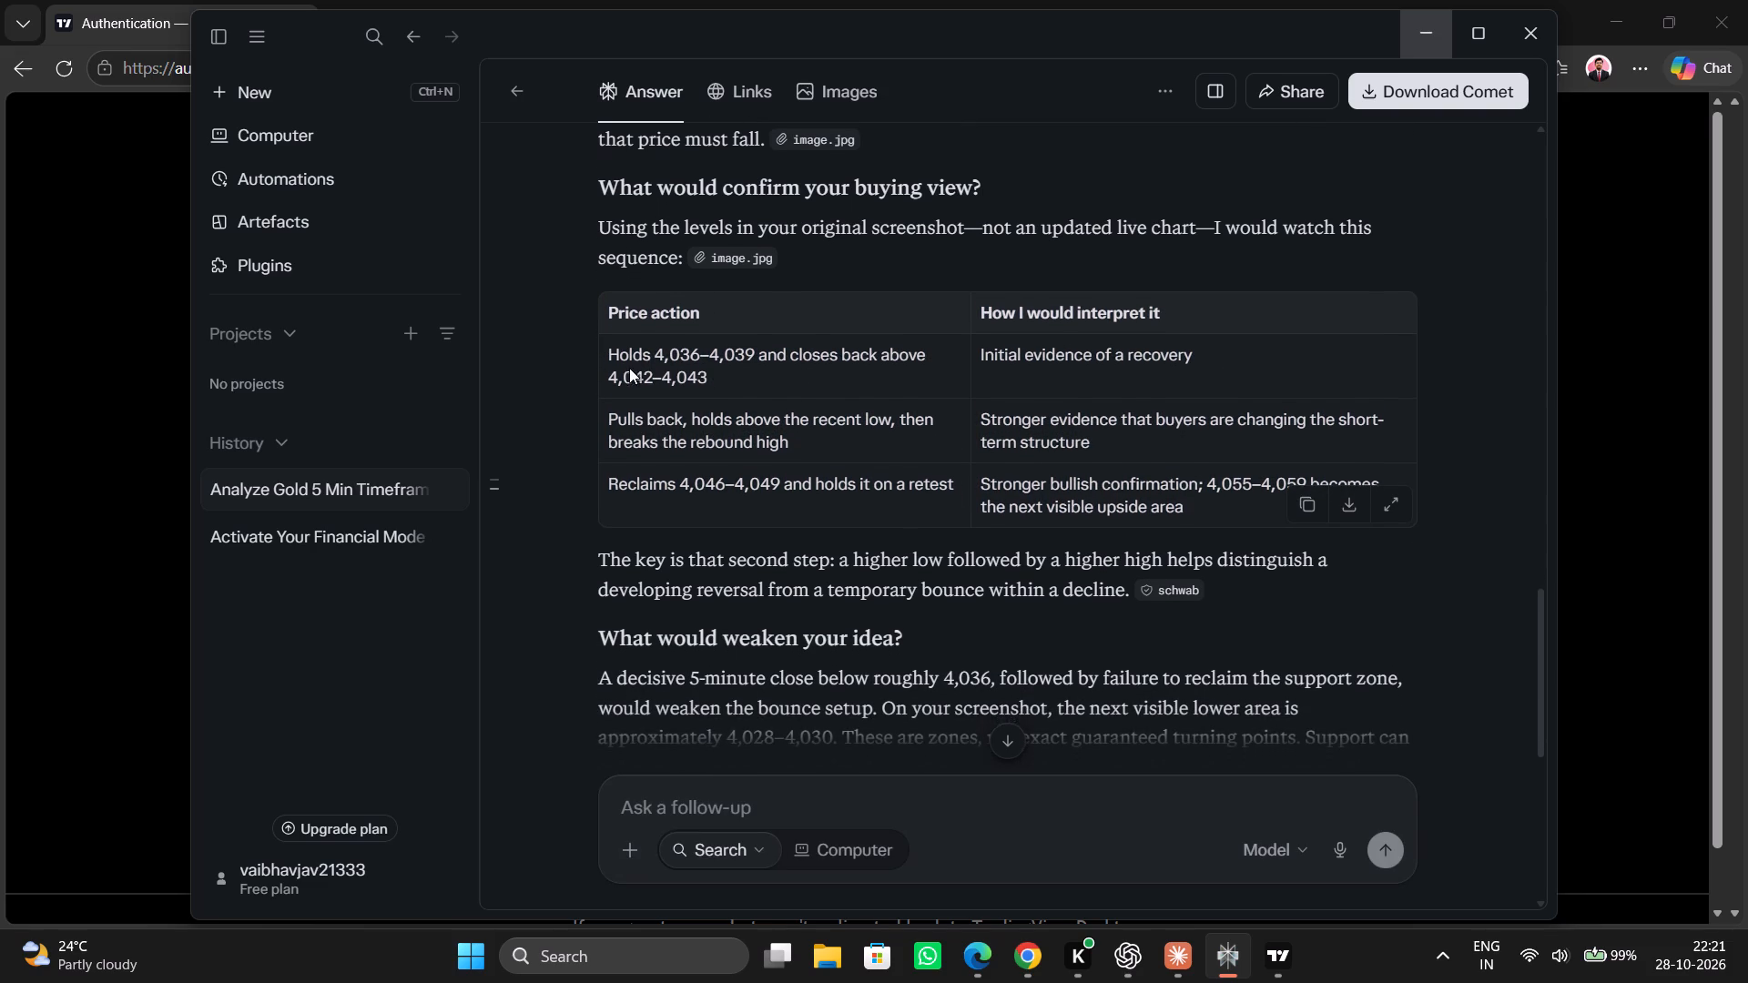
{"action": "scroll", "coordinate": [629, 368], "scroll_direction": "down", "scroll_amount": 4}
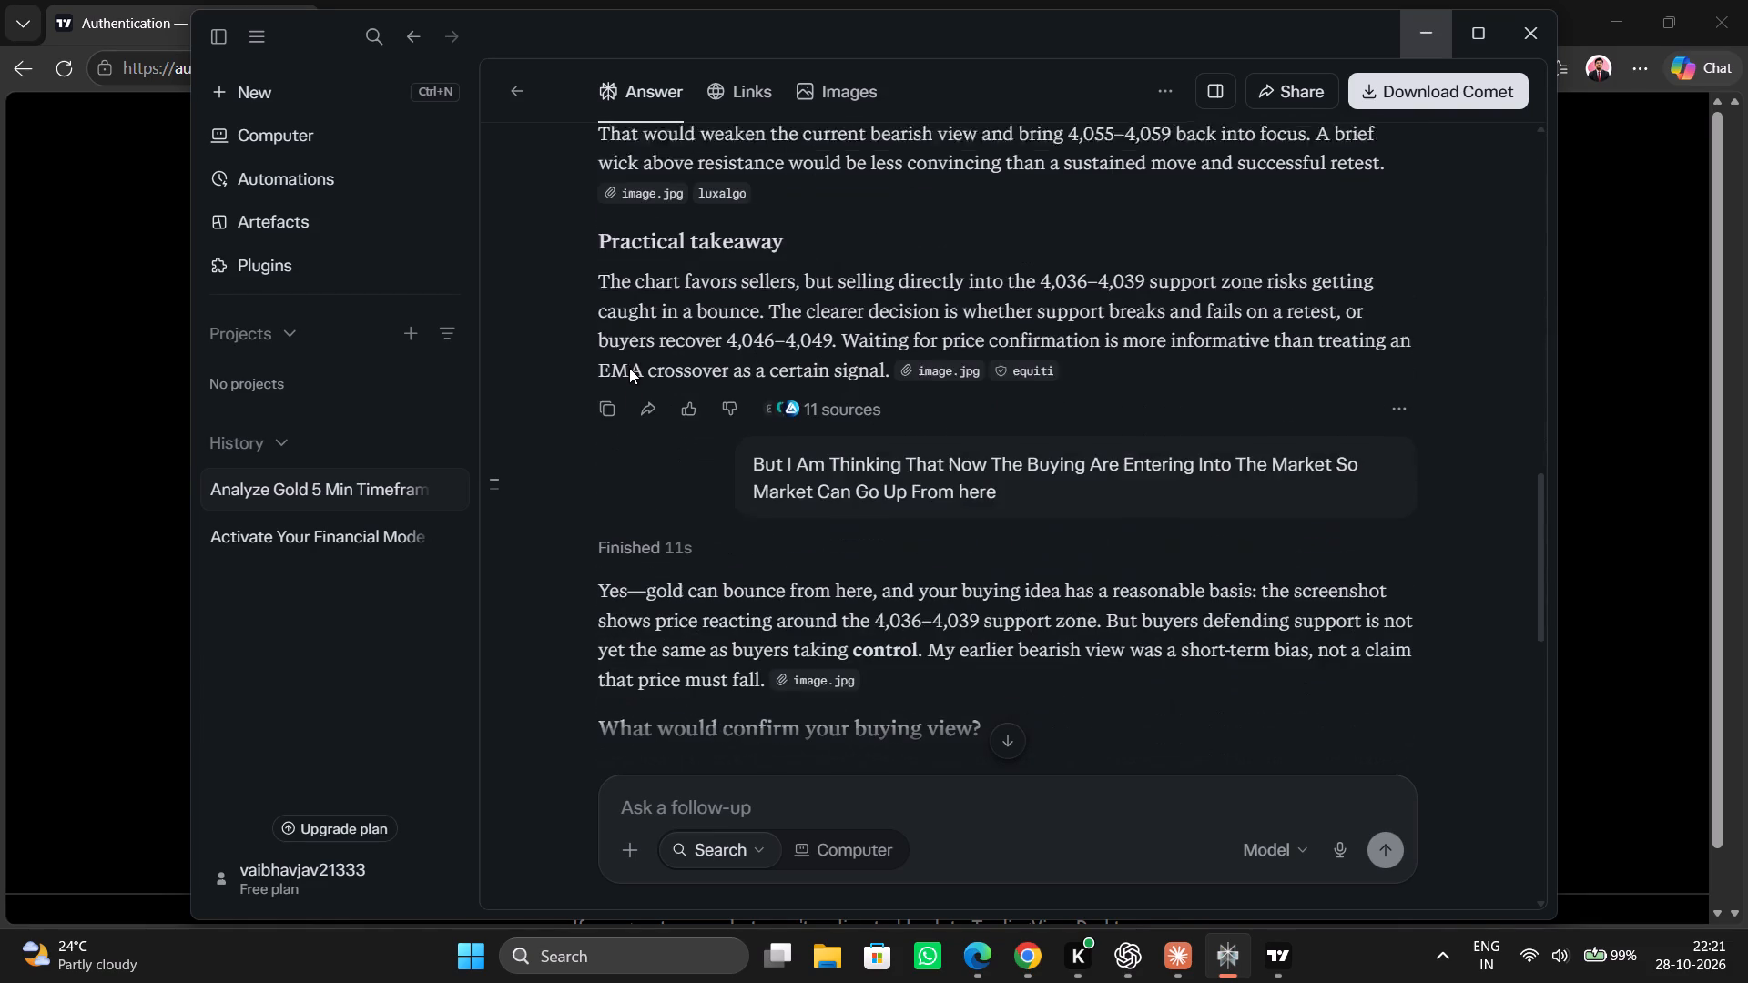
{"action": "scroll", "coordinate": [629, 368], "scroll_direction": "down", "scroll_amount": 6}
{"action": "scroll", "coordinate": [629, 368], "scroll_direction": "up", "scroll_amount": 1}
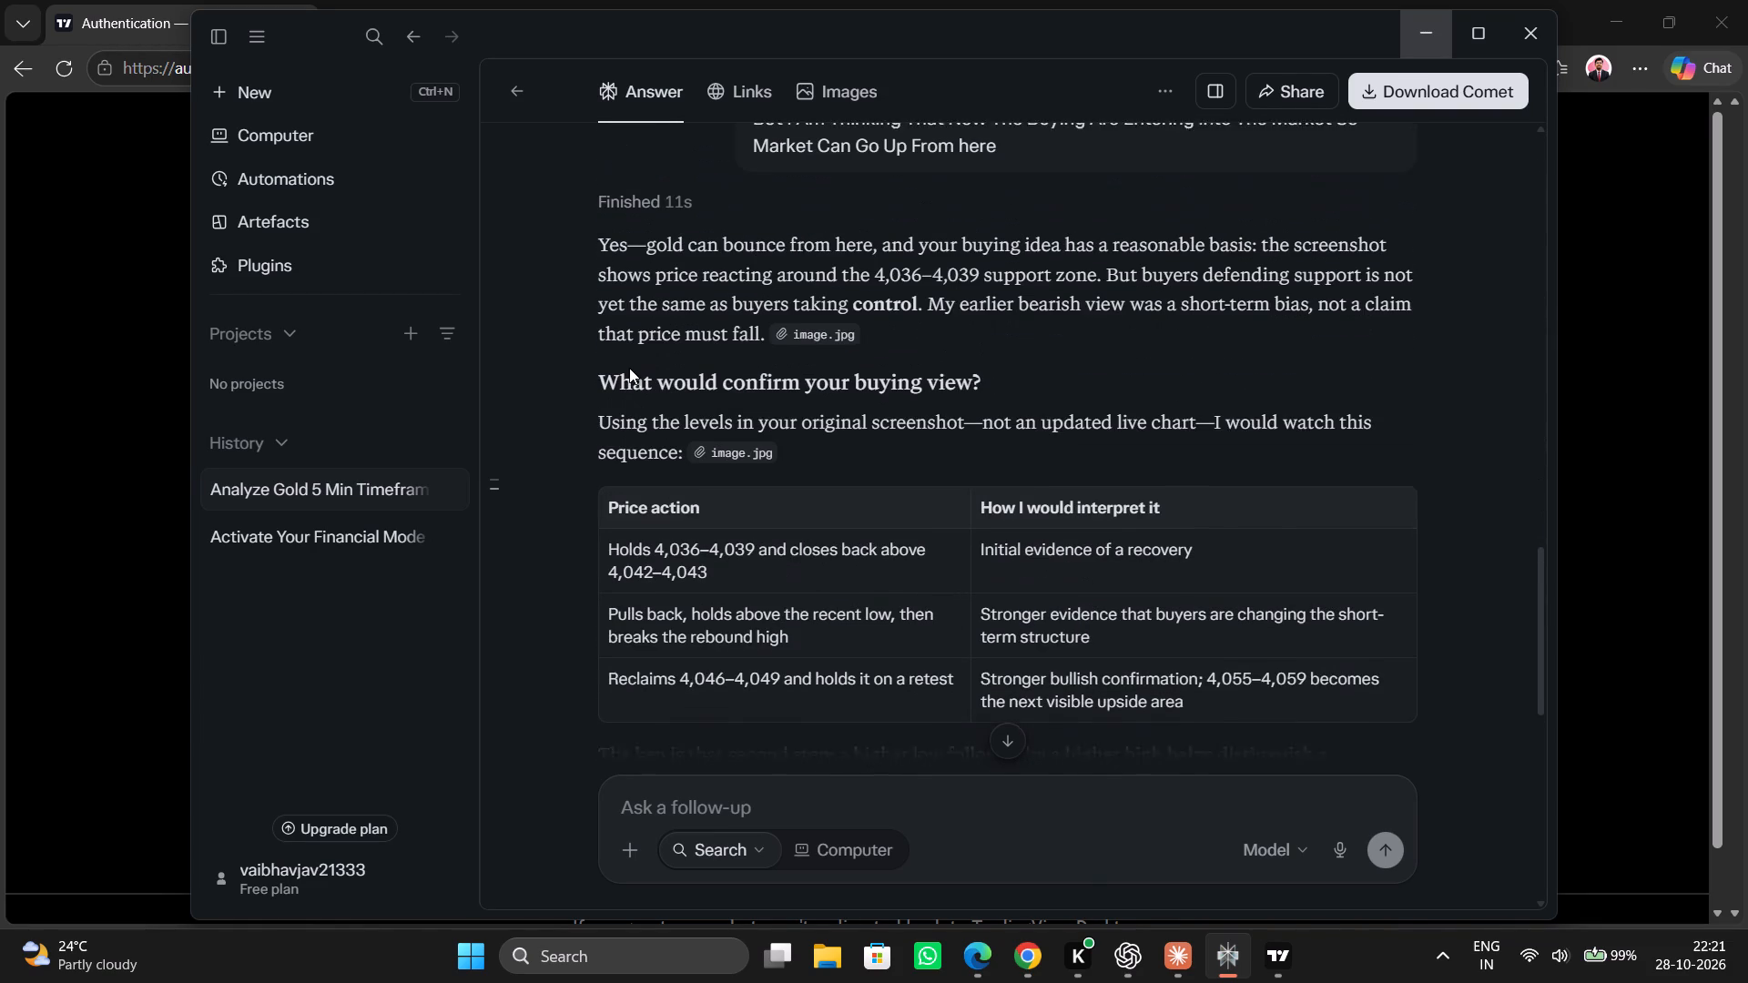
{"action": "scroll", "coordinate": [629, 368], "scroll_direction": "up", "scroll_amount": 1}
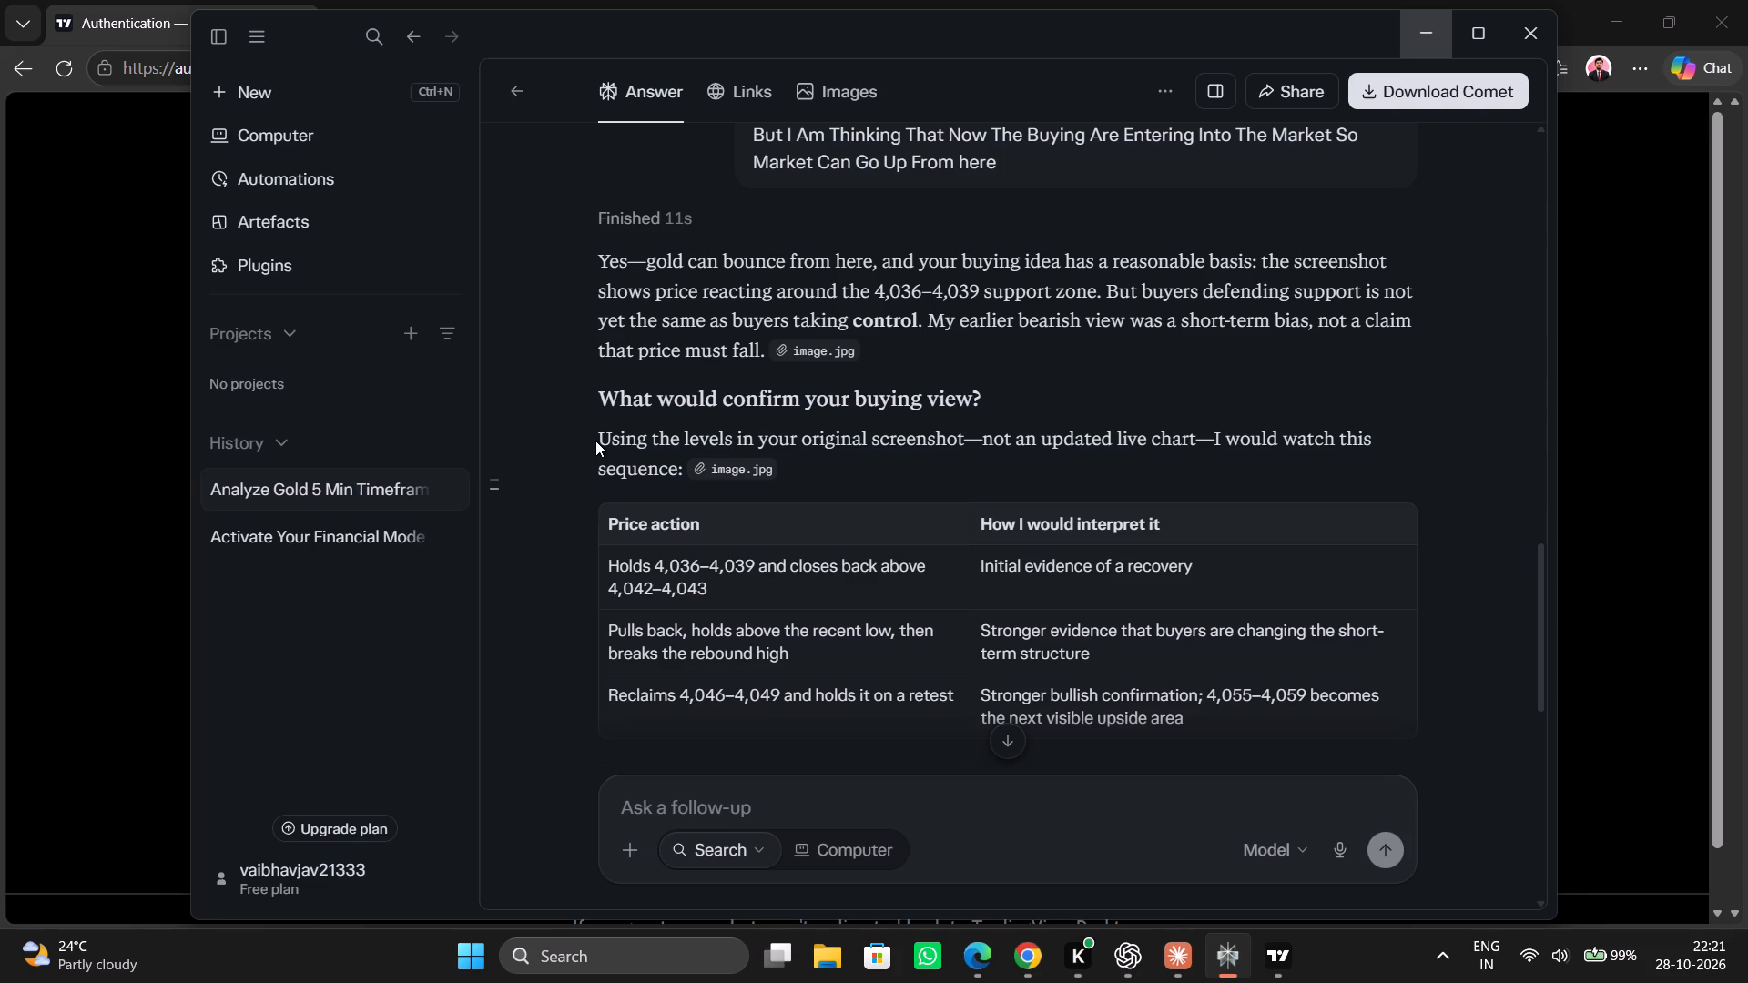
Read the sentence introducing the table and its first price action, holding 4,036–4,039 and closing back above 4,042–4,043.
{"action": "left_click_drag", "start_coordinate": [595, 441], "coordinate": [679, 479]}
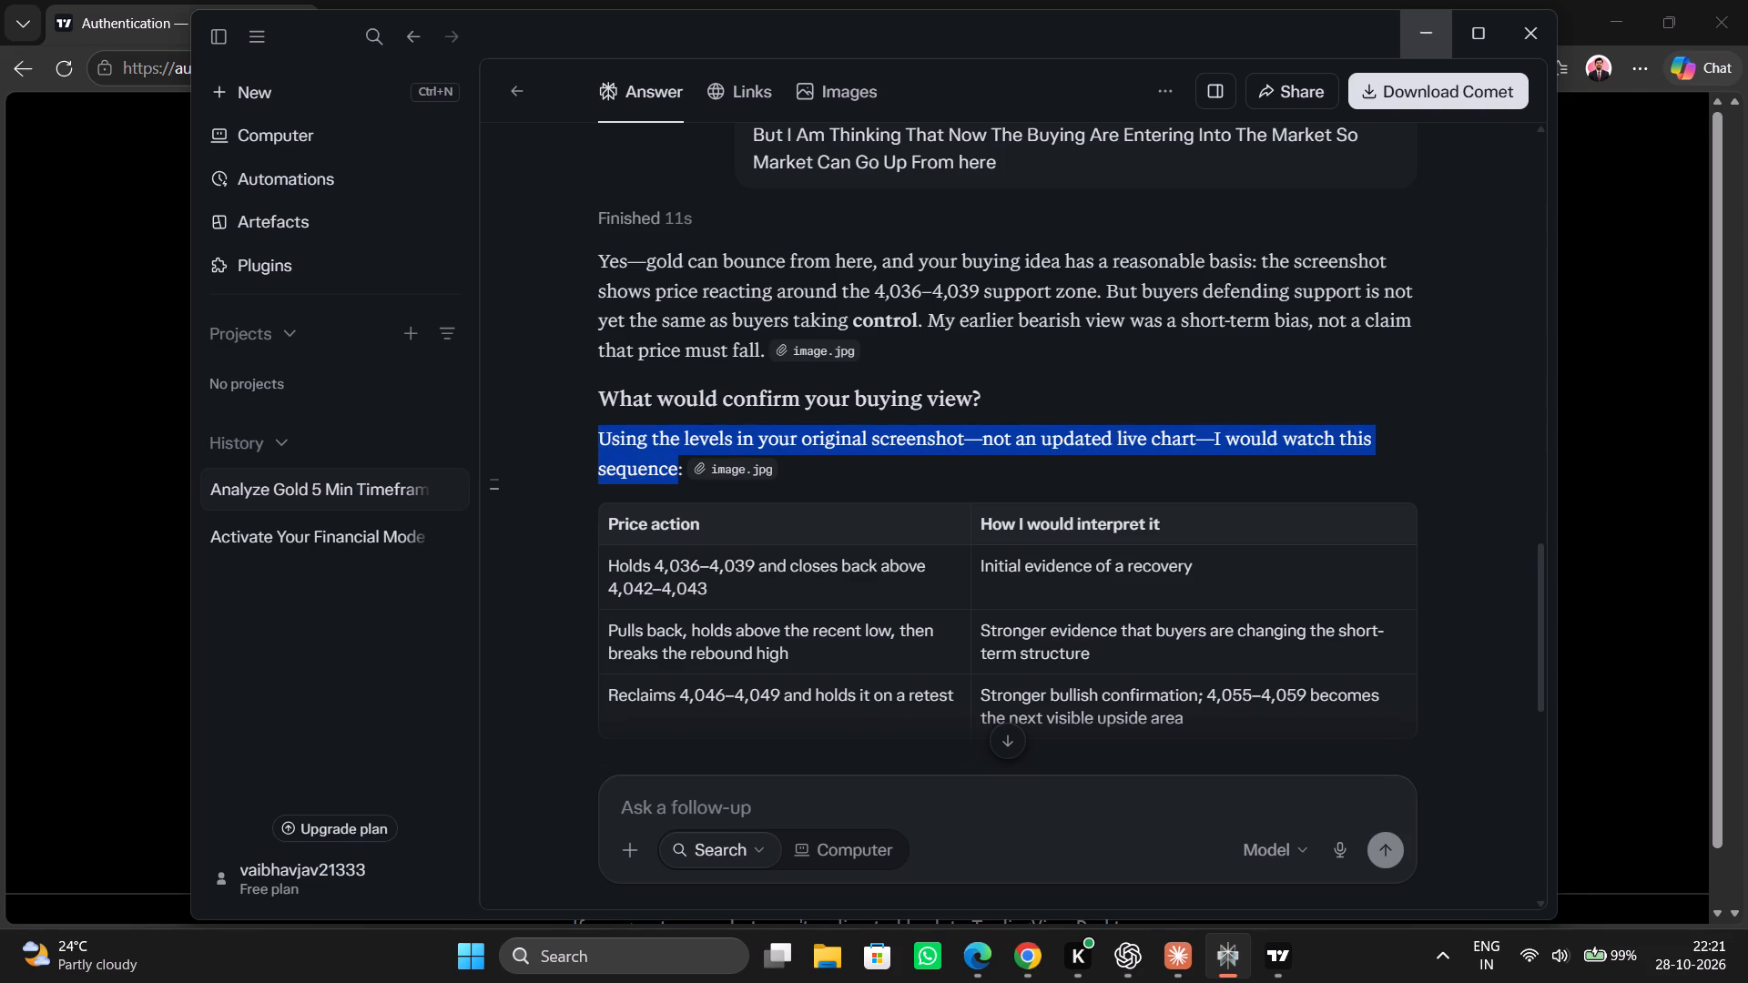
{"action": "left_click_drag", "start_coordinate": [679, 479], "coordinate": [684, 481]}
{"action": "scroll", "coordinate": [684, 481], "scroll_direction": "down", "scroll_amount": 1}
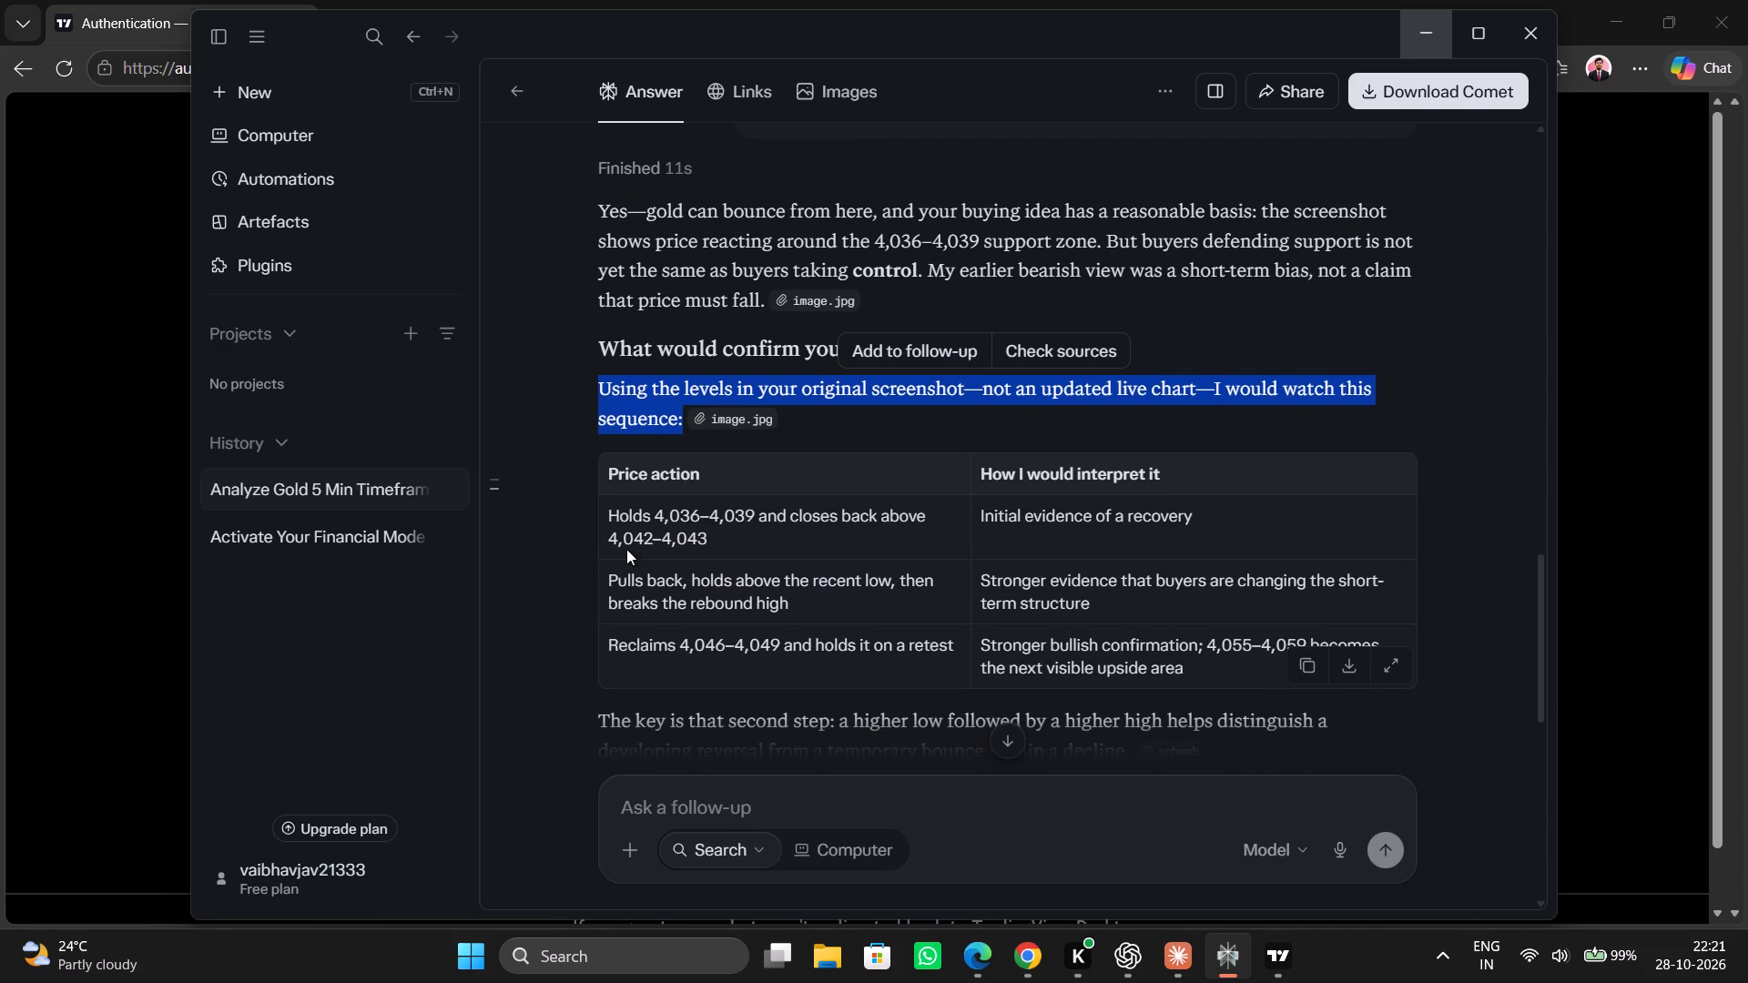
{"action": "left_click", "coordinate": [609, 517]}
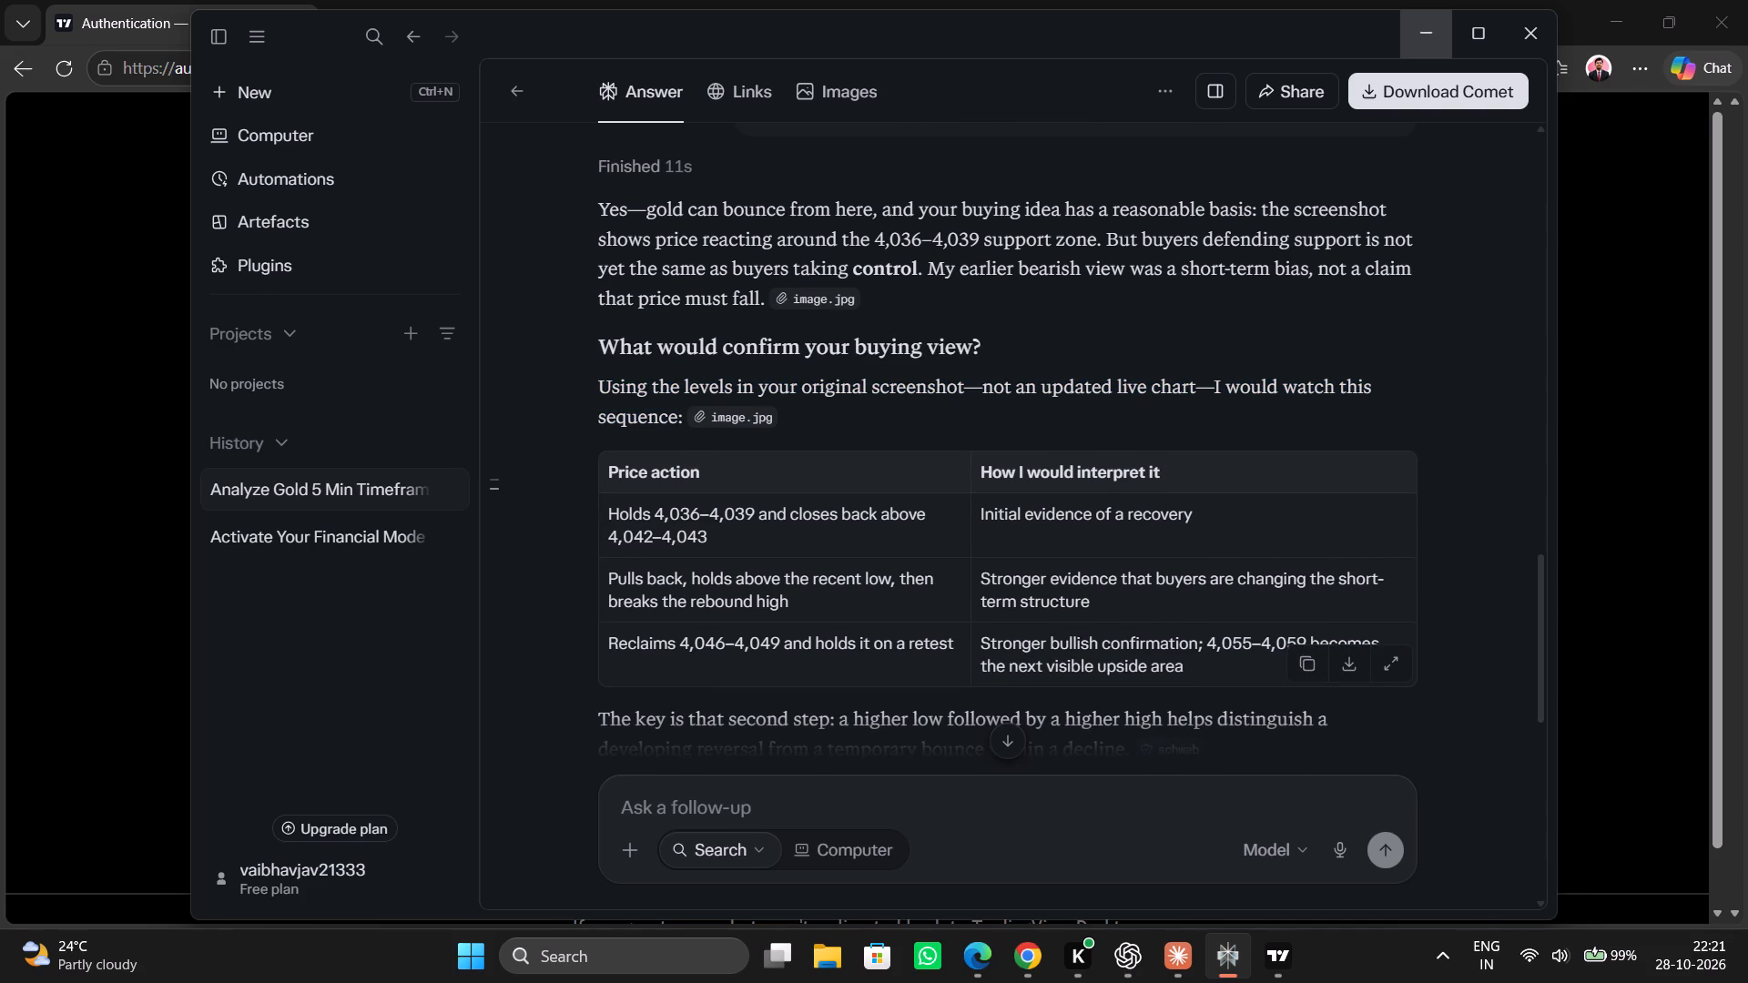
{"action": "left_click", "coordinate": [609, 517]}
{"action": "left_click_drag", "start_coordinate": [609, 517], "coordinate": [691, 544]}
{"action": "left_click", "coordinate": [691, 544]}
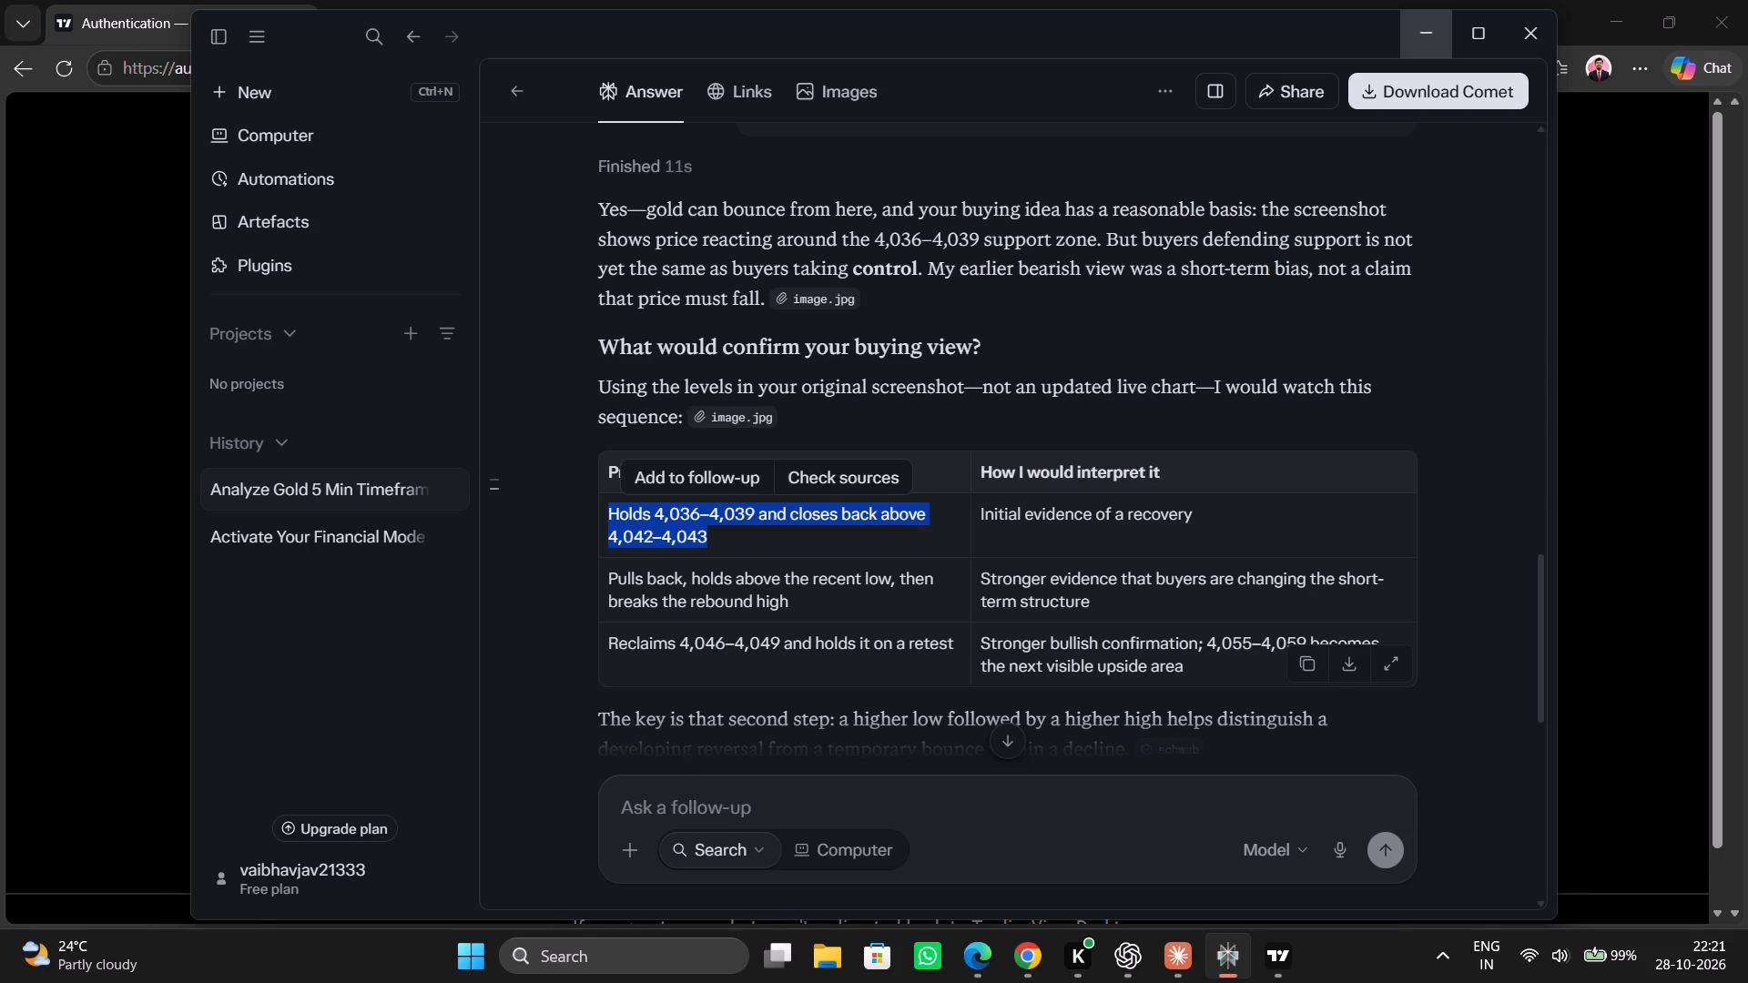
{"action": "left_click_drag", "start_coordinate": [711, 543], "coordinate": [592, 507]}
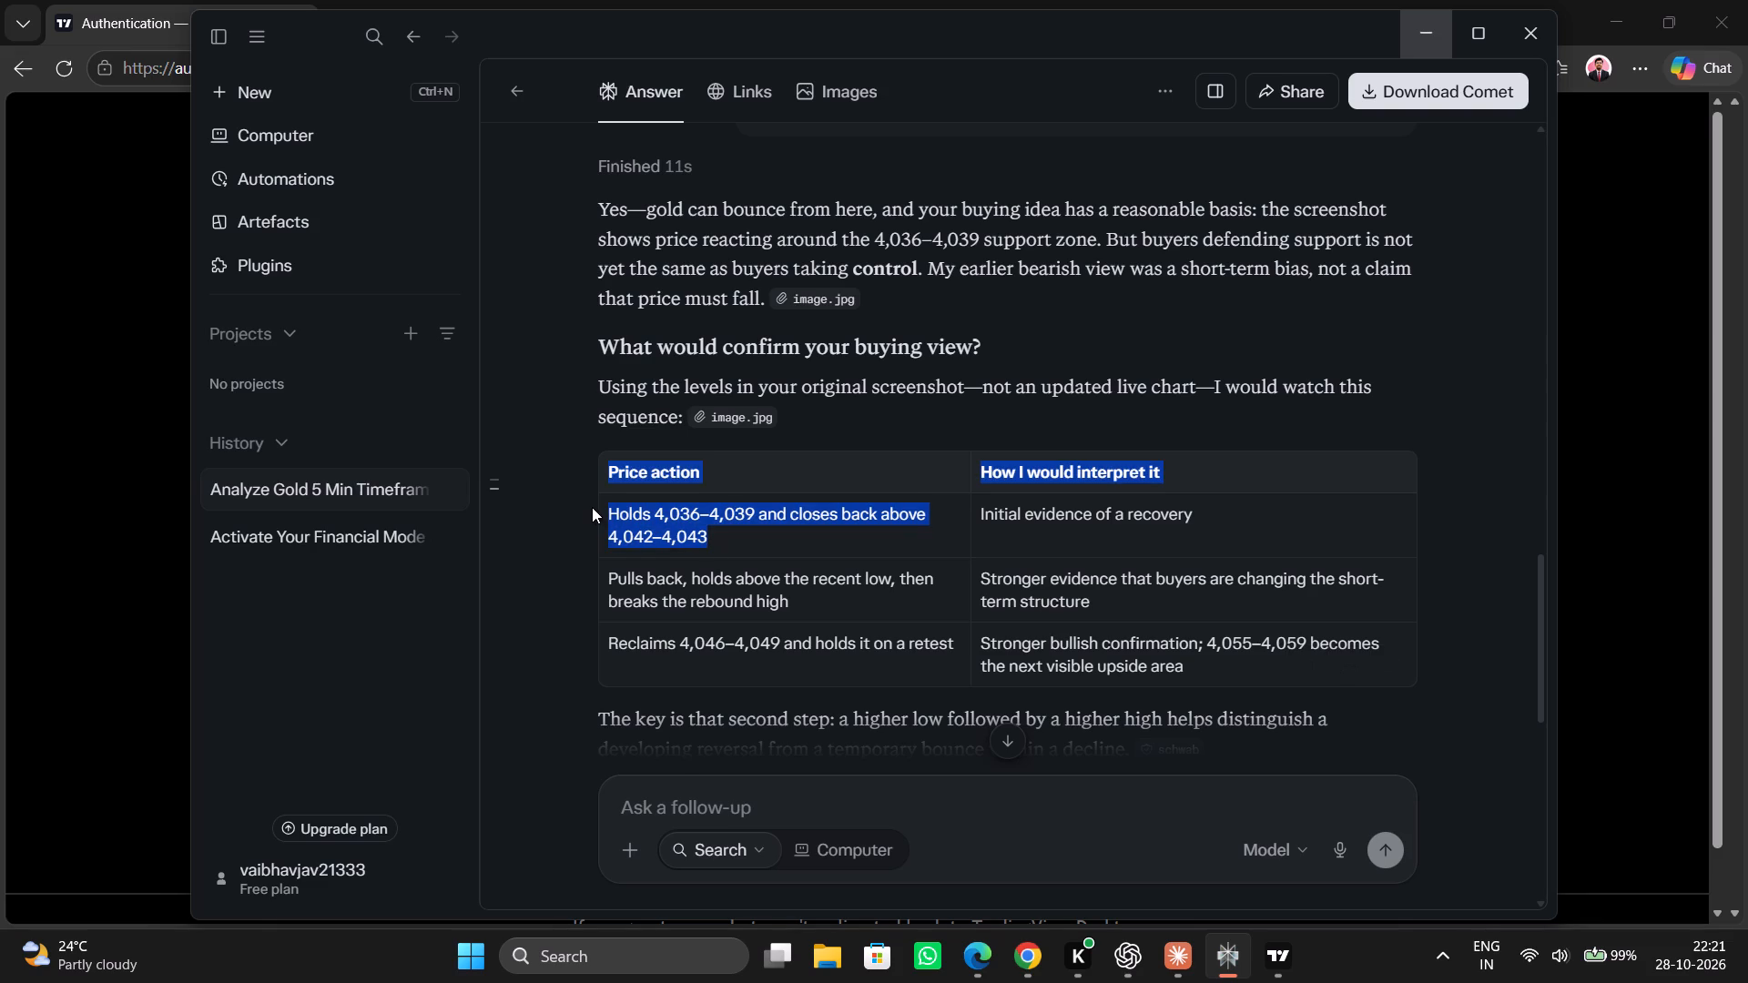
{"action": "left_click_drag", "start_coordinate": [592, 507], "coordinate": [598, 508]}
{"action": "left_click", "coordinate": [598, 508]}
Read the table's last row about reclaiming 4,046–4,049 and holding it on a retest.
{"action": "scroll", "coordinate": [659, 542], "scroll_direction": "down", "scroll_amount": 1}
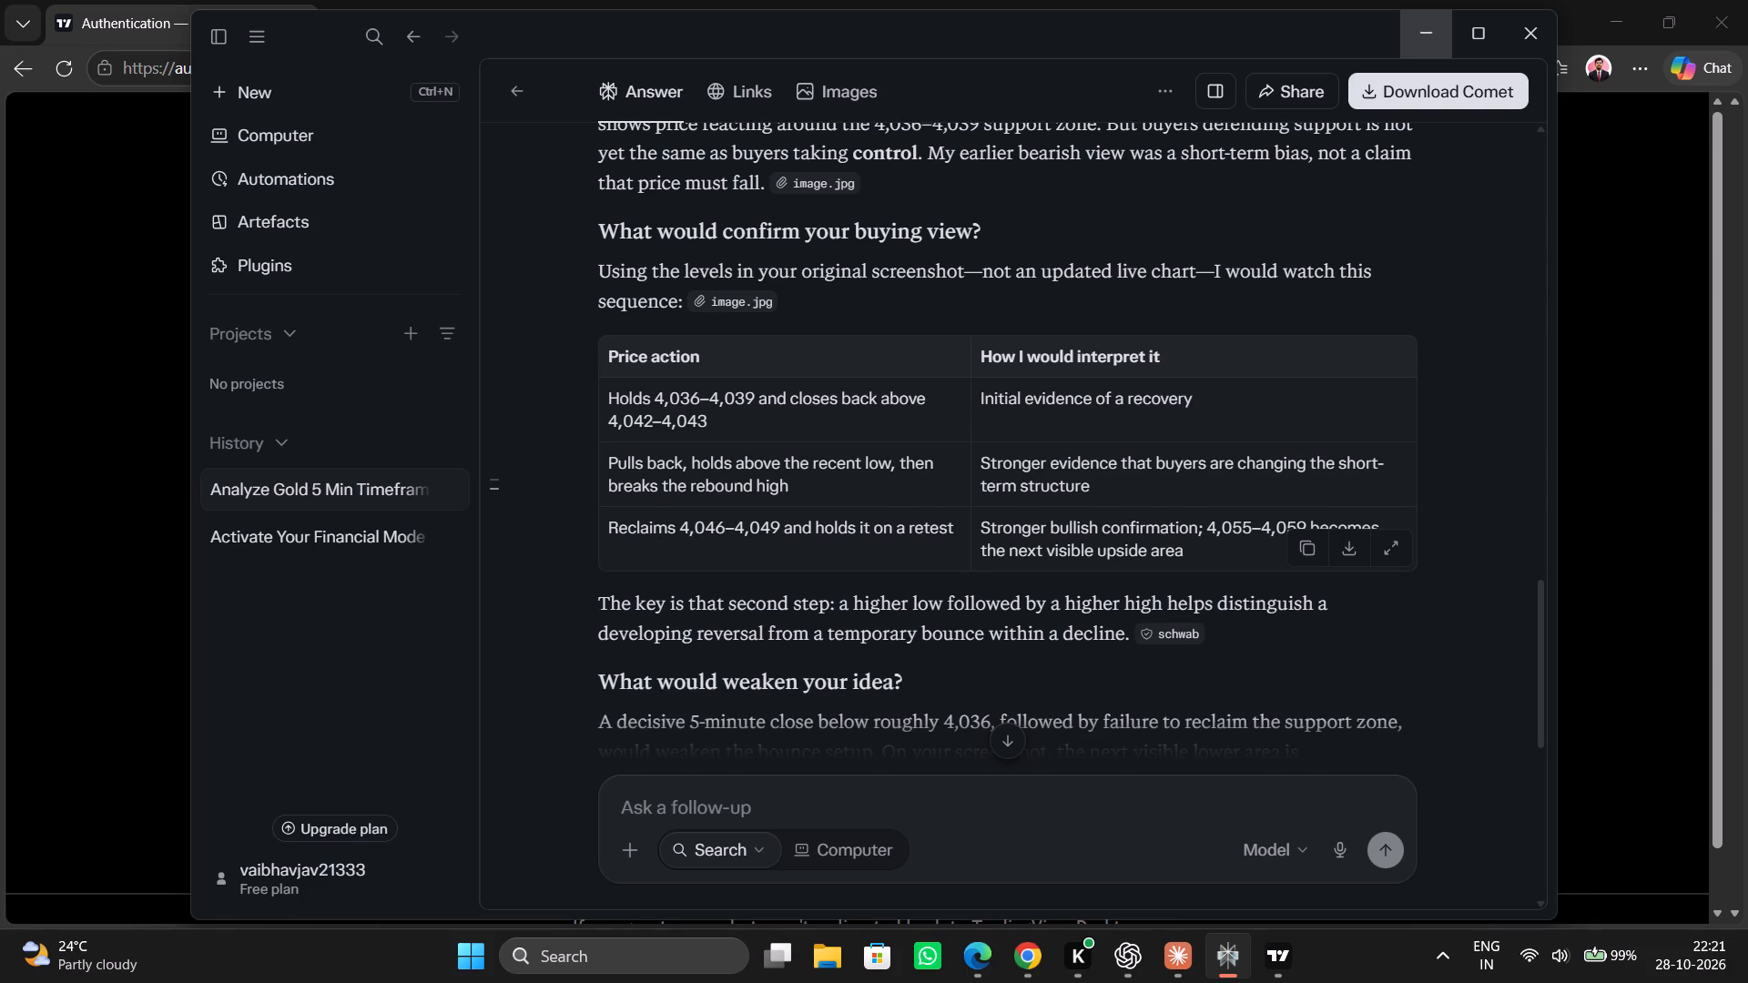
{"action": "left_click_drag", "start_coordinate": [609, 525], "coordinate": [900, 562]}
{"action": "left_click", "coordinate": [900, 562]}
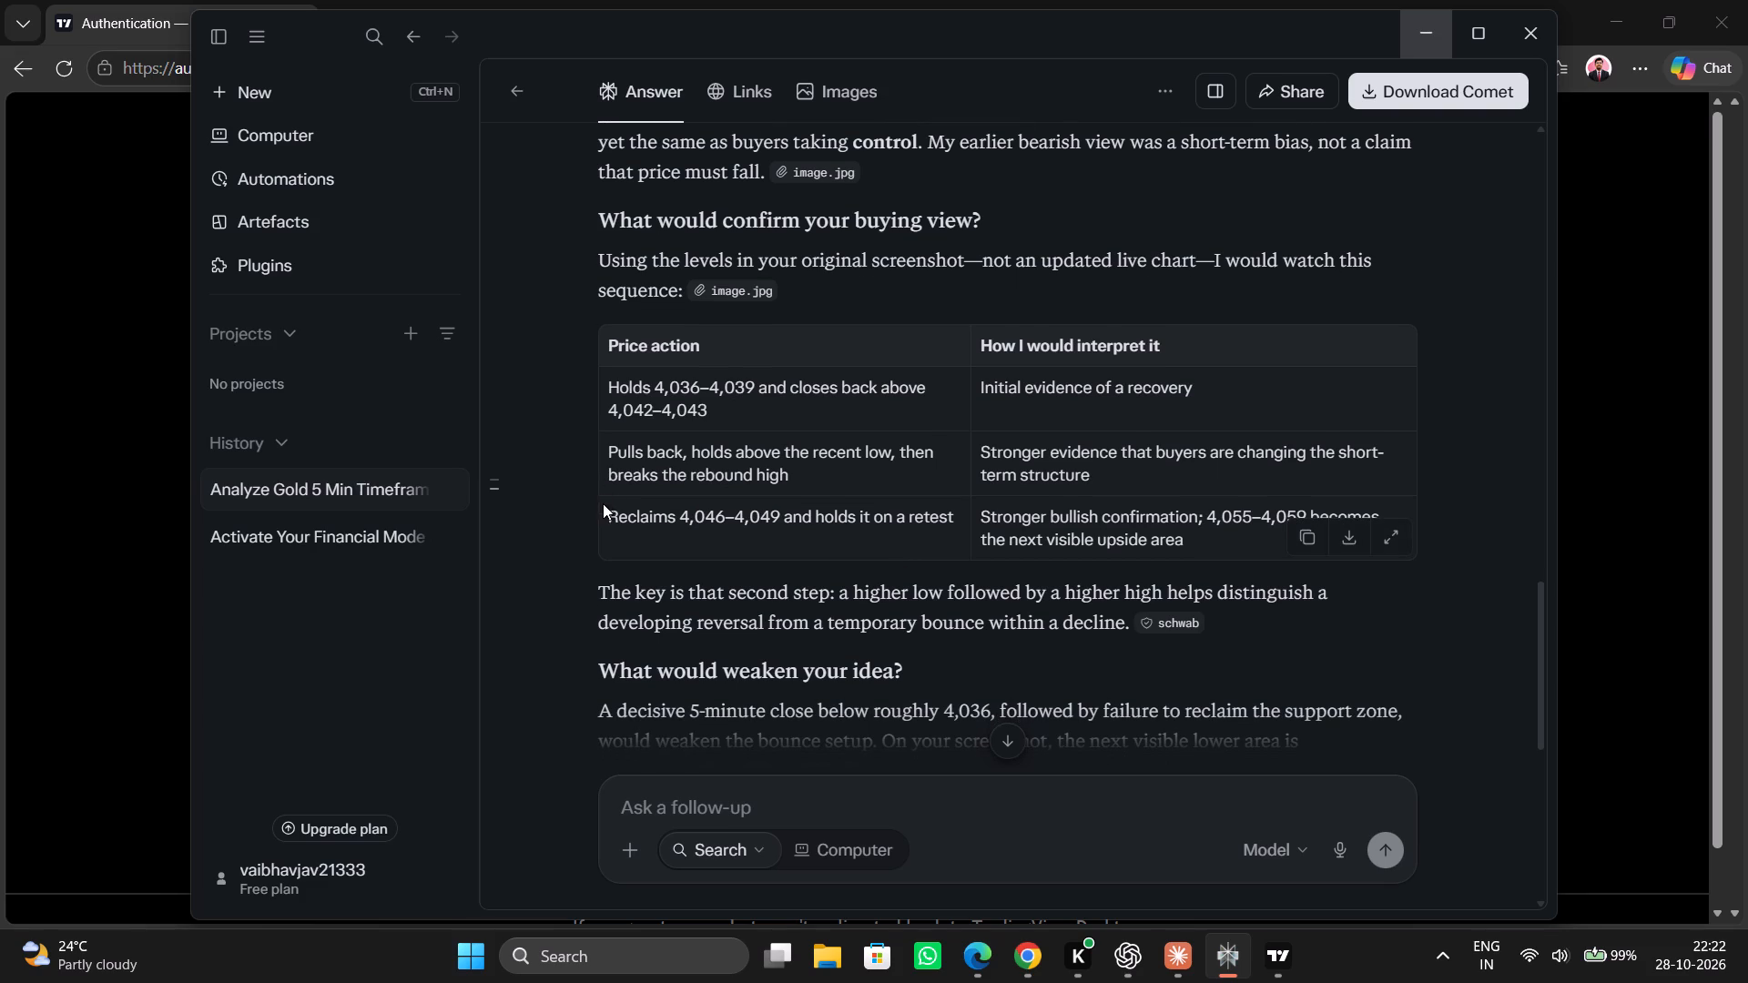
{"action": "left_click_drag", "start_coordinate": [607, 520], "coordinate": [931, 559]}
{"action": "left_click", "coordinate": [931, 559]}
{"action": "scroll", "coordinate": [931, 559], "scroll_direction": "down", "scroll_amount": 1}
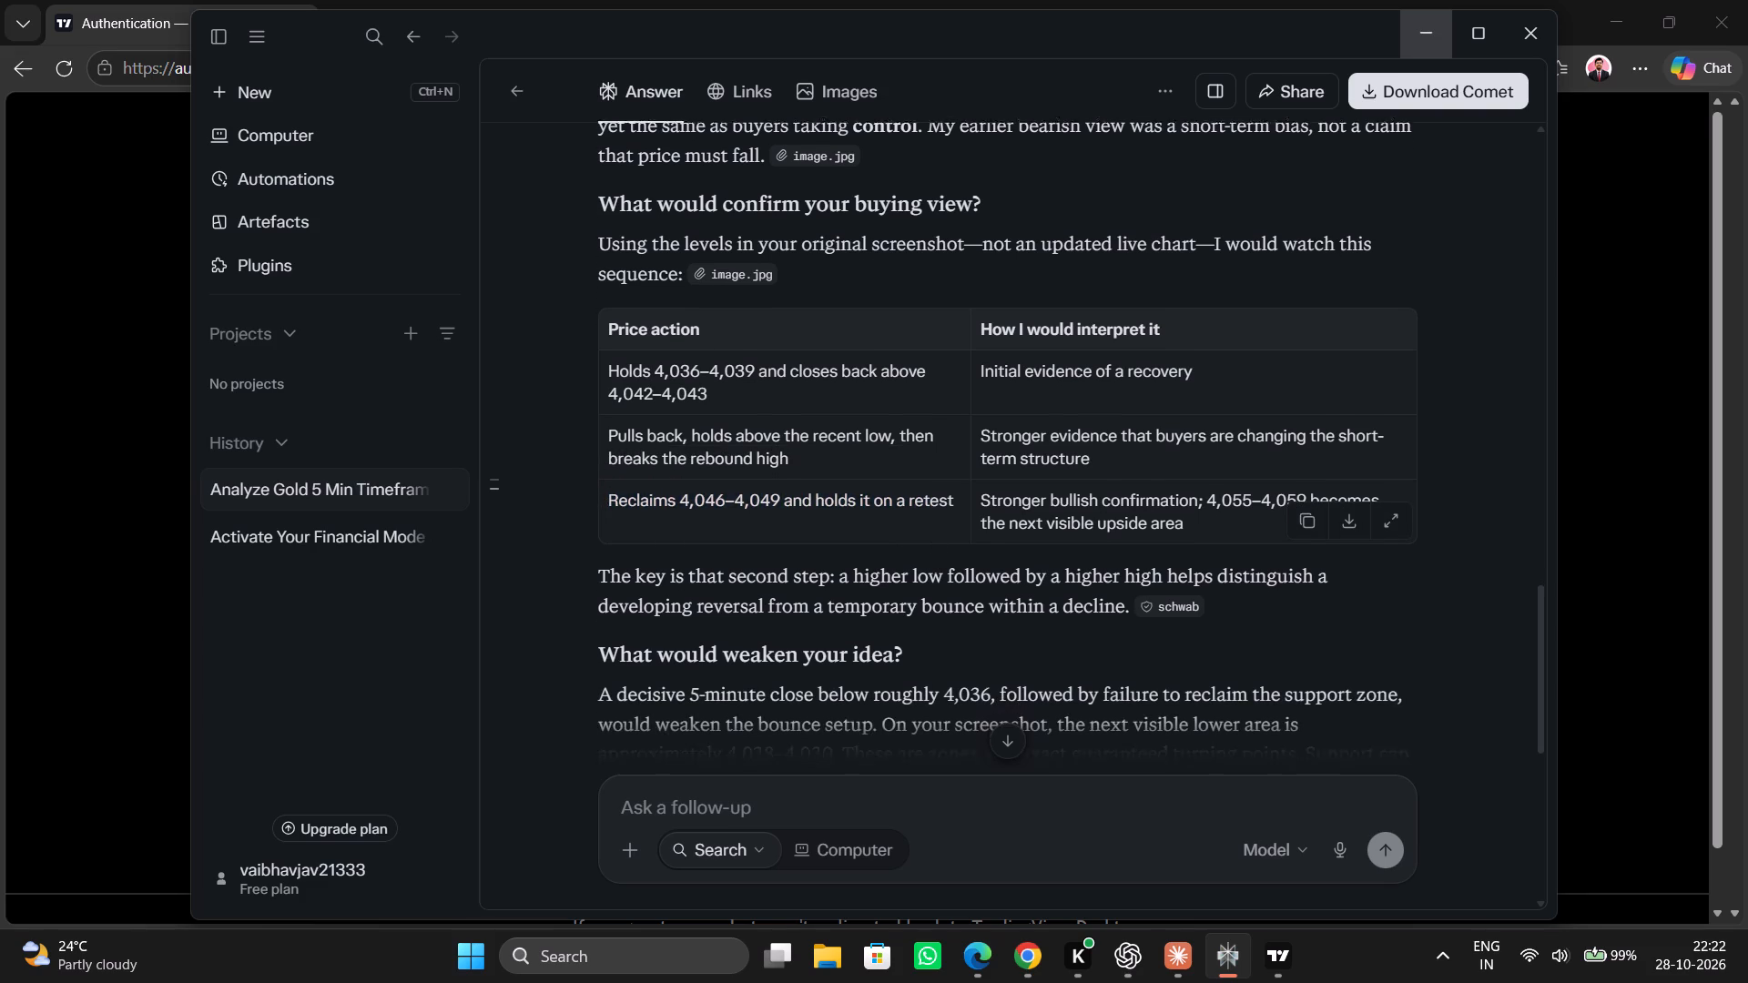
Read the paragraph on a higher low followed by a higher high, and look over the "What would weaken your idea?" section.
{"action": "scroll", "coordinate": [931, 559], "scroll_direction": "down", "scroll_amount": 1}
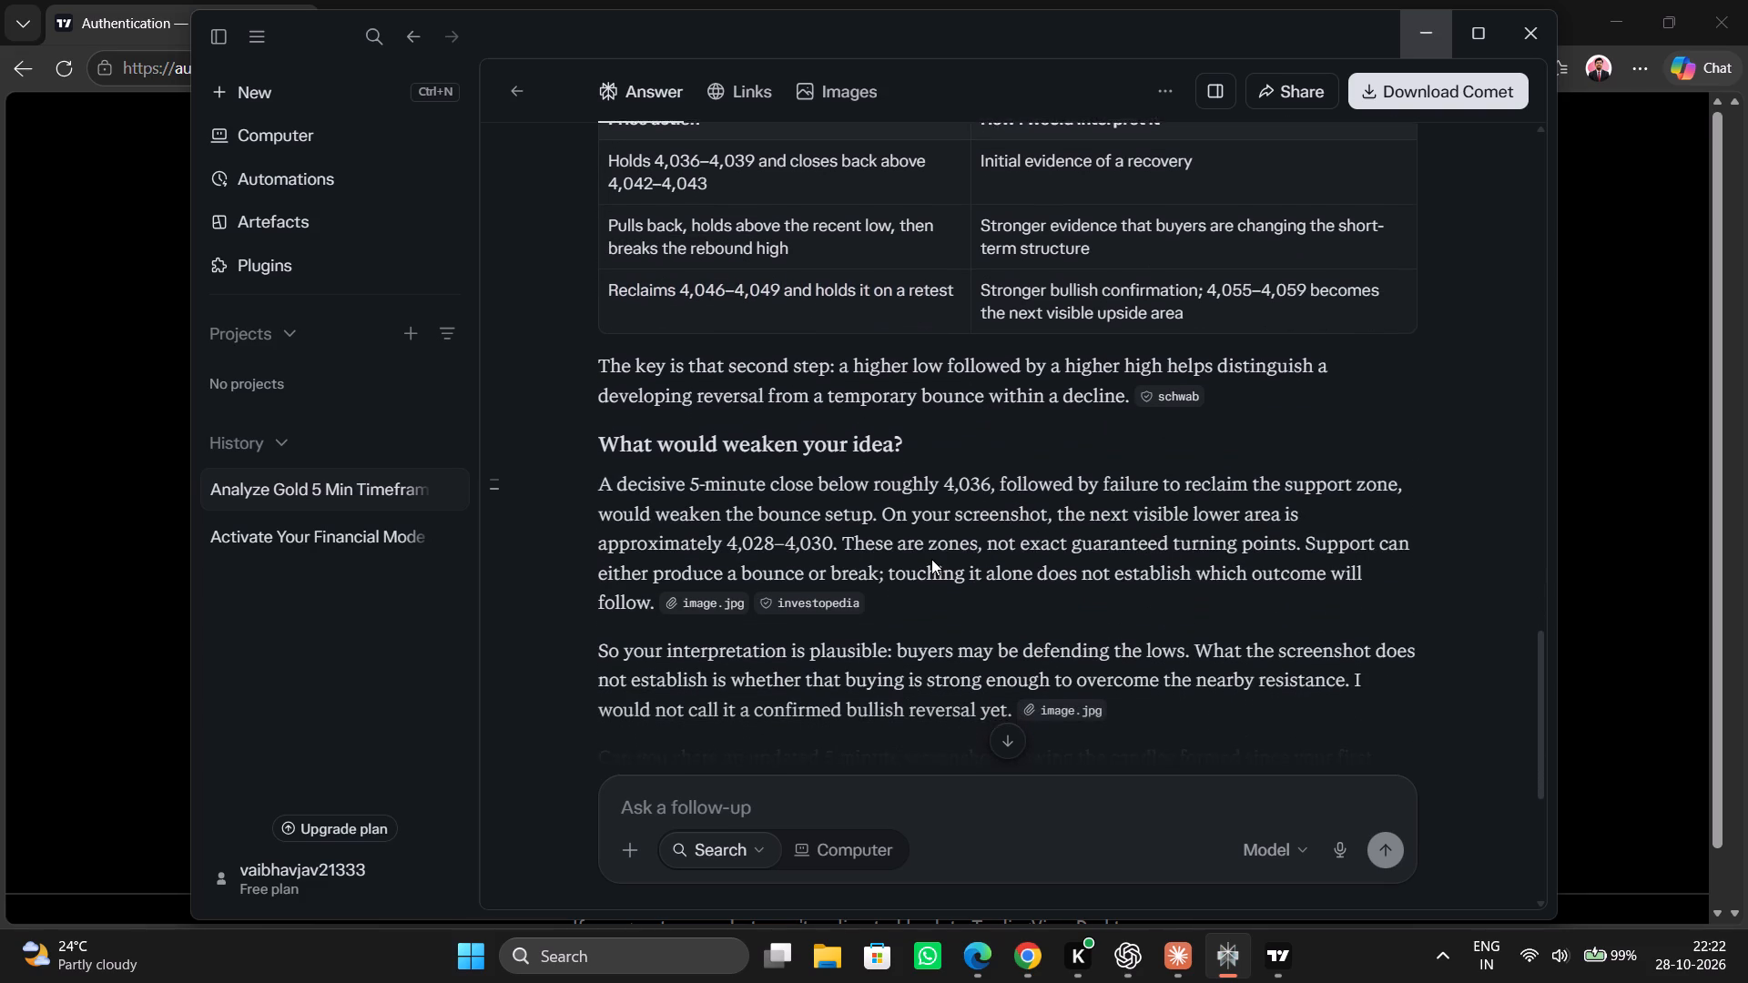
{"action": "scroll", "coordinate": [931, 559], "scroll_direction": "down", "scroll_amount": 1}
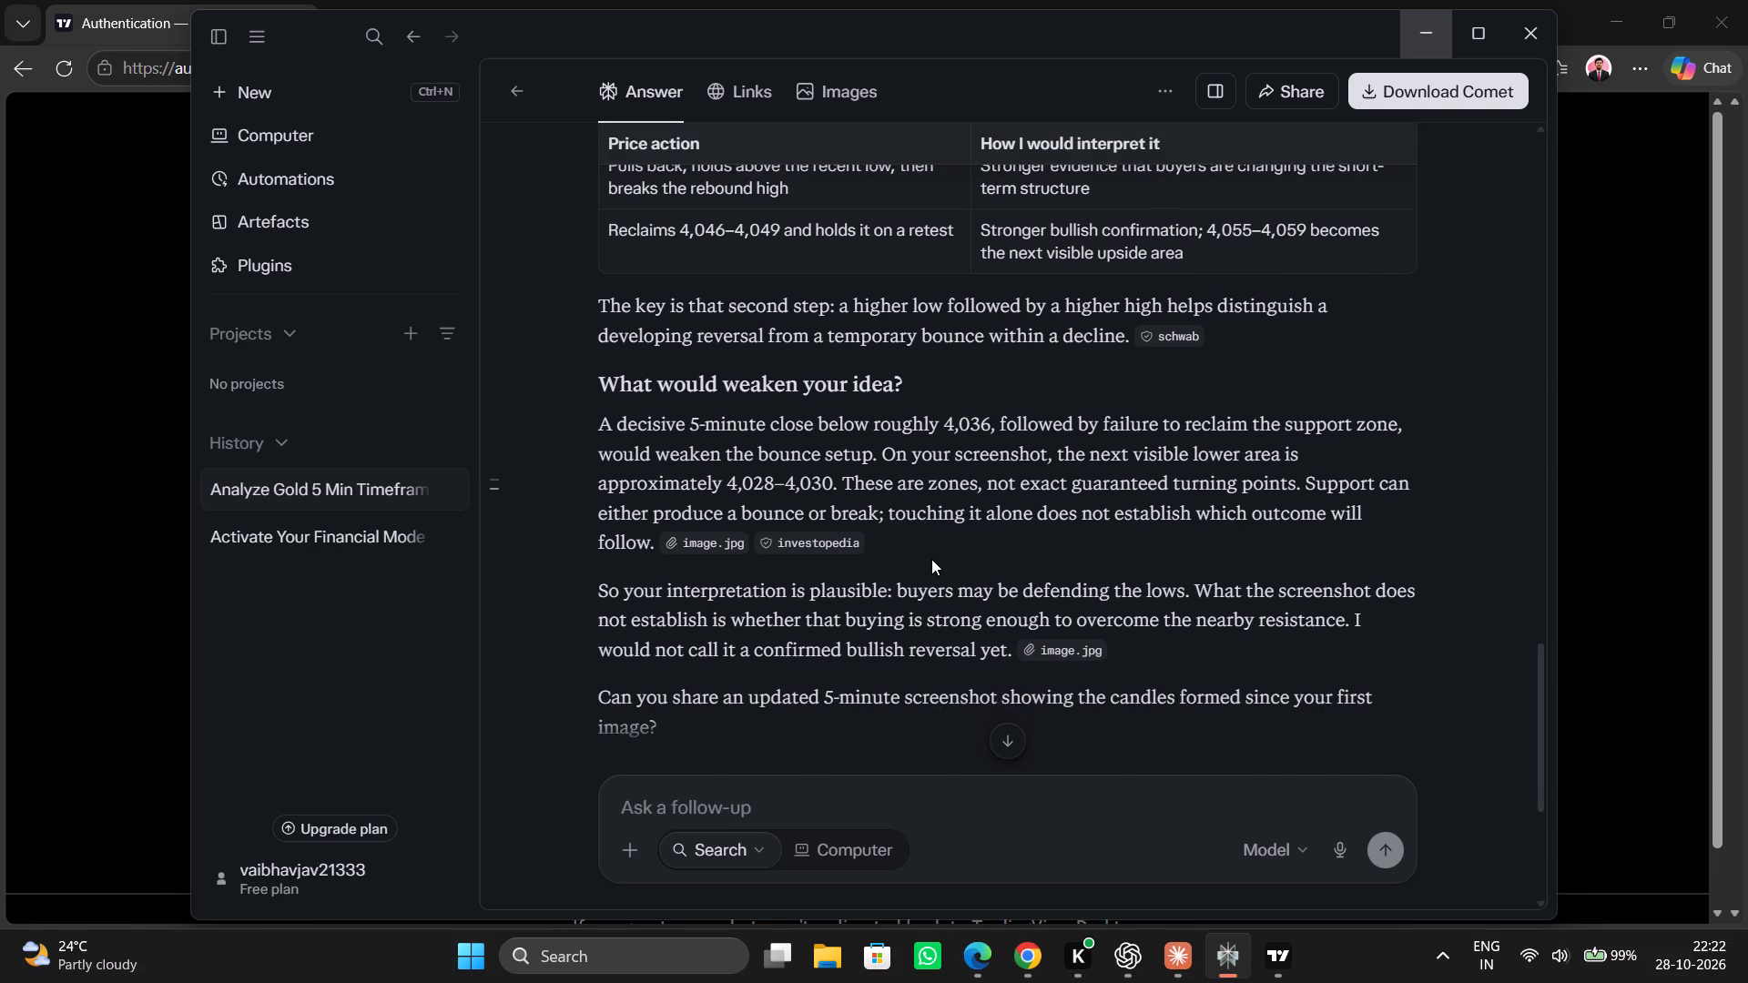
{"action": "scroll", "coordinate": [931, 559], "scroll_direction": "down", "scroll_amount": 1}
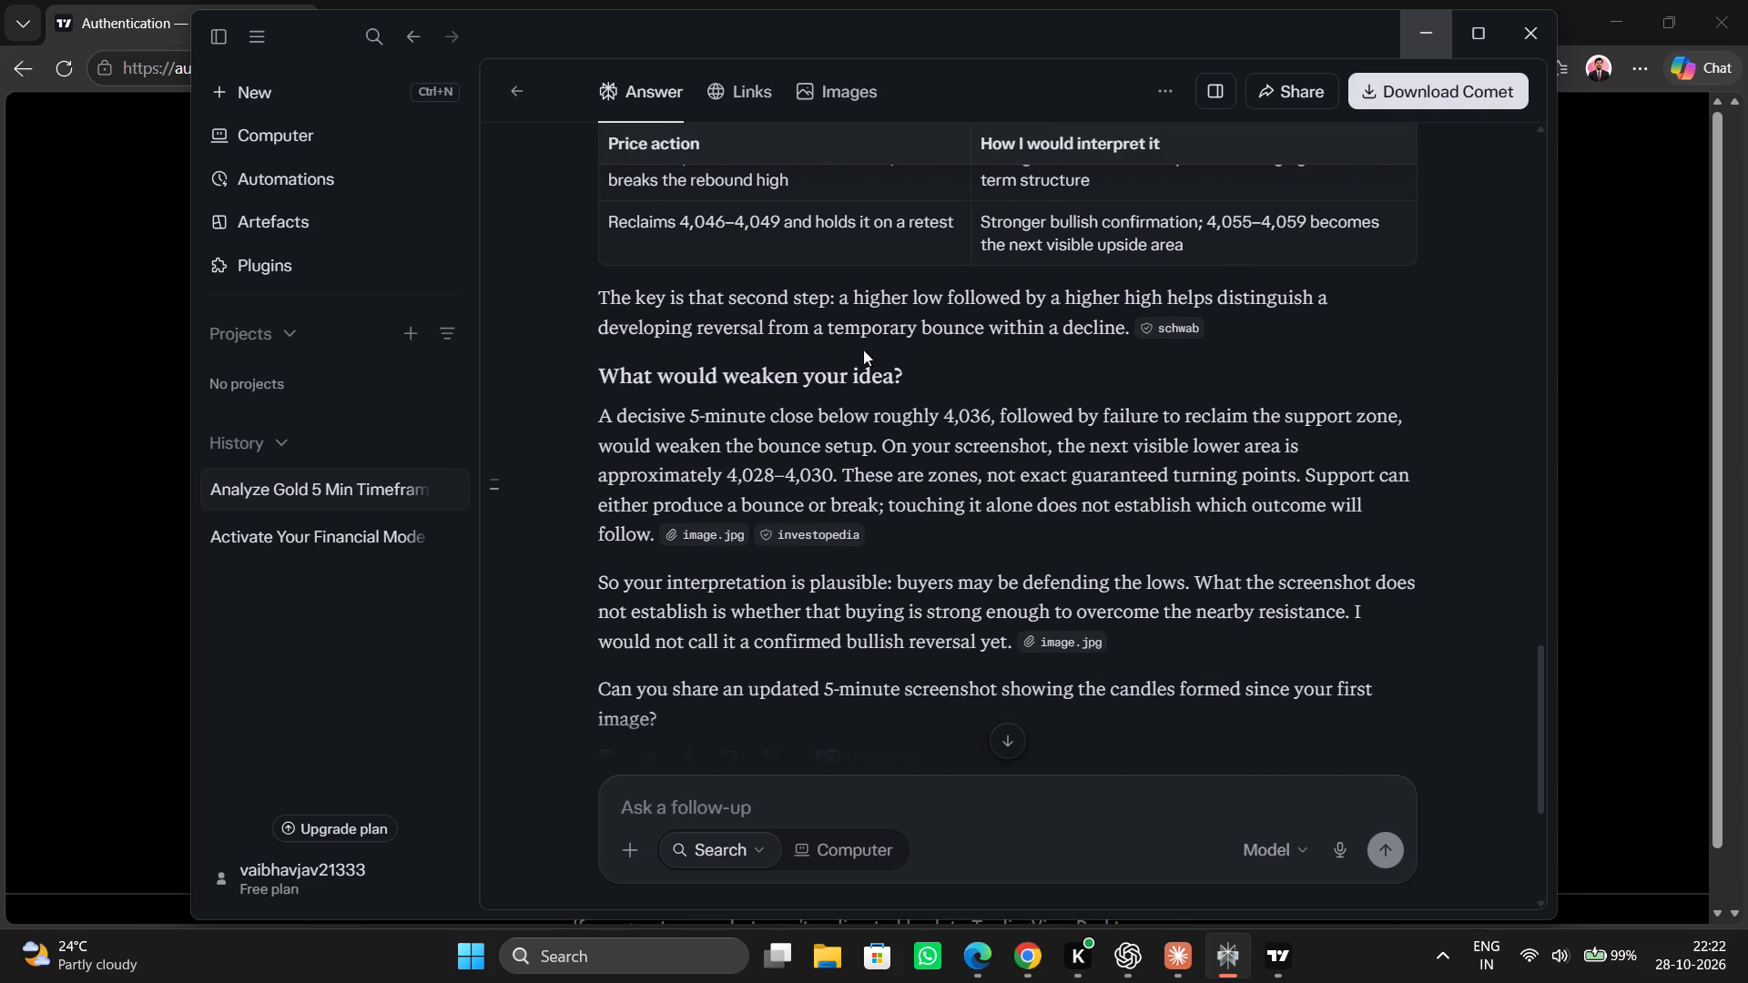
{"action": "left_click", "coordinate": [833, 293]}
{"action": "left_click_drag", "start_coordinate": [597, 301], "coordinate": [1125, 329]}
{"action": "left_click", "coordinate": [1125, 329]}
{"action": "left_click_drag", "start_coordinate": [1125, 329], "coordinate": [601, 296]}
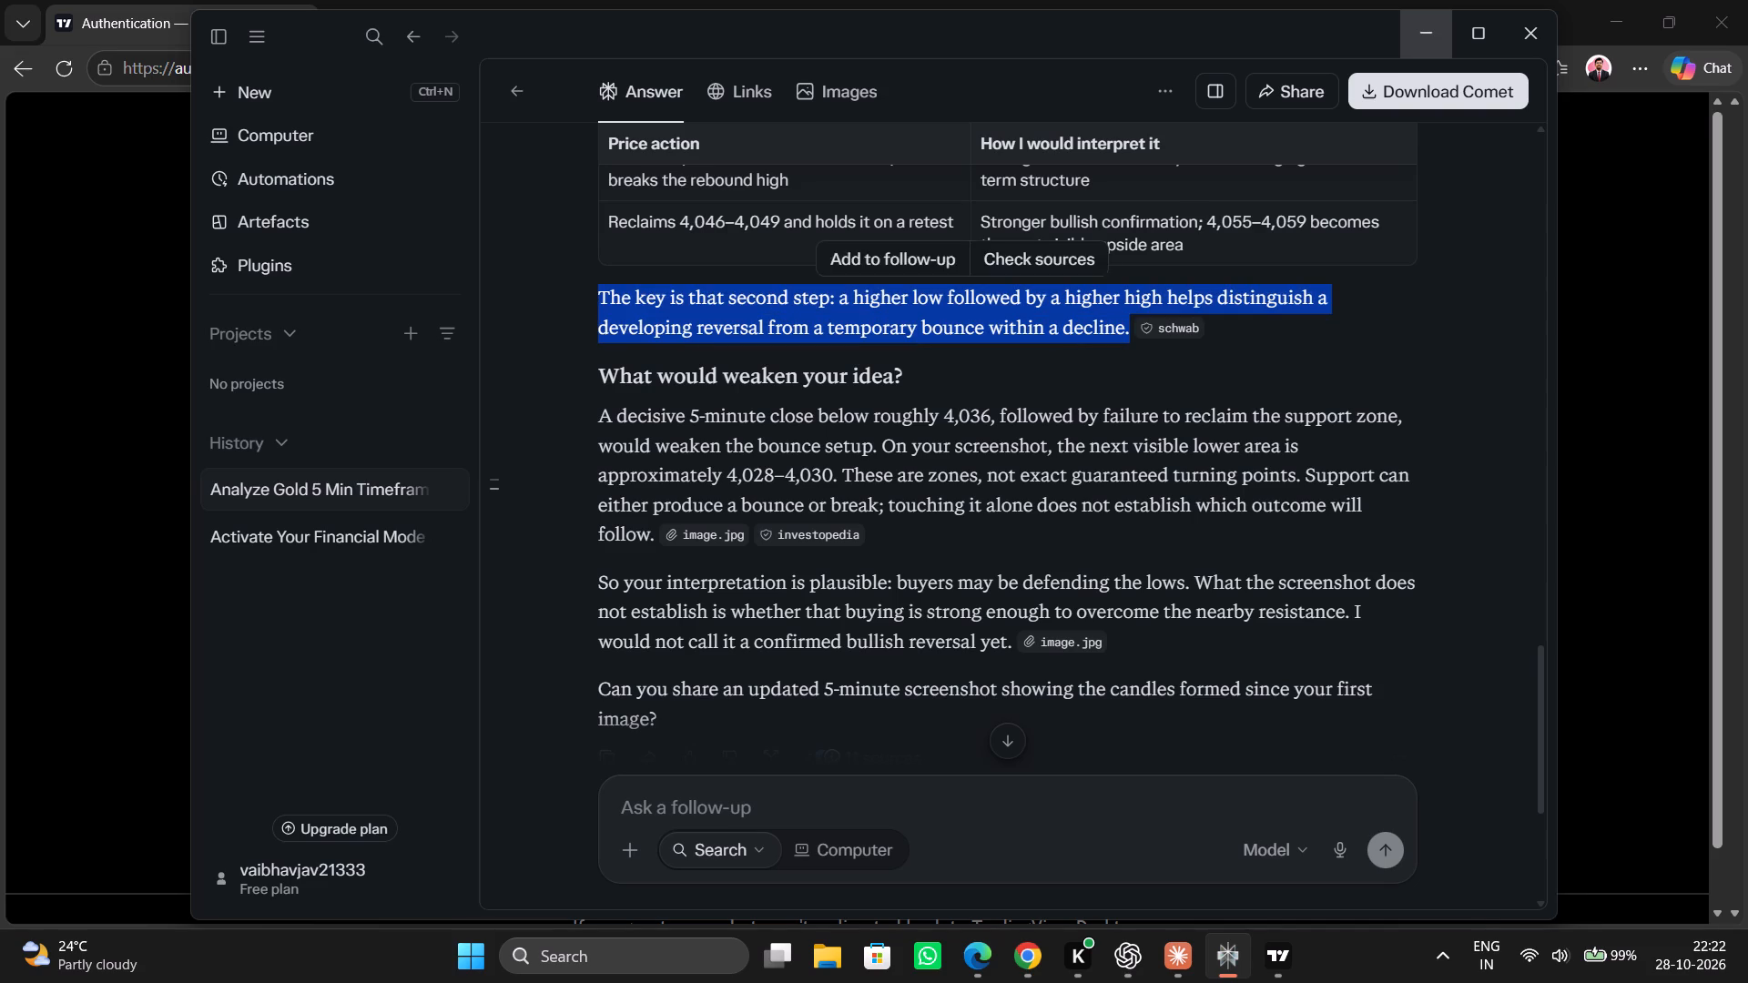
{"action": "left_click", "coordinate": [601, 296]}
{"action": "left_click_drag", "start_coordinate": [601, 296], "coordinate": [1132, 326]}
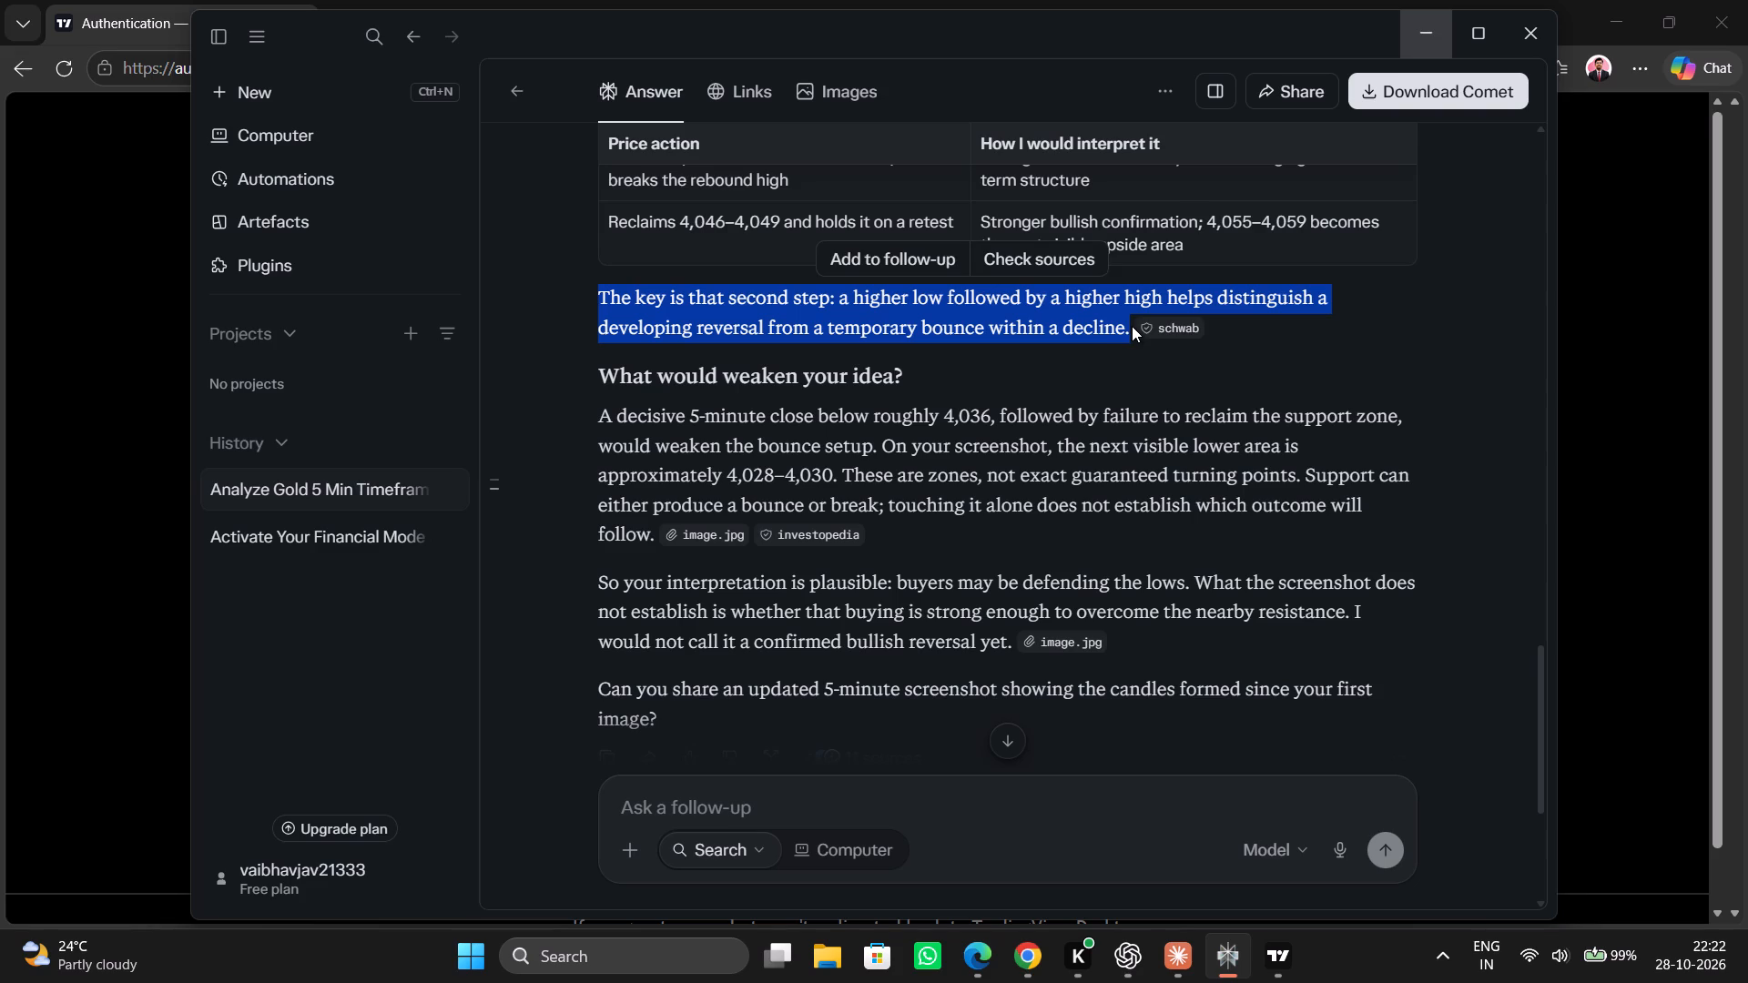
{"action": "double_click", "coordinate": [1132, 326]}
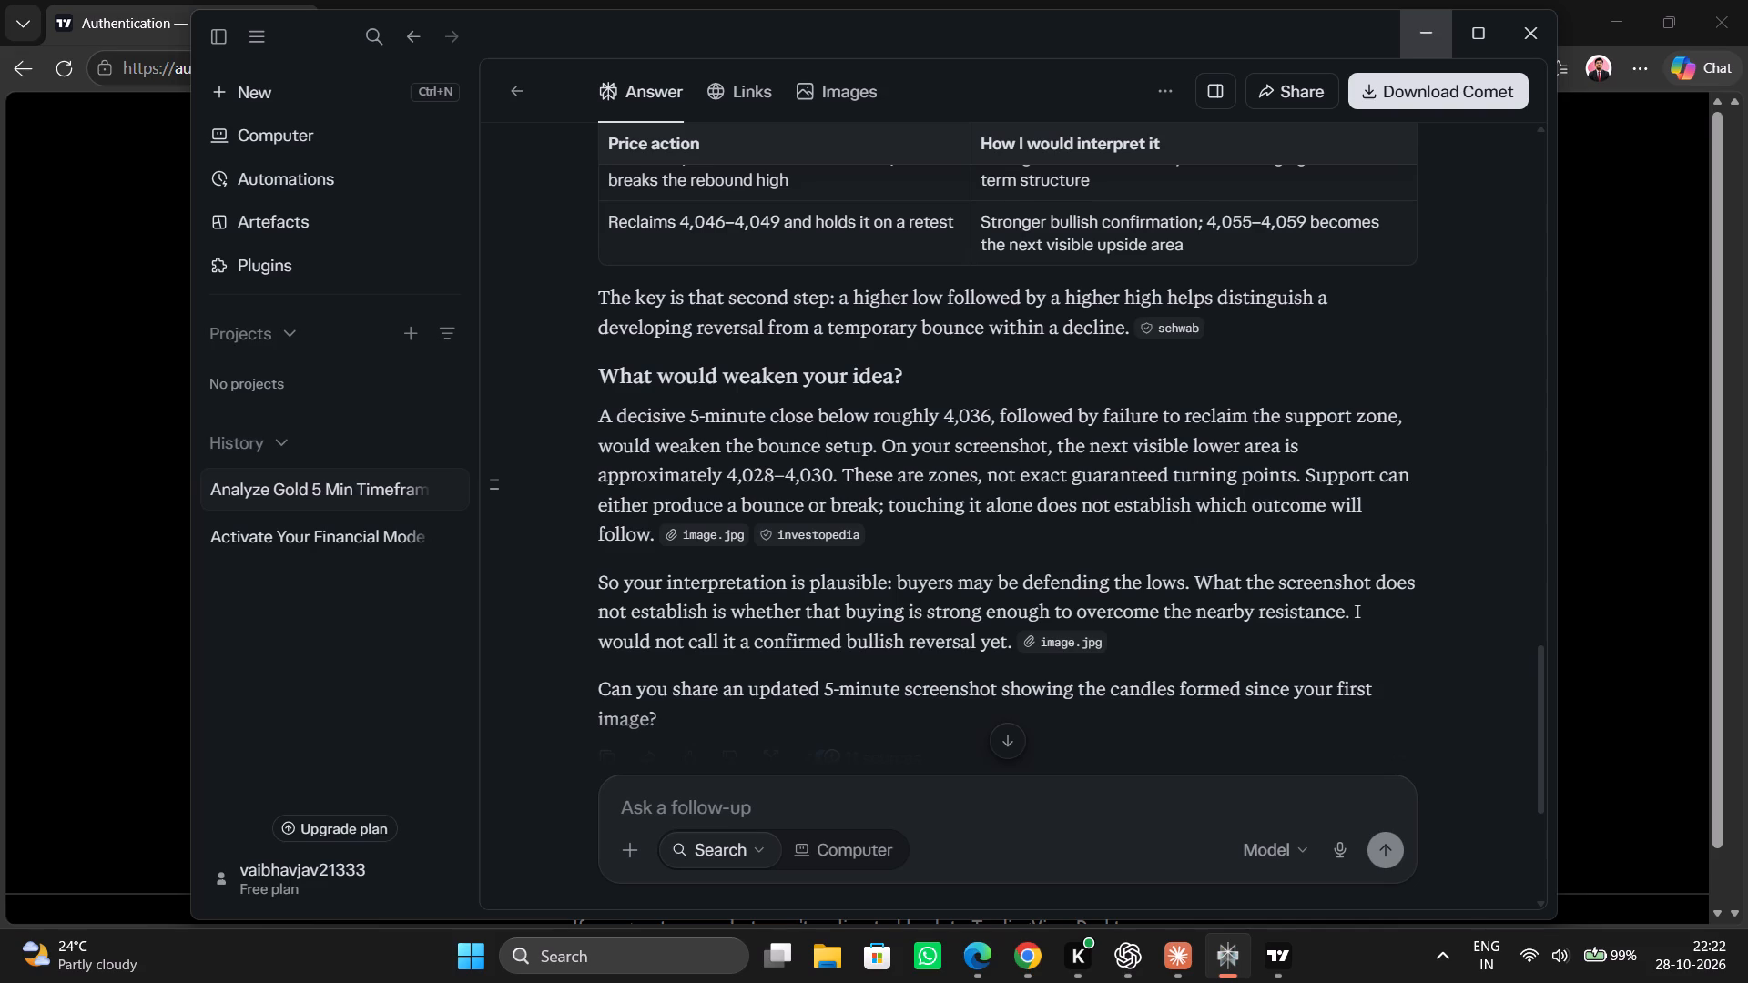
{"action": "scroll", "coordinate": [603, 296], "scroll_direction": "down", "scroll_amount": 1}
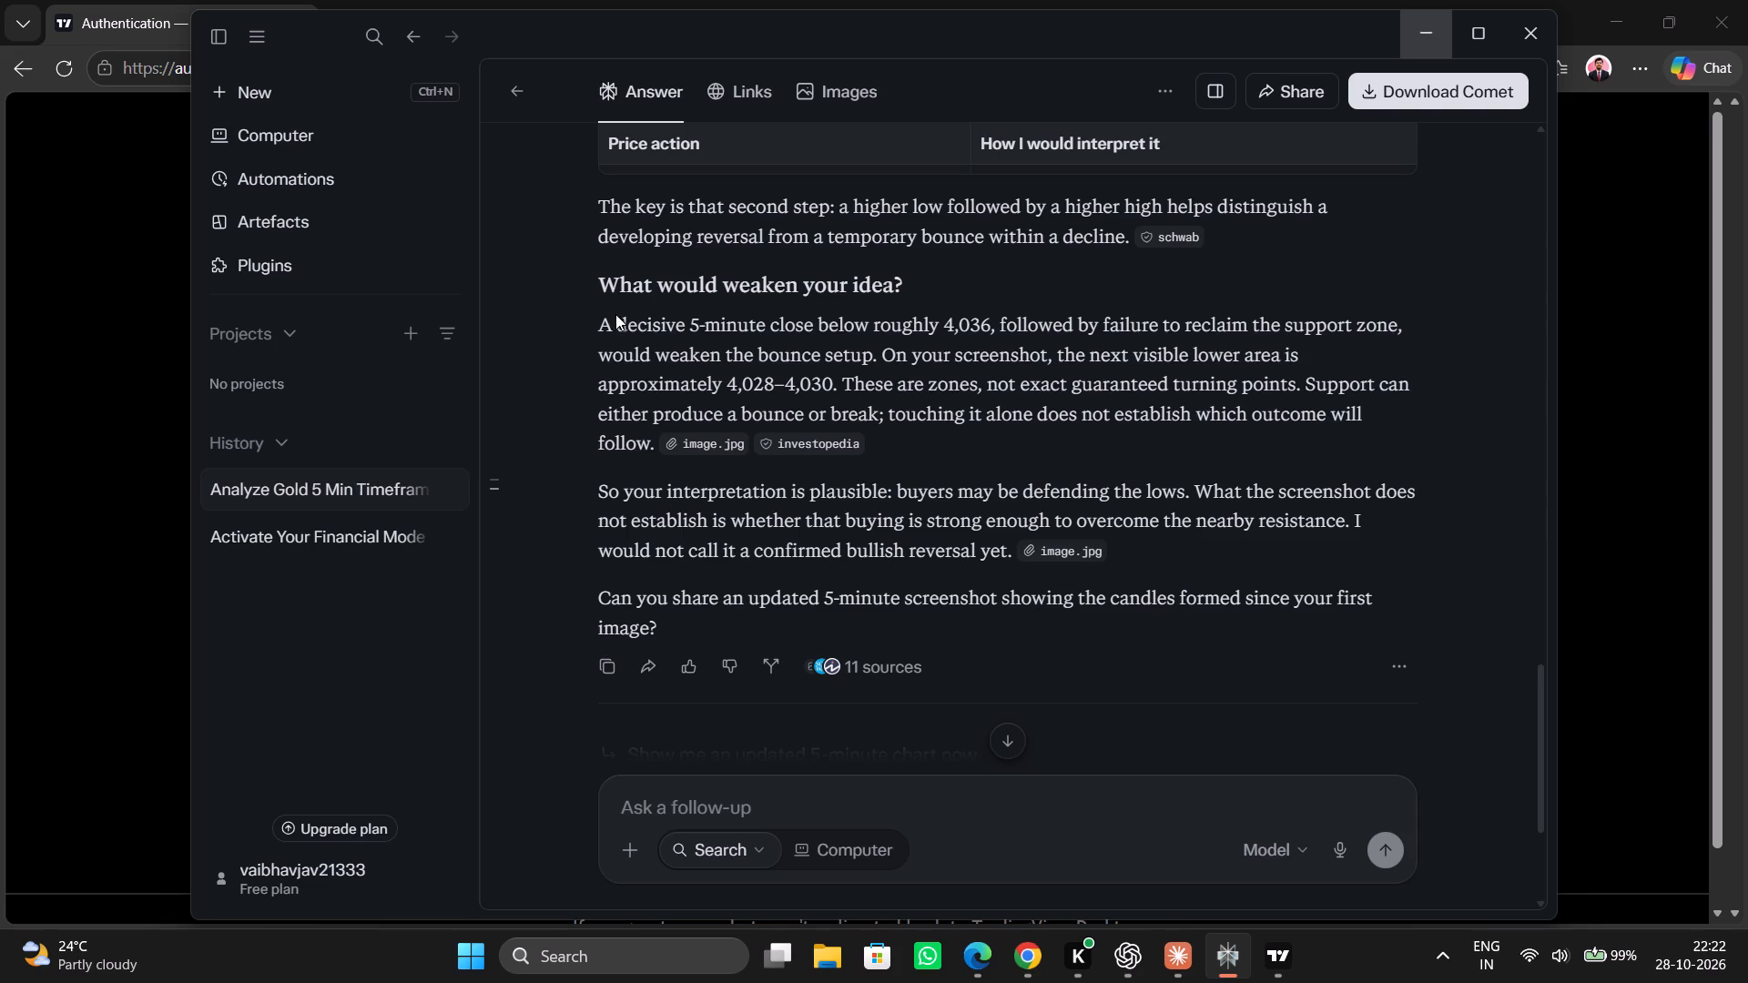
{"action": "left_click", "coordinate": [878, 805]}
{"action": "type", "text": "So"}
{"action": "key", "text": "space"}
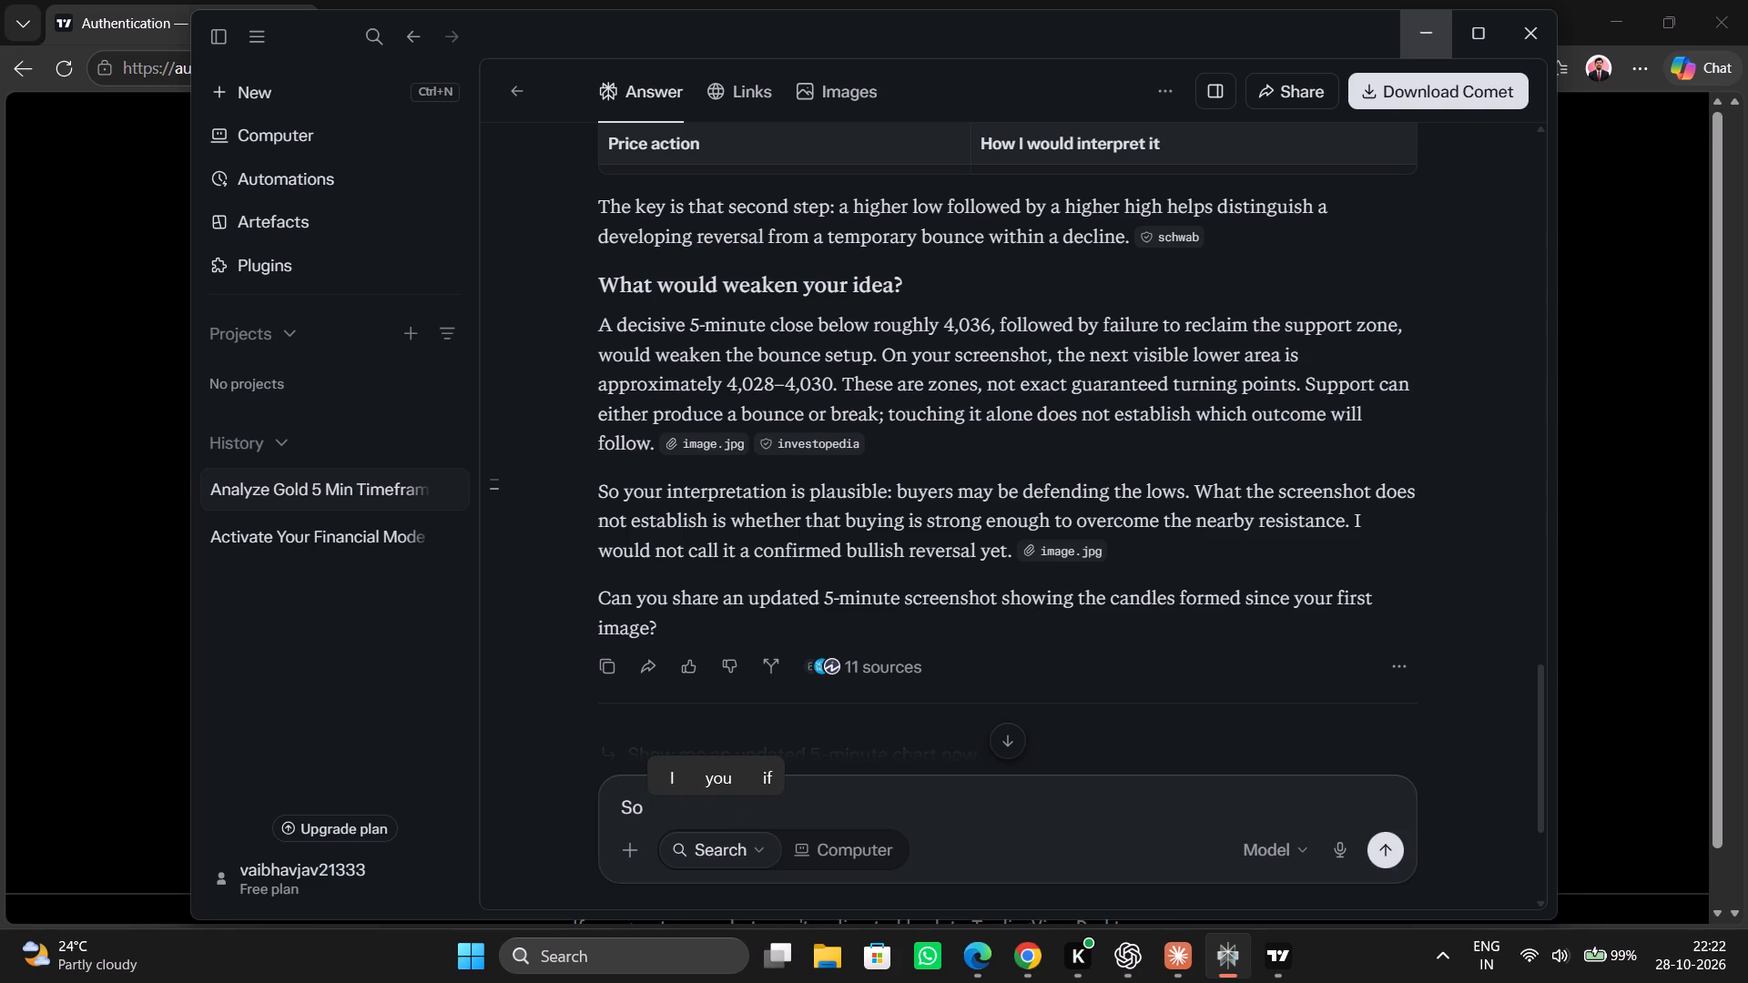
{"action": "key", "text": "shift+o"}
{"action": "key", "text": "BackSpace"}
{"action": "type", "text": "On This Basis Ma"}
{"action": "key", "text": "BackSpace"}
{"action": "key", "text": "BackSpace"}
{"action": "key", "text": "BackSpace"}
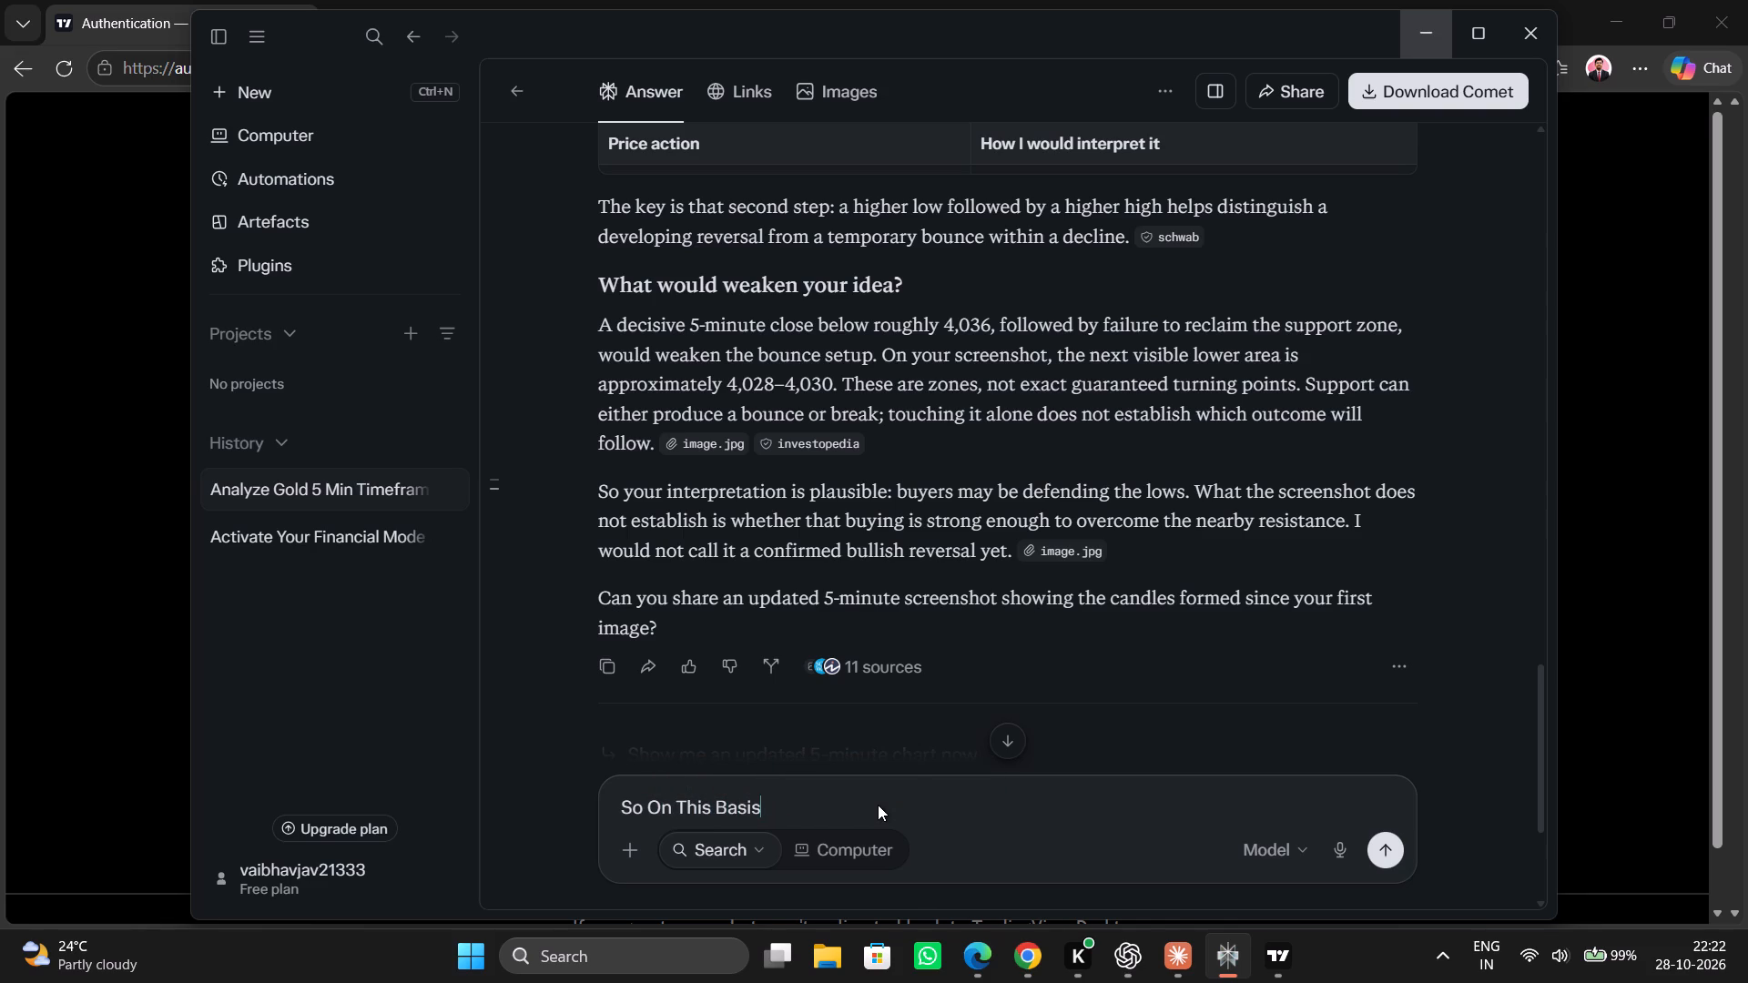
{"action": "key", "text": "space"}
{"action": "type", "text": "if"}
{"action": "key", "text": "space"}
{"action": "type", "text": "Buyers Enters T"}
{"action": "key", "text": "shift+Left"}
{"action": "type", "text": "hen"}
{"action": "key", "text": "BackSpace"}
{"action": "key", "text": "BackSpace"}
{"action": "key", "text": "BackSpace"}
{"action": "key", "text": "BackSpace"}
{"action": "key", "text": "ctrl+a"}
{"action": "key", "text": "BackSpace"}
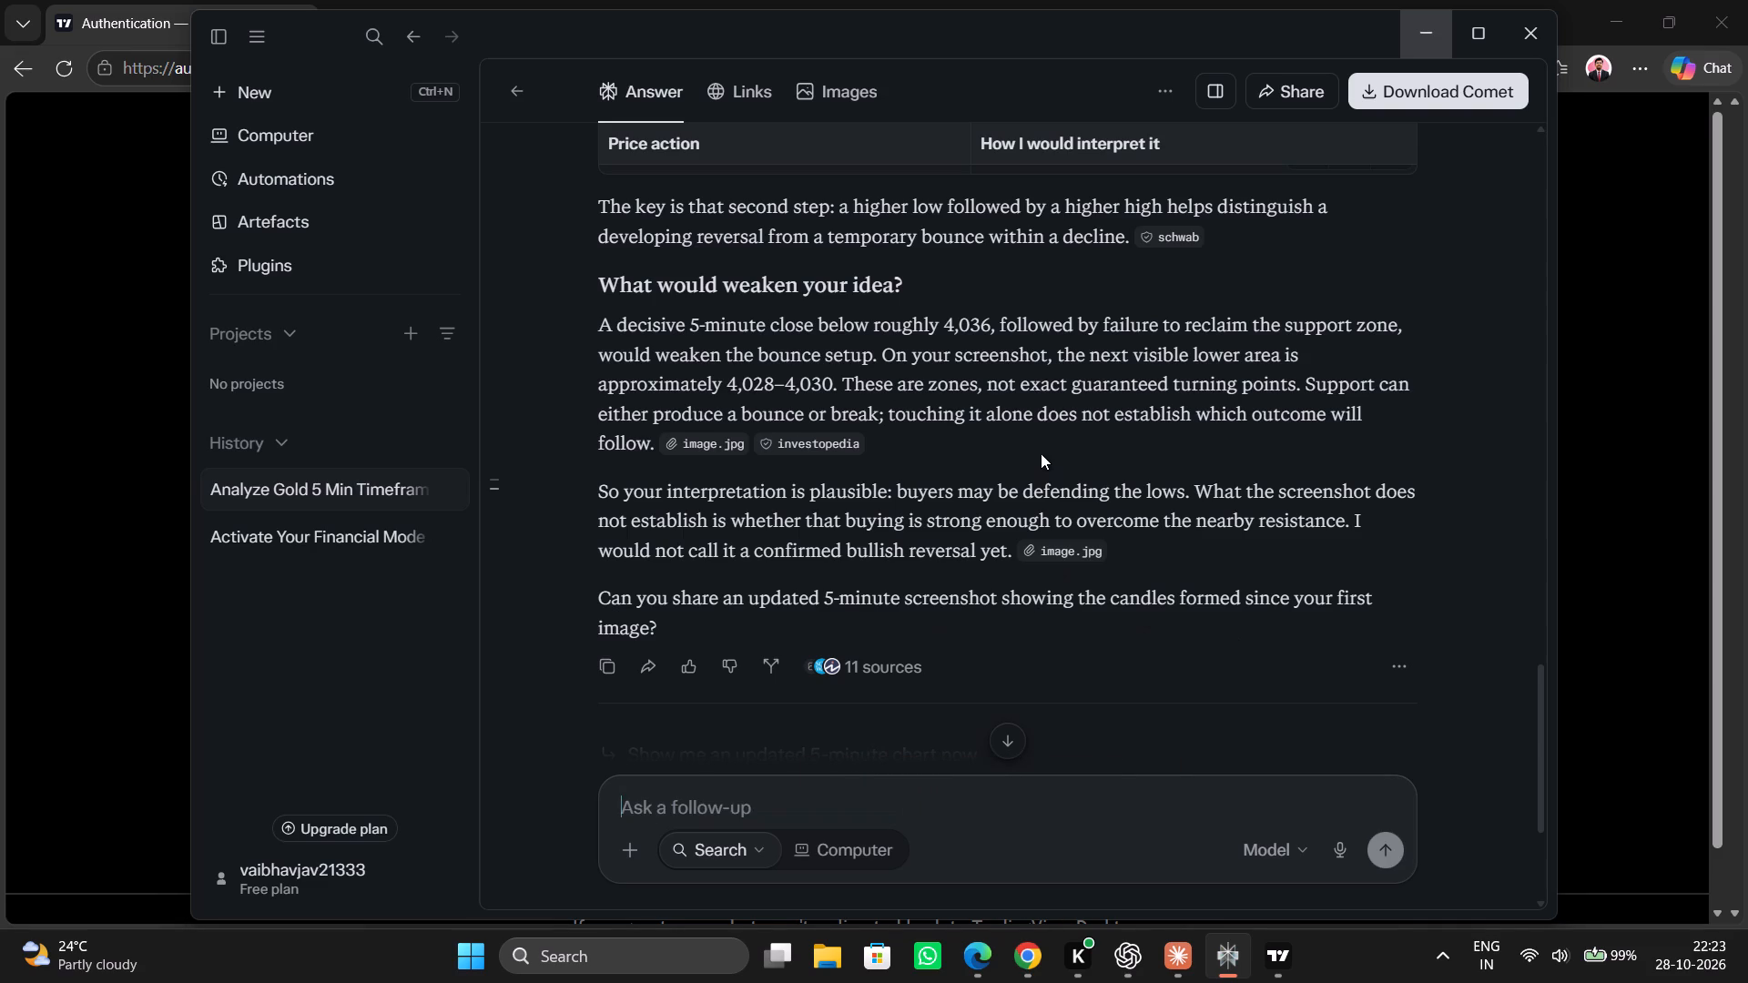